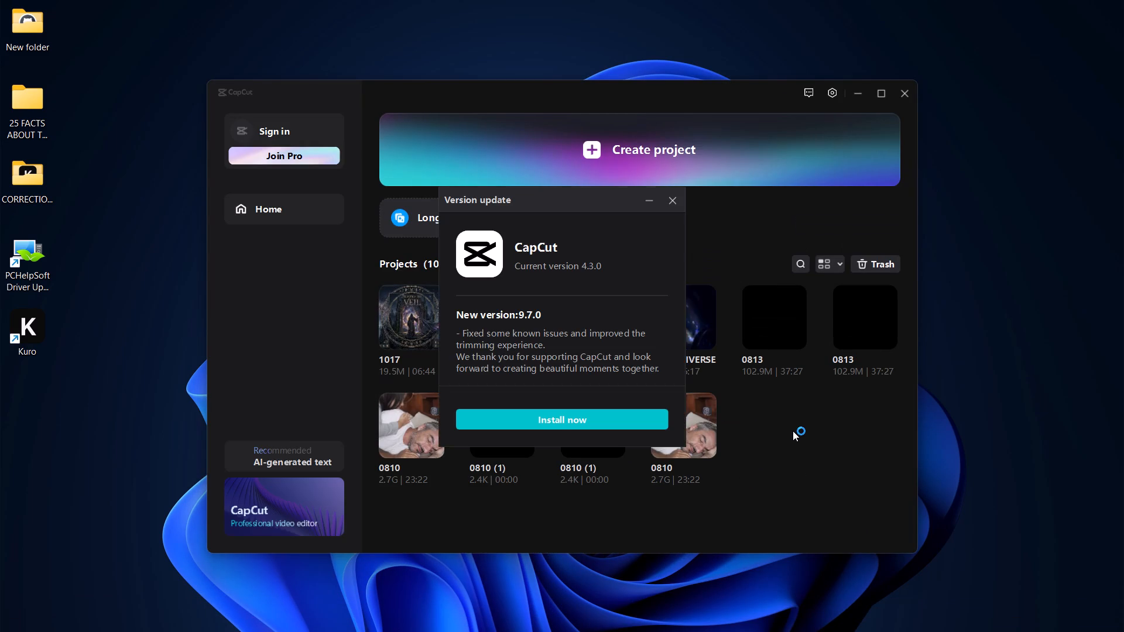
Dismiss the version update prompt without installing it and maximize the CapCut home window.
left_click(669, 201)
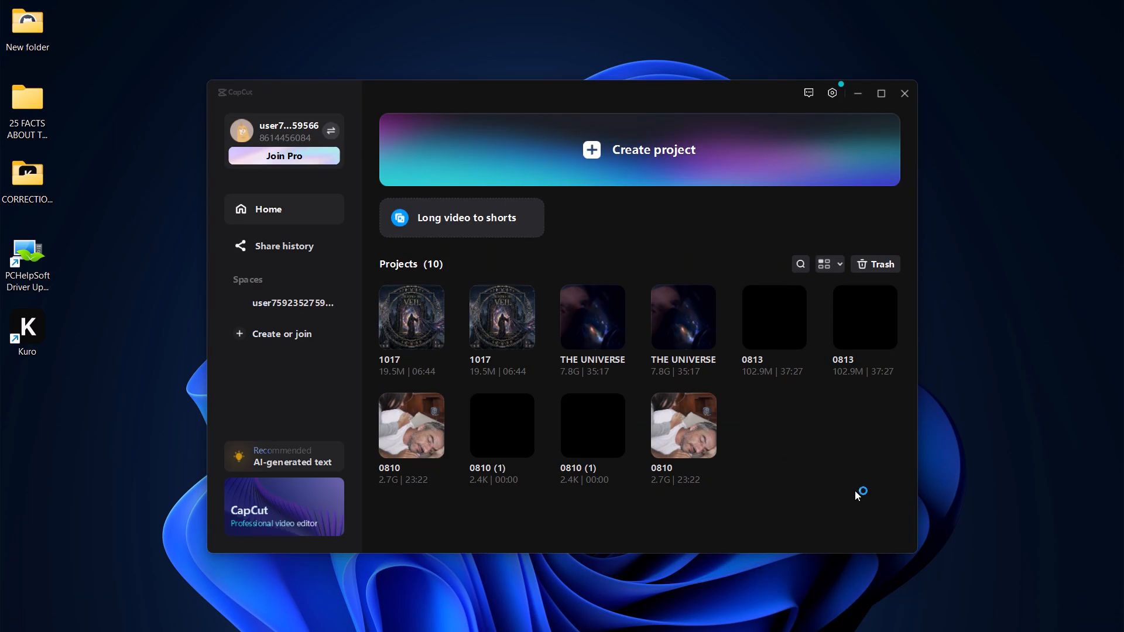
left_click(876, 89)
left_click(711, 469)
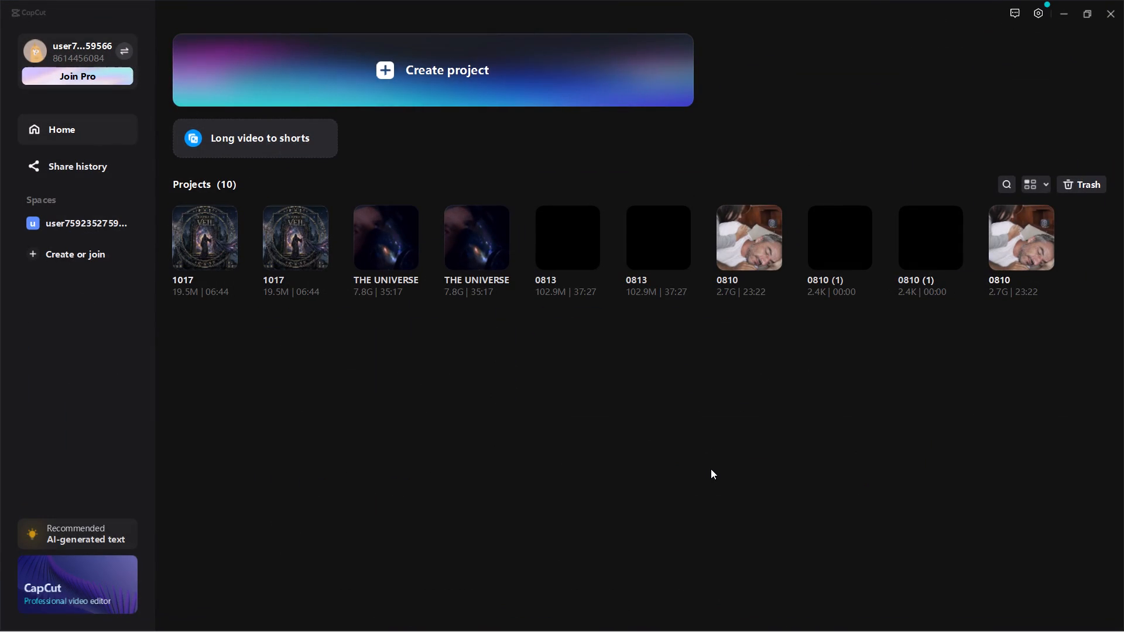
Create a new video project.
left_click(543, 111)
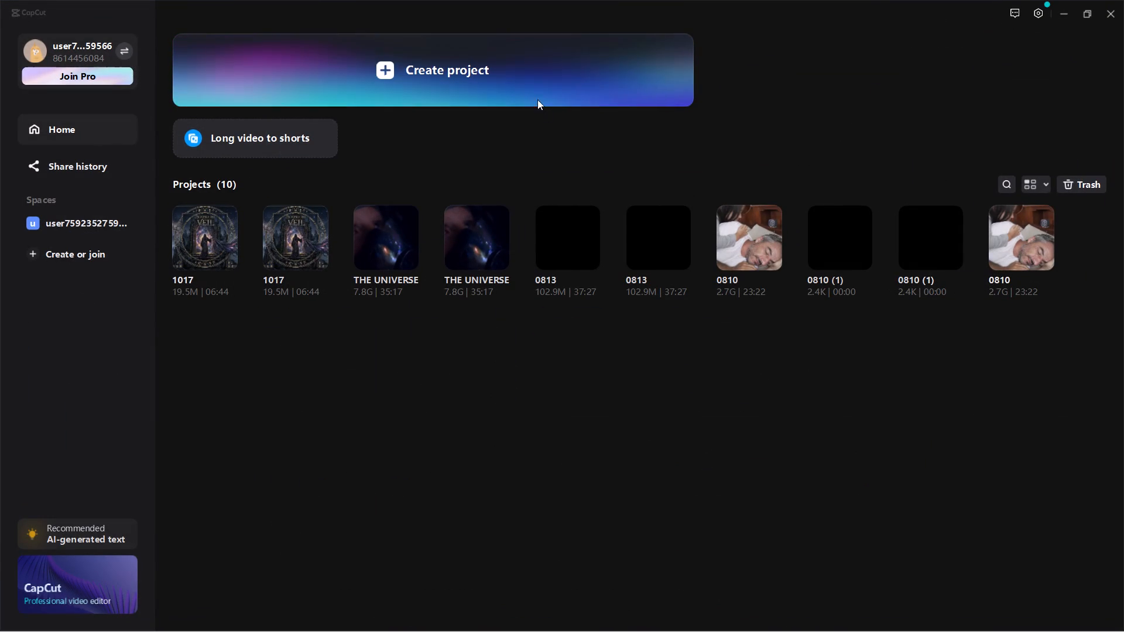
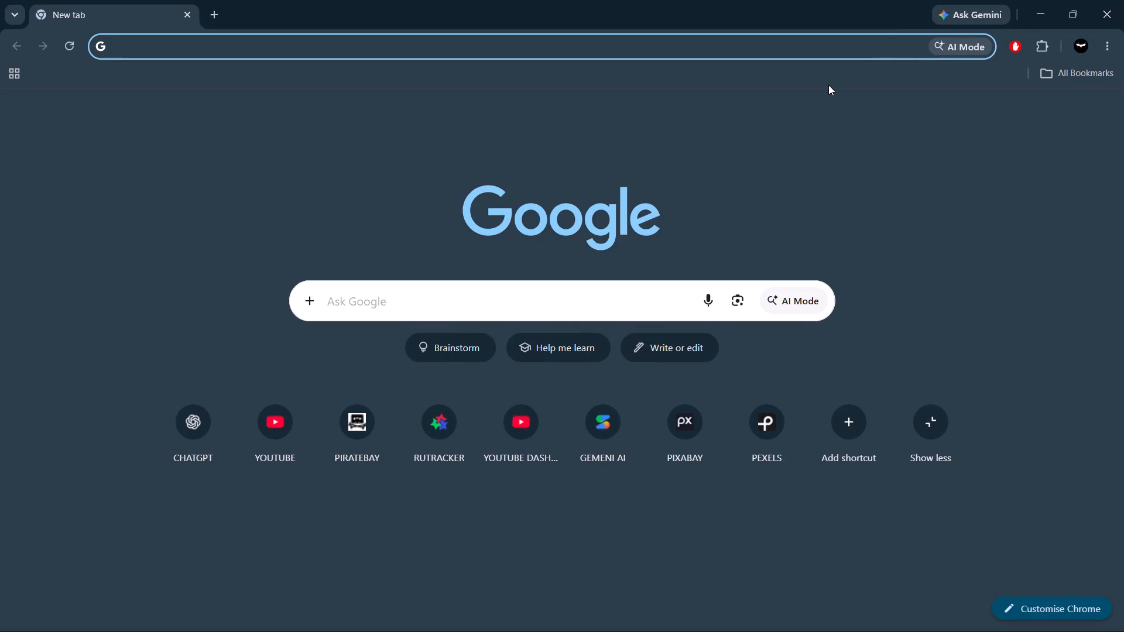
Return to CapCut and import 01.wav from the Carl Jung folder inside Desktop > New folder > BEYOND THE VEIL (double-spaced name).
left_click(1041, 8)
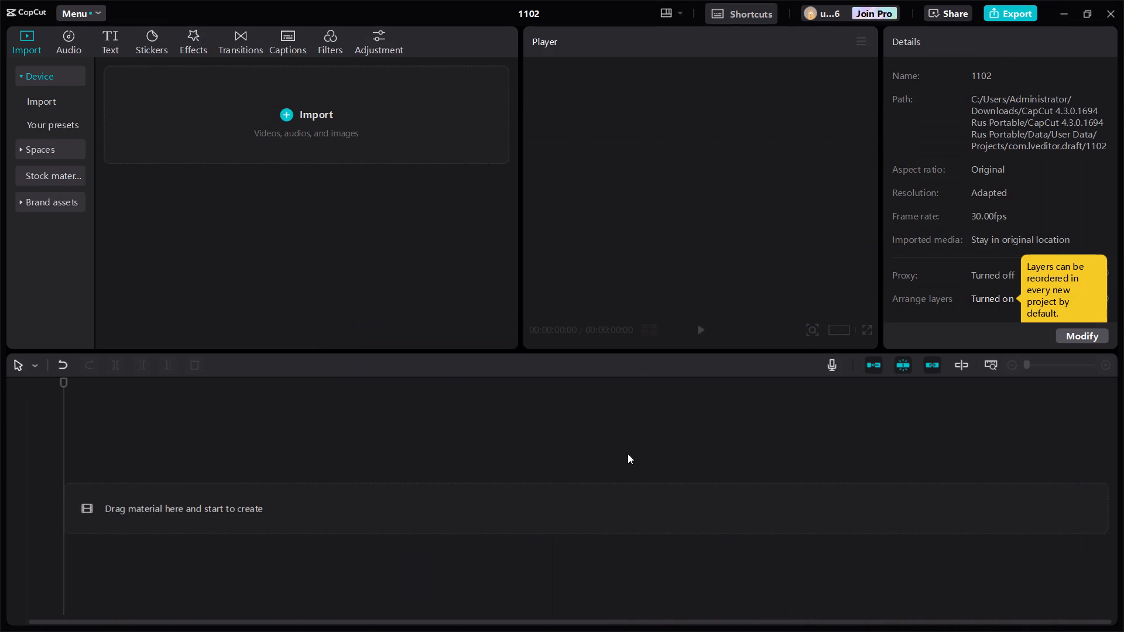
left_click(290, 99)
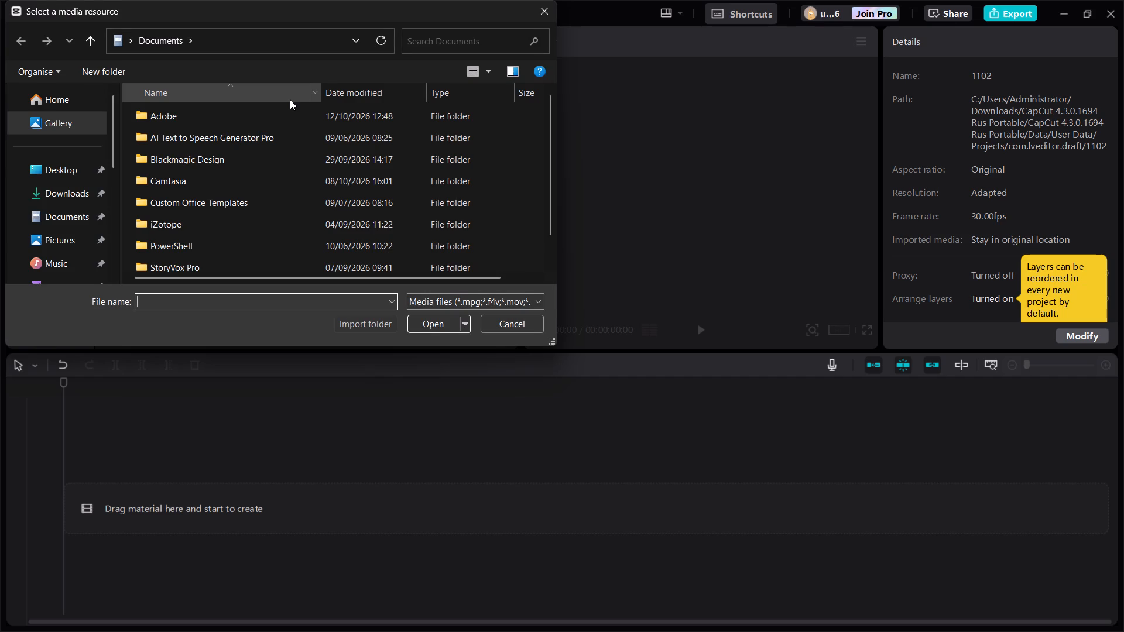
scroll(274, 190, "down", 5)
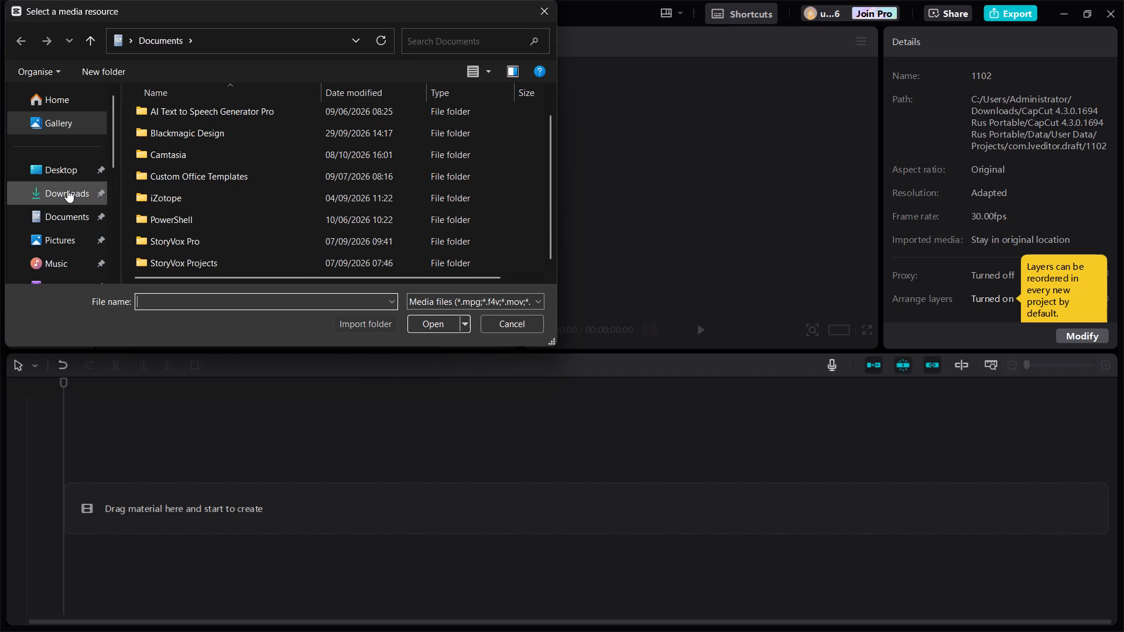
left_click(67, 169)
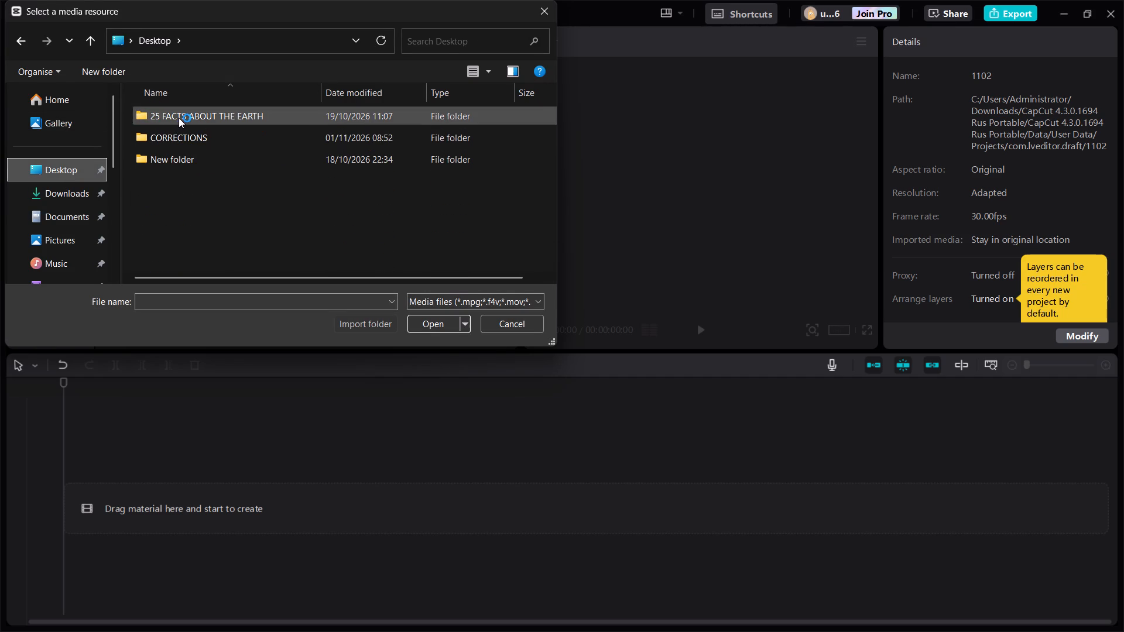
double_click(170, 161)
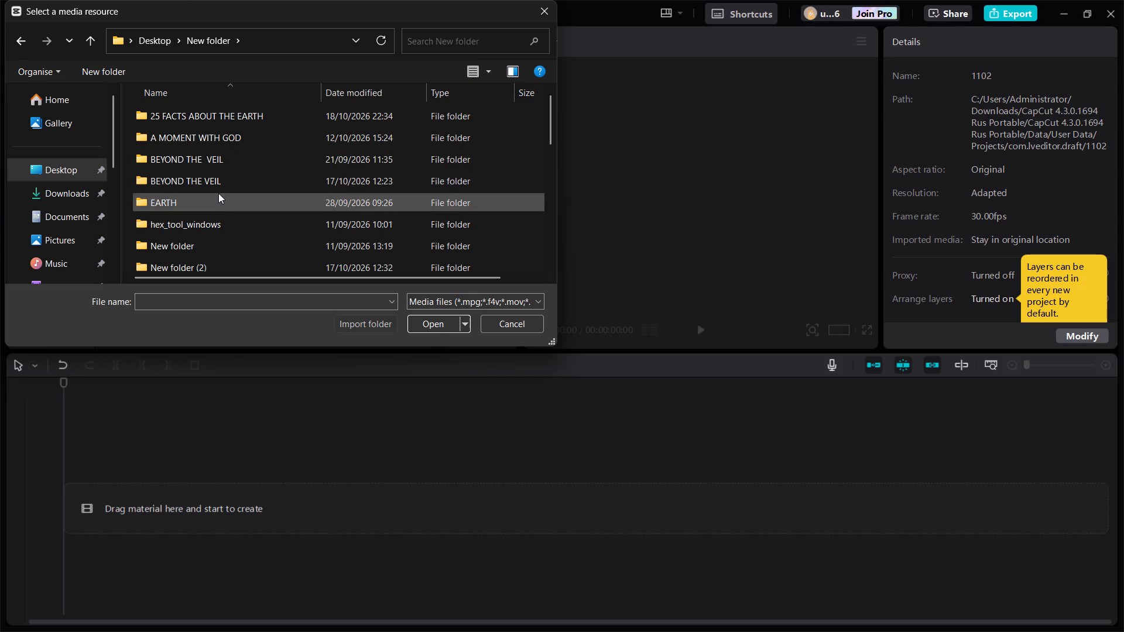
double_click(222, 162)
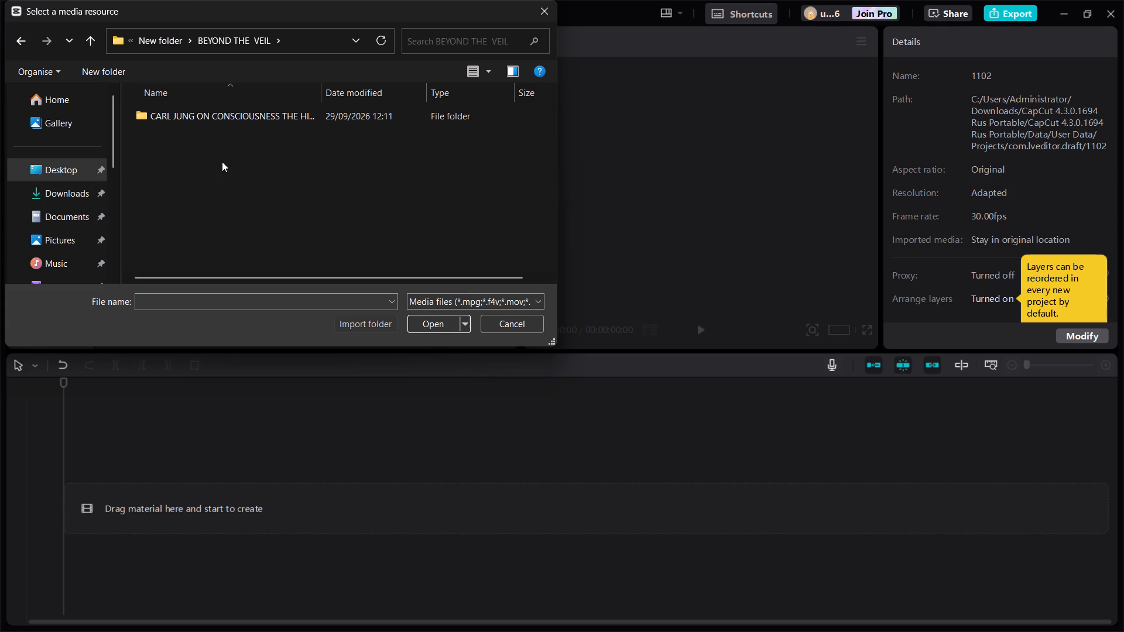
double_click(207, 118)
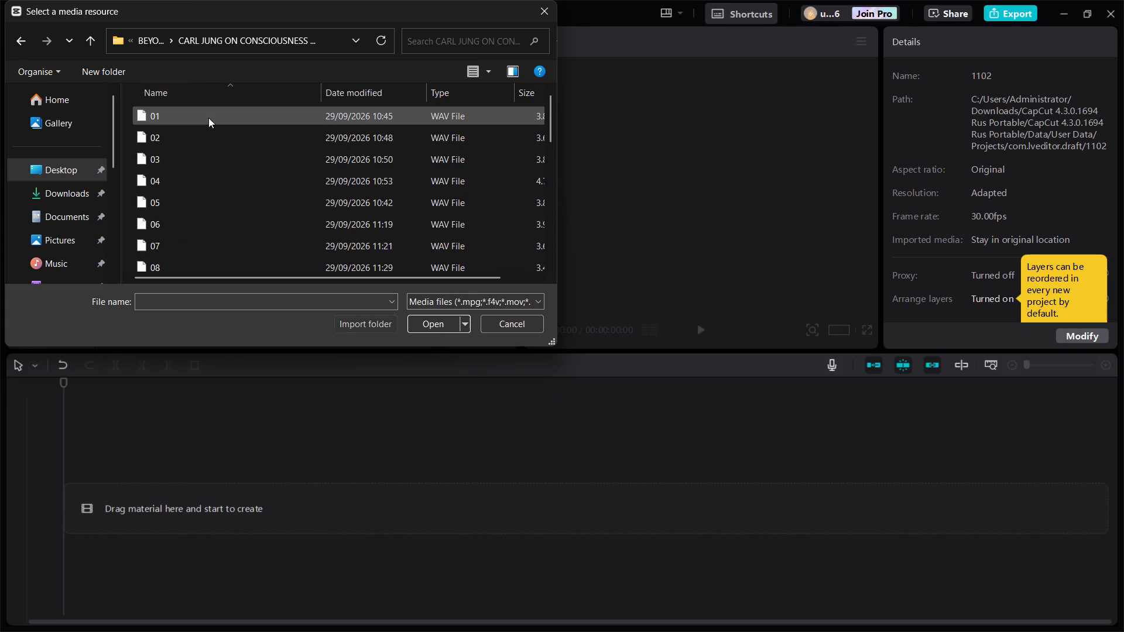
left_click(208, 118)
left_click(437, 326)
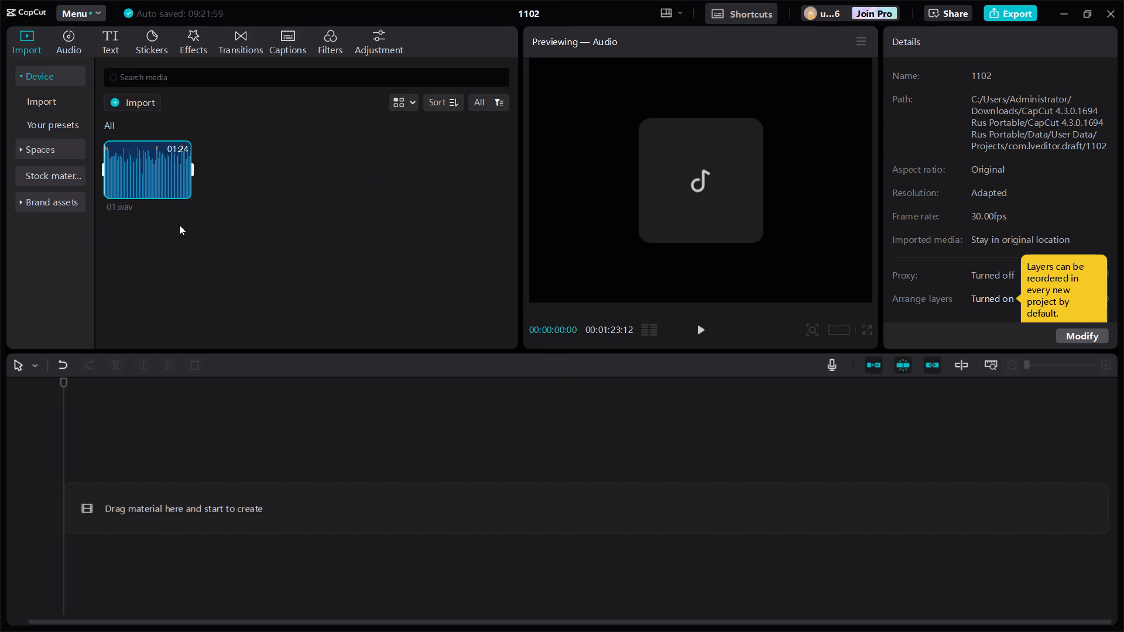
Add the imported 01.wav clip to the timeline.
left_click(183, 184)
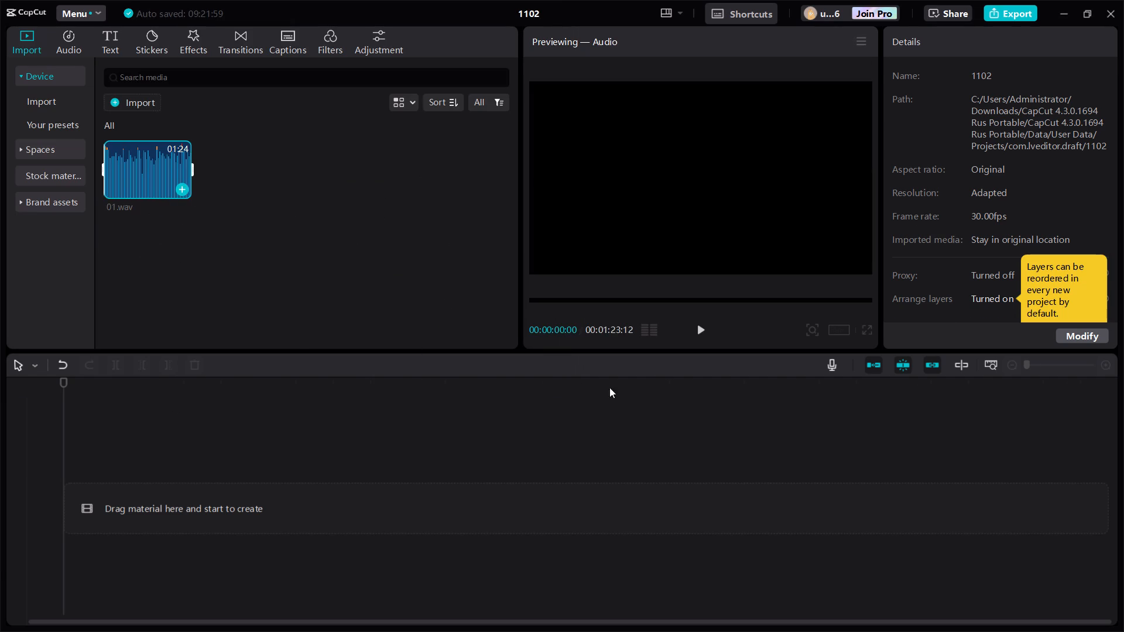
Play the 01.wav audio through to its end.
left_click(702, 329)
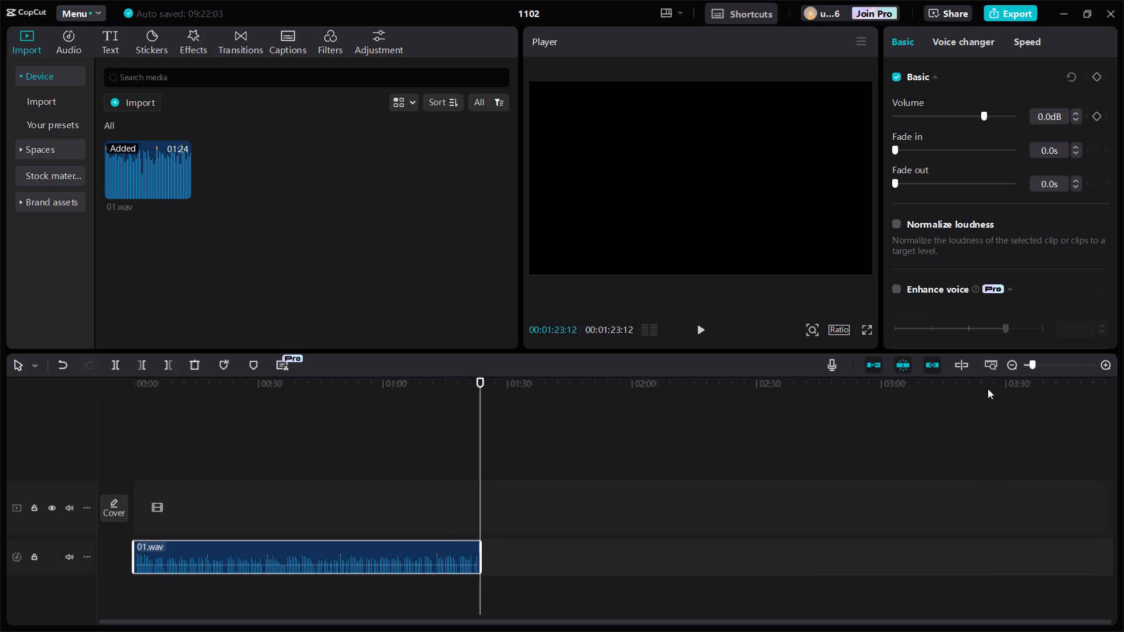
Import the 02.wav audio file from the same Carl Jung folder.
left_click(140, 103)
left_click(186, 136)
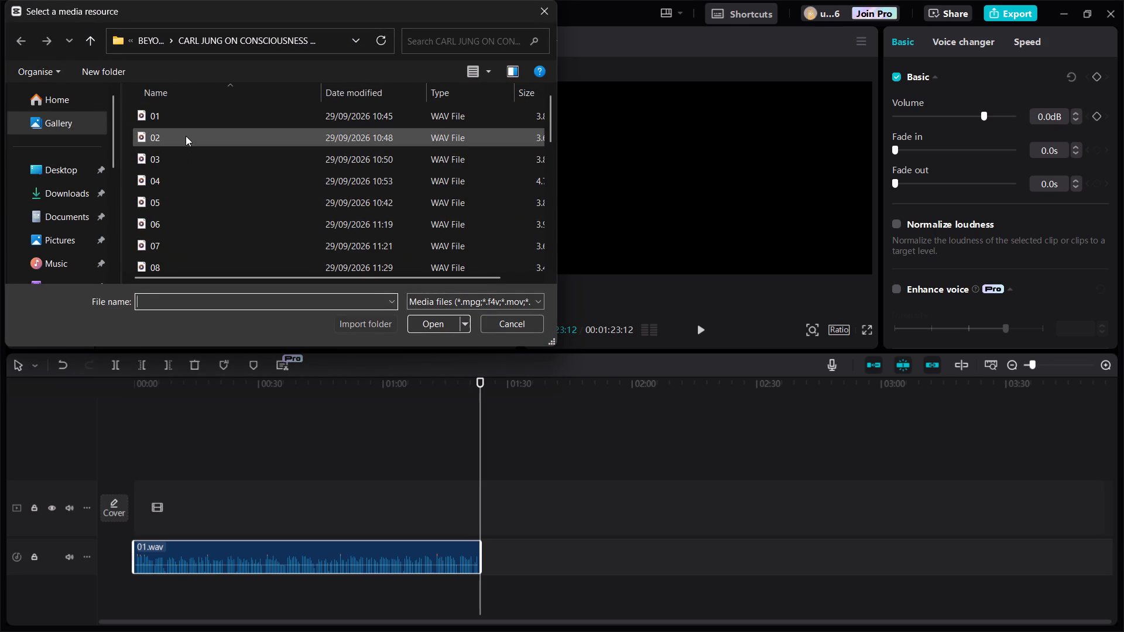
left_click(434, 322)
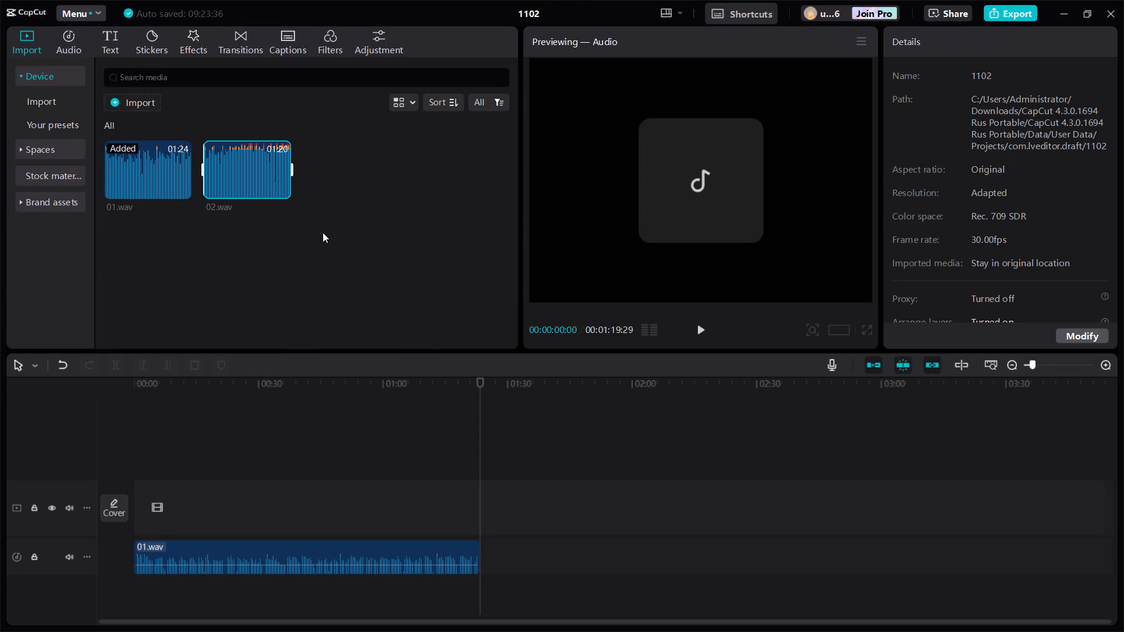
Add 02.wav to the audio track after 01.wav, leaving a gap of about 3 seconds between the clips.
left_click(280, 189)
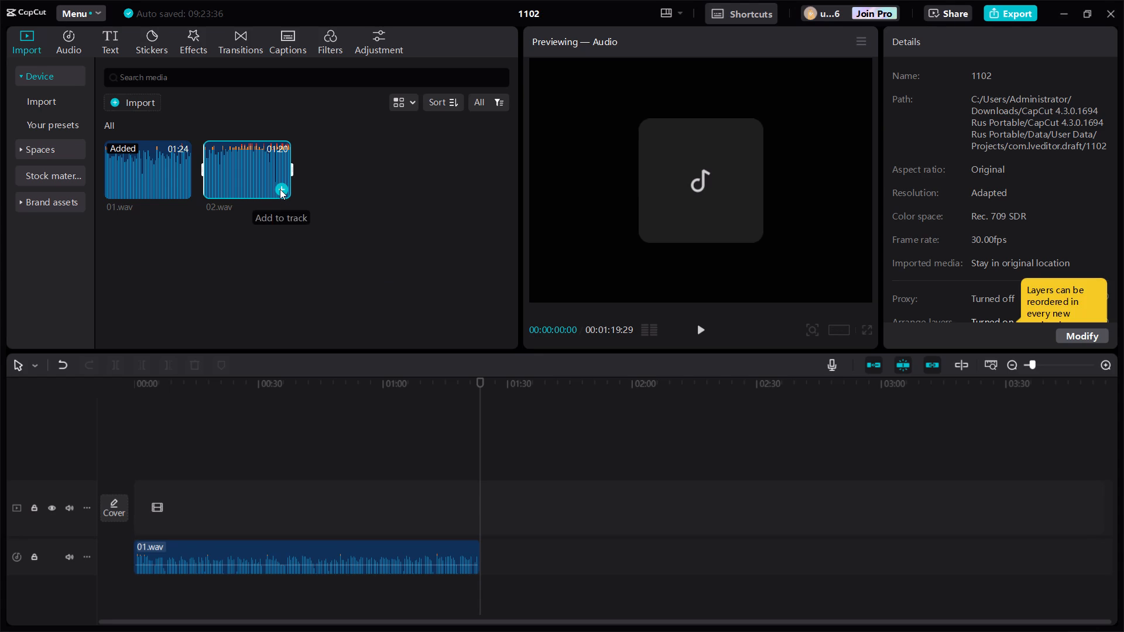
left_click_drag(572, 551, 574, 551)
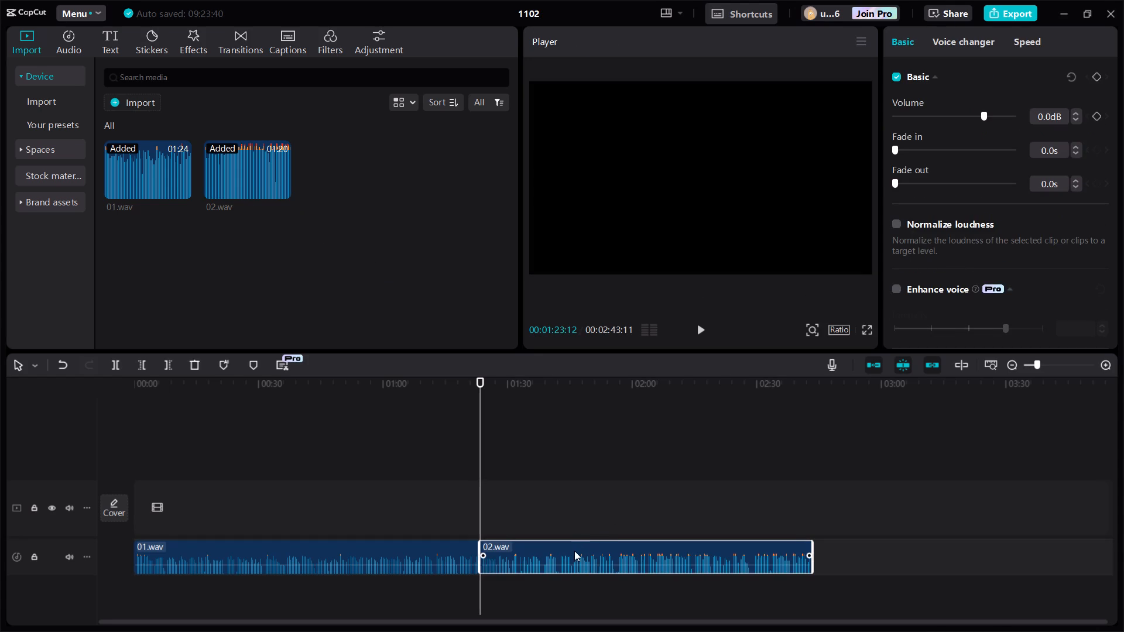
left_click_drag(574, 551, 583, 552)
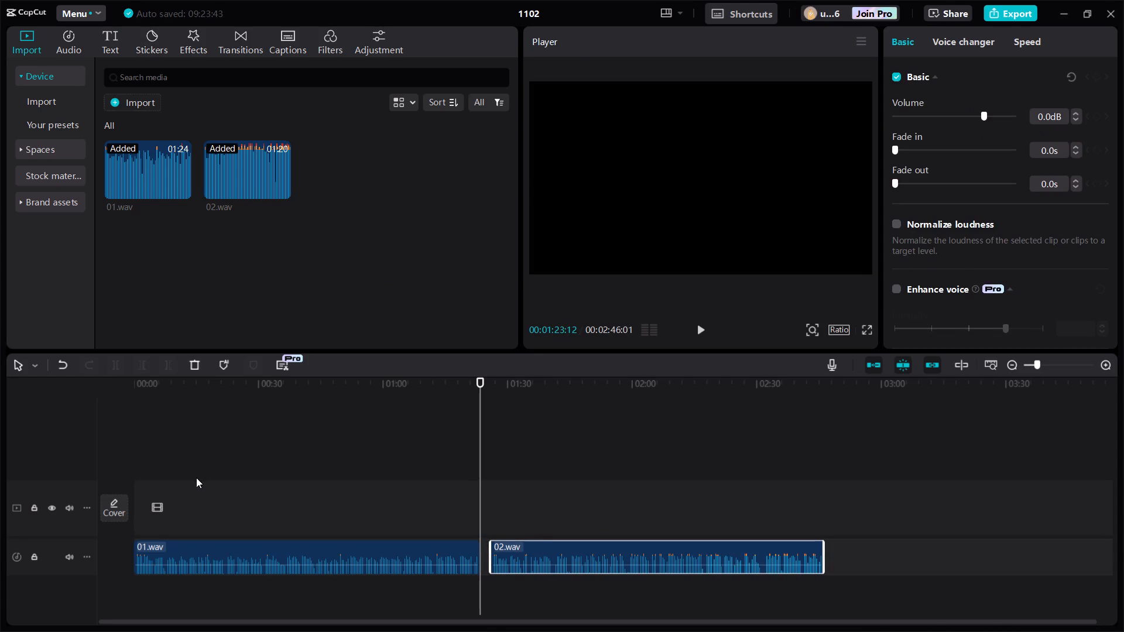
Move the playhead back to the start of the timeline.
left_click(141, 431)
left_click(138, 419)
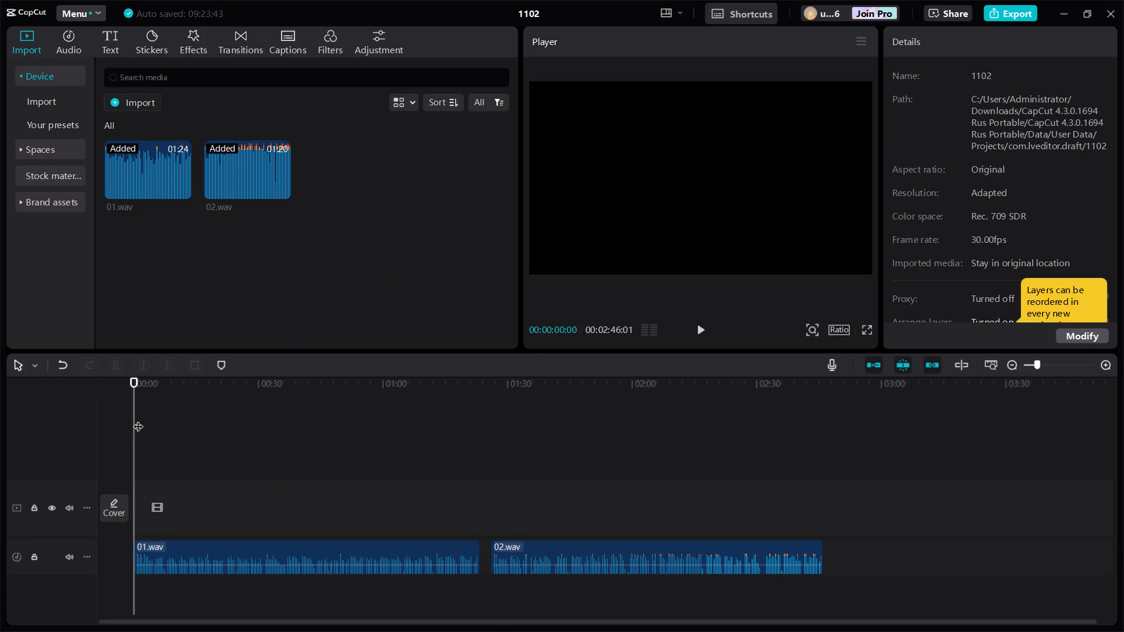
Start another media import and look through New folder and both BEYOND THE VEIL folders for footage.
left_click(122, 103)
left_click(139, 36)
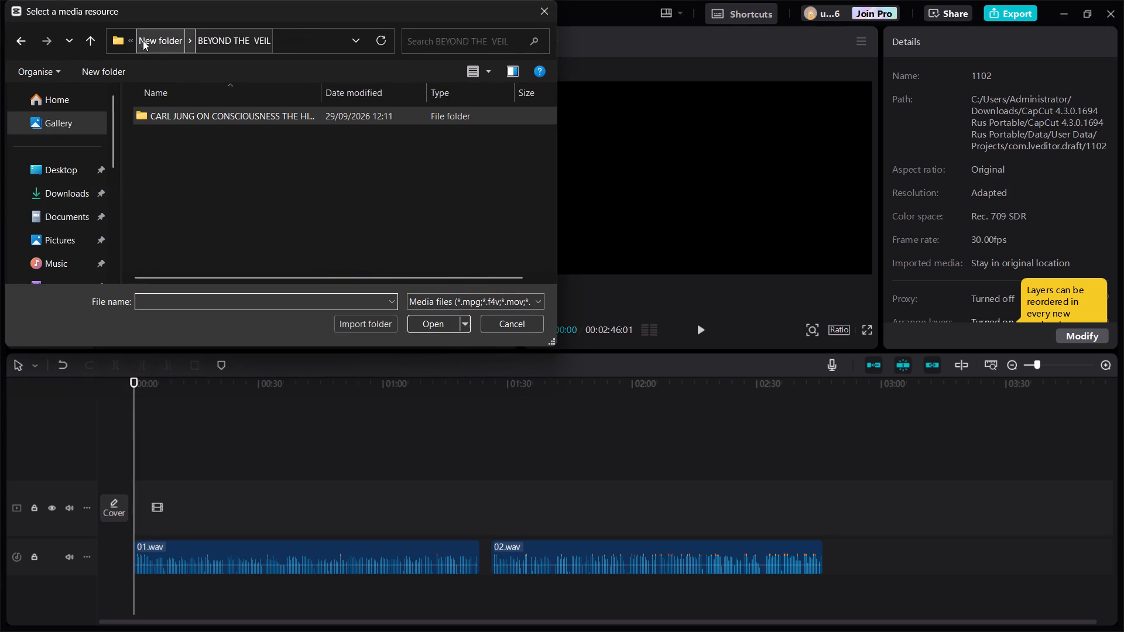
left_click(160, 44)
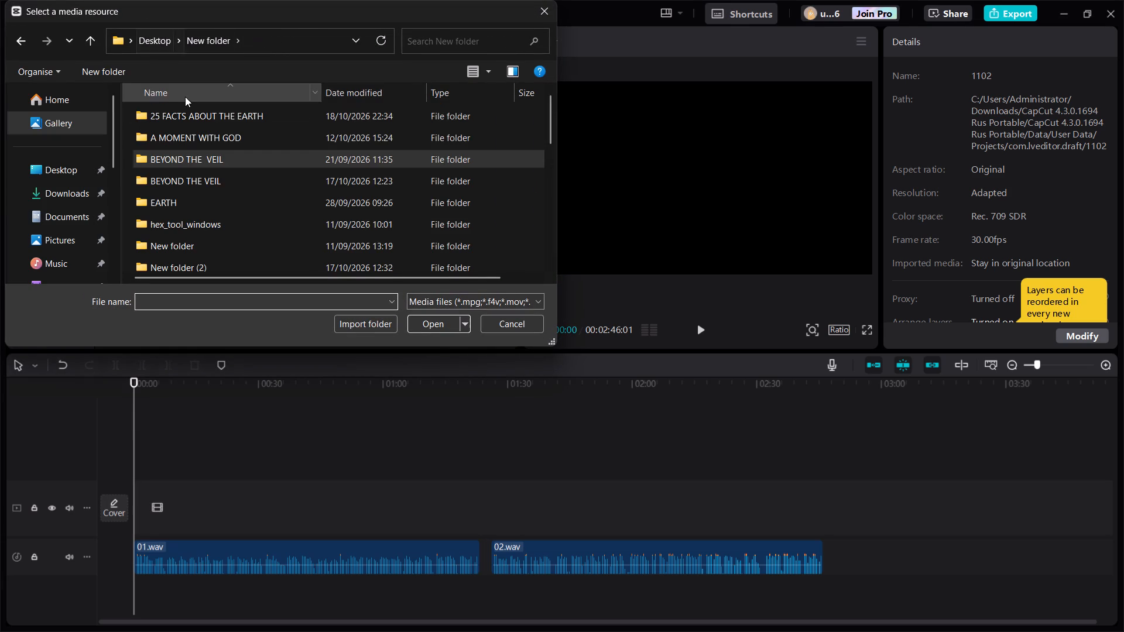
scroll(190, 222, "down", 3)
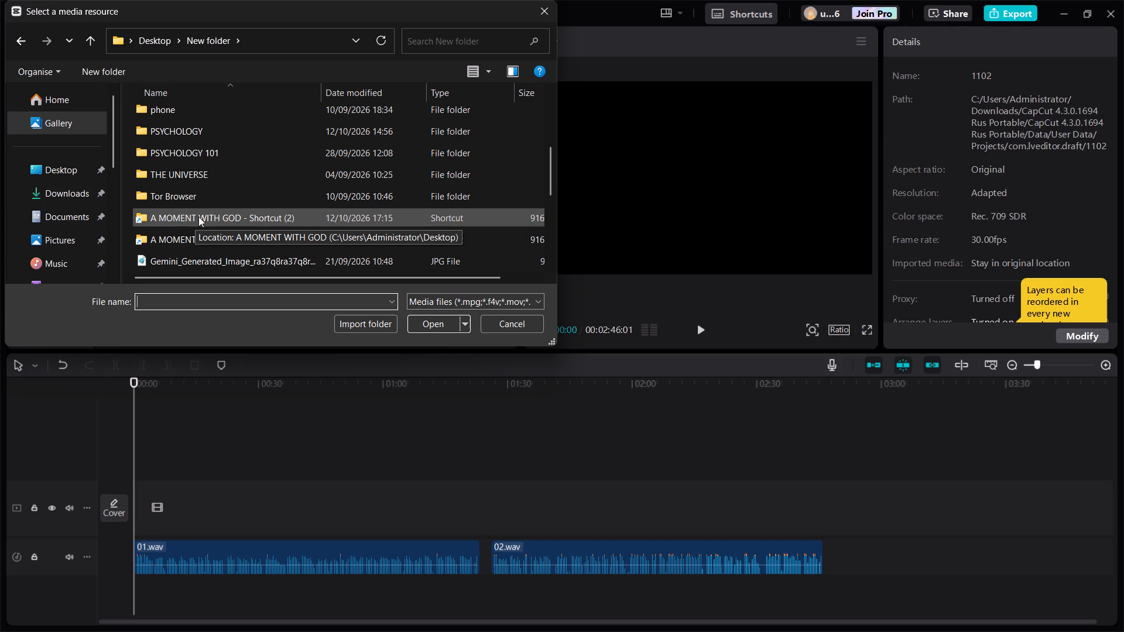
scroll(234, 185, "down", 1)
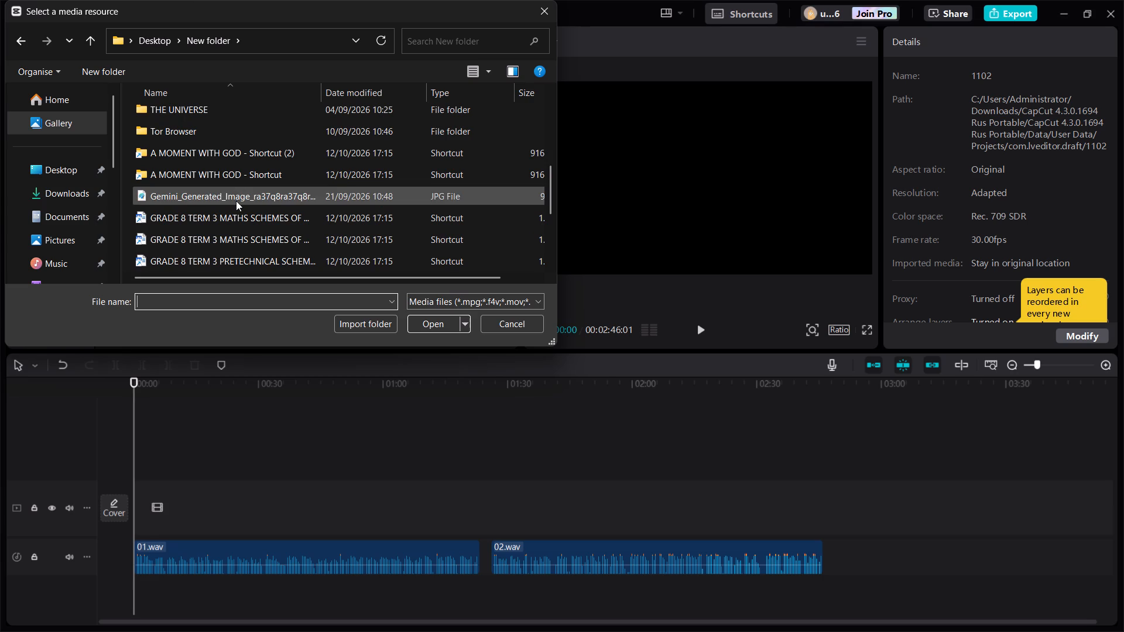
scroll(237, 203, "down", 10)
scroll(237, 203, "up", 7)
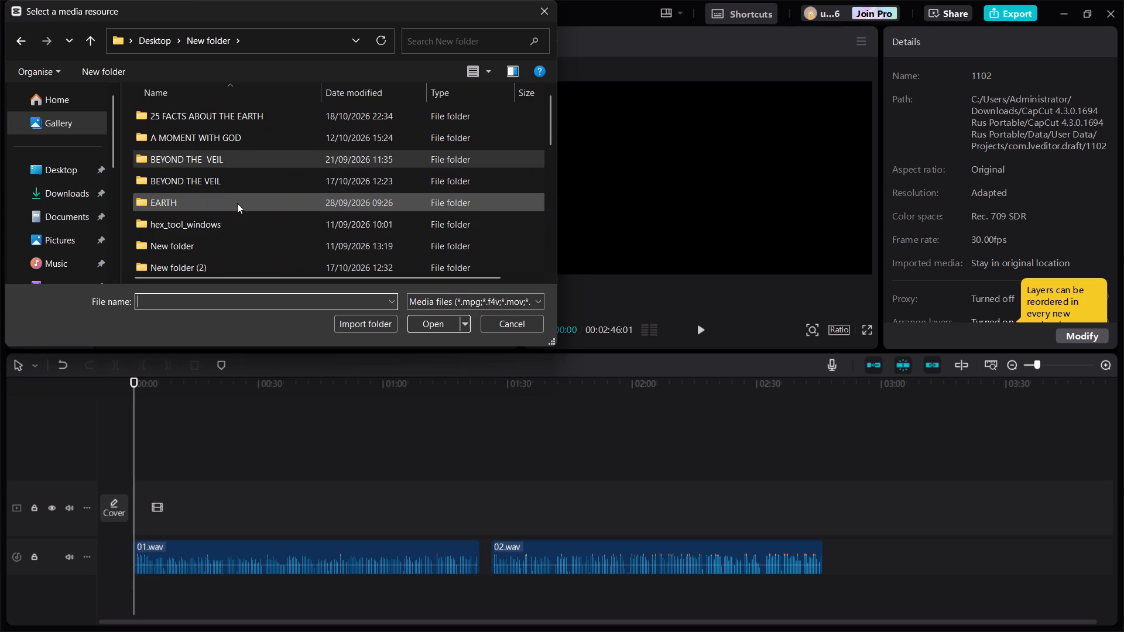
scroll(237, 203, "up", 1)
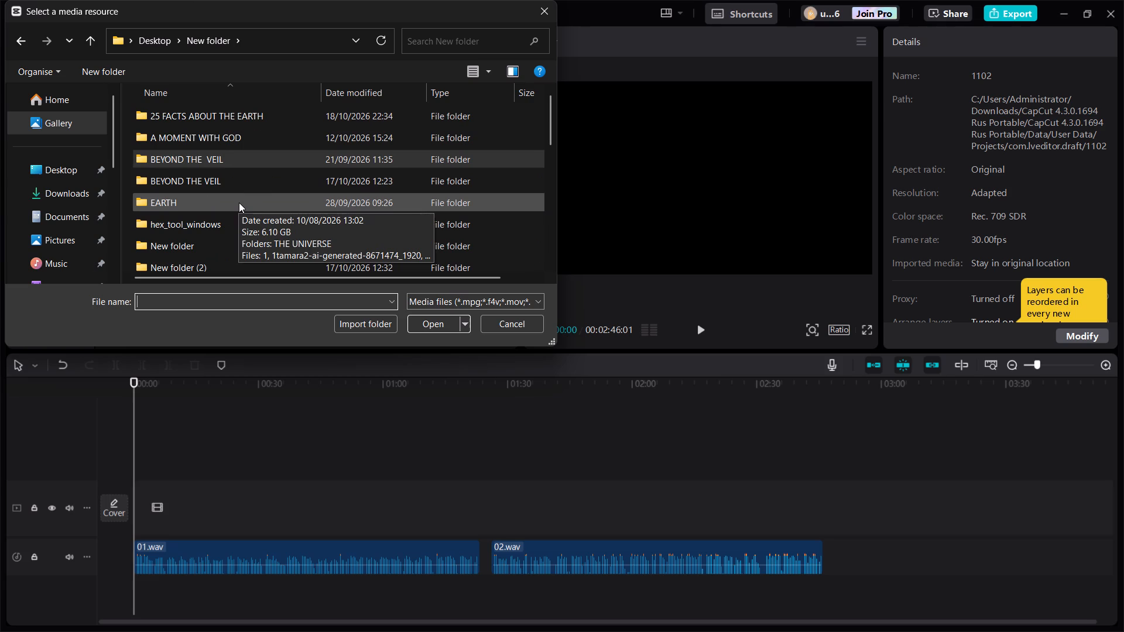
double_click(213, 180)
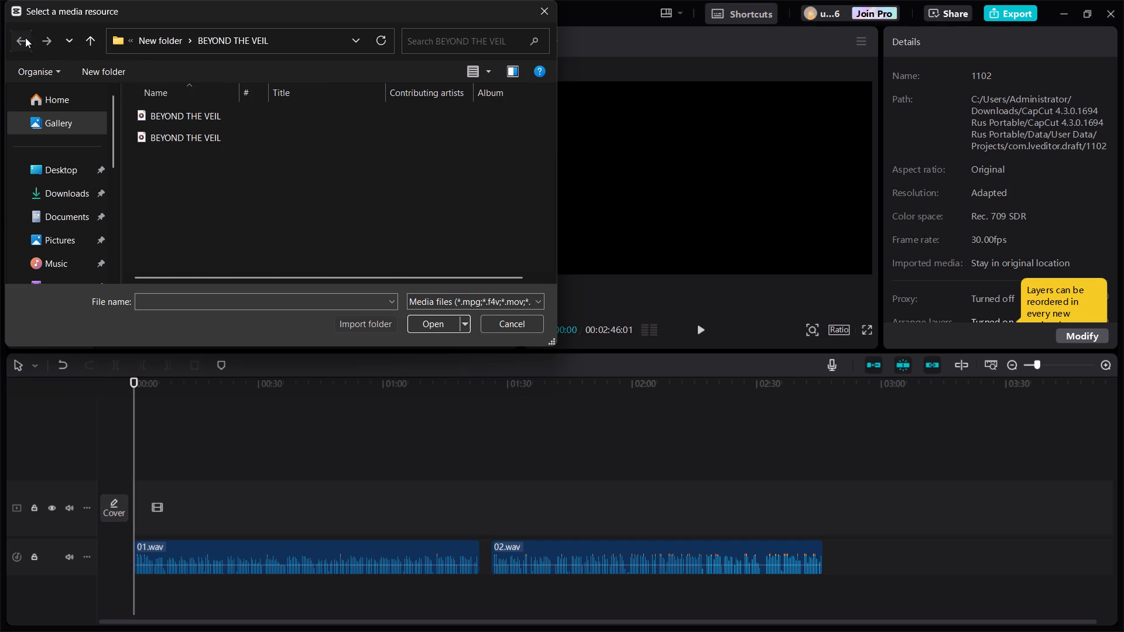
left_click(25, 37)
double_click(201, 156)
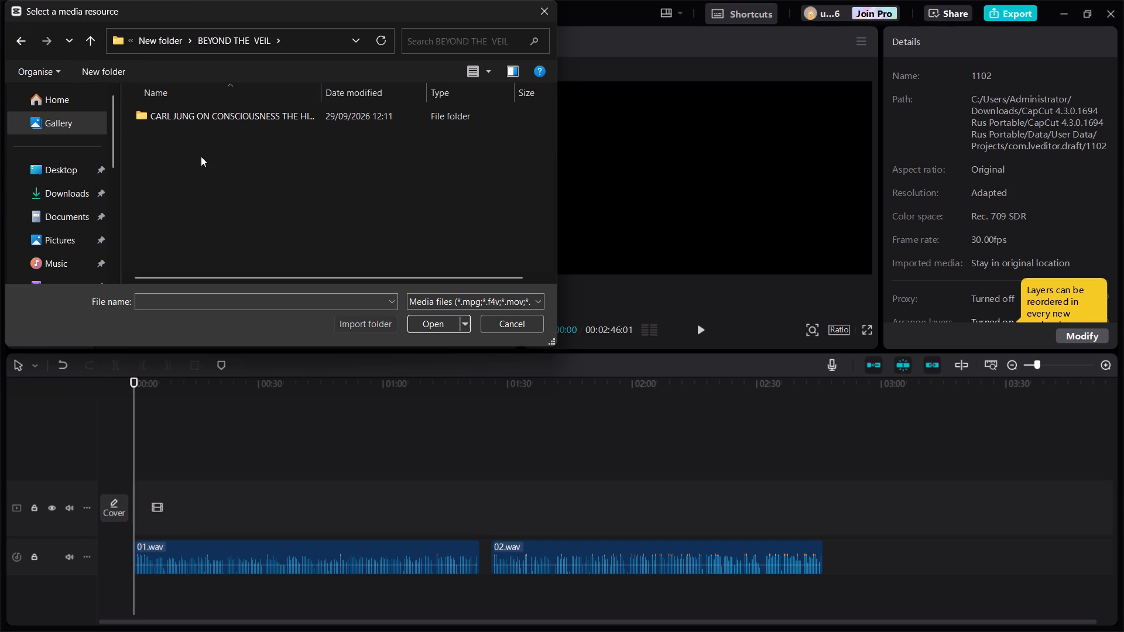
left_click(20, 40)
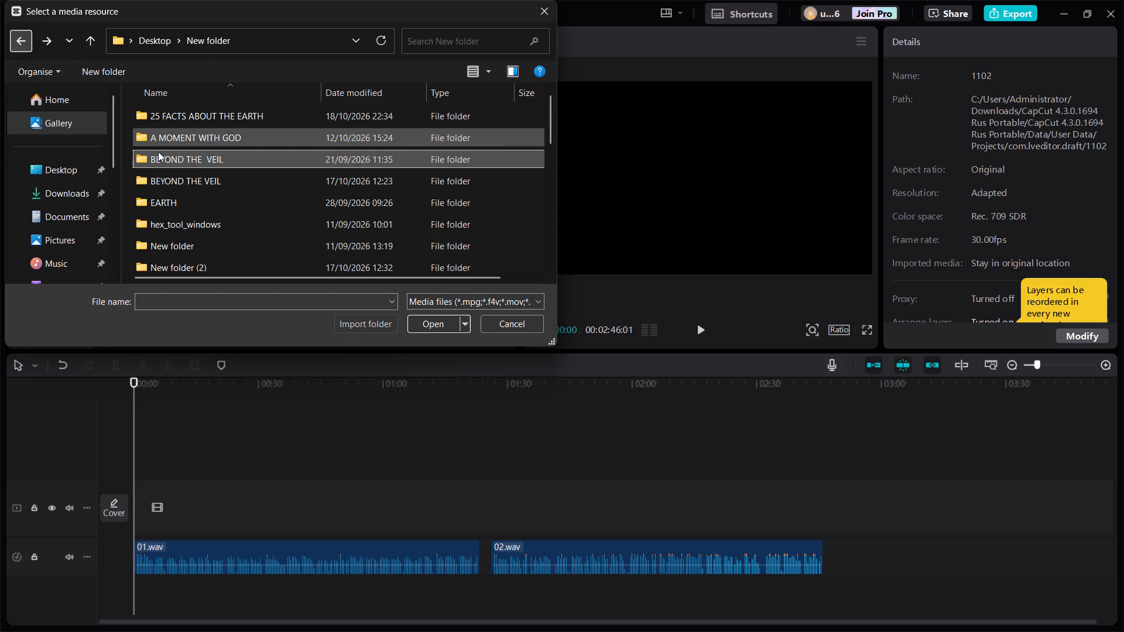
Look through the PSYCHOLOGY folder and its THE MIND YOU THINK YOU KNOW subfolder for suitable stock footage.
scroll(193, 217, "down", 2)
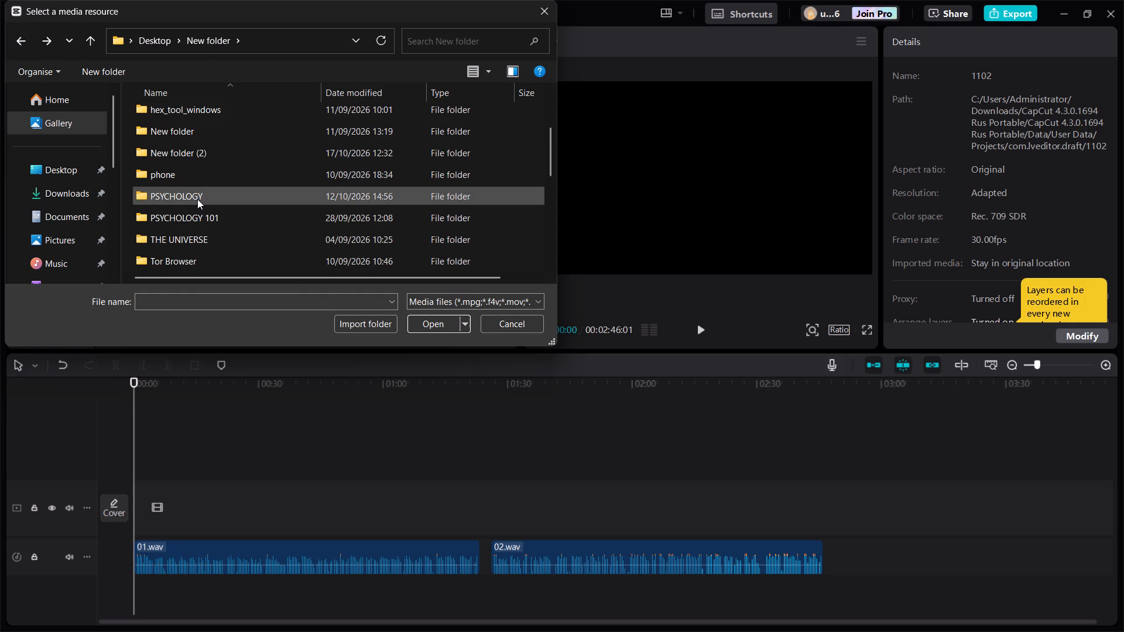
double_click(197, 198)
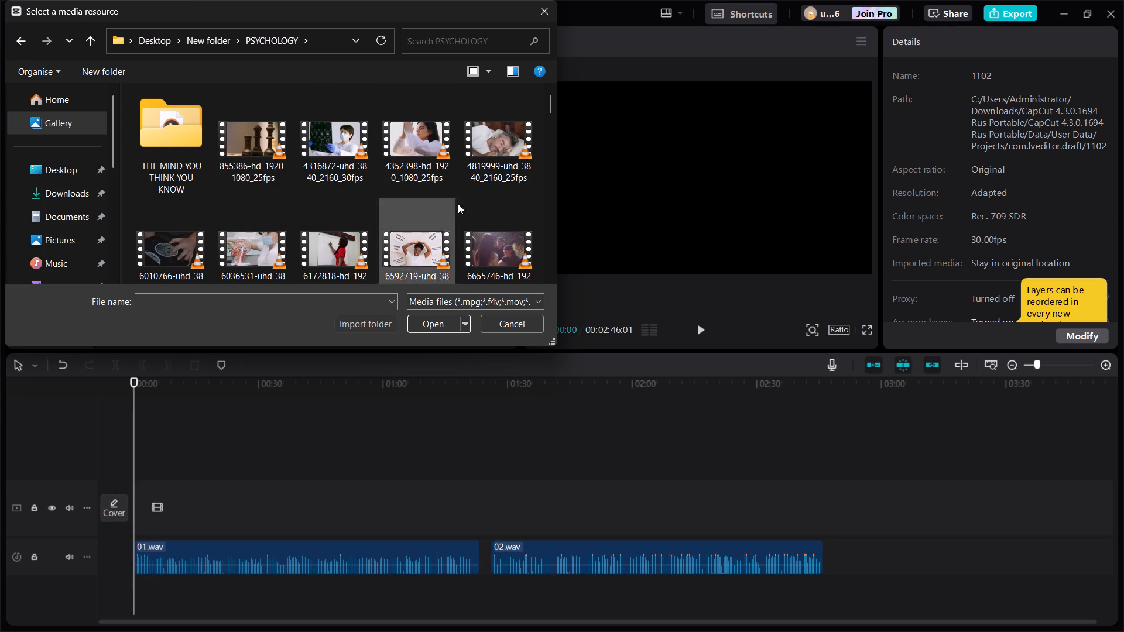
scroll(464, 212, "down", 2)
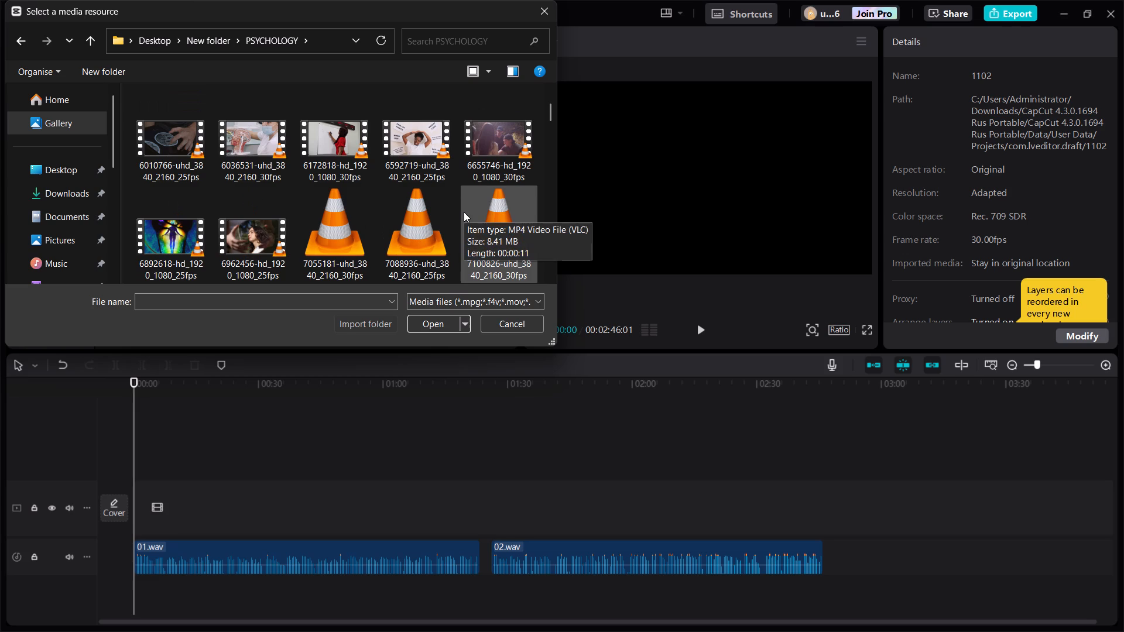
scroll(485, 208, "down", 1)
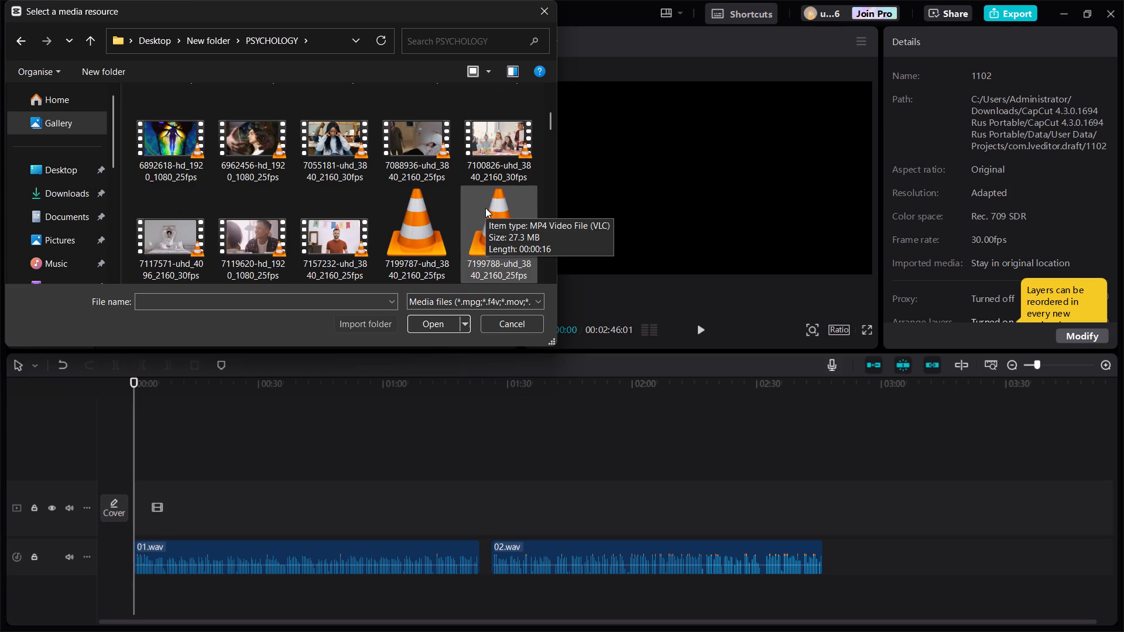
scroll(485, 208, "down", 1)
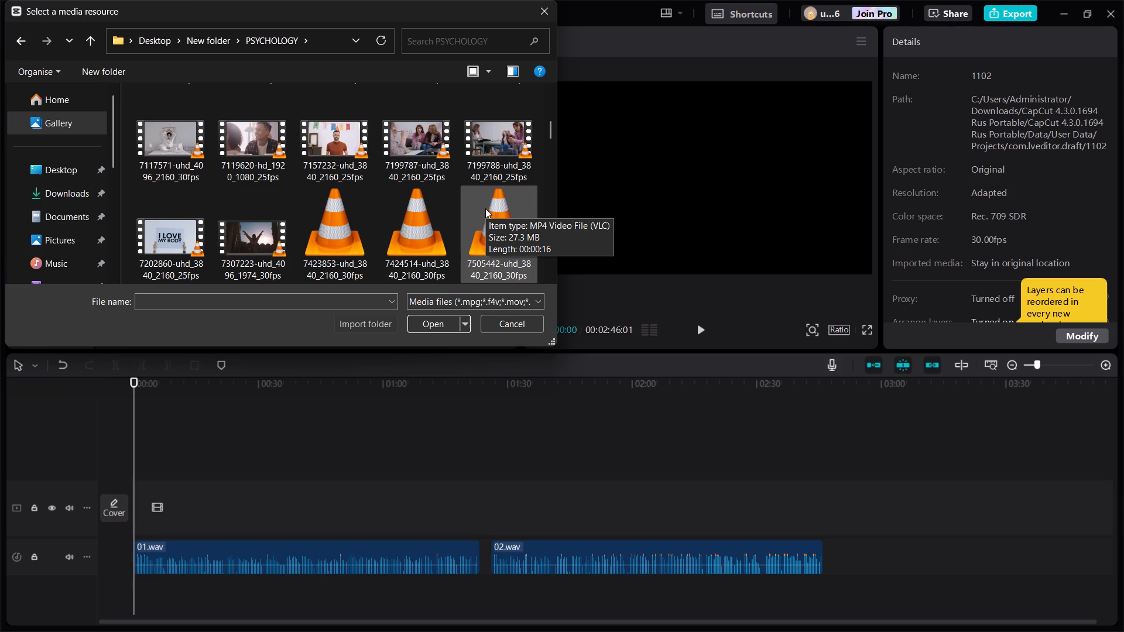
scroll(485, 208, "down", 2)
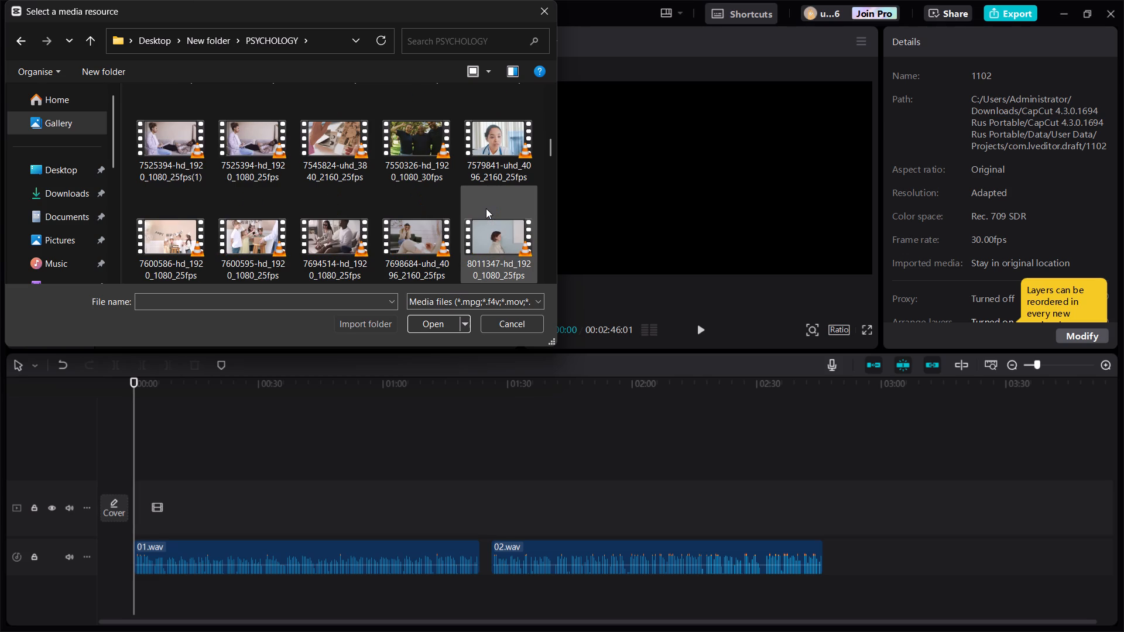
scroll(491, 211, "down", 2)
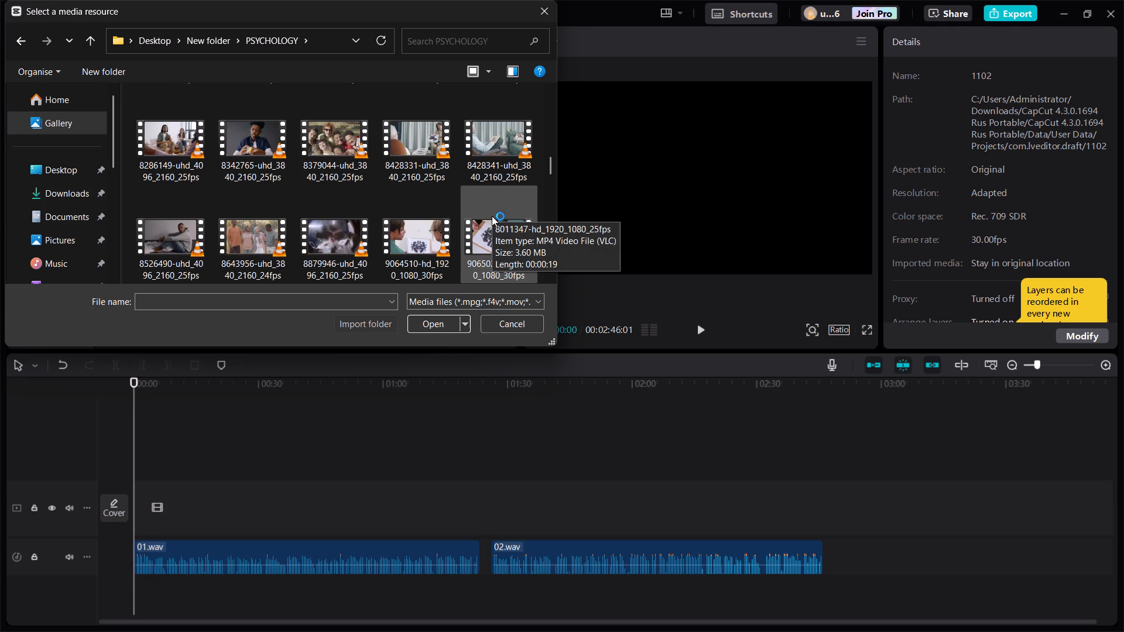
scroll(499, 225, "down", 1)
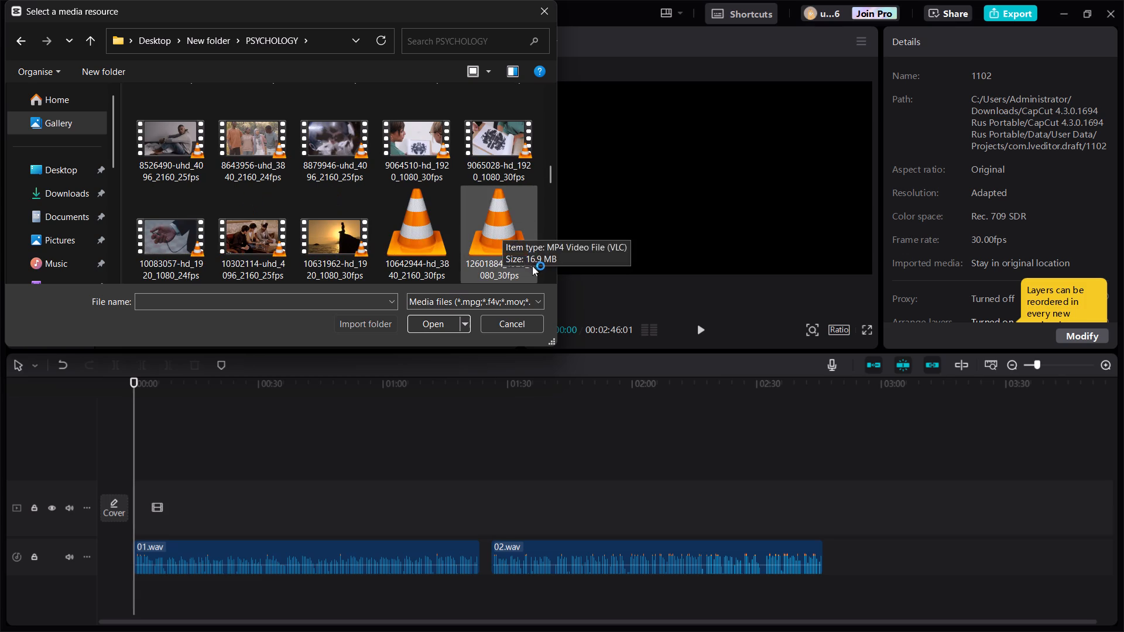
left_click(550, 273)
left_click(550, 273)
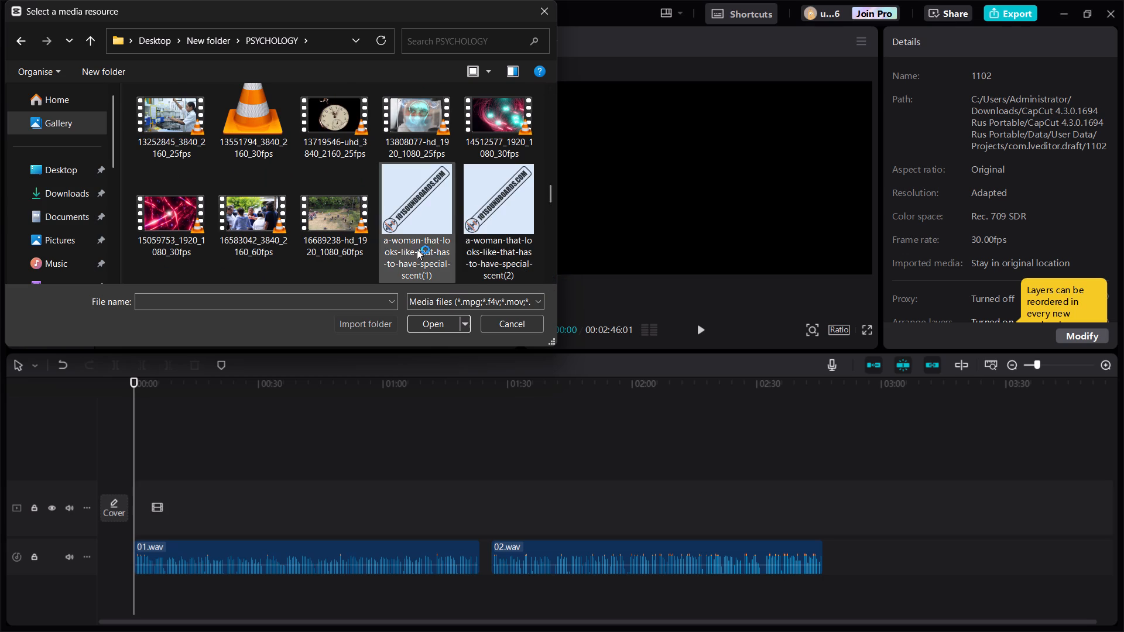
scroll(417, 245, "up", 2)
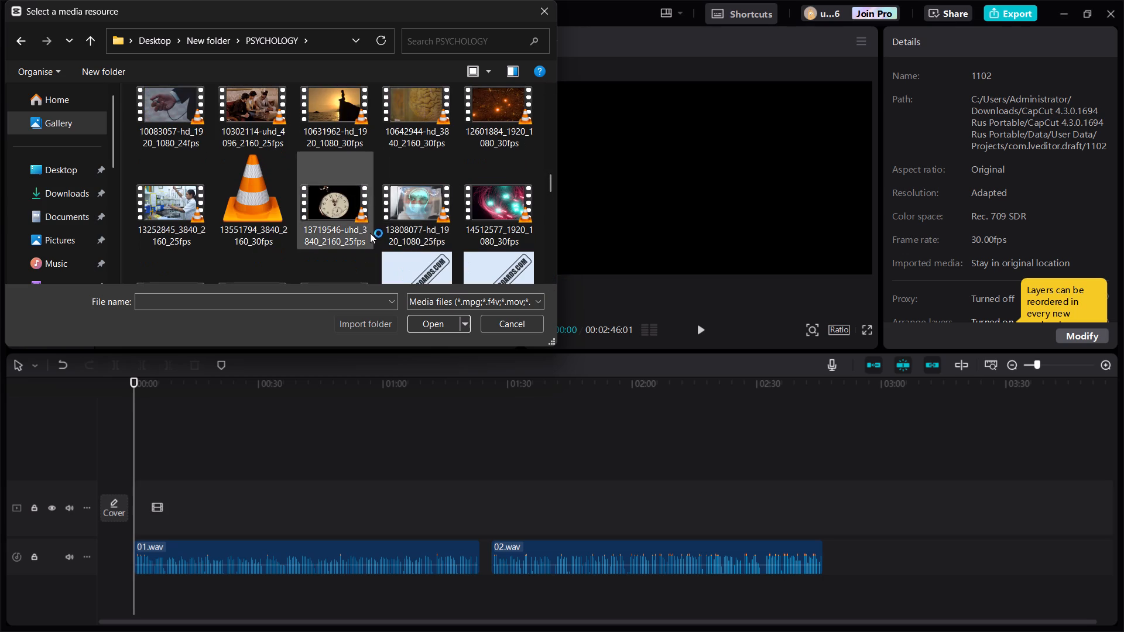
scroll(369, 228, "up", 2)
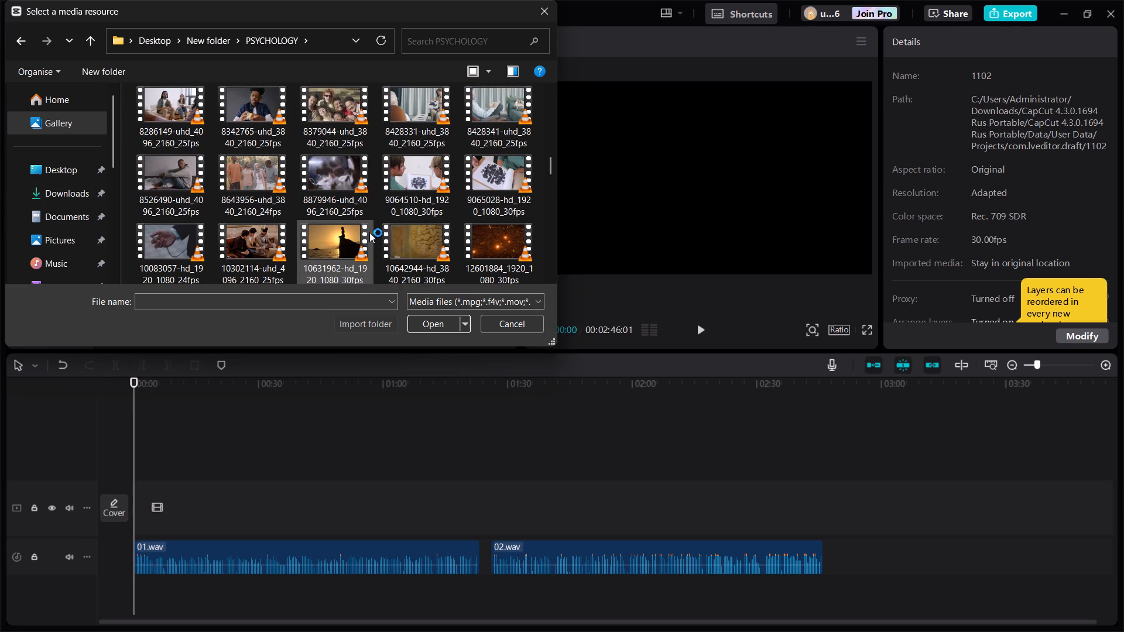
scroll(362, 219, "up", 4)
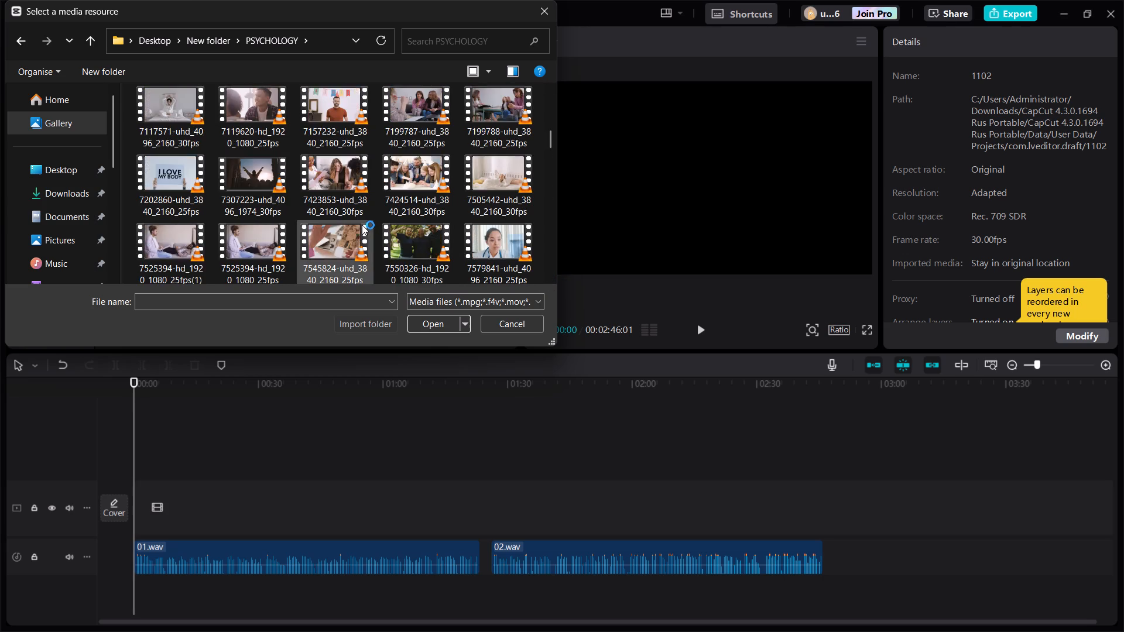
scroll(362, 220, "up", 12)
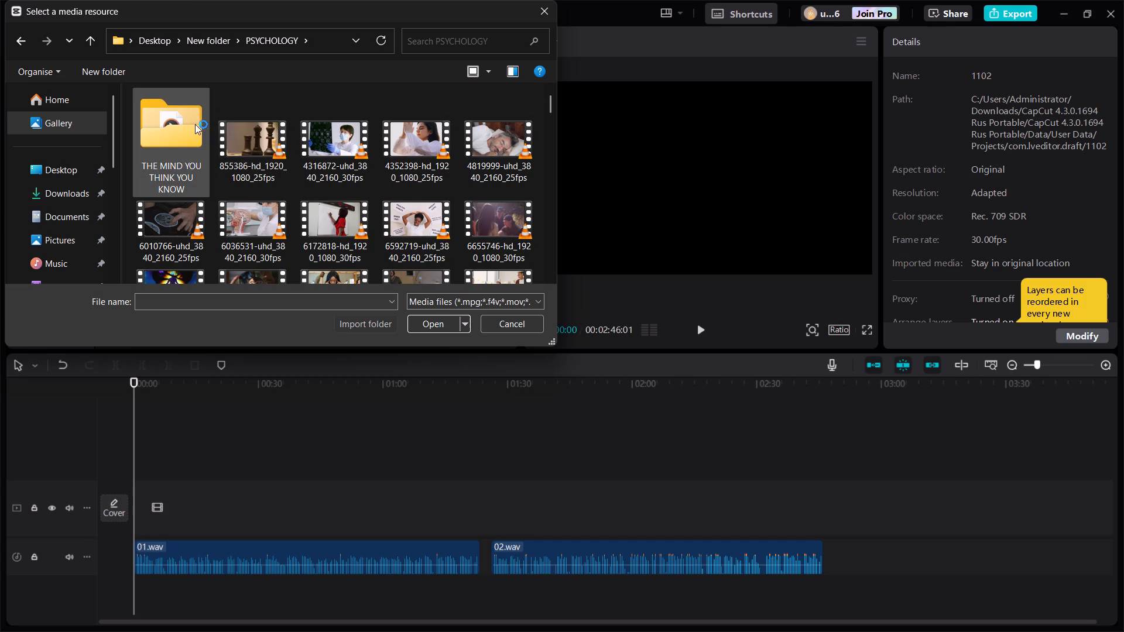
double_click(192, 120)
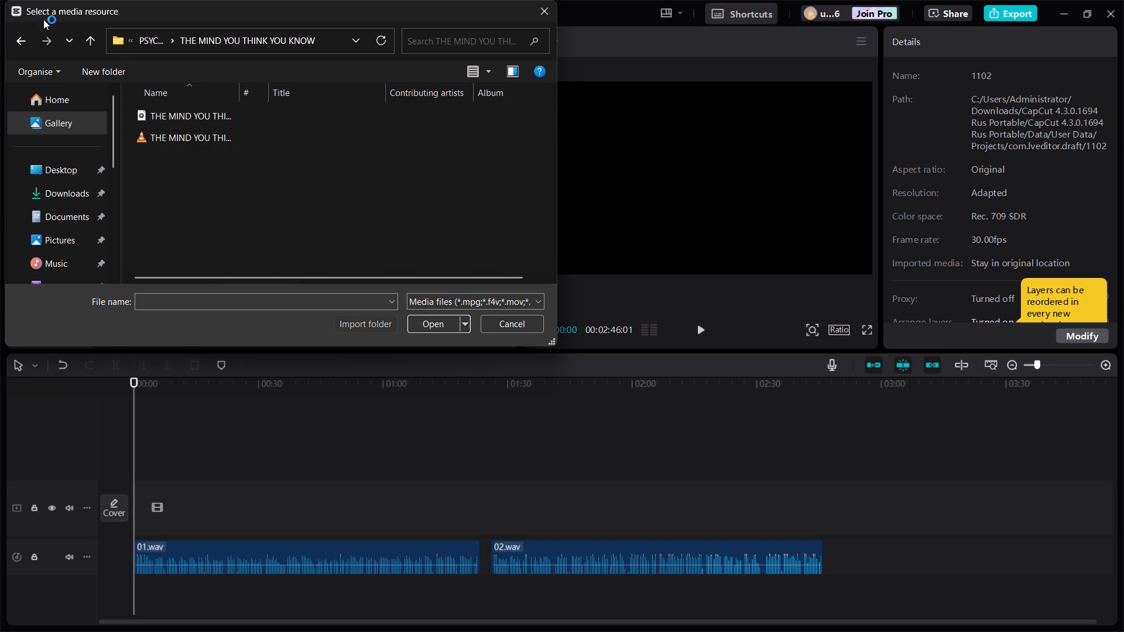
left_click(20, 39)
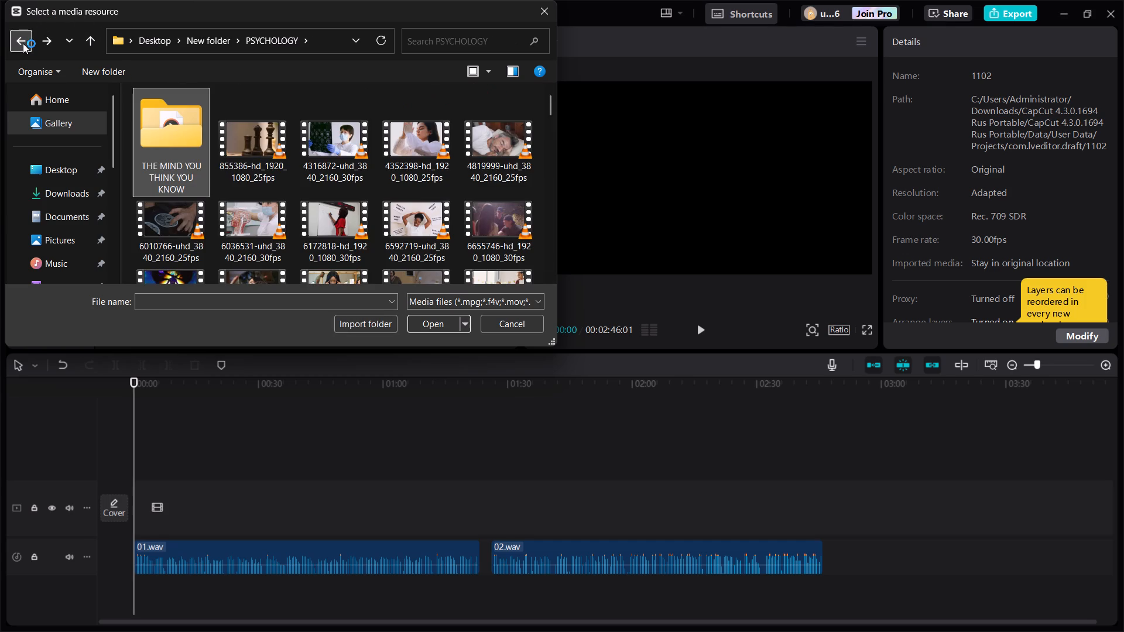
Open the PSYCHOLOGY 101 folder inside New folder and browse its video clips through to the last one.
left_click(23, 39)
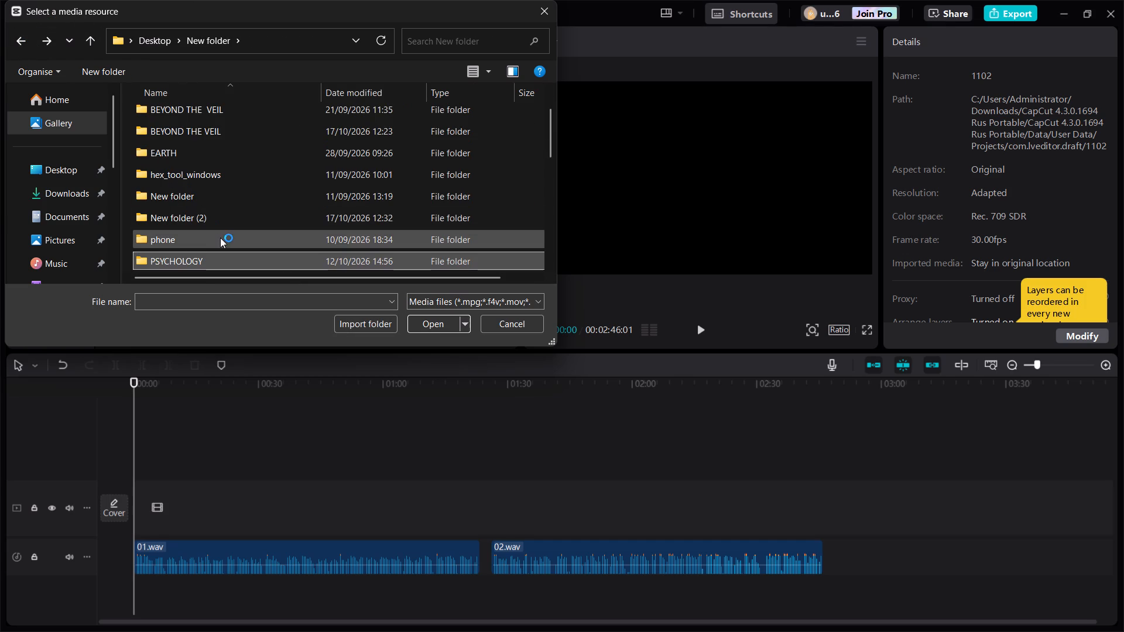
scroll(220, 233, "down", 1)
double_click(210, 217)
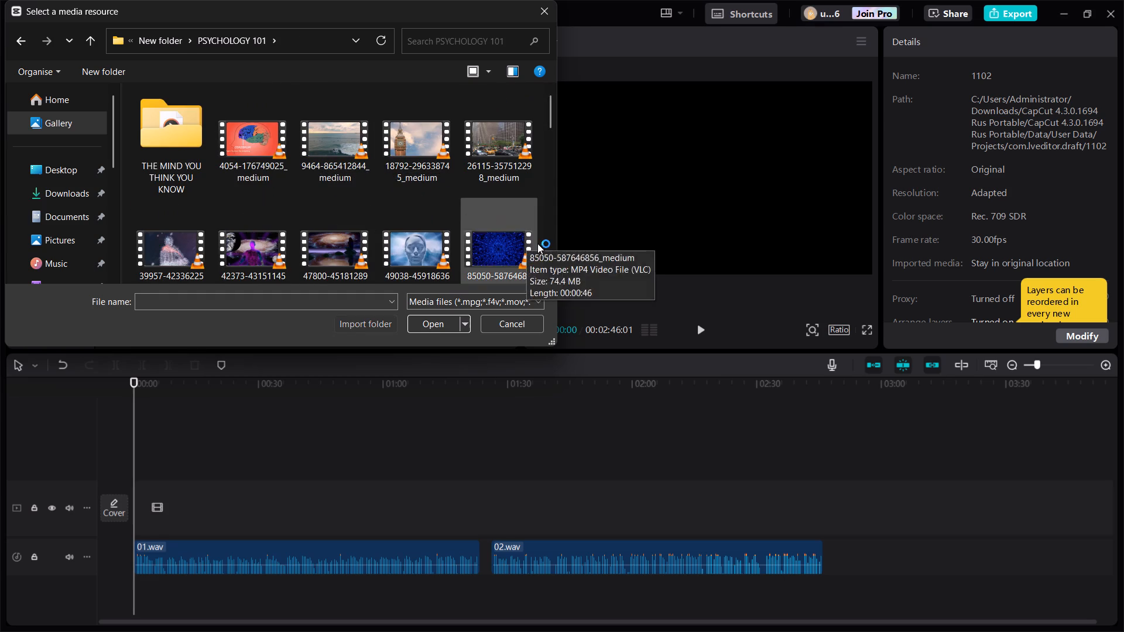
left_click(553, 276)
left_click(553, 276)
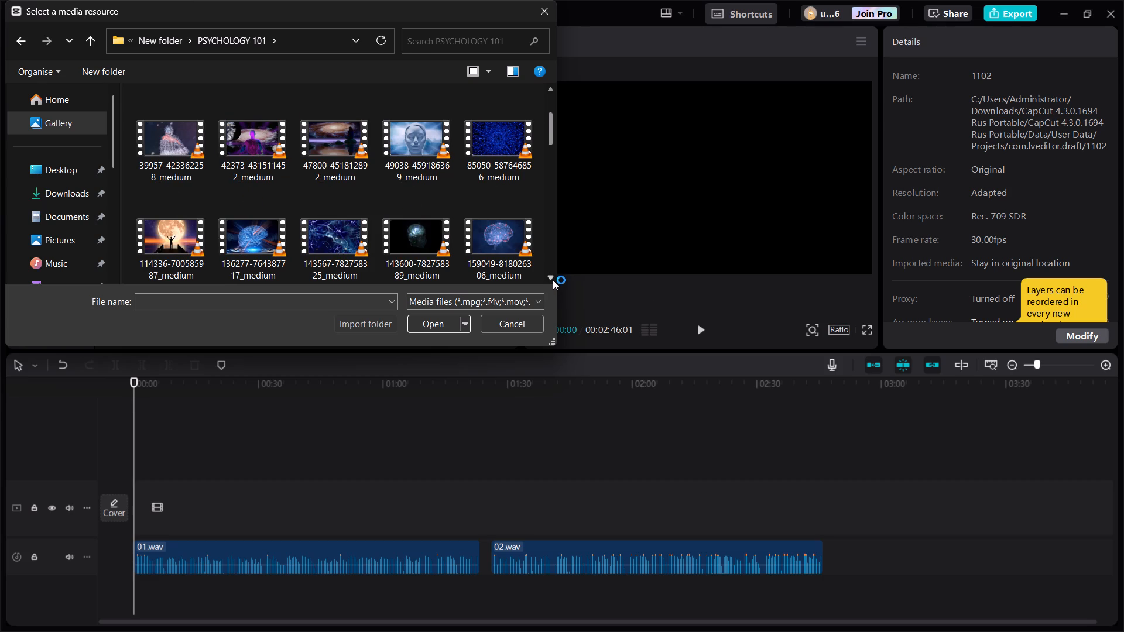
left_click(553, 275)
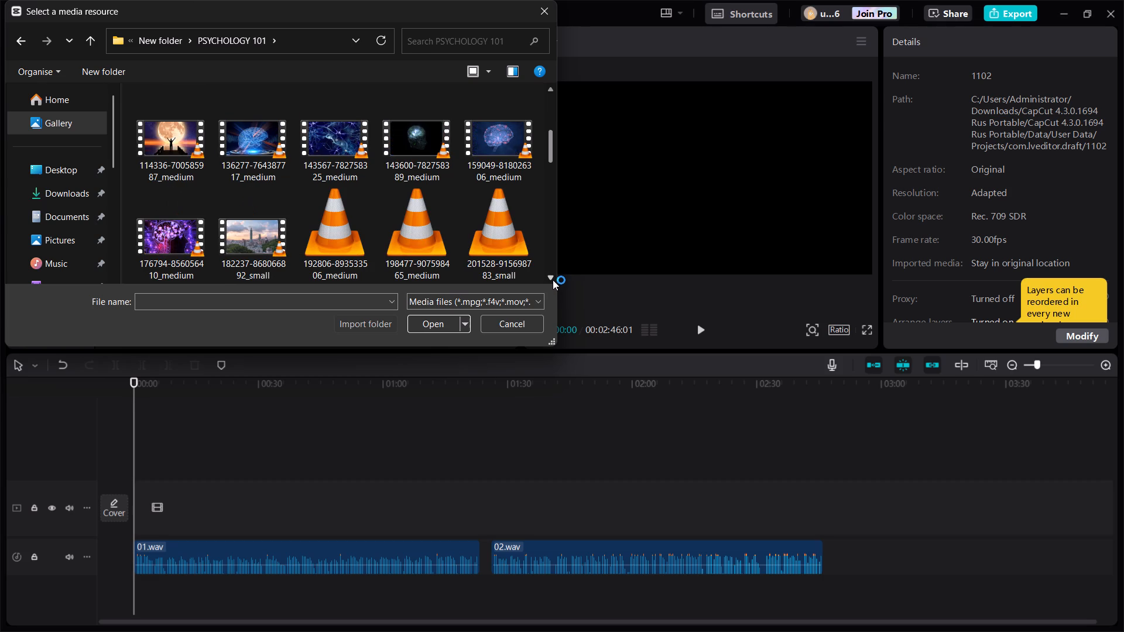
left_click(553, 275)
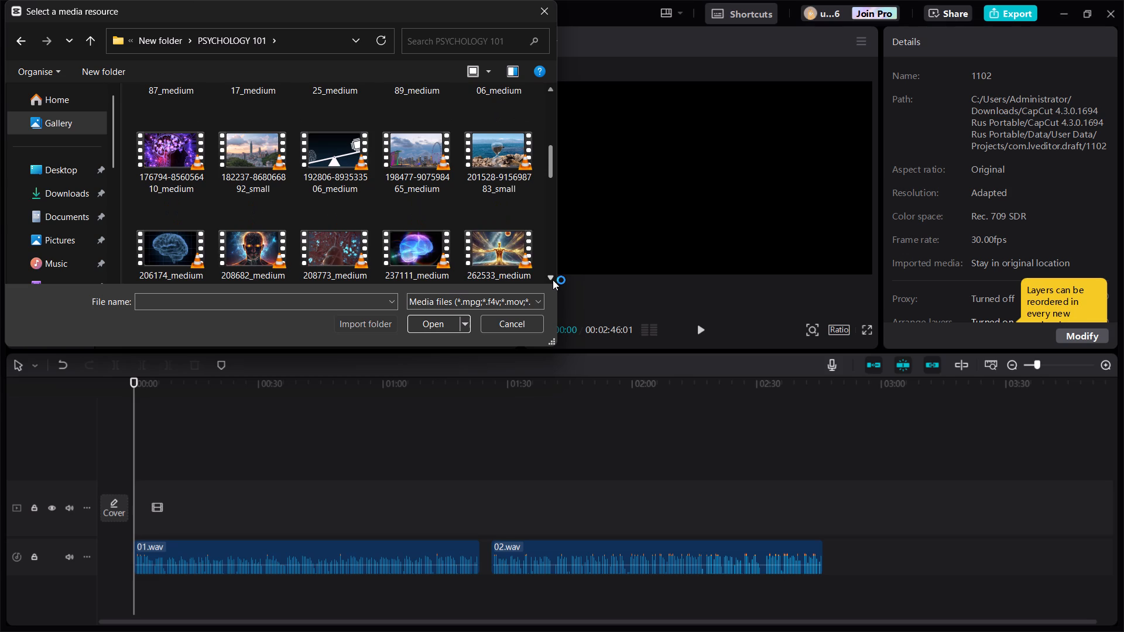
left_click(553, 275)
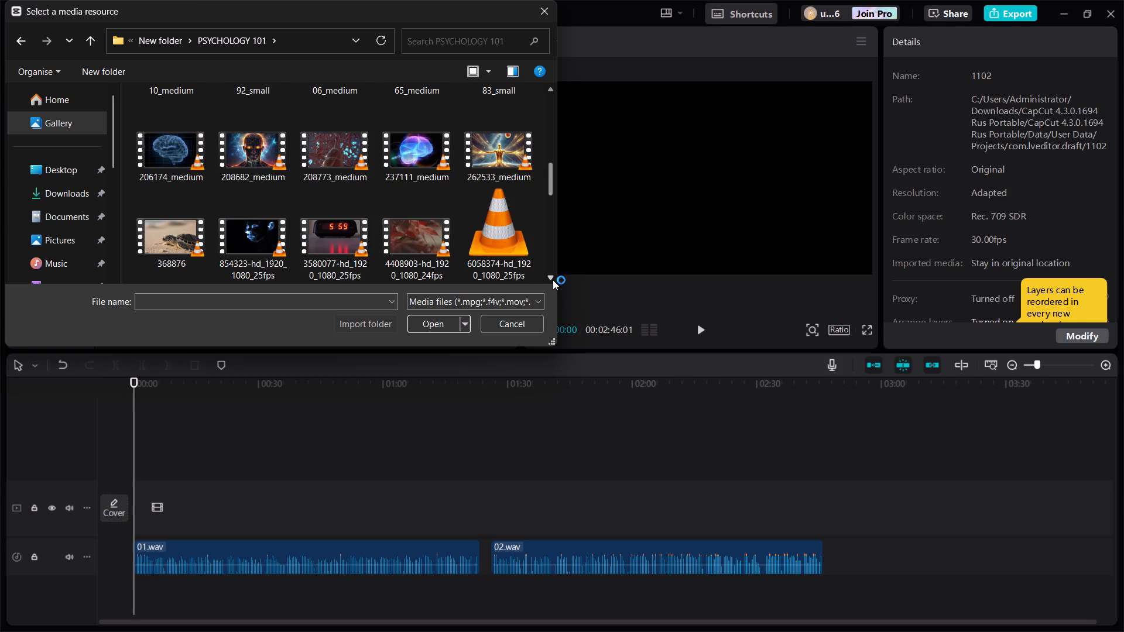
left_click(553, 275)
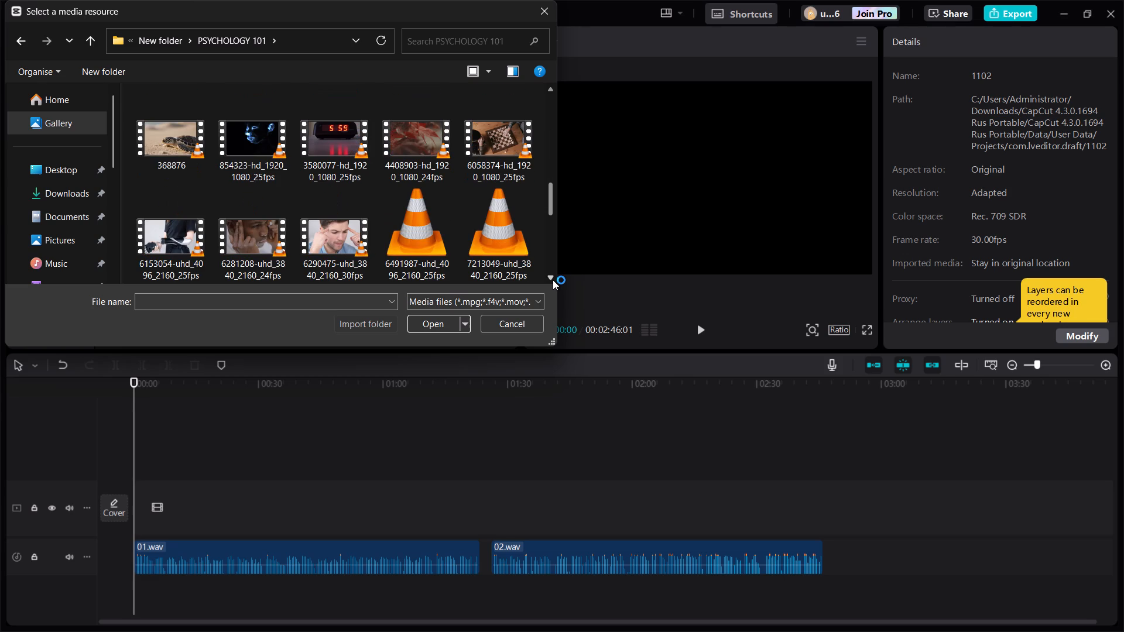
left_click(553, 275)
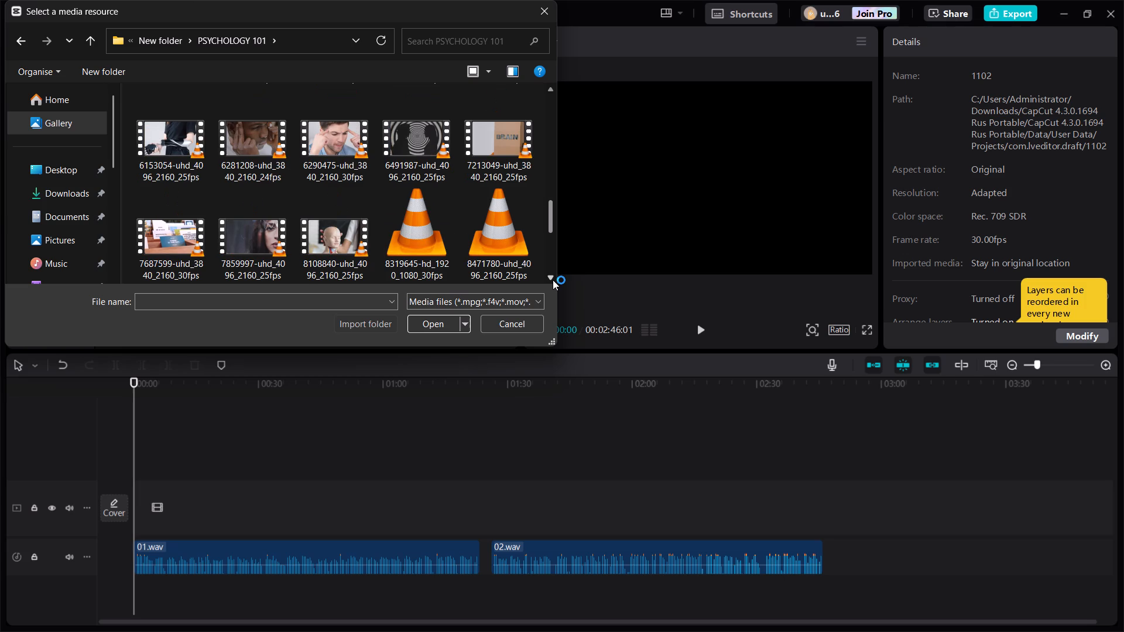
left_click(553, 275)
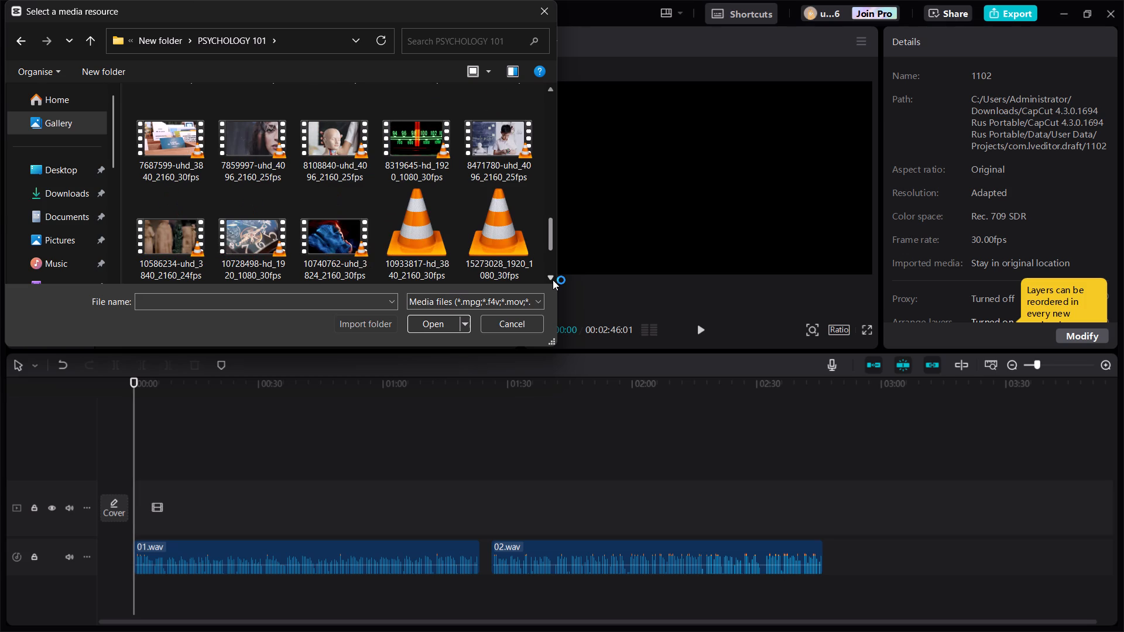
left_click(553, 275)
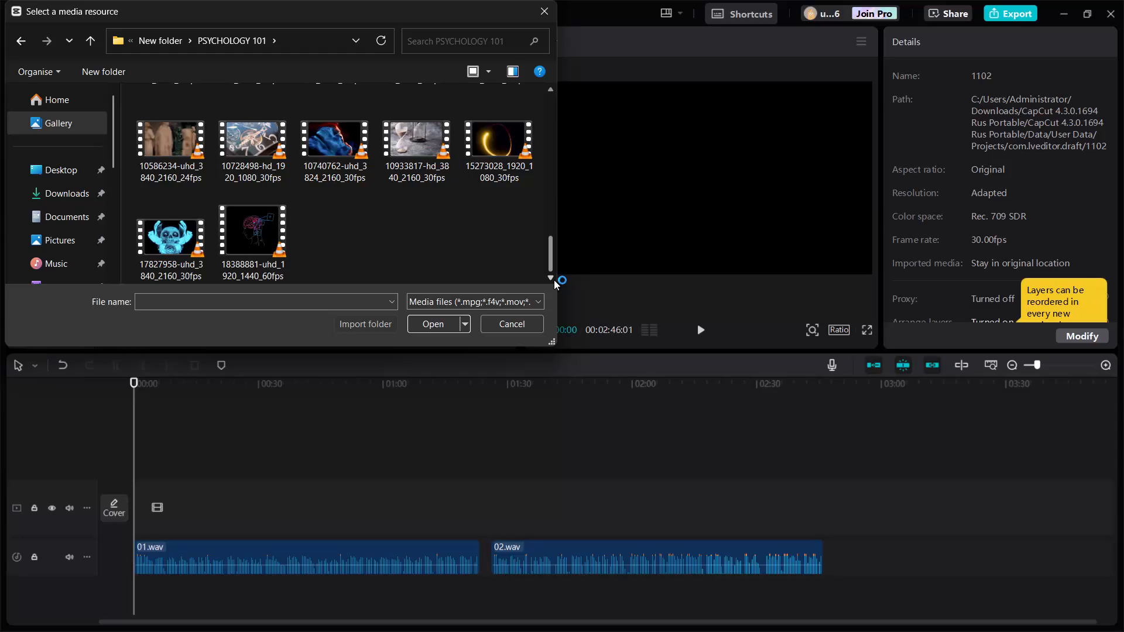
left_click(554, 275)
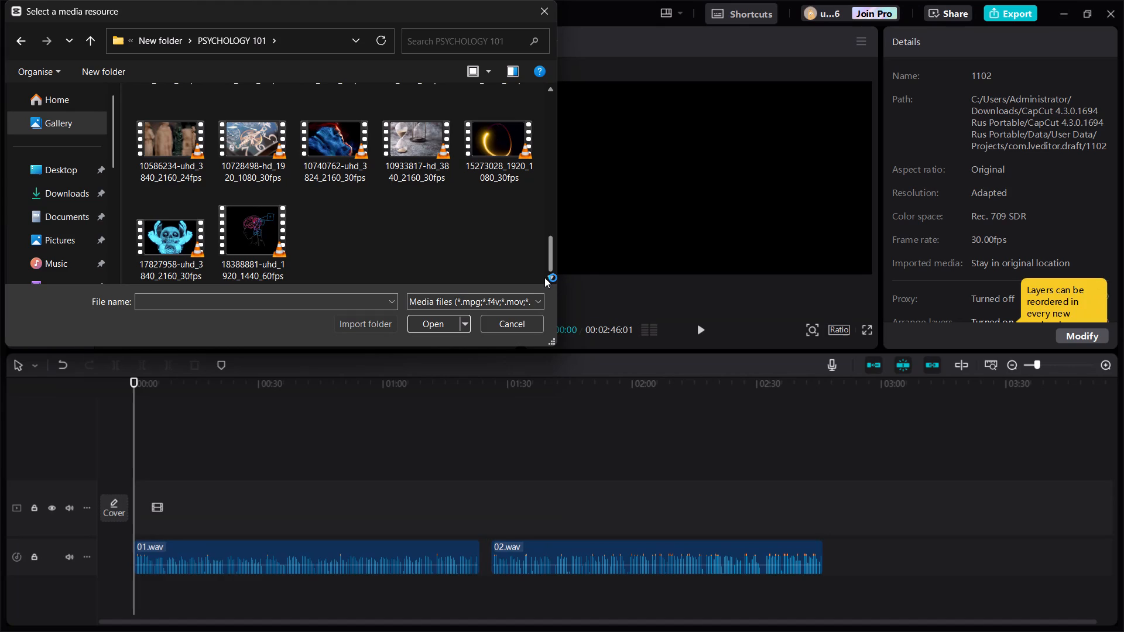
left_click(552, 277)
Look back through the video clips in the PSYCHOLOGY 101 folder for footage suited to the video's opening.
left_click(550, 89)
left_click(550, 89)
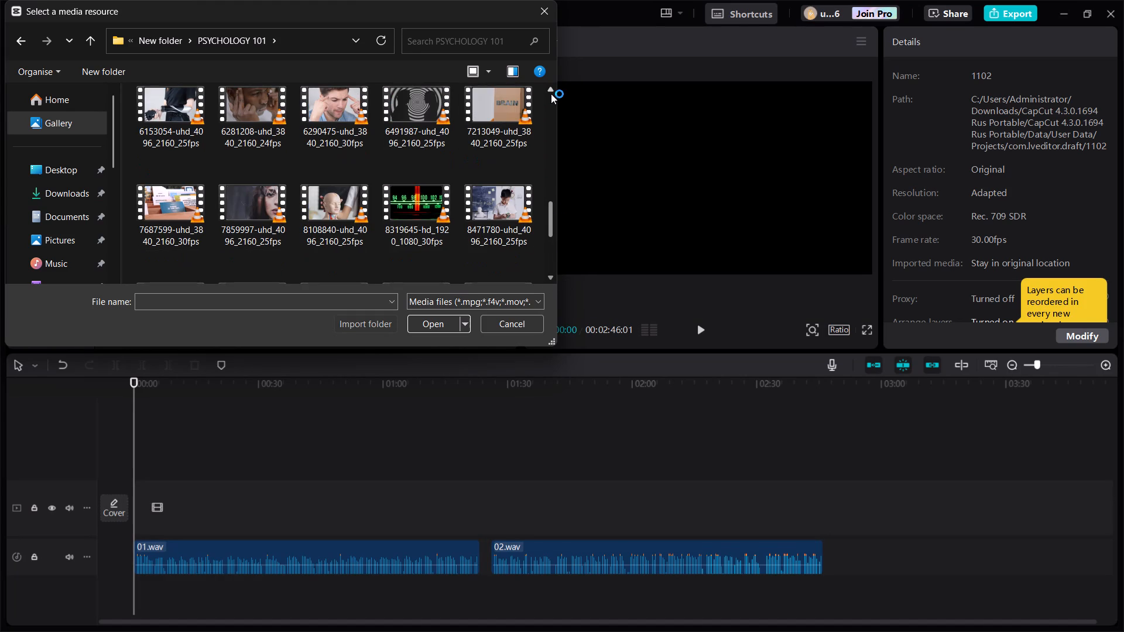
left_click(551, 89)
left_click(551, 89)
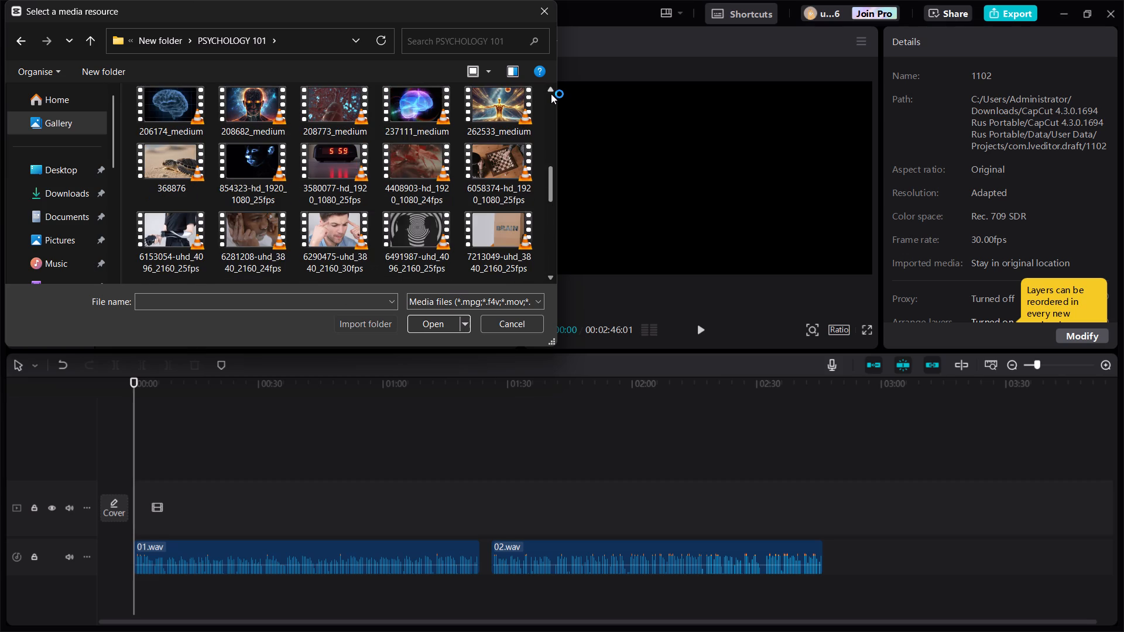
left_click(551, 89)
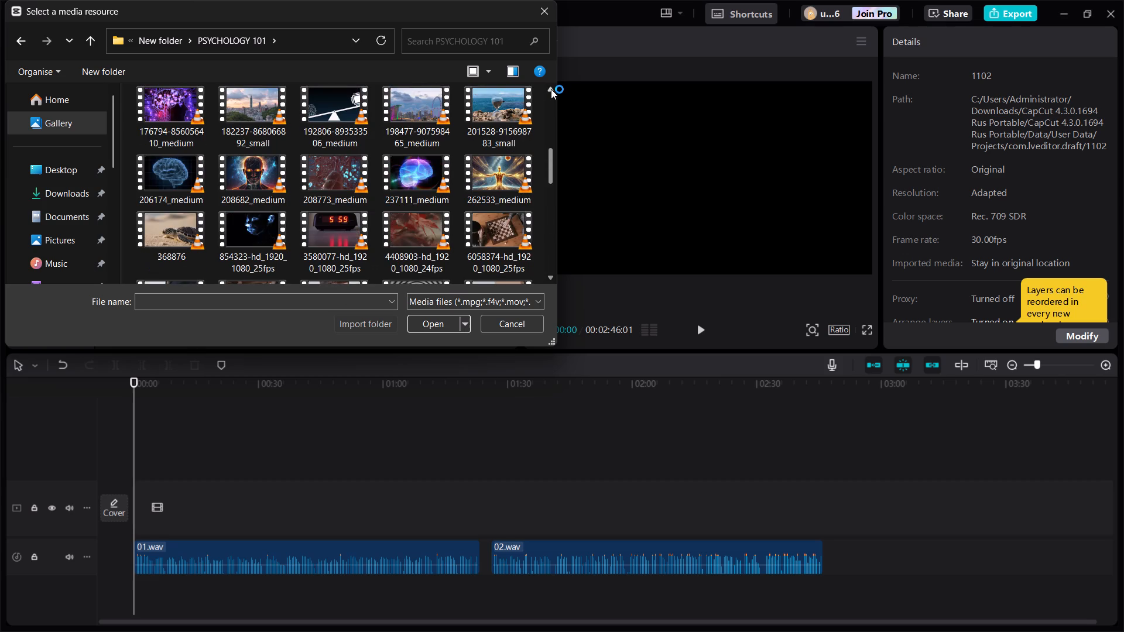
left_click(551, 89)
triple_click(551, 89)
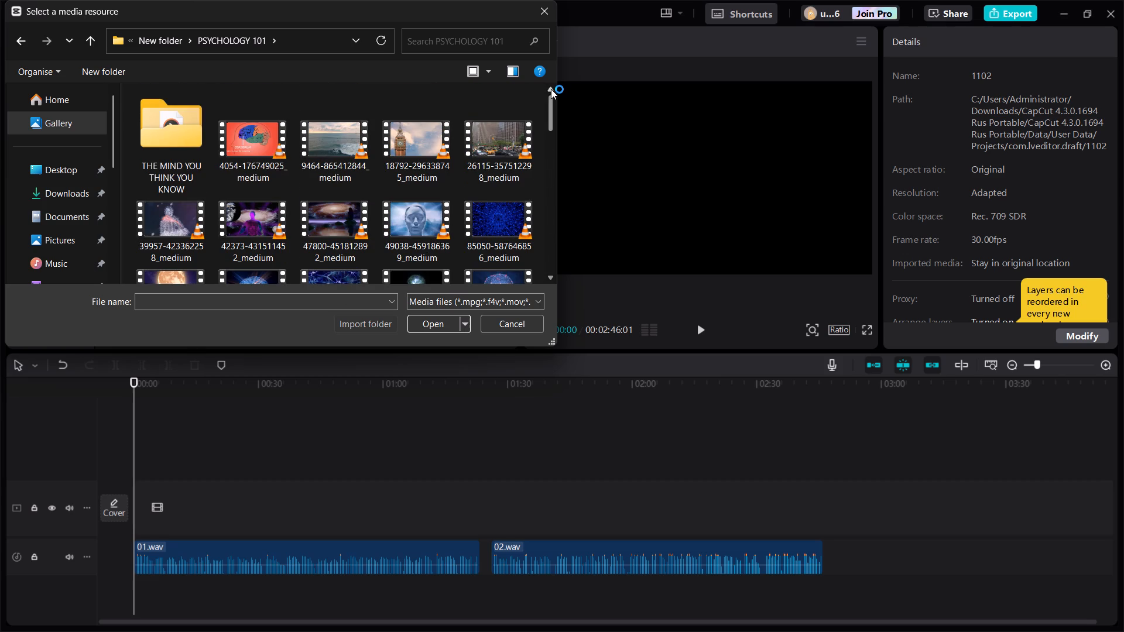
left_click(547, 275)
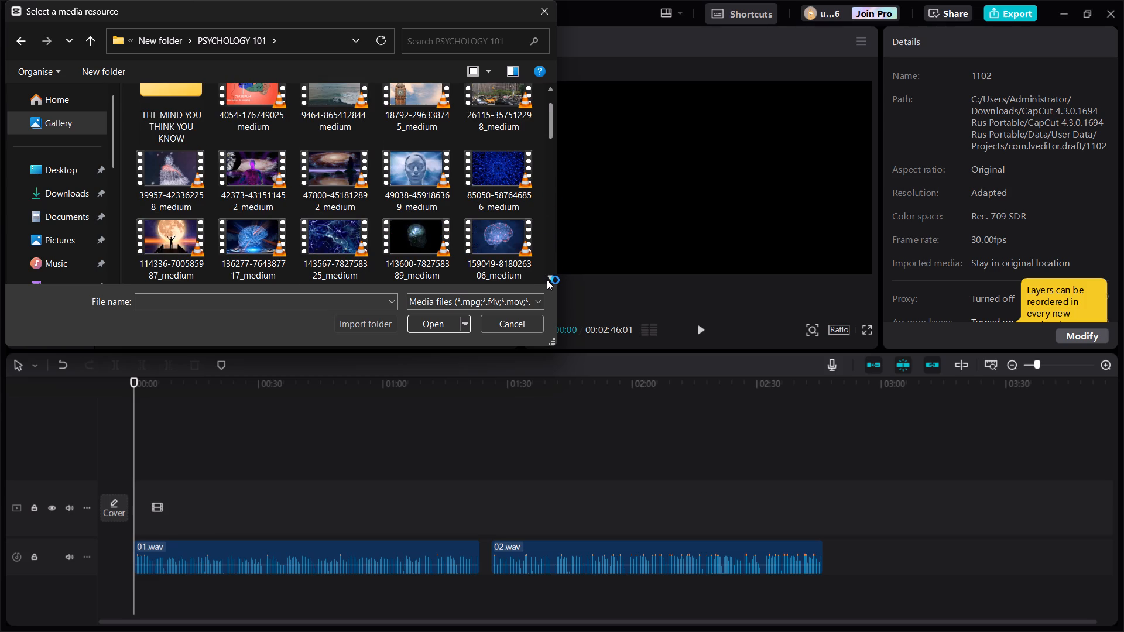
left_click(547, 275)
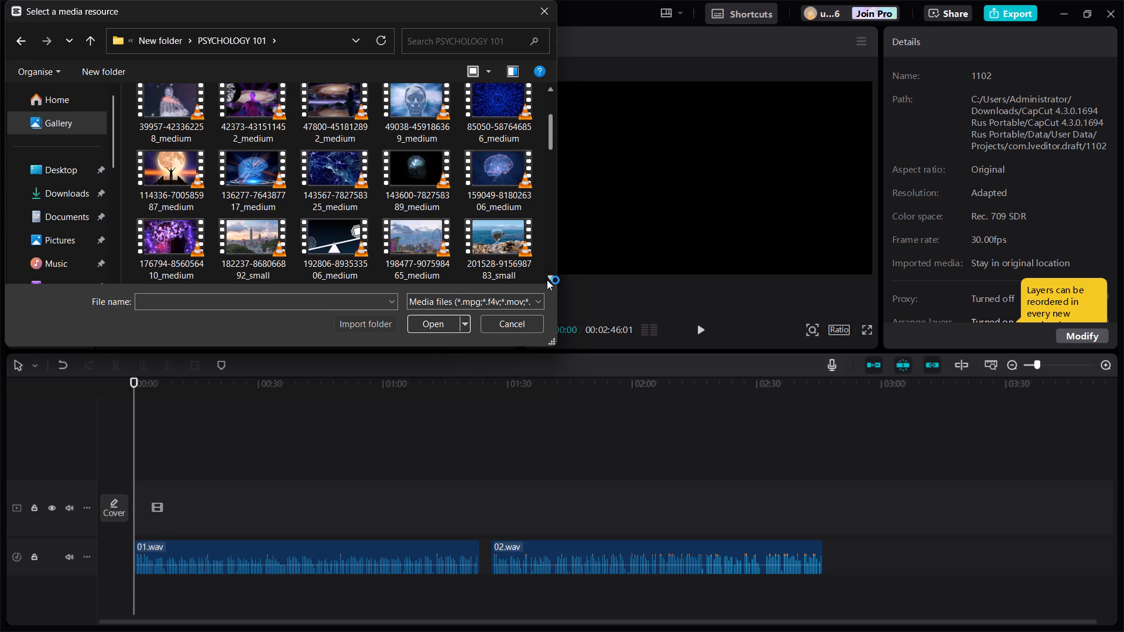
left_click(547, 275)
left_click(547, 275)
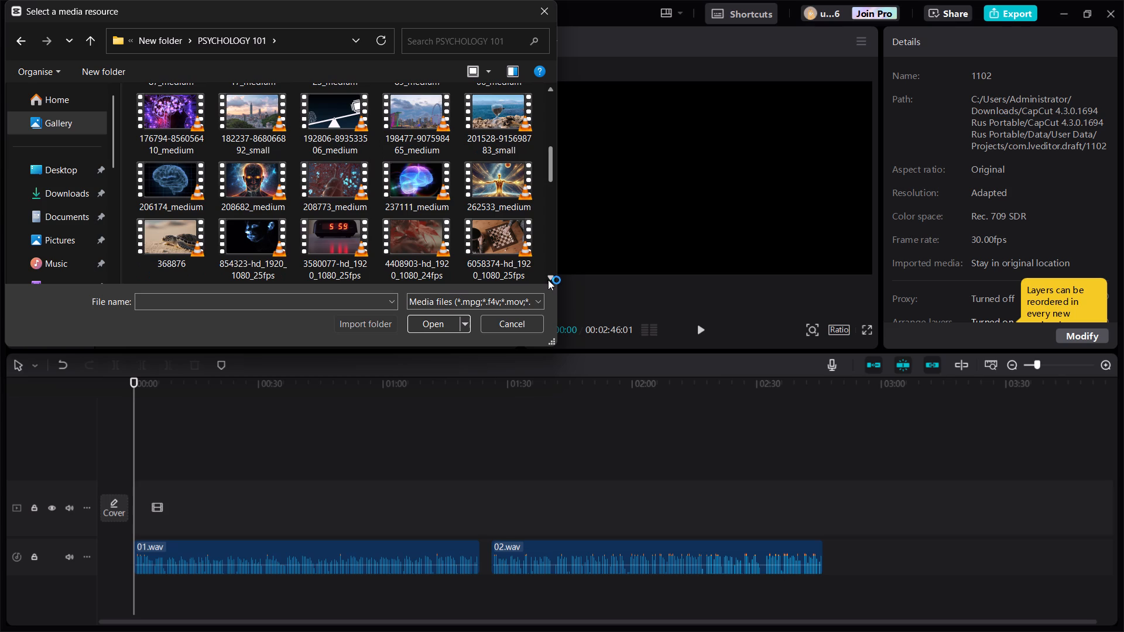
left_click(548, 275)
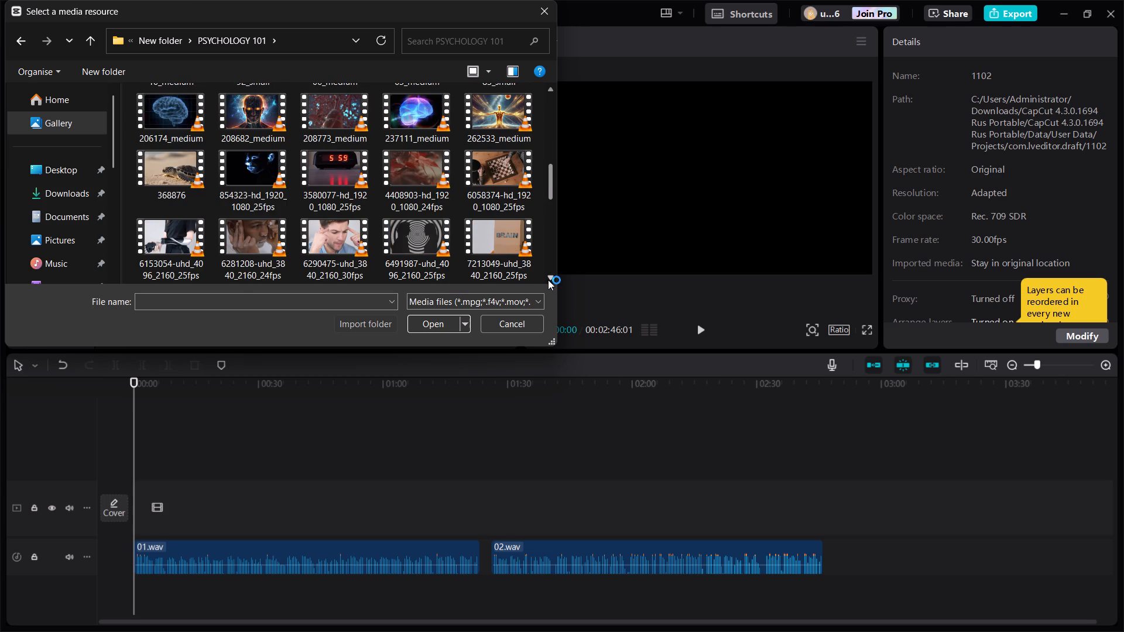
left_click(548, 275)
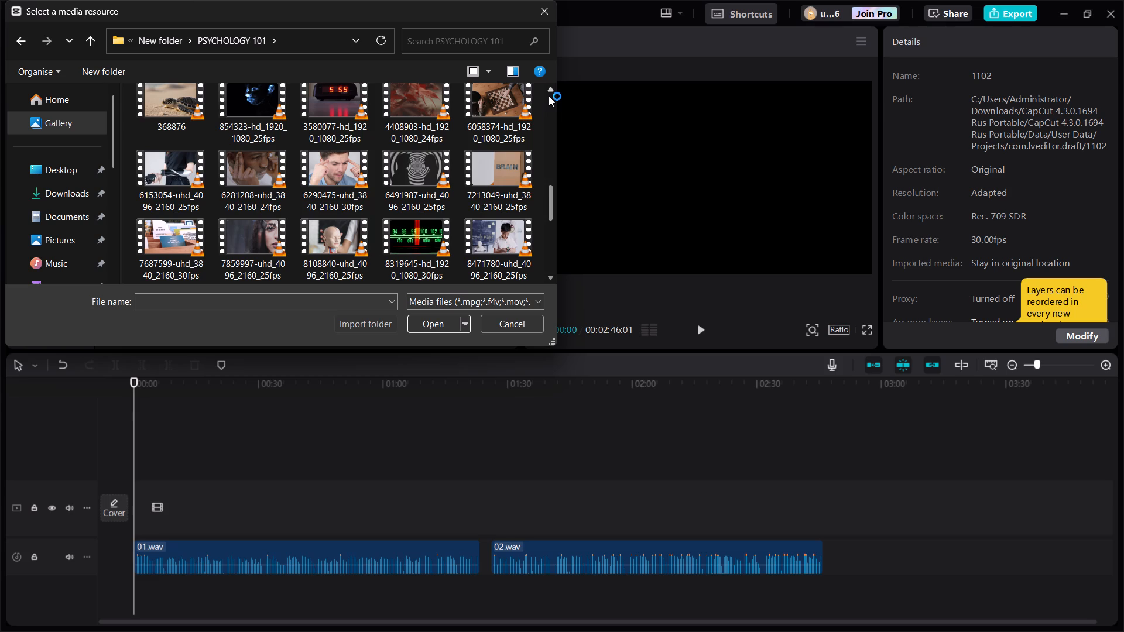
Import the blue brain clip 206174_medium from the PSYCHOLOGY 101 folder and add it to the start of the timeline.
left_click(549, 87)
left_click(549, 87)
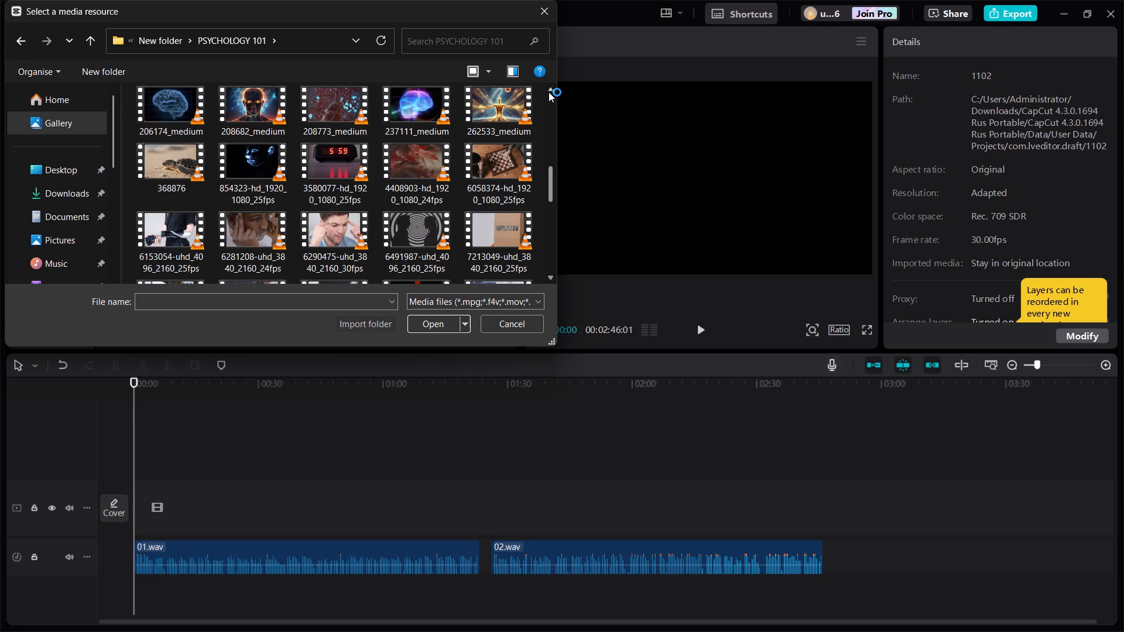
left_click(549, 87)
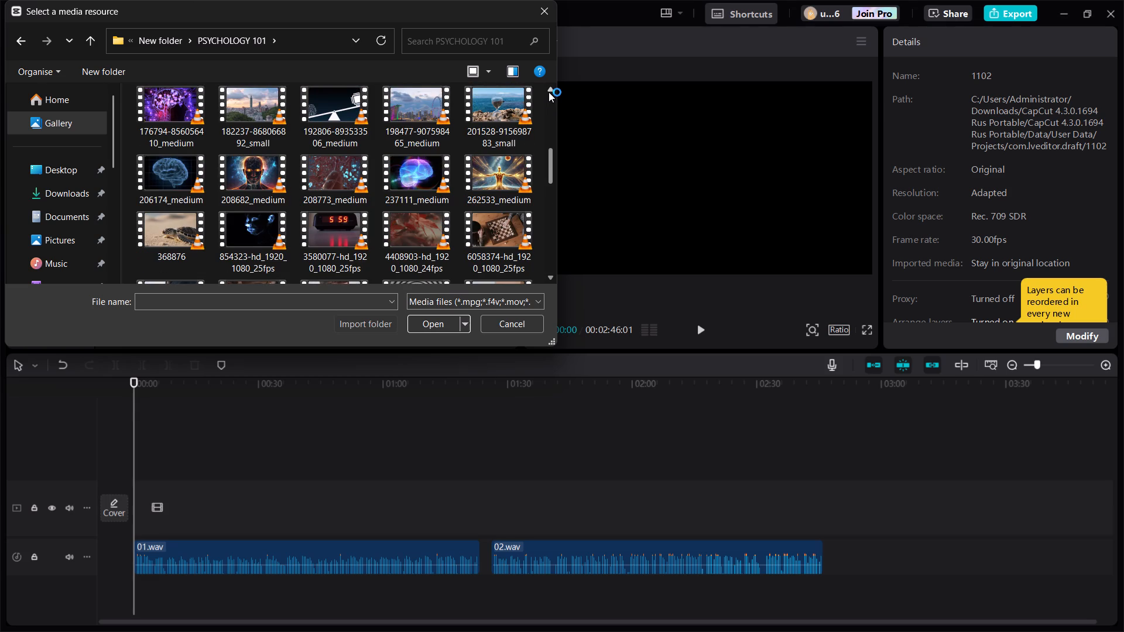
left_click(157, 177)
left_click(433, 323)
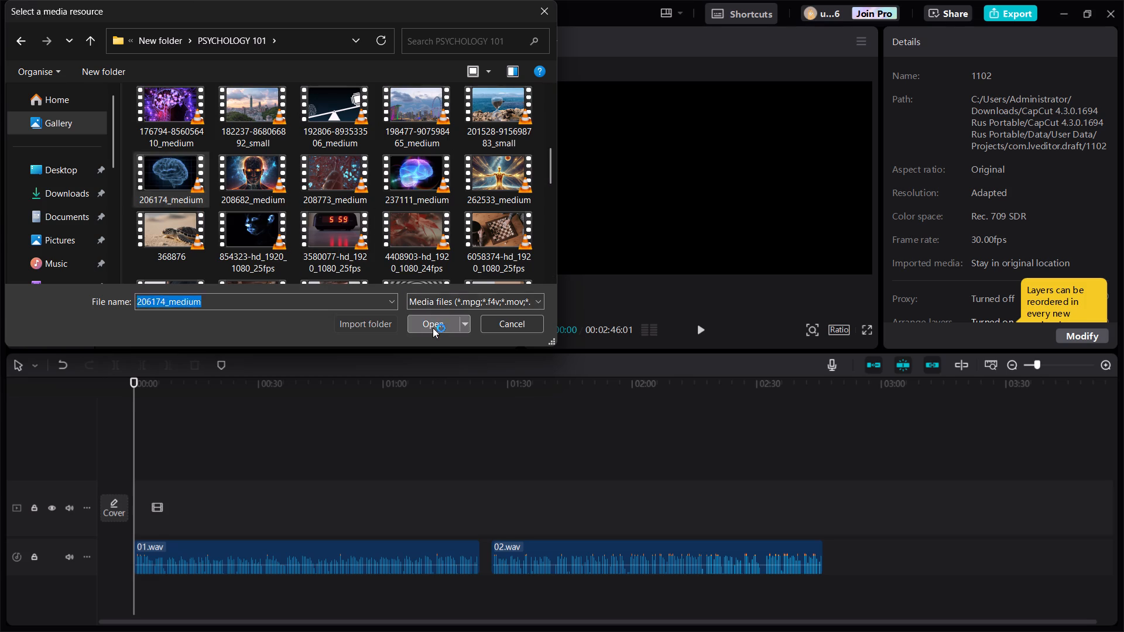
left_click(385, 191)
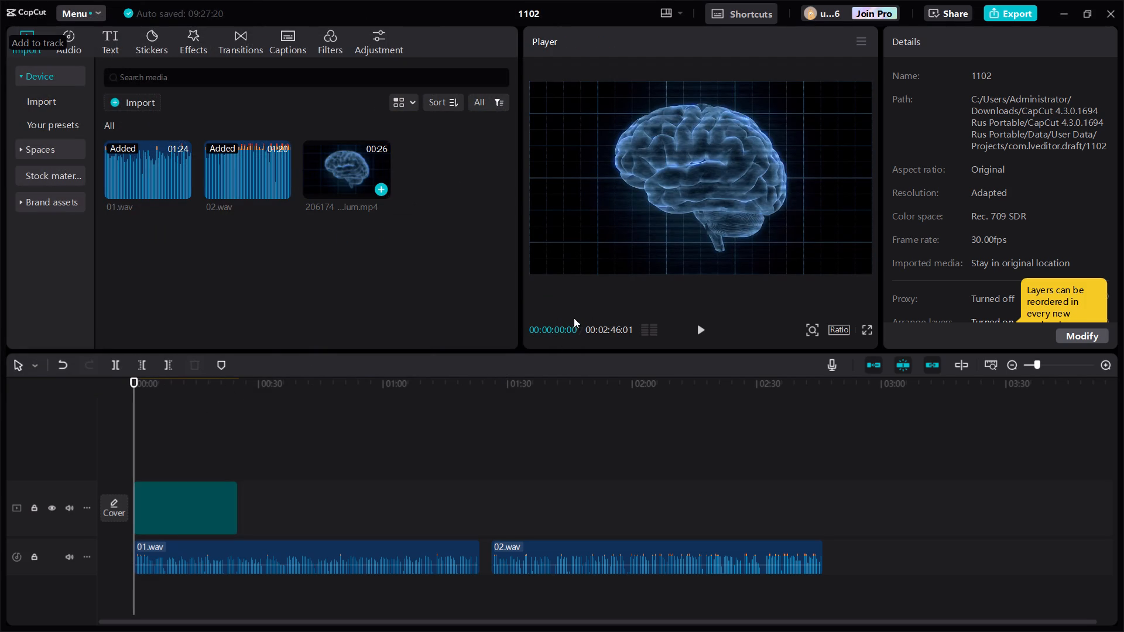
Play the timeline's opening from the start to check the brain clip against the 01.wav voice-over.
left_click(698, 326)
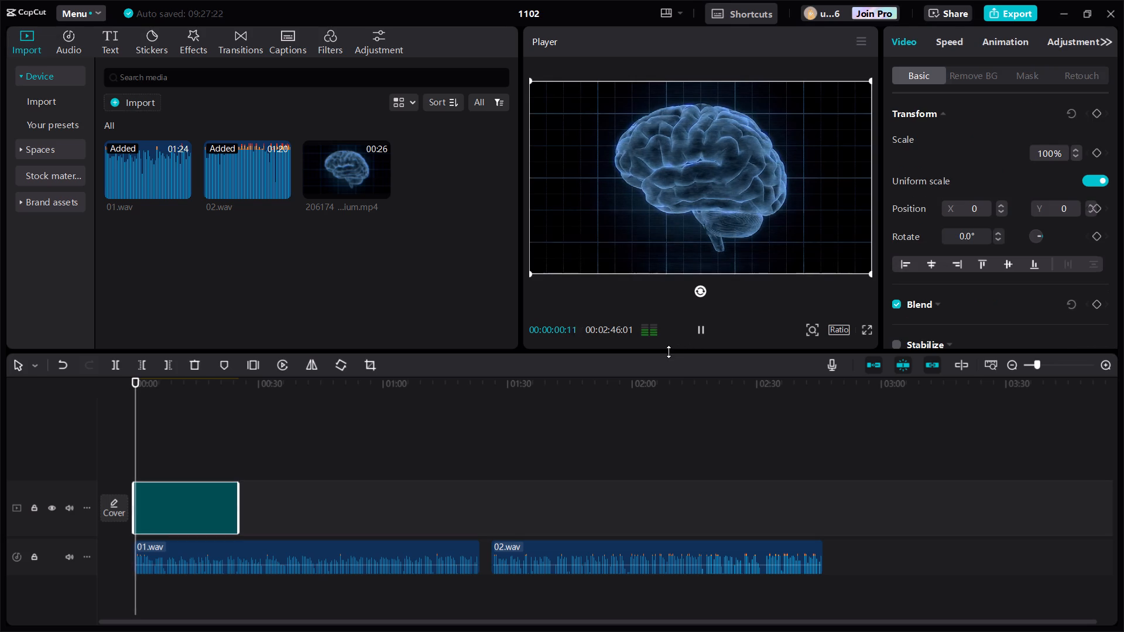
left_click(704, 330)
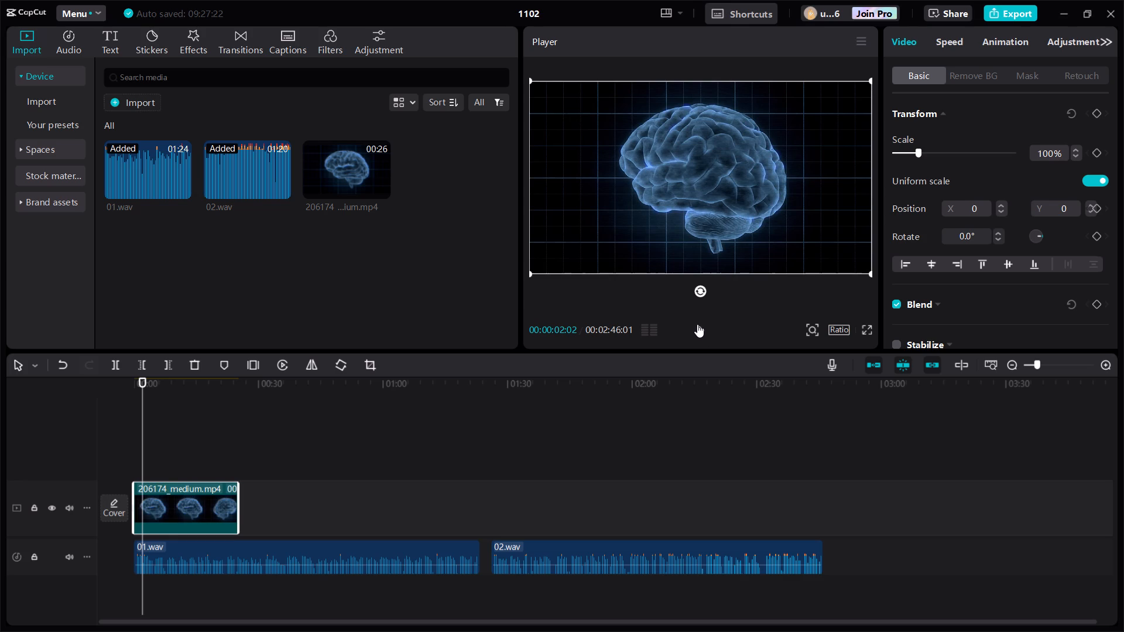
left_click(697, 327)
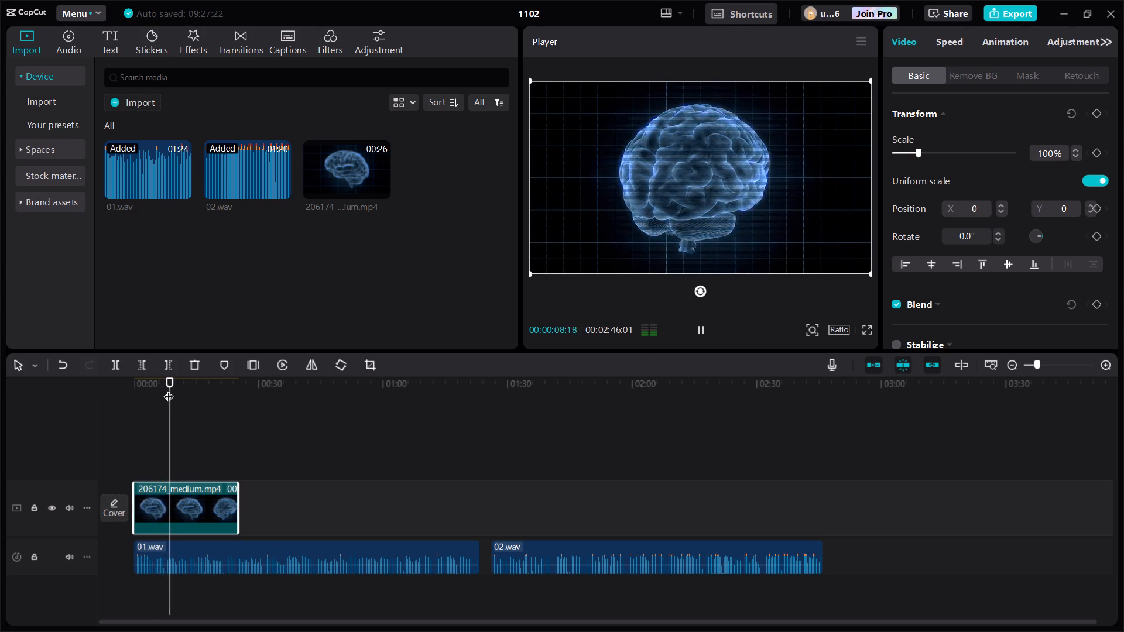
left_click_drag(169, 389, 39, 414)
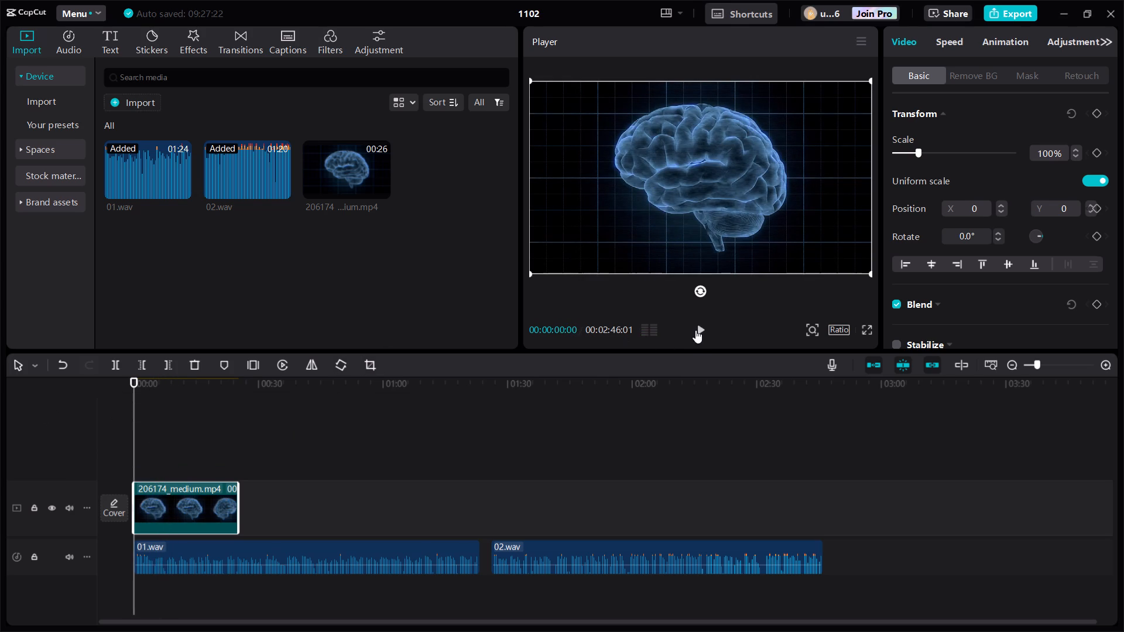
left_click(700, 327)
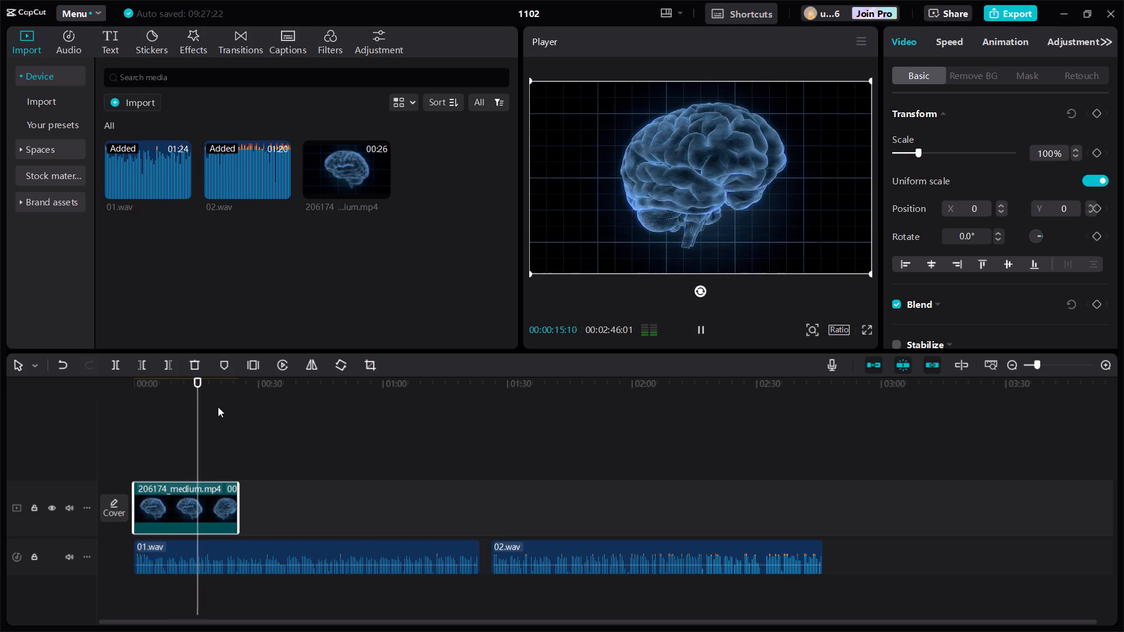
Trim the end of the 206174_medium brain clip at 00:00:09:00, deleting everything after that point.
left_click(172, 386)
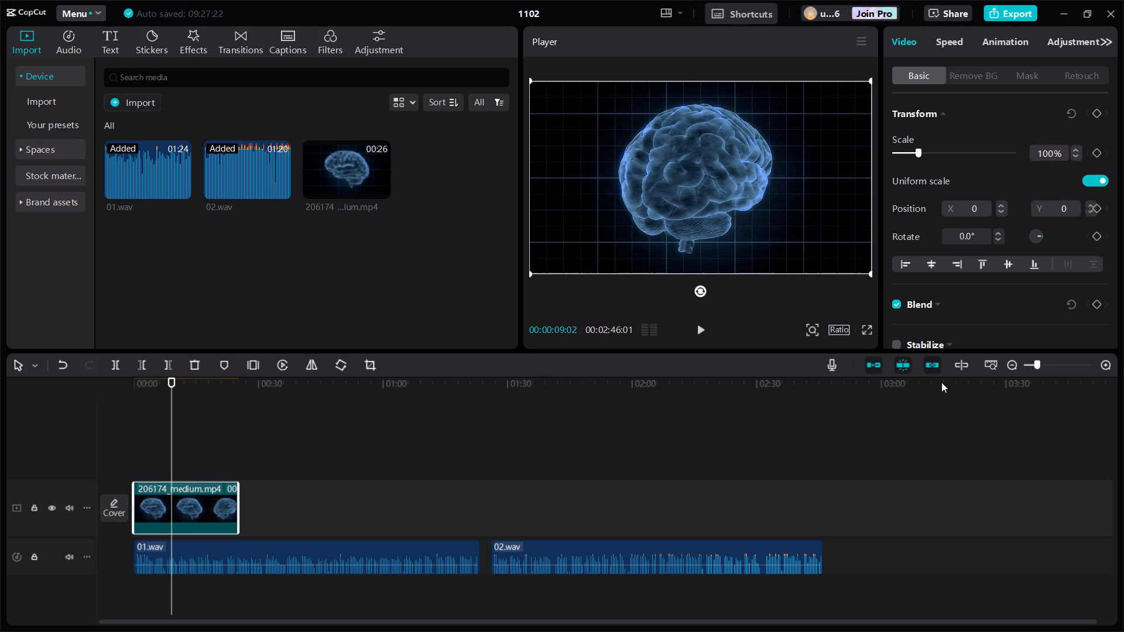
left_click(1107, 364)
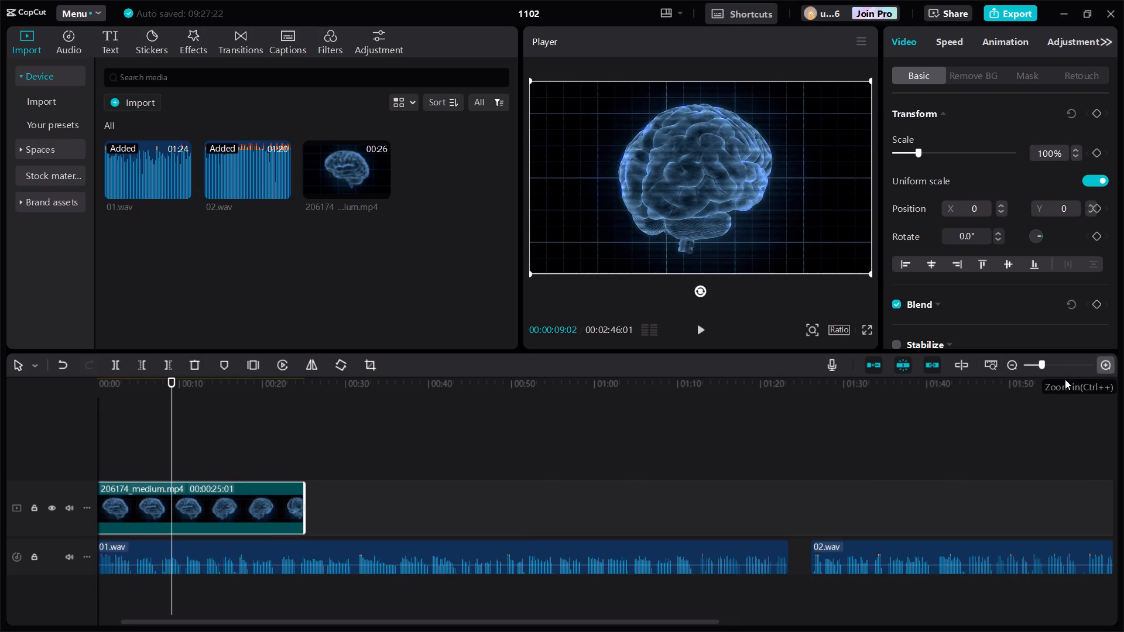
left_click(549, 457)
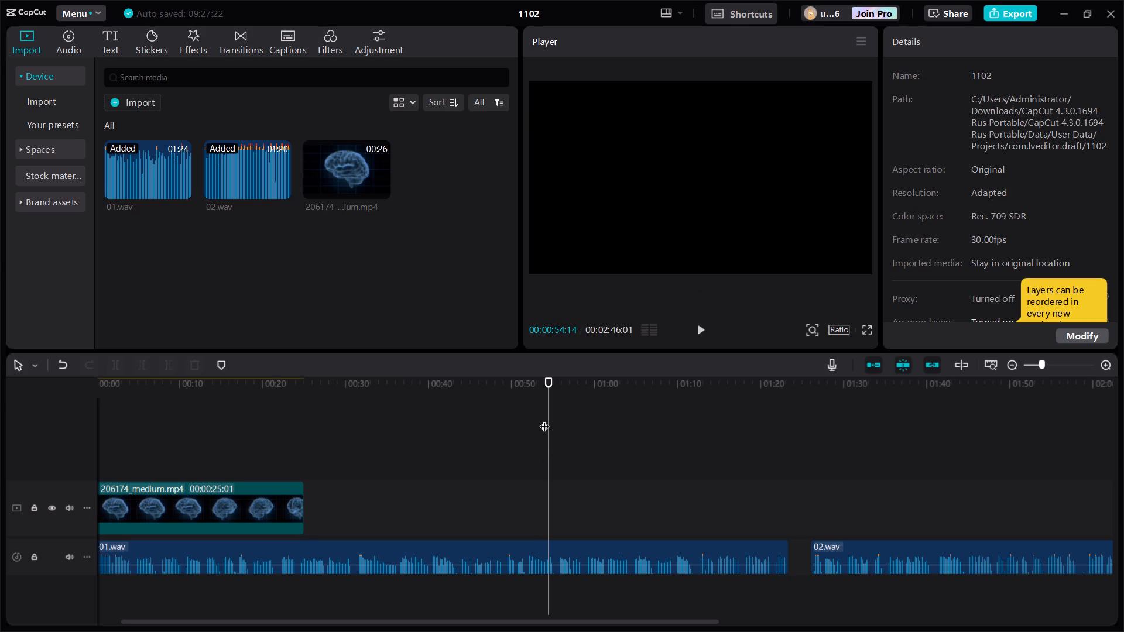
left_click_drag(547, 413, 0, 472)
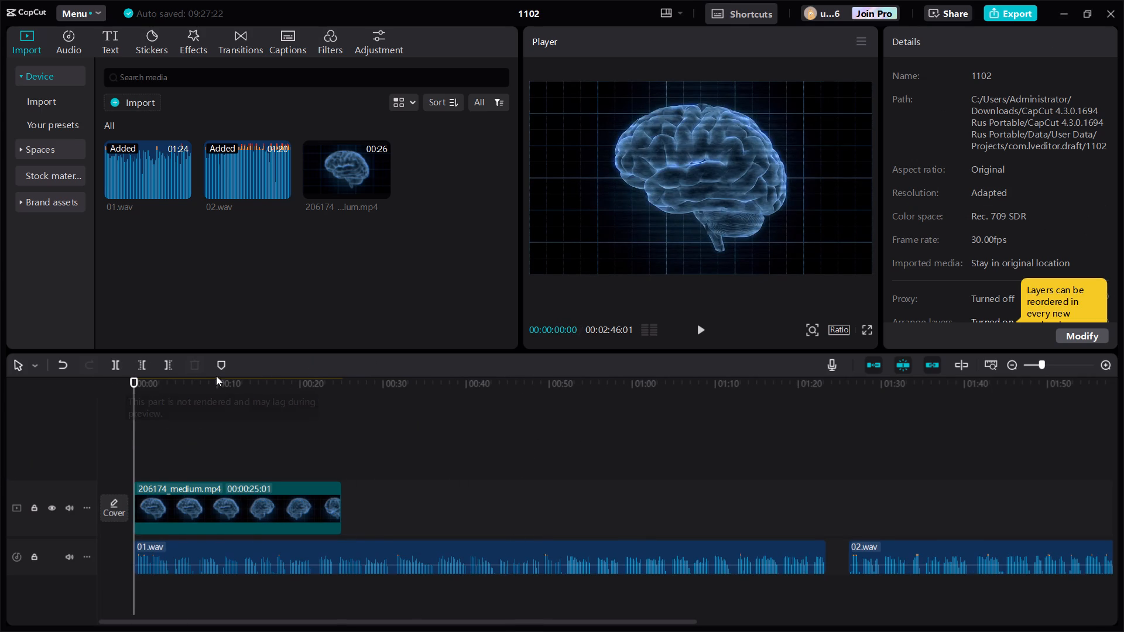
left_click(209, 386)
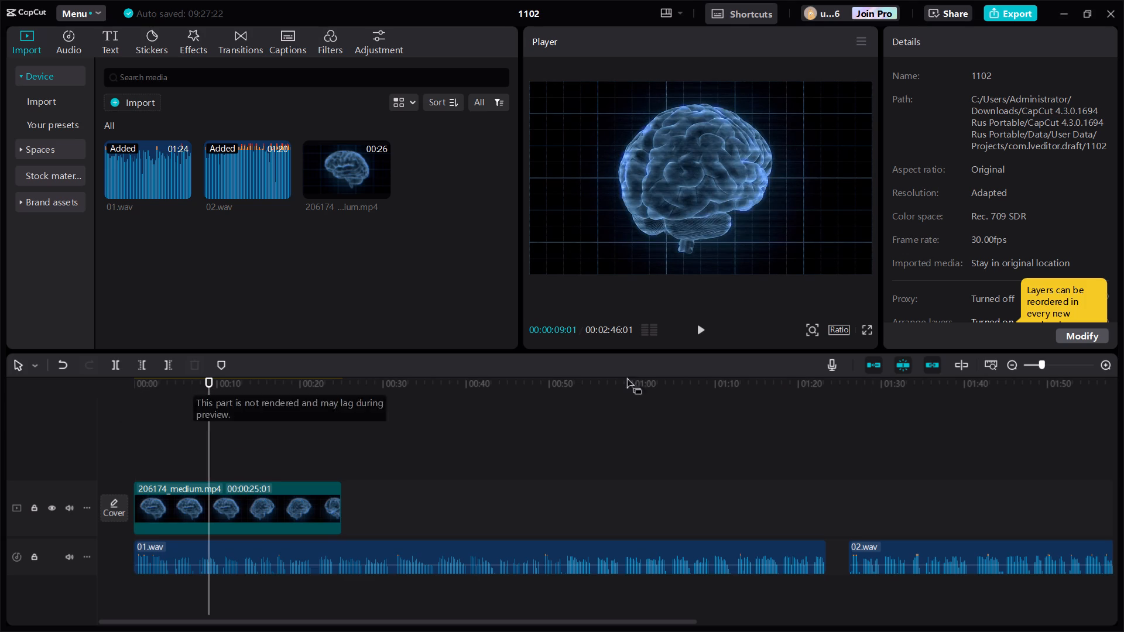
left_click(1103, 360)
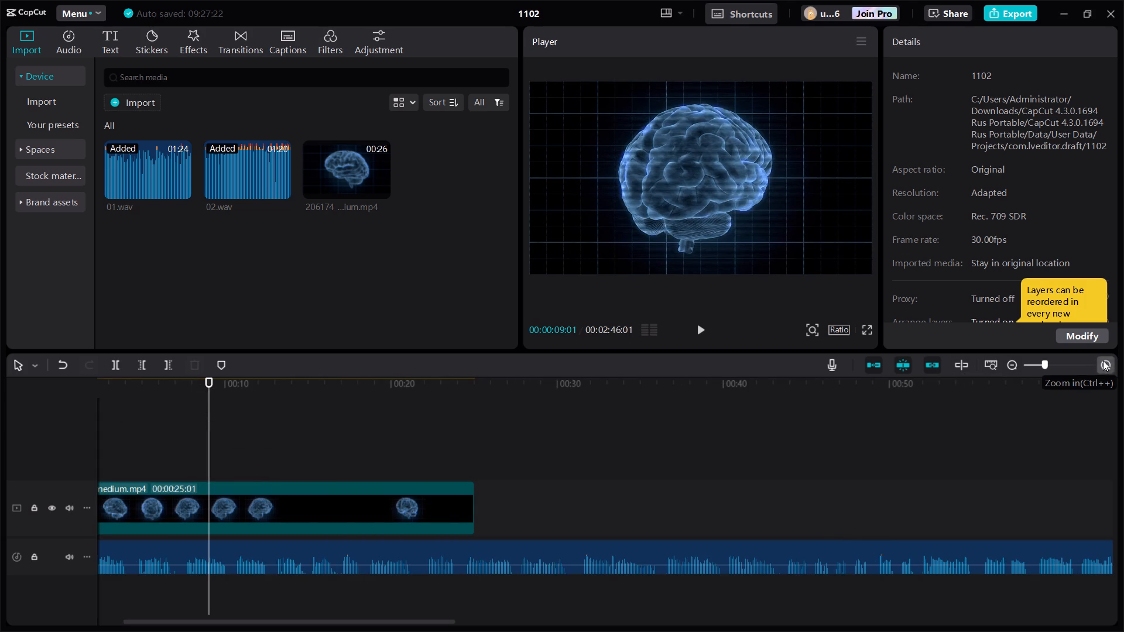
left_click(388, 440)
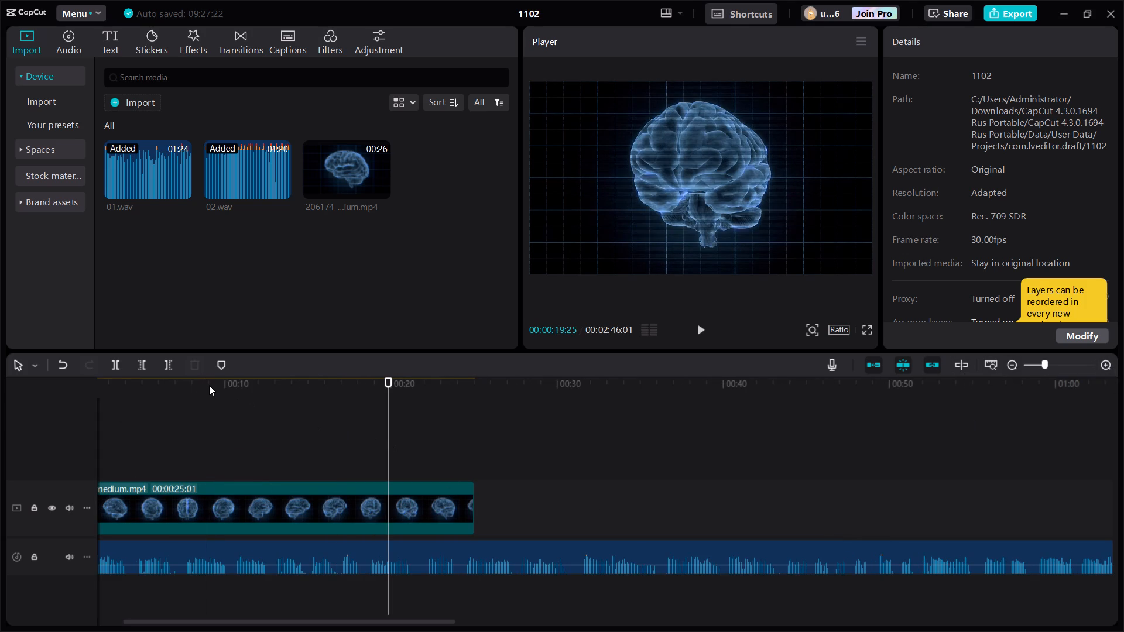
left_click(208, 384)
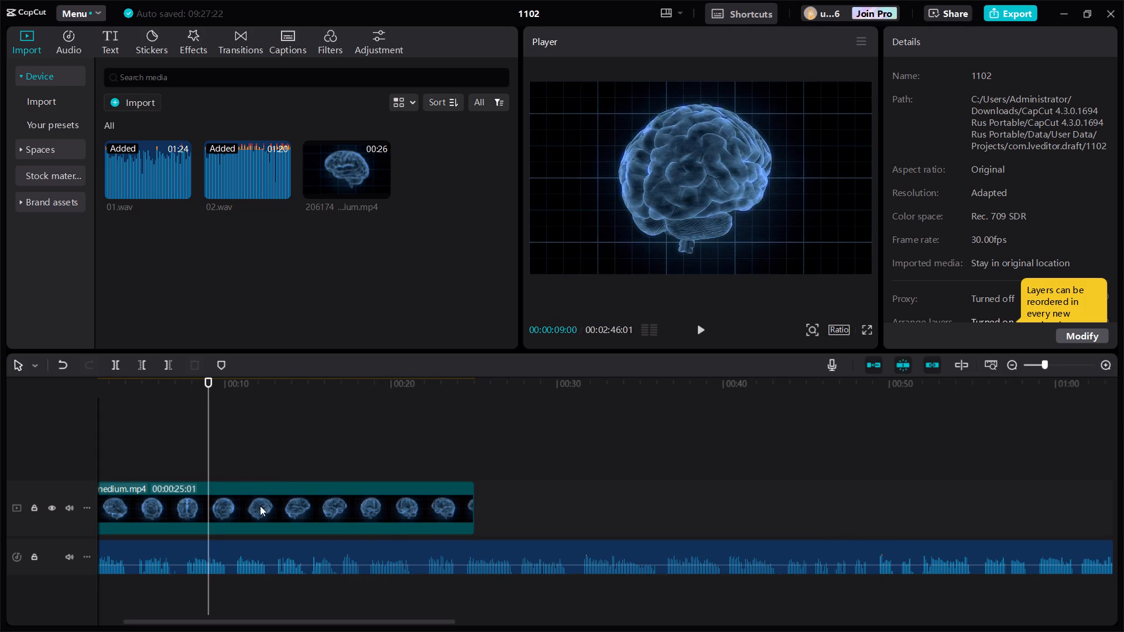
left_click(259, 506)
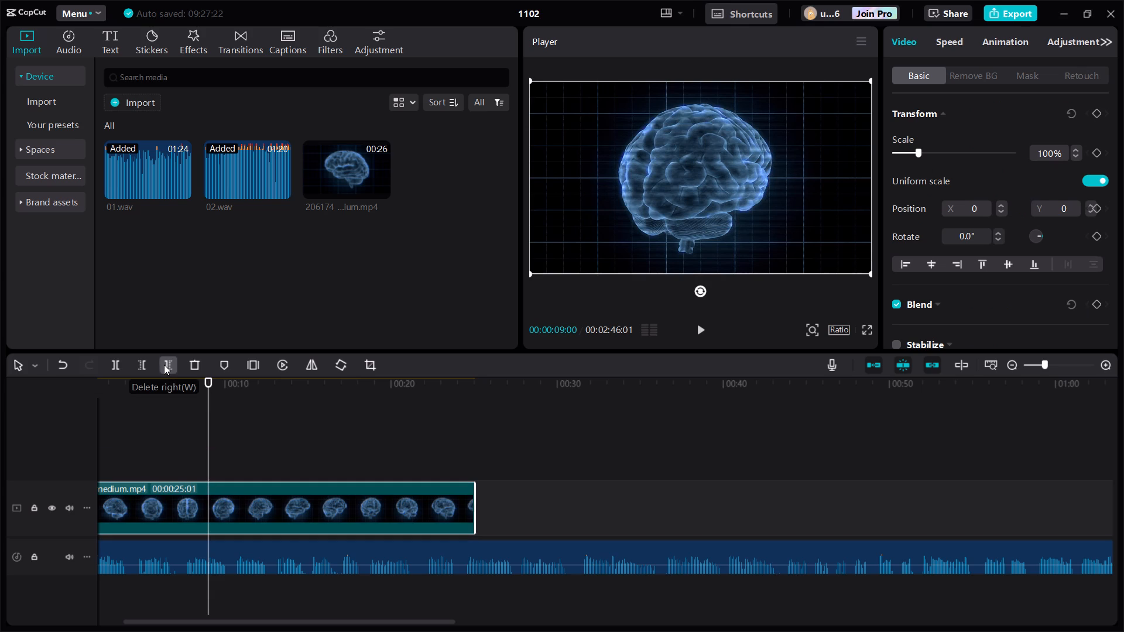
left_click(164, 365)
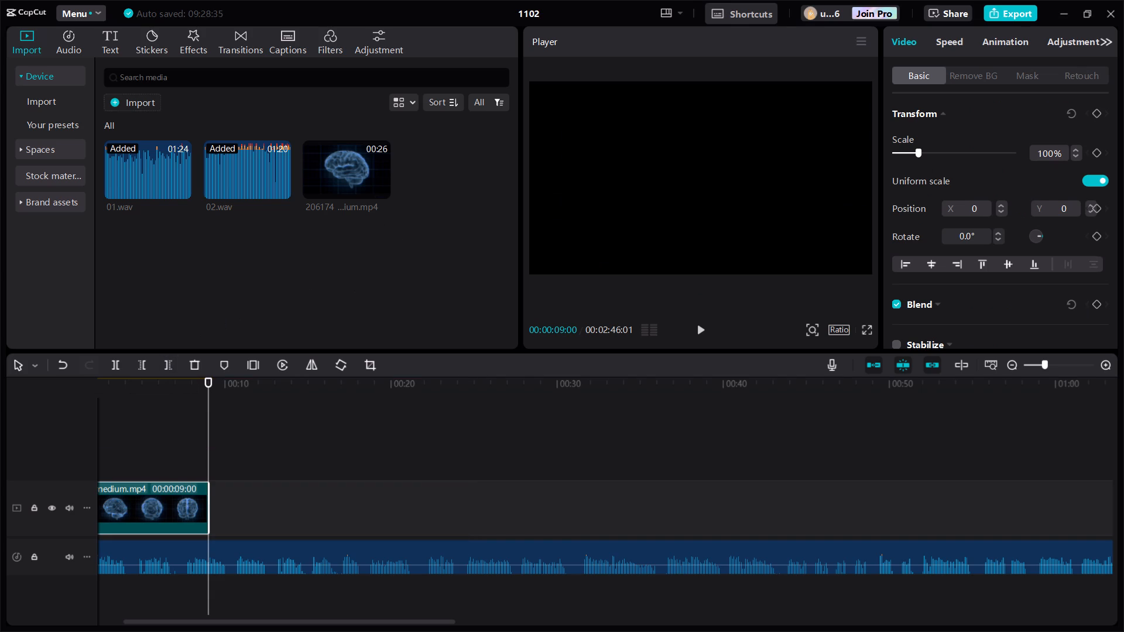
left_click(143, 100)
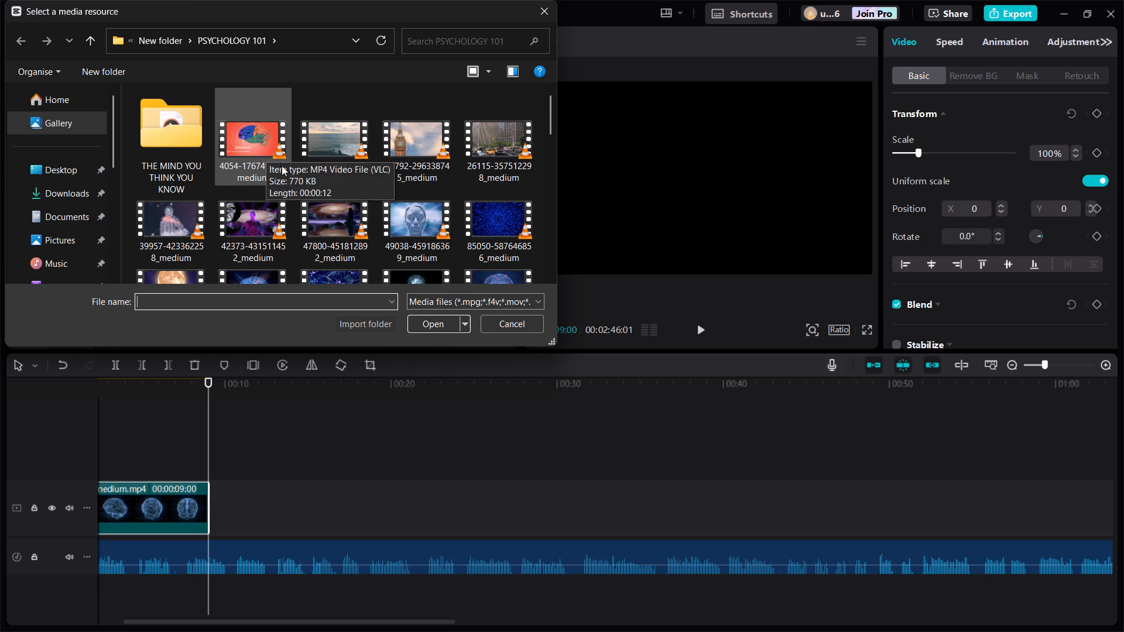
scroll(282, 166, "down", 1)
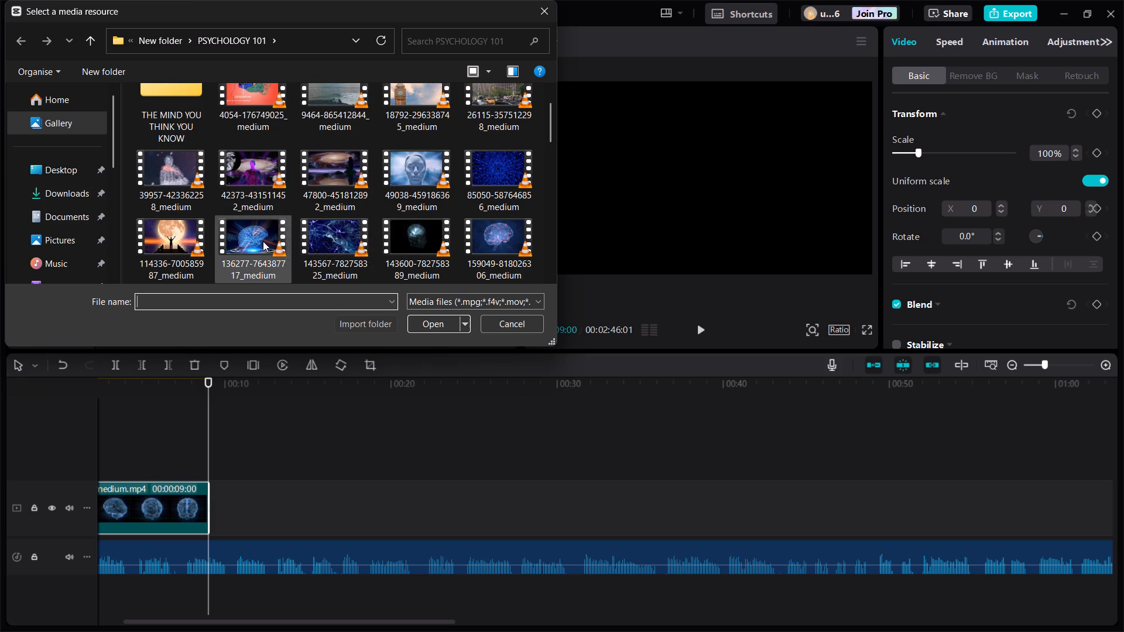
scroll(266, 206, "up", 2)
left_click(253, 154)
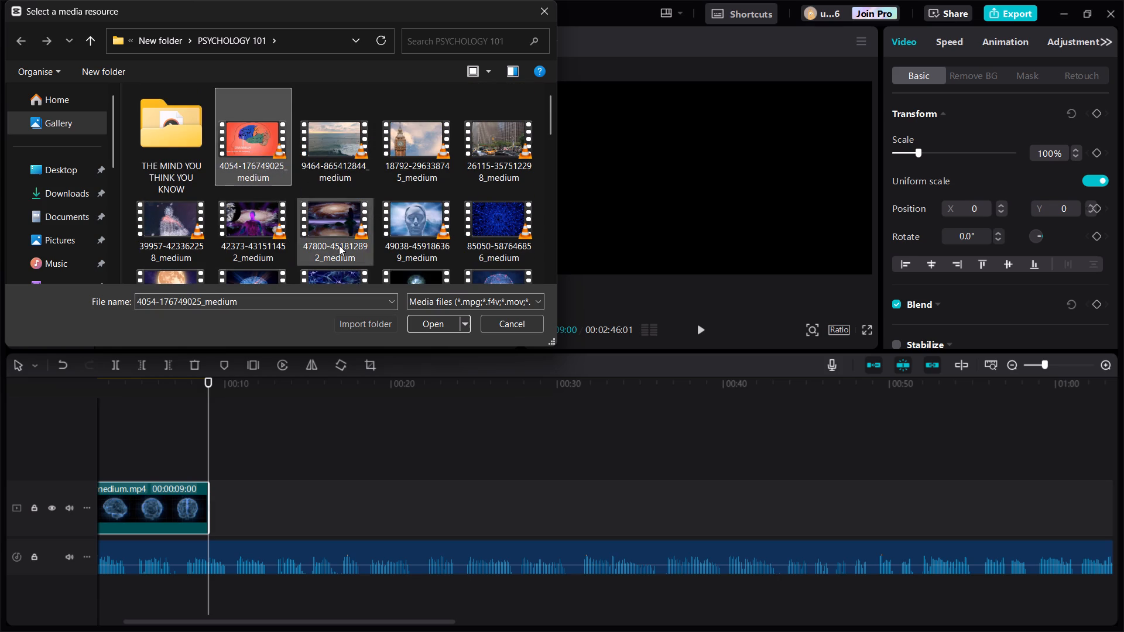
left_click(430, 321)
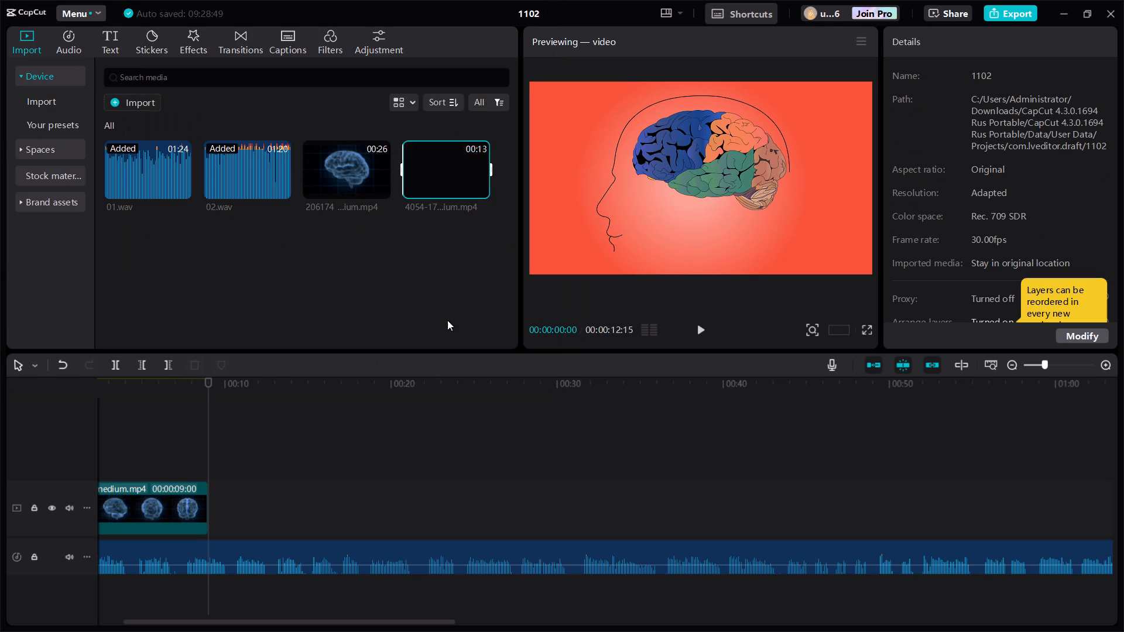
left_click(477, 190)
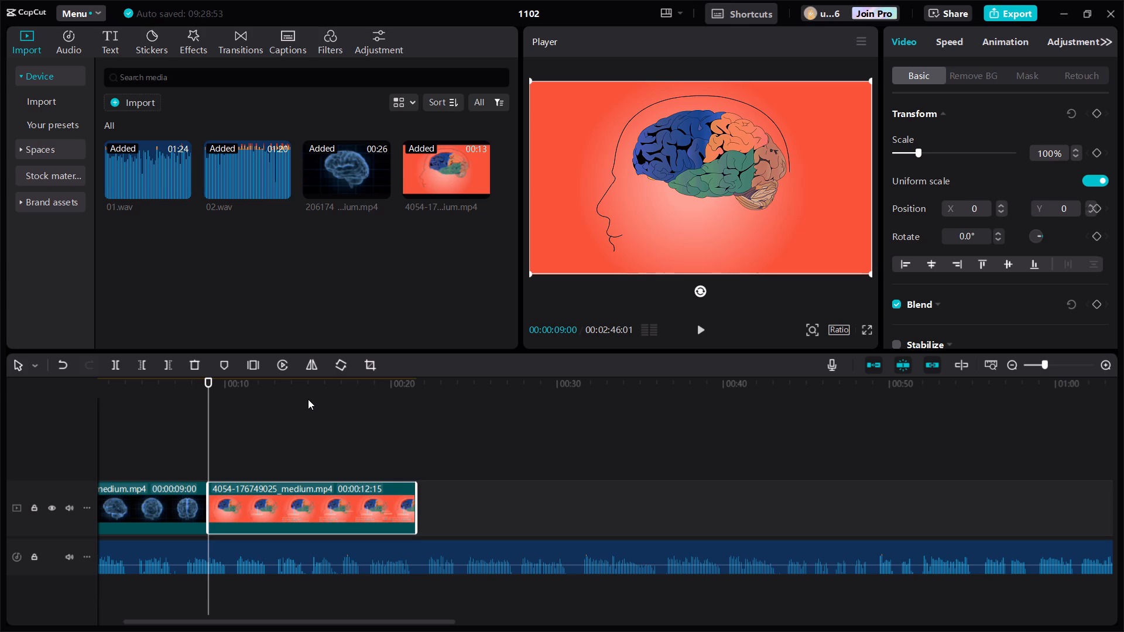
left_click(292, 385)
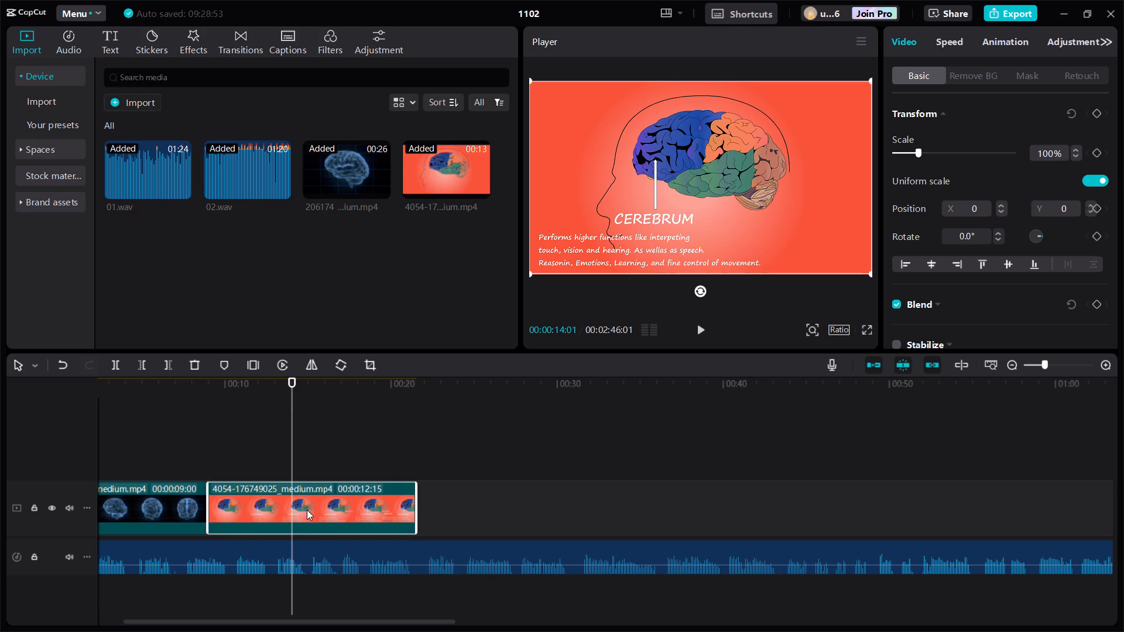
left_click(140, 363)
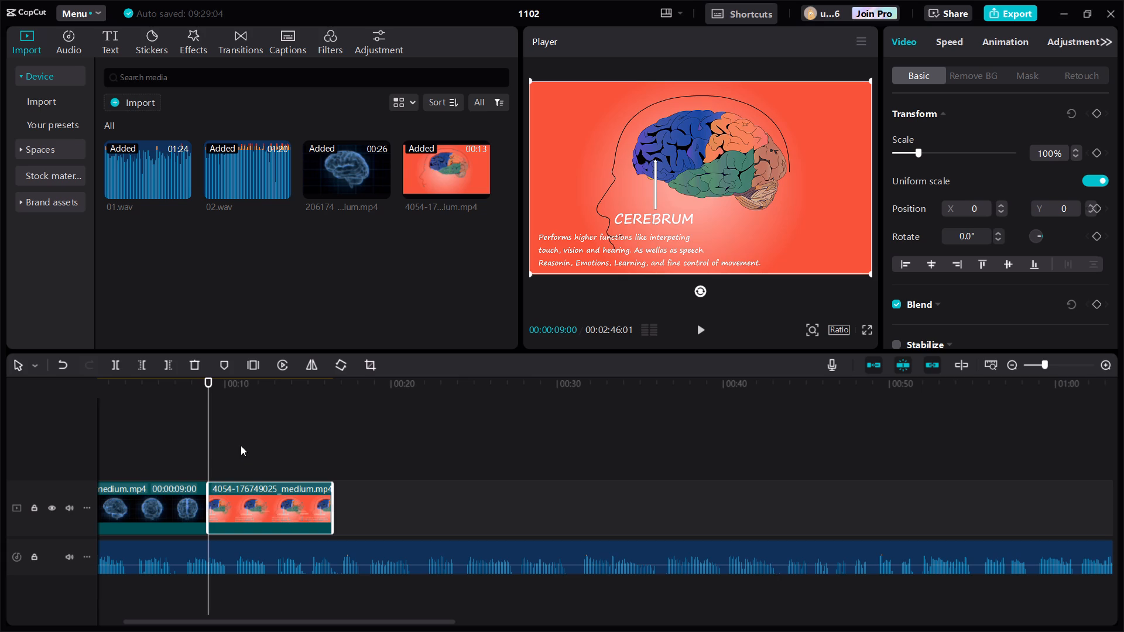
left_click_drag(210, 427, 239, 427)
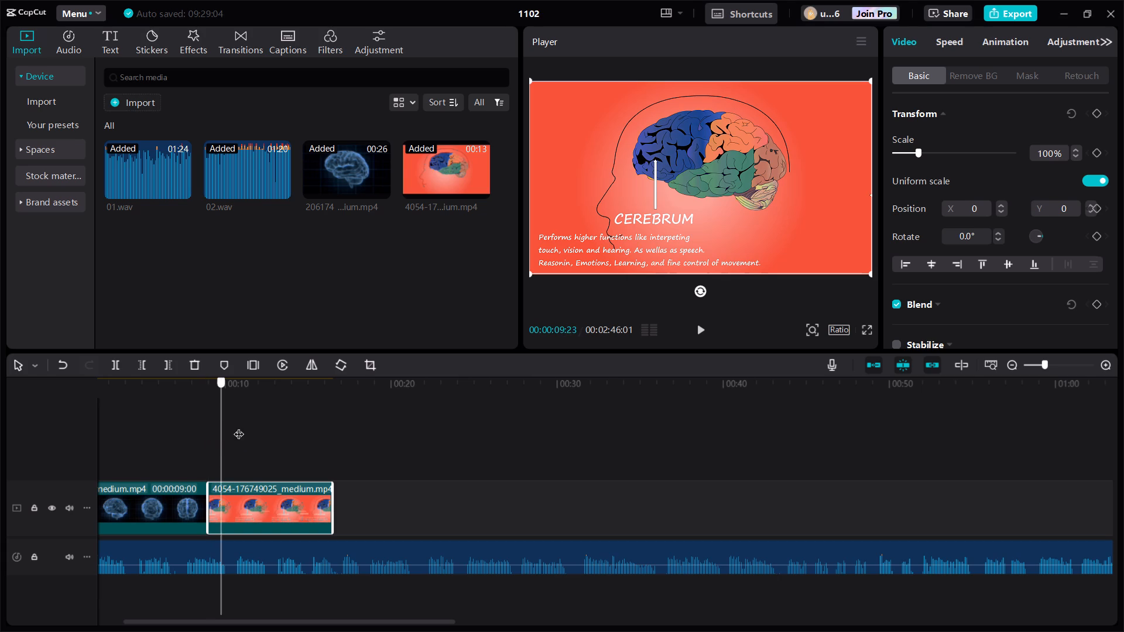
left_click_drag(239, 427, 296, 426)
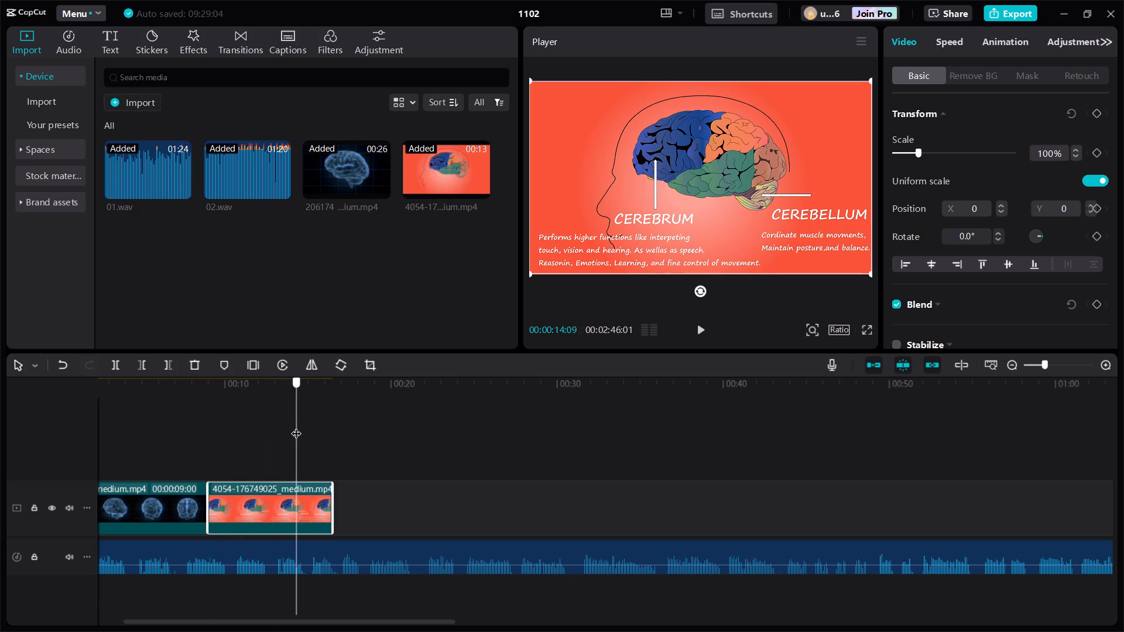
left_click_drag(296, 426, 297, 426)
left_click(358, 426)
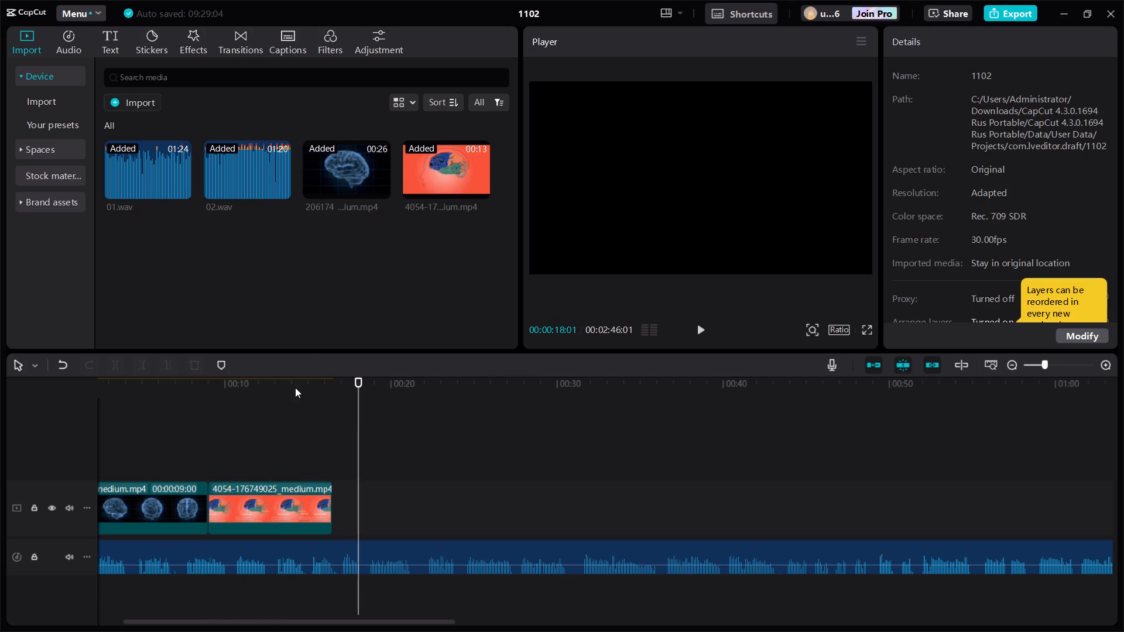
left_click(290, 382)
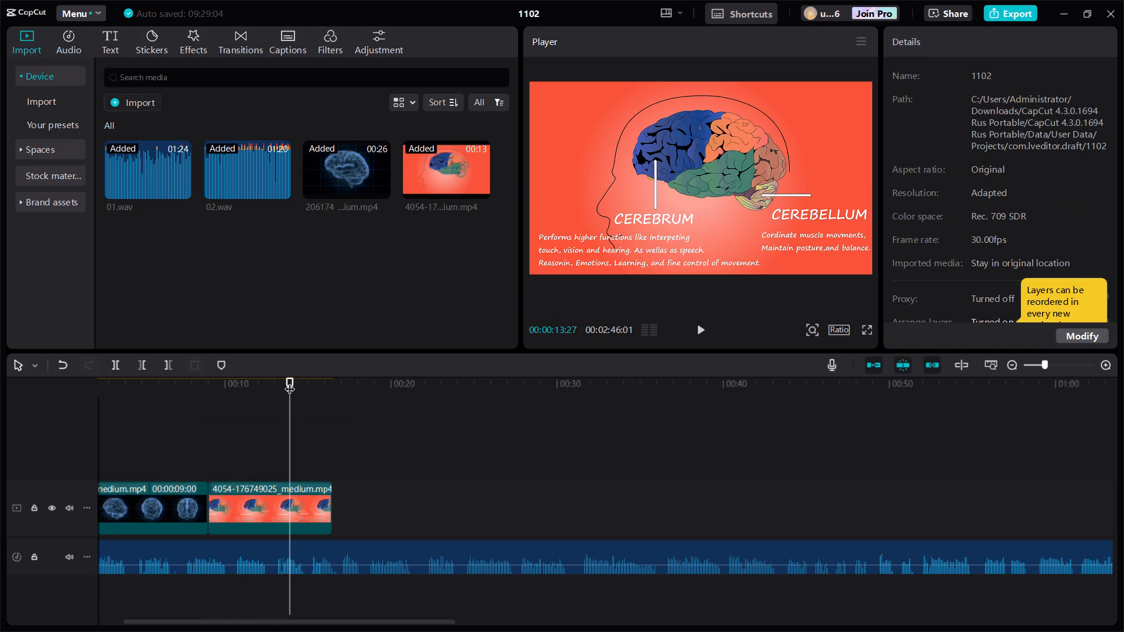
left_click(312, 384)
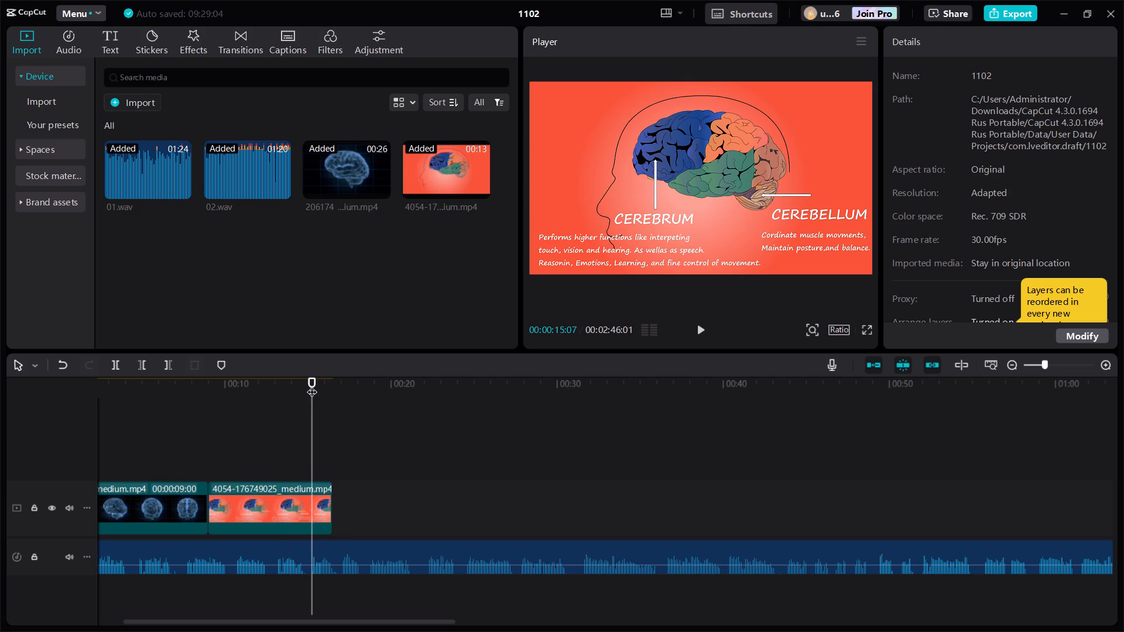
left_click(1105, 362)
left_click(480, 501)
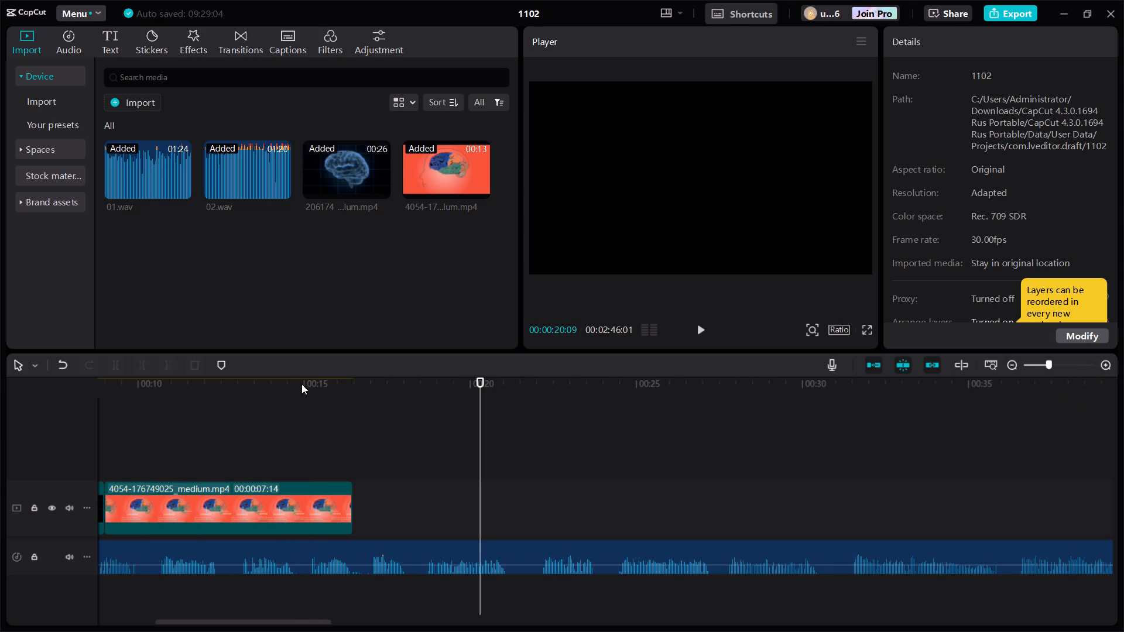
left_click(304, 386)
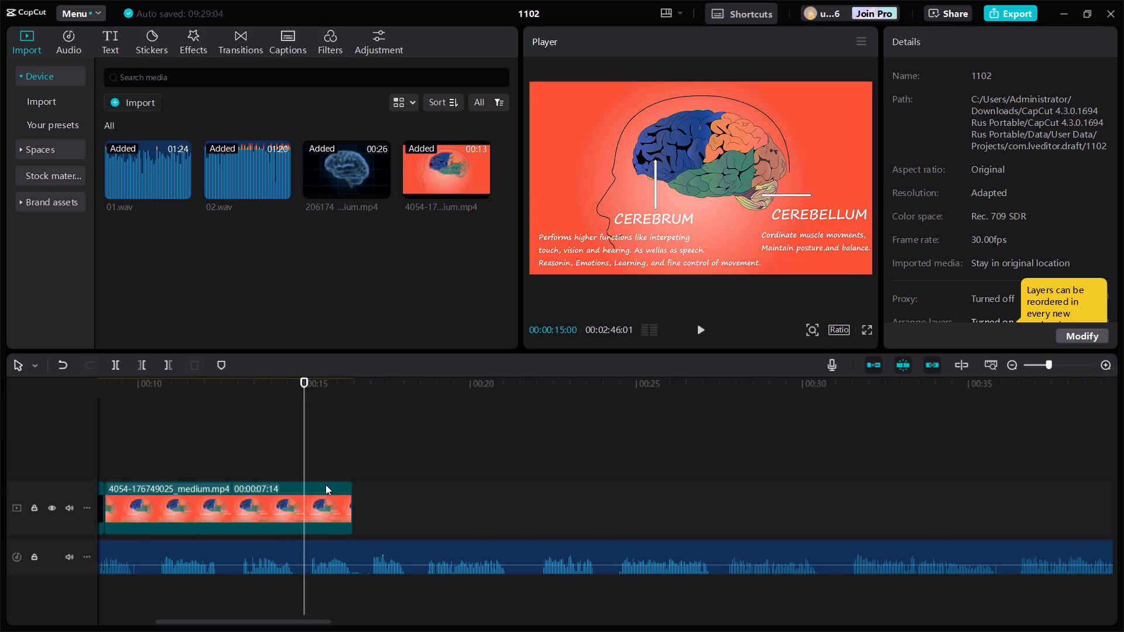
left_click(326, 509)
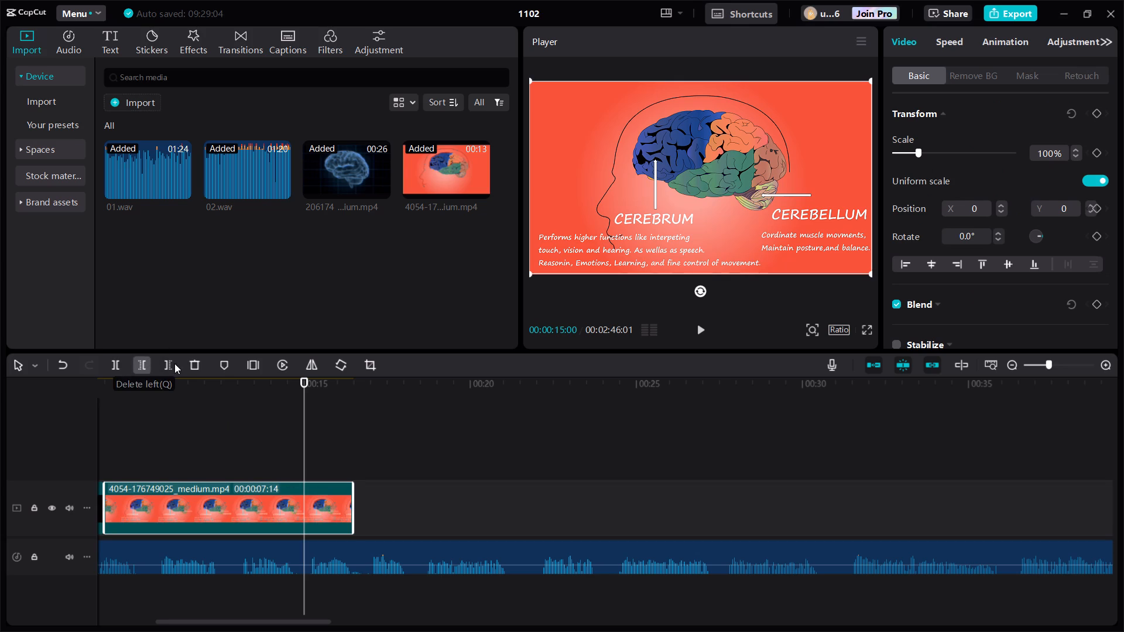
left_click(173, 365)
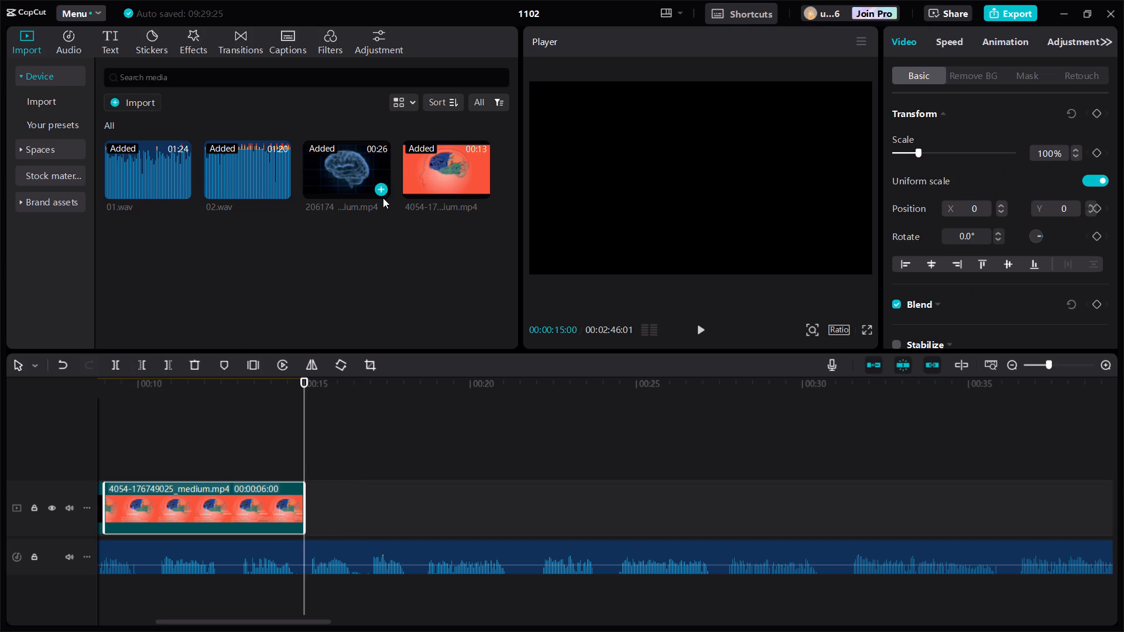
left_click(139, 101)
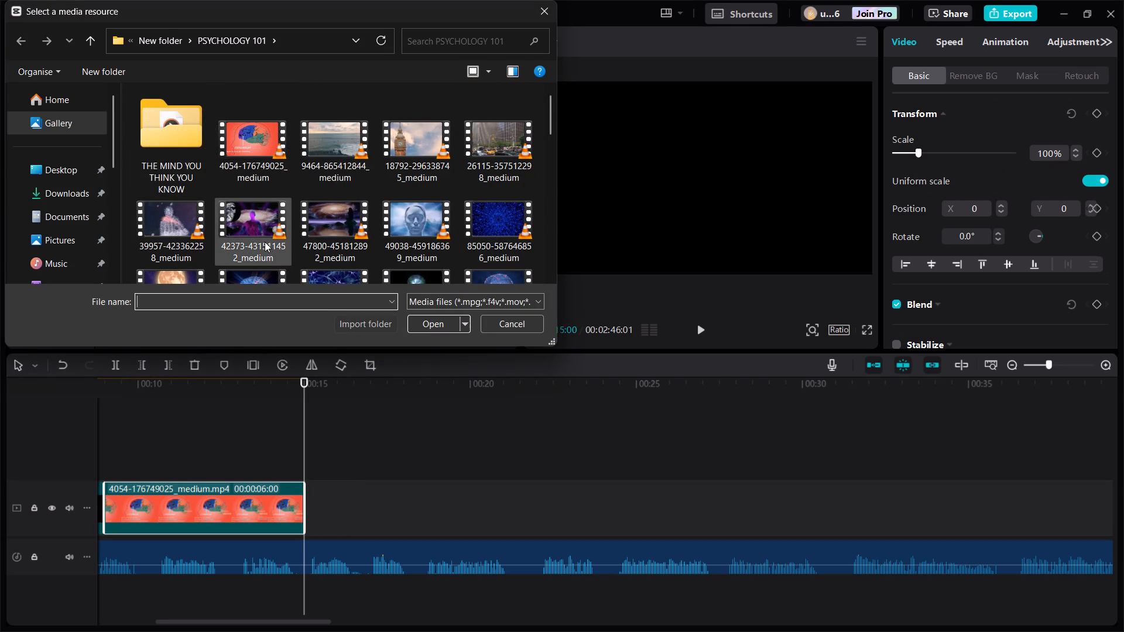
scroll(259, 232, "down", 2)
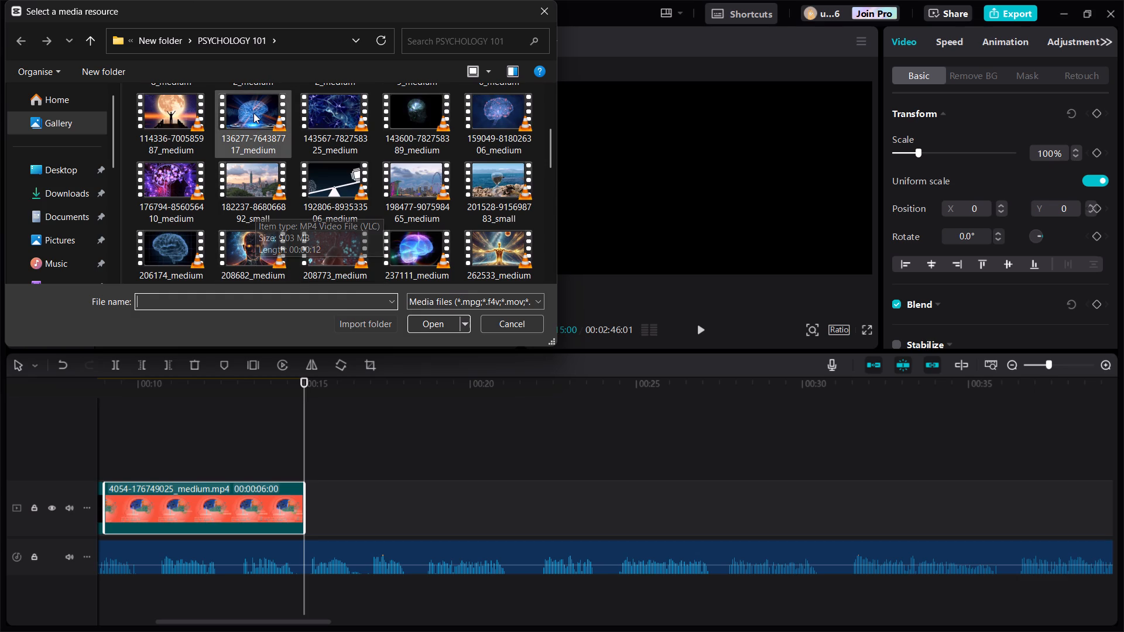
left_click(253, 113)
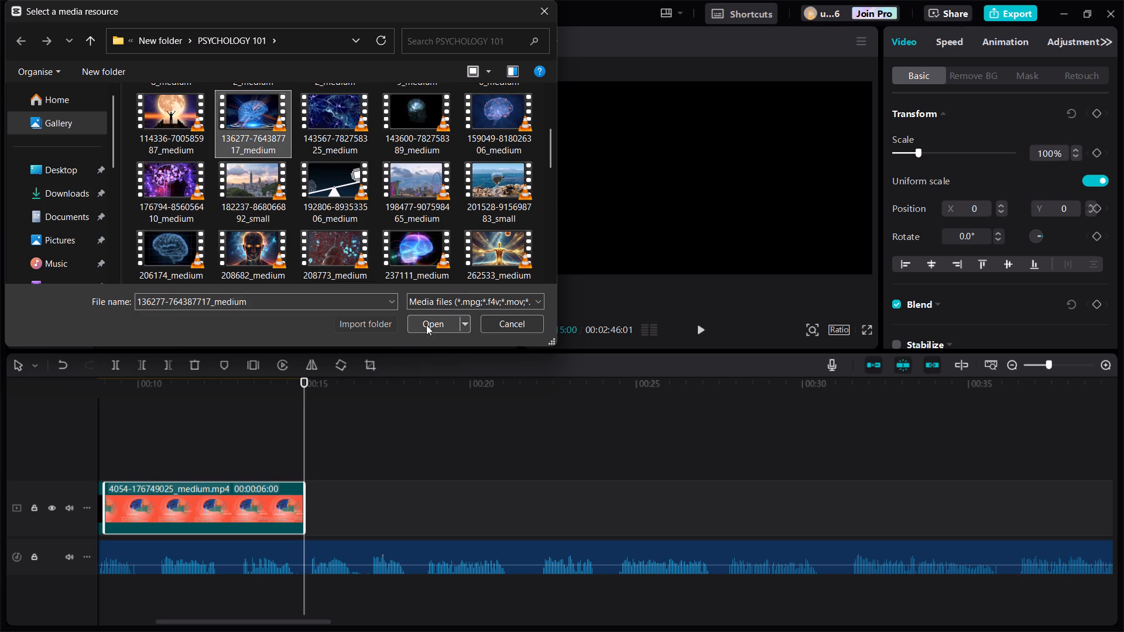
left_click(426, 324)
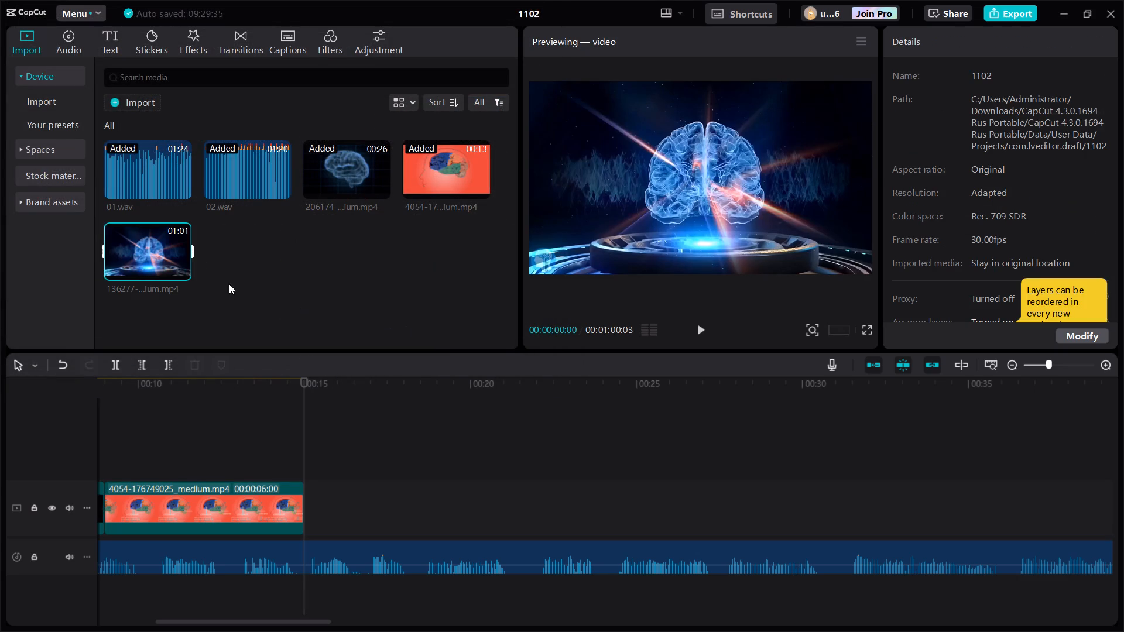
left_click(183, 269)
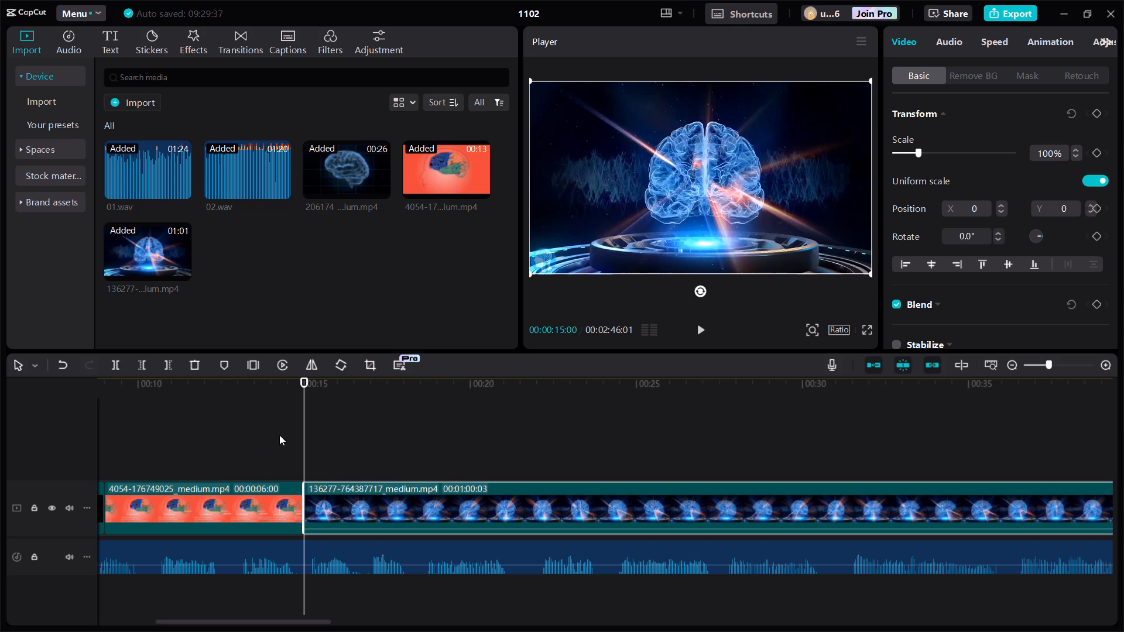
left_click(419, 386)
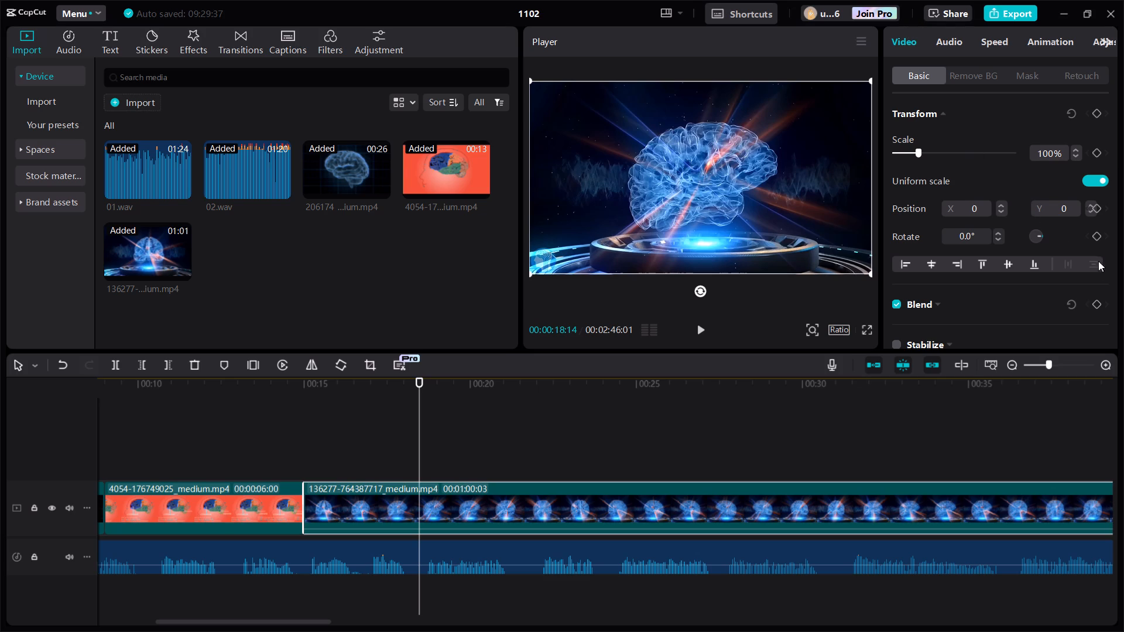
left_click(1101, 367)
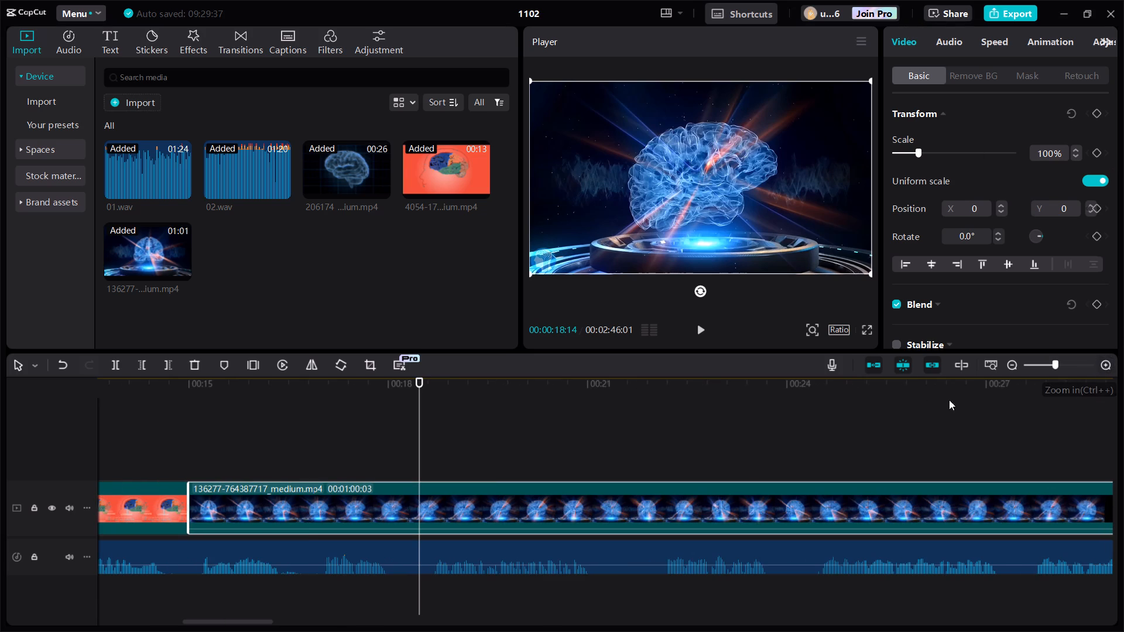
left_click(390, 387)
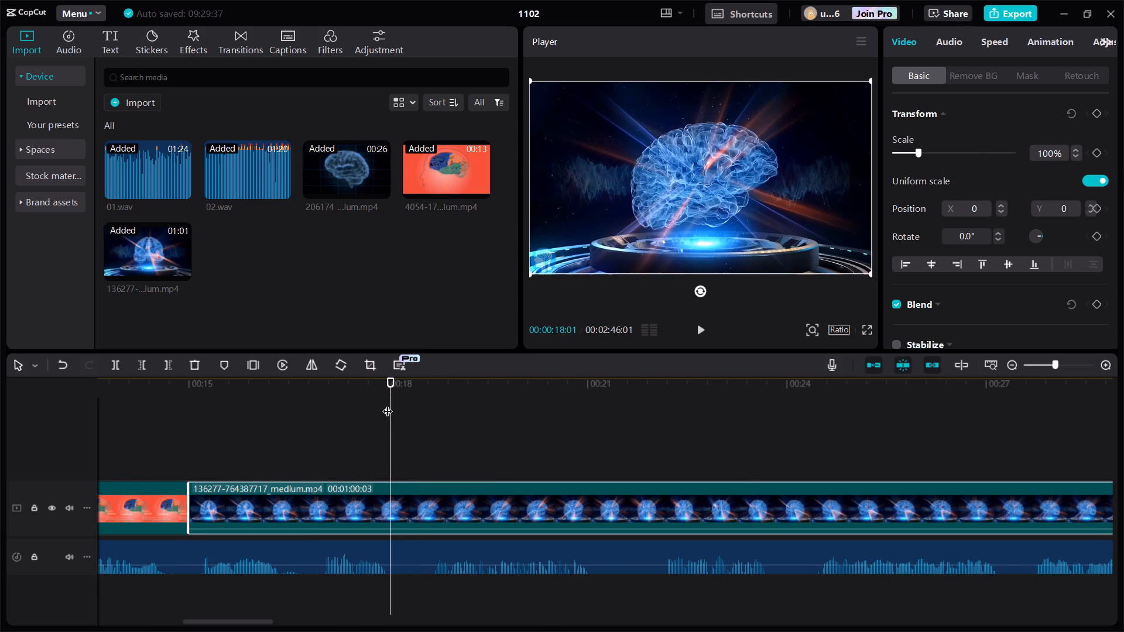
left_click(521, 449)
left_click(388, 389)
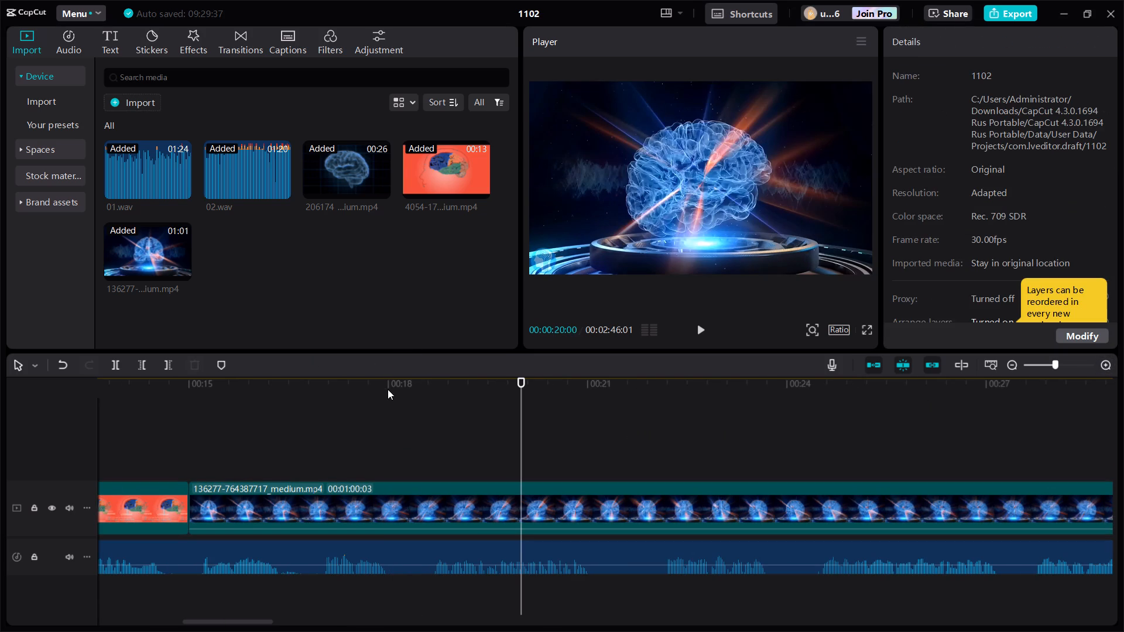
left_click(441, 504)
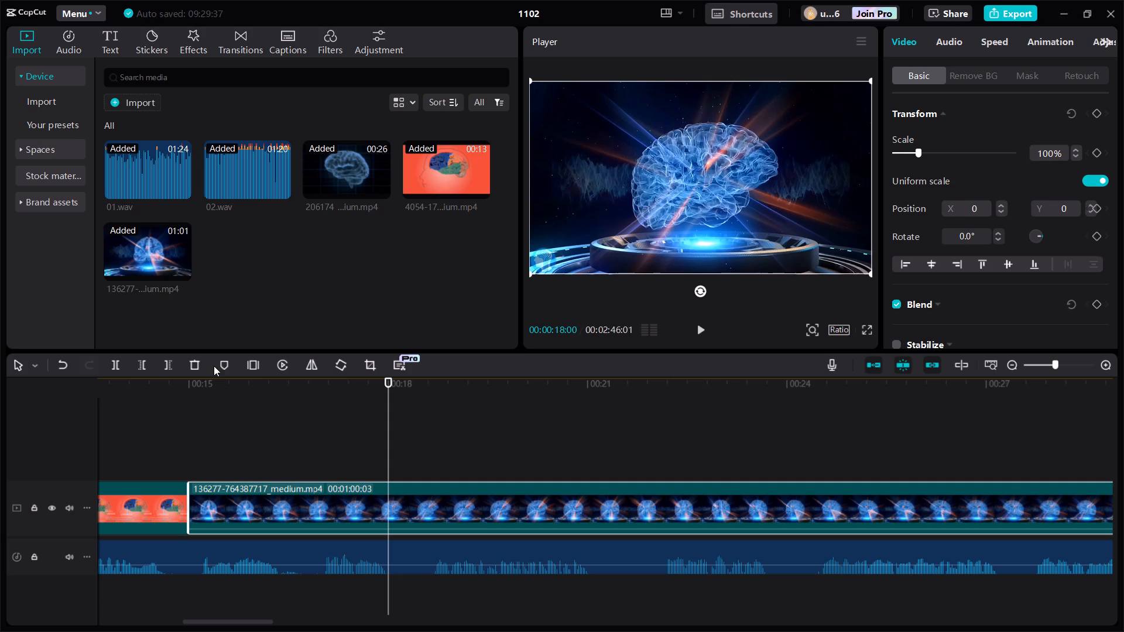
left_click(166, 365)
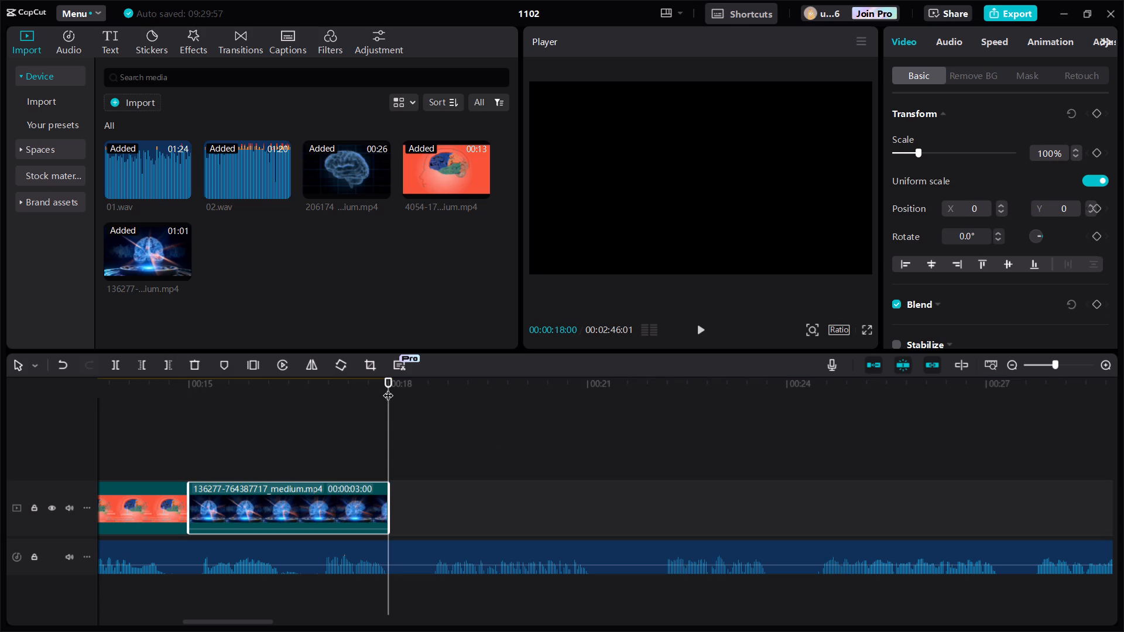
Play the timeline from the start to check the three clips against the voice-over, and return the playhead to 00:00:18:00.
left_click_drag(388, 388, 0, 363)
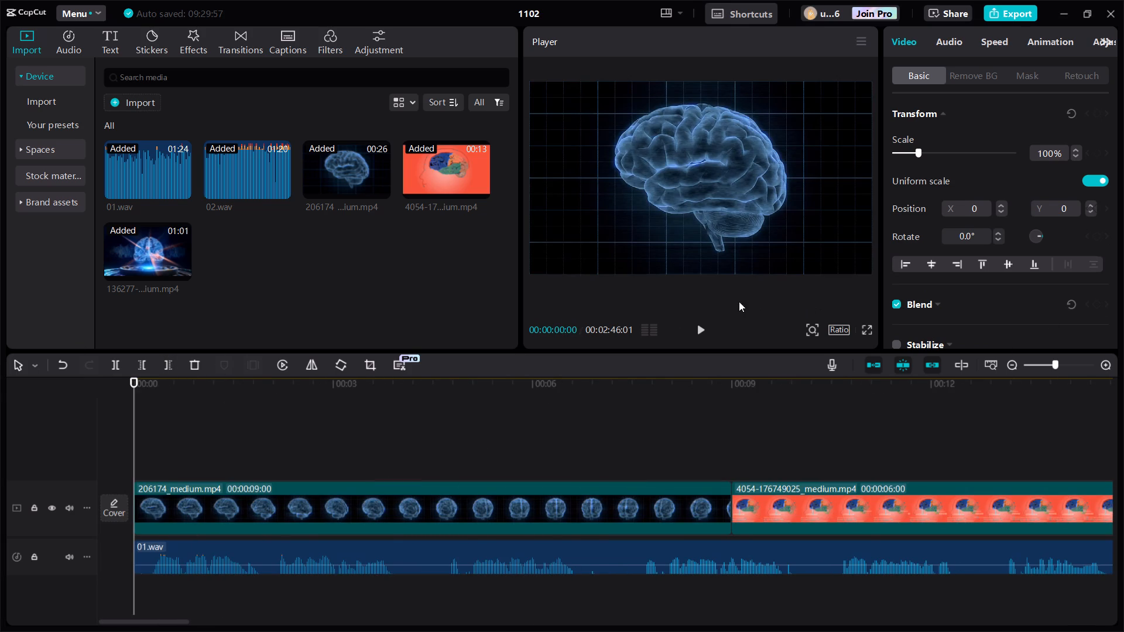
left_click(699, 329)
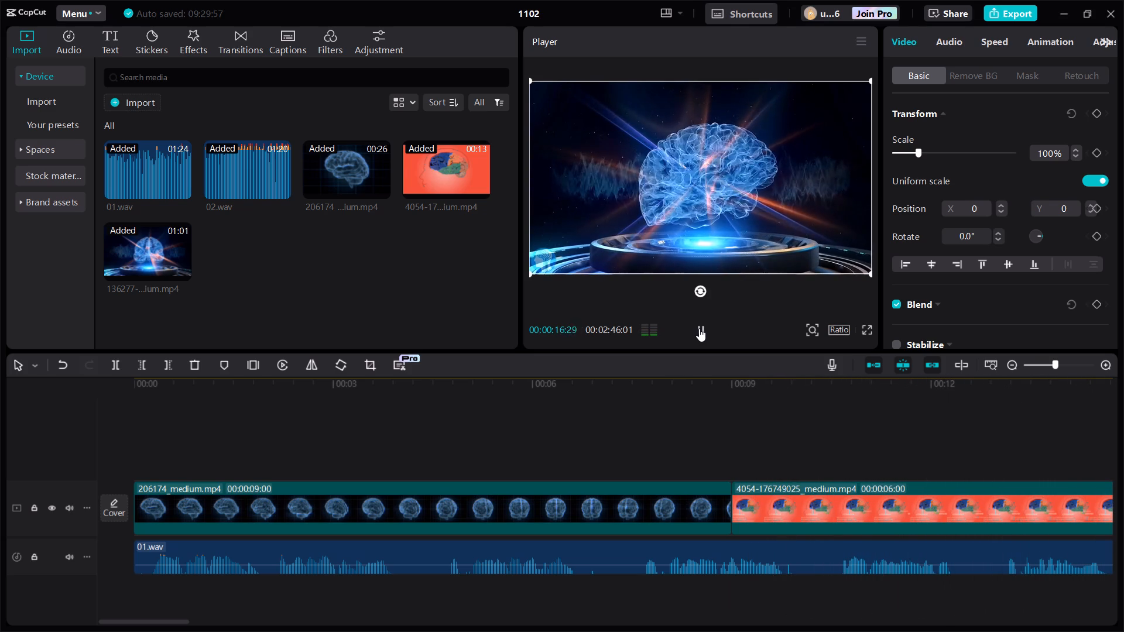
left_click(1014, 367)
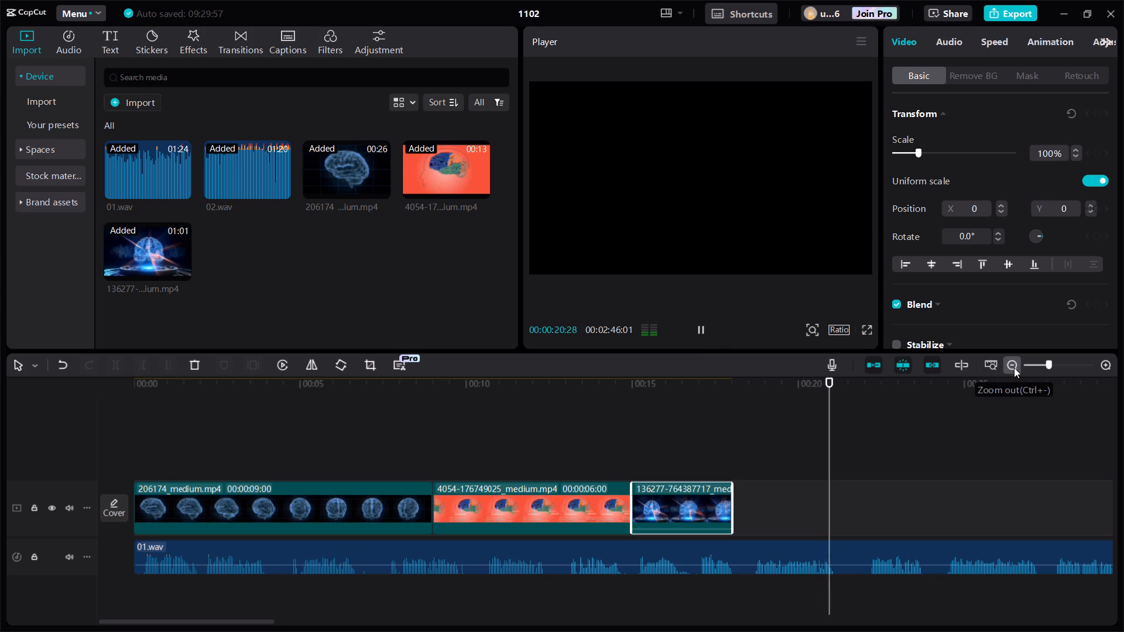
left_click(732, 441)
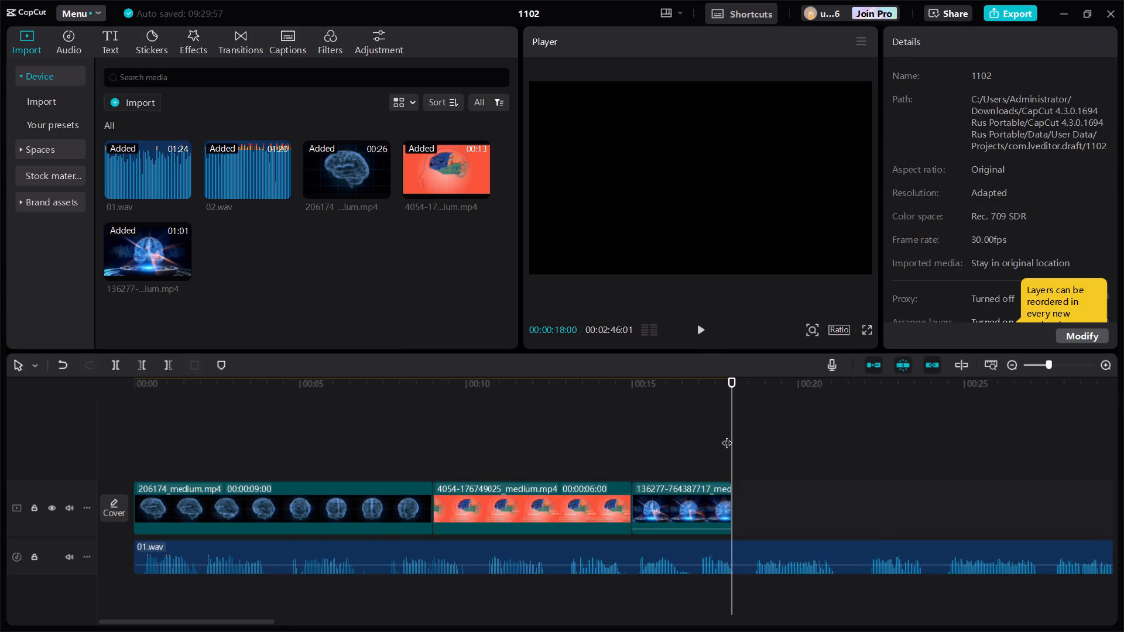
left_click(114, 105)
scroll(356, 177, "down", 1)
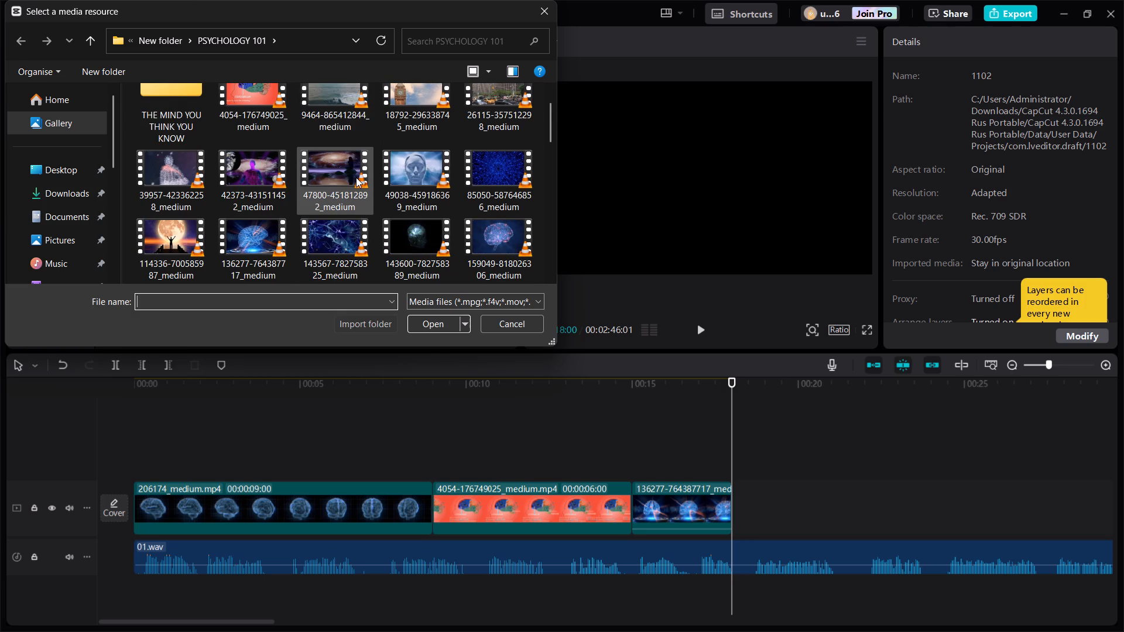
scroll(365, 186, "down", 2)
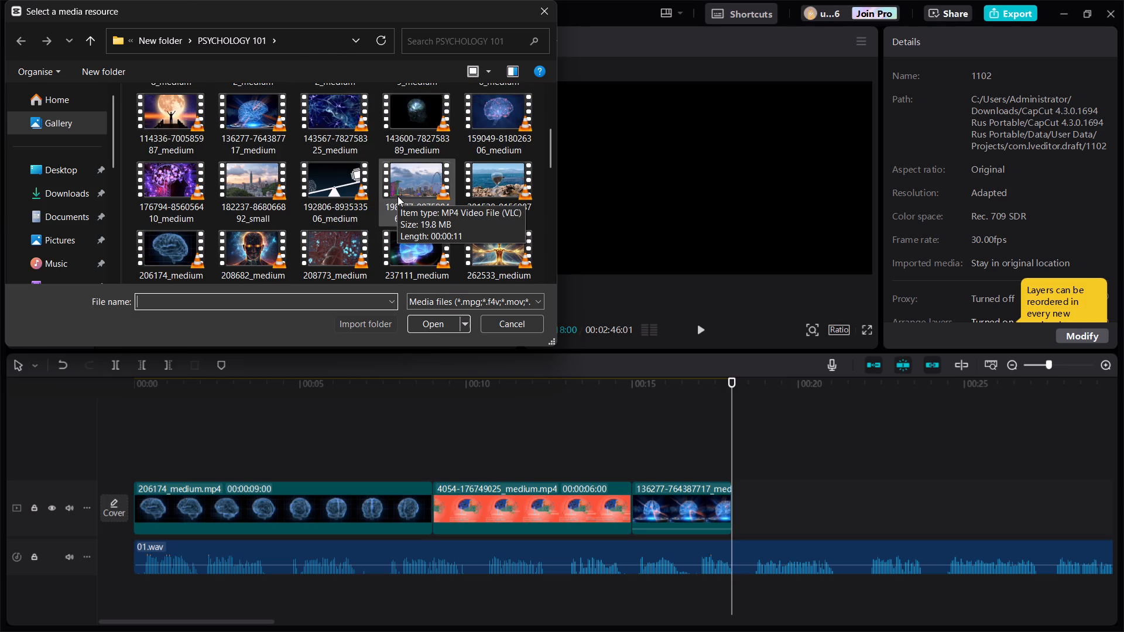
left_click(352, 189)
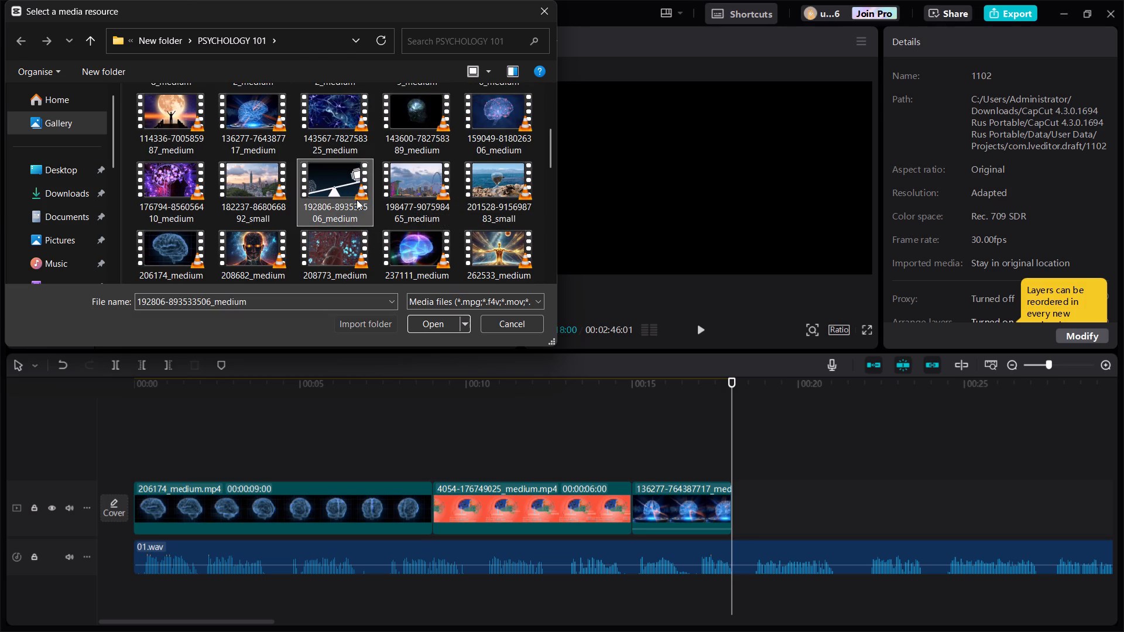
scroll(366, 212, "down", 3)
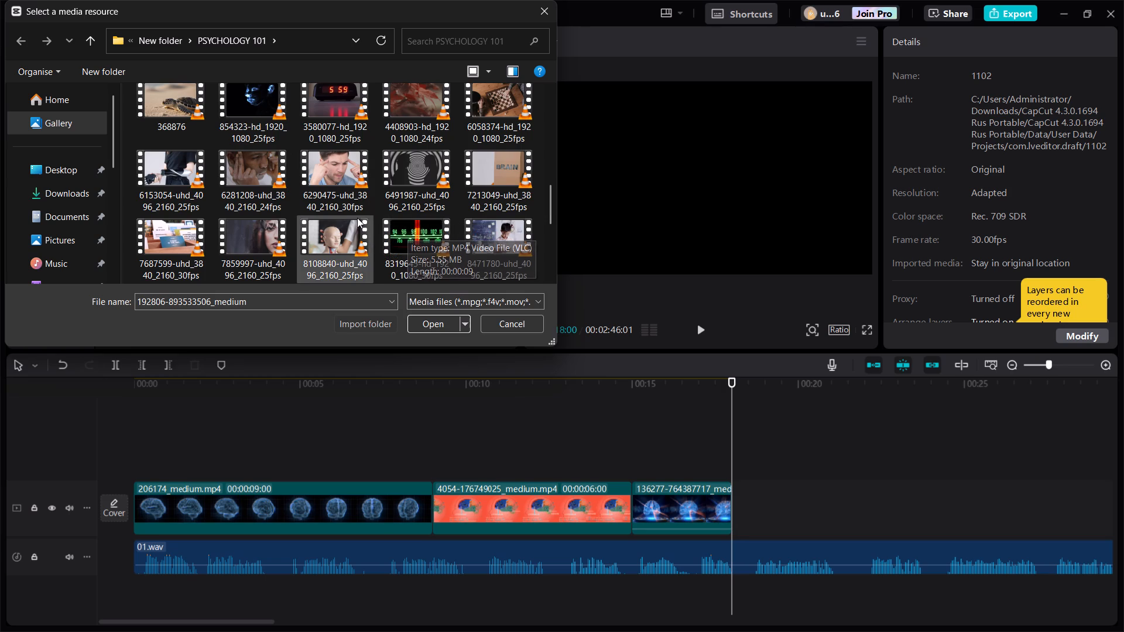
scroll(357, 208, "down", 2)
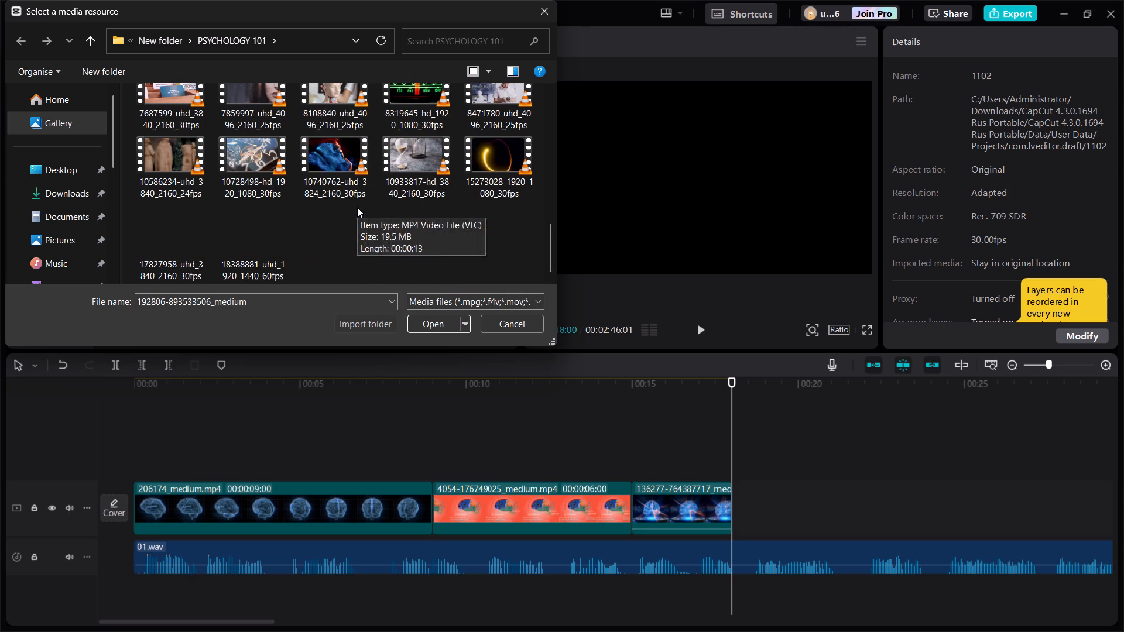
scroll(357, 207, "down", 1)
scroll(320, 209, "up", 1)
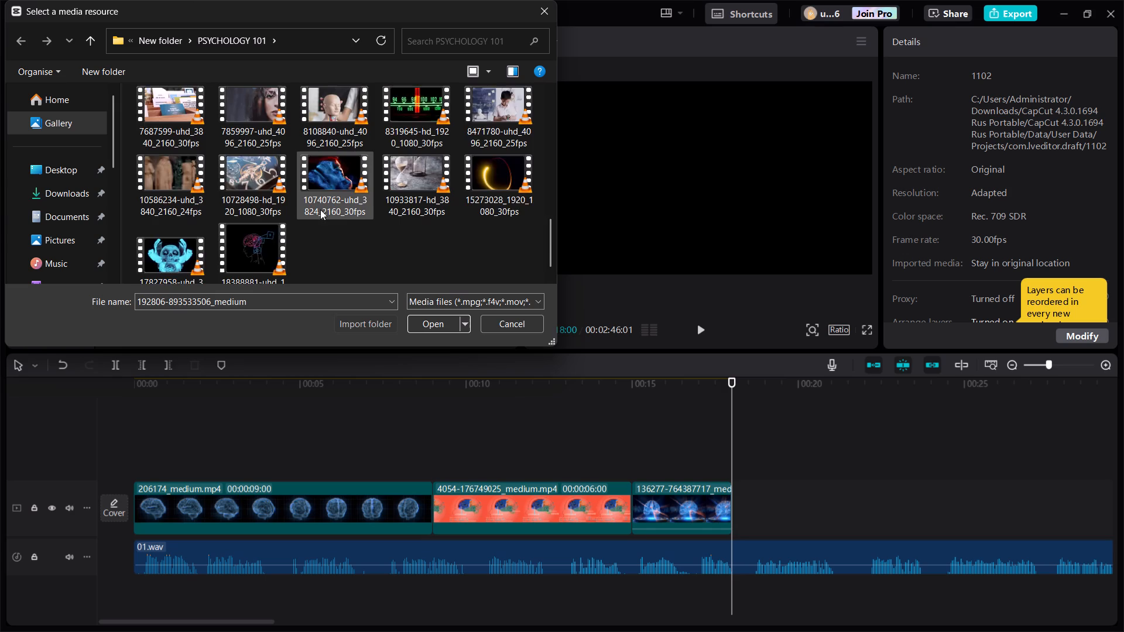
scroll(320, 209, "up", 11)
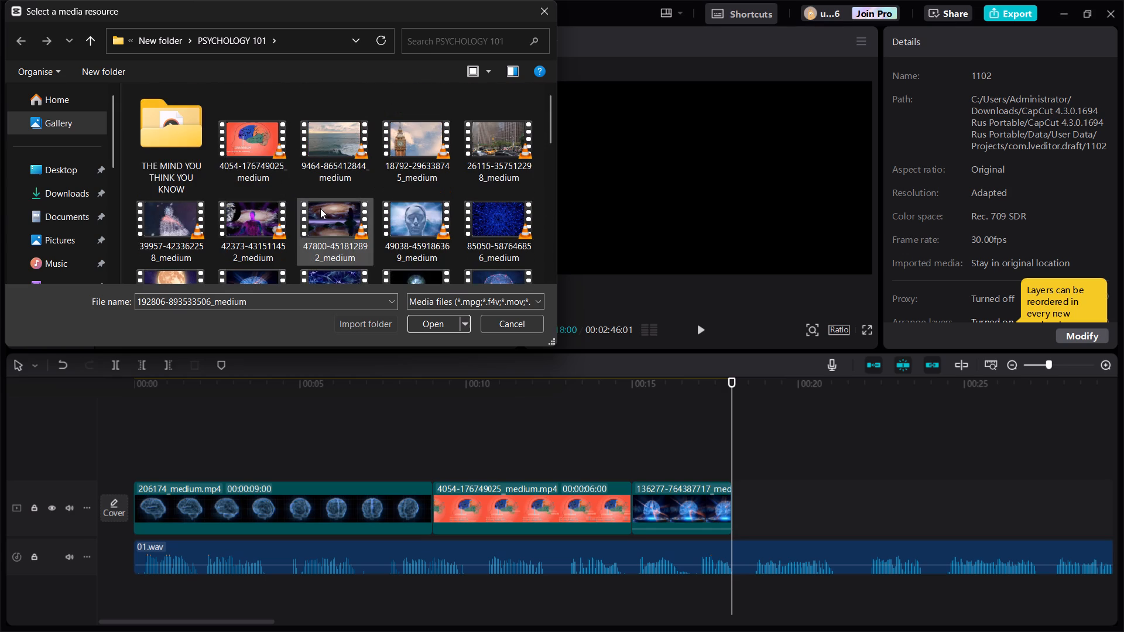
left_click(177, 49)
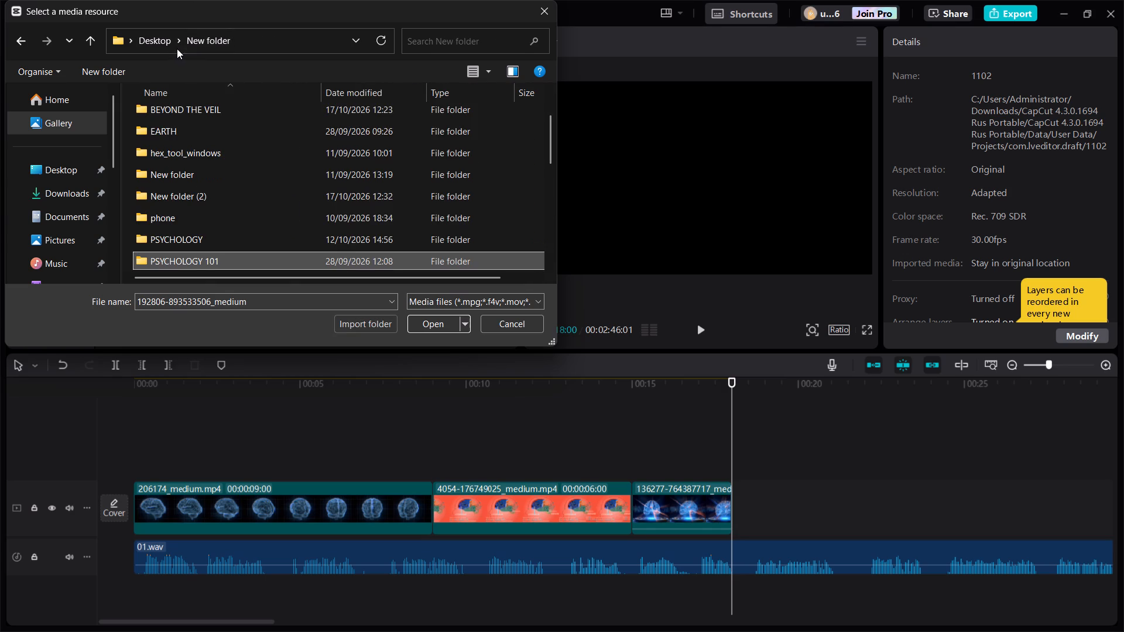
double_click(231, 242)
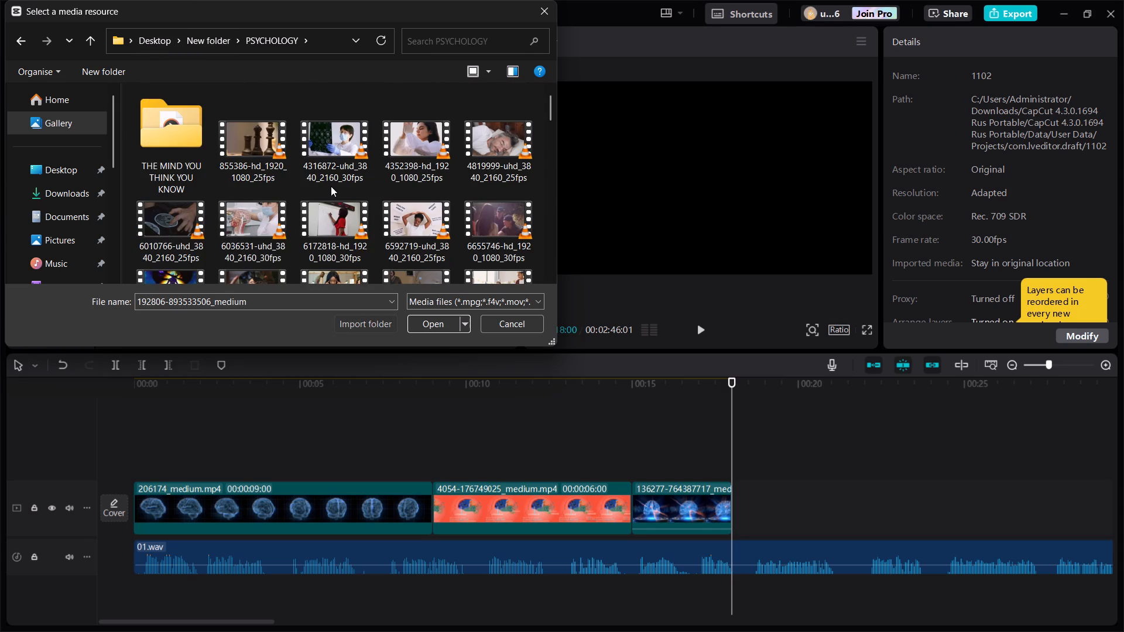
left_click(416, 214)
left_click(444, 324)
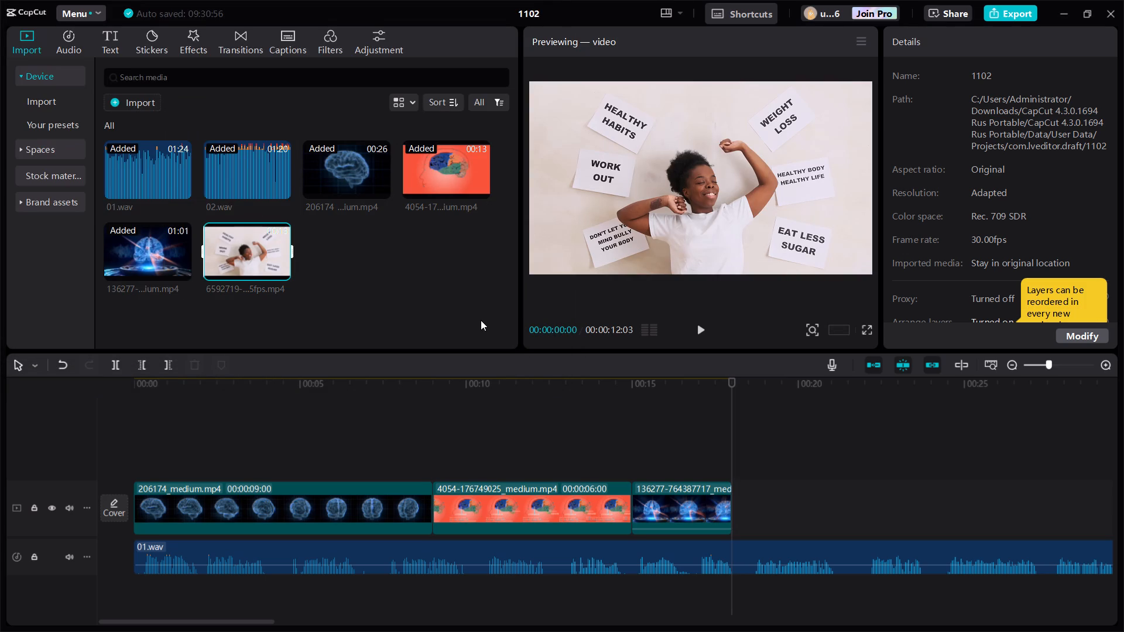
left_click(278, 271)
Trim the end of the 6592719-uhd_3840_2160_25fps clip at 00:00:27:00, deleting everything after that point.
left_click_drag(734, 403, 851, 416)
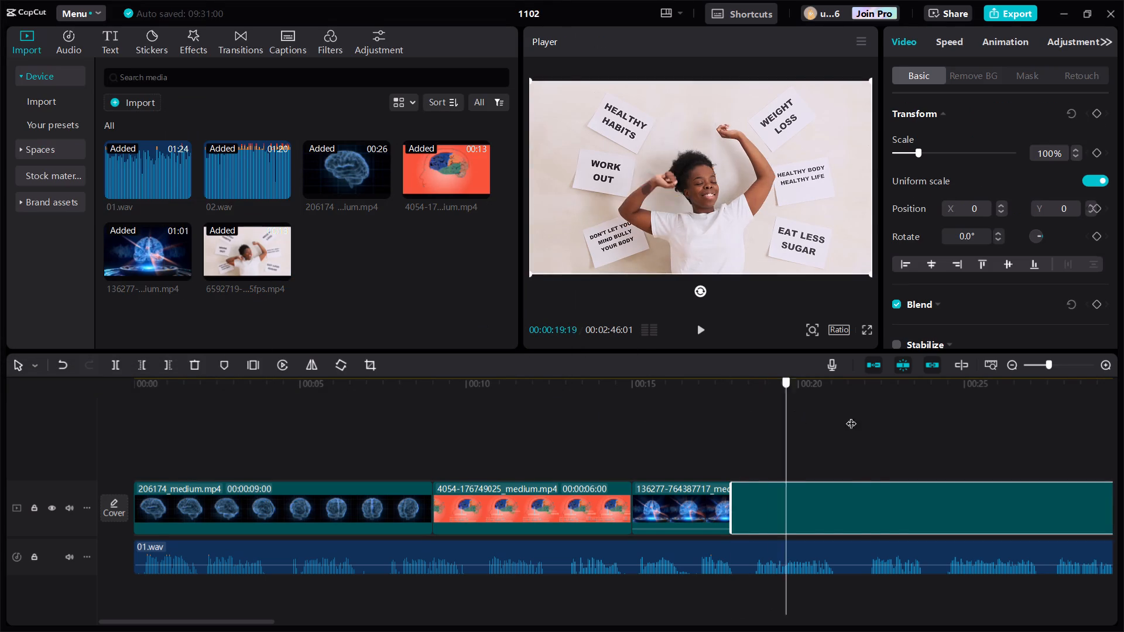
left_click_drag(851, 416, 1018, 390)
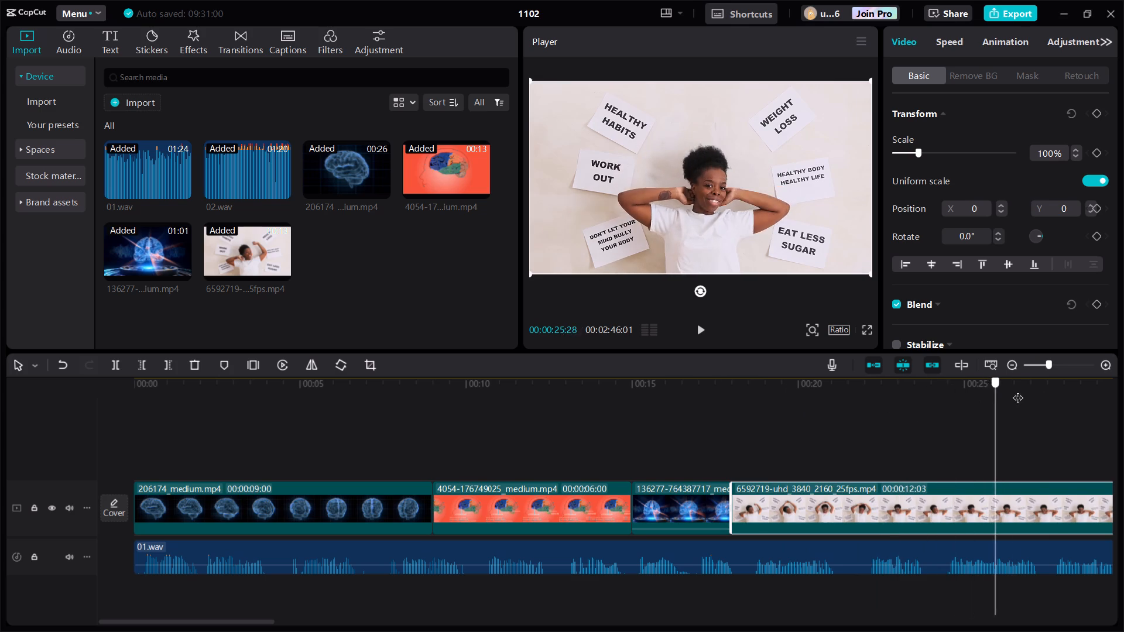
left_click_drag(1018, 390, 1112, 381)
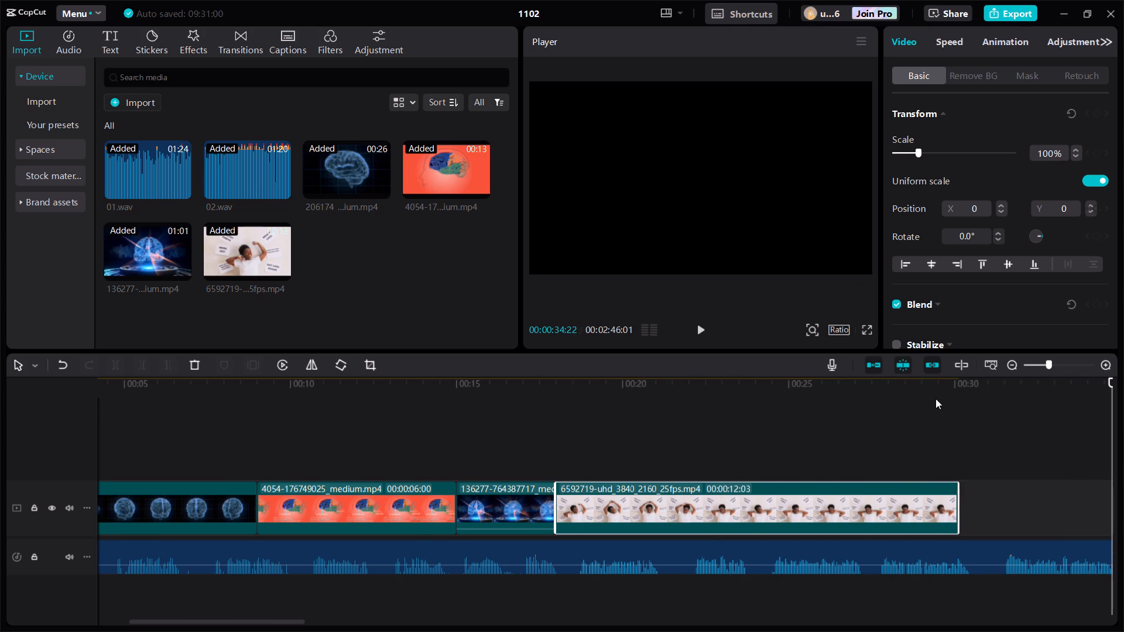
left_click(556, 435)
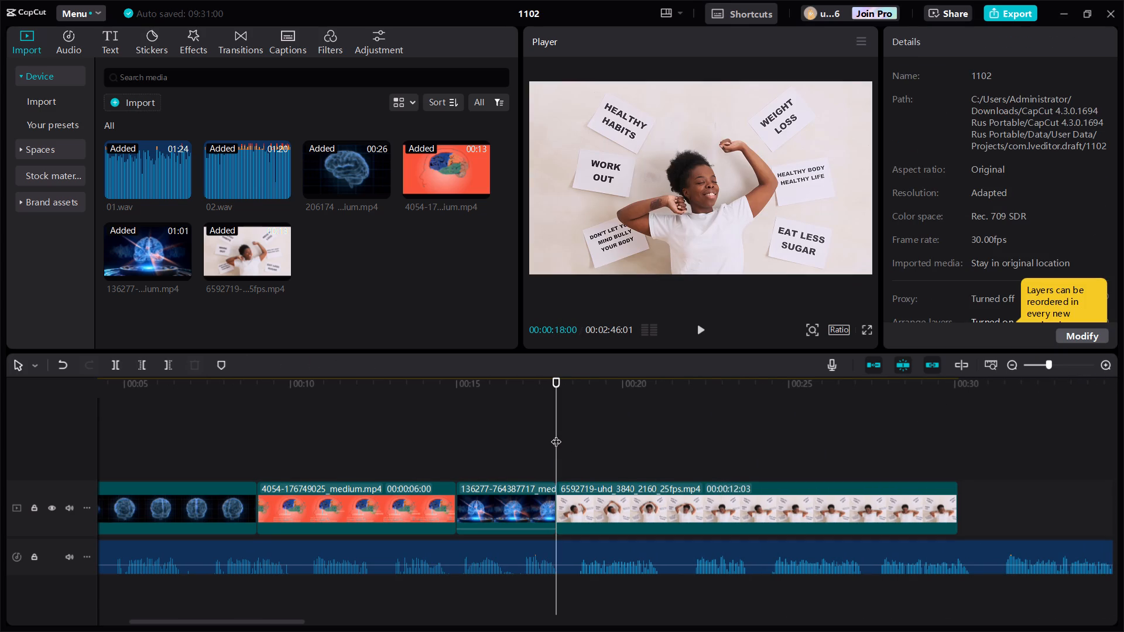
left_click(887, 382)
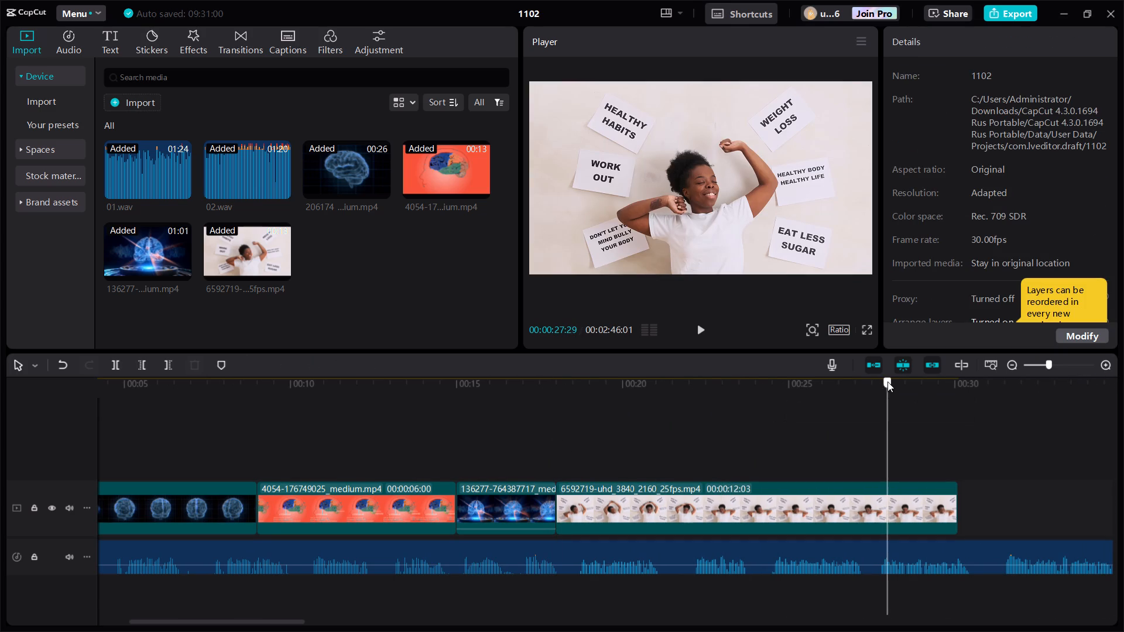
left_click(1099, 364)
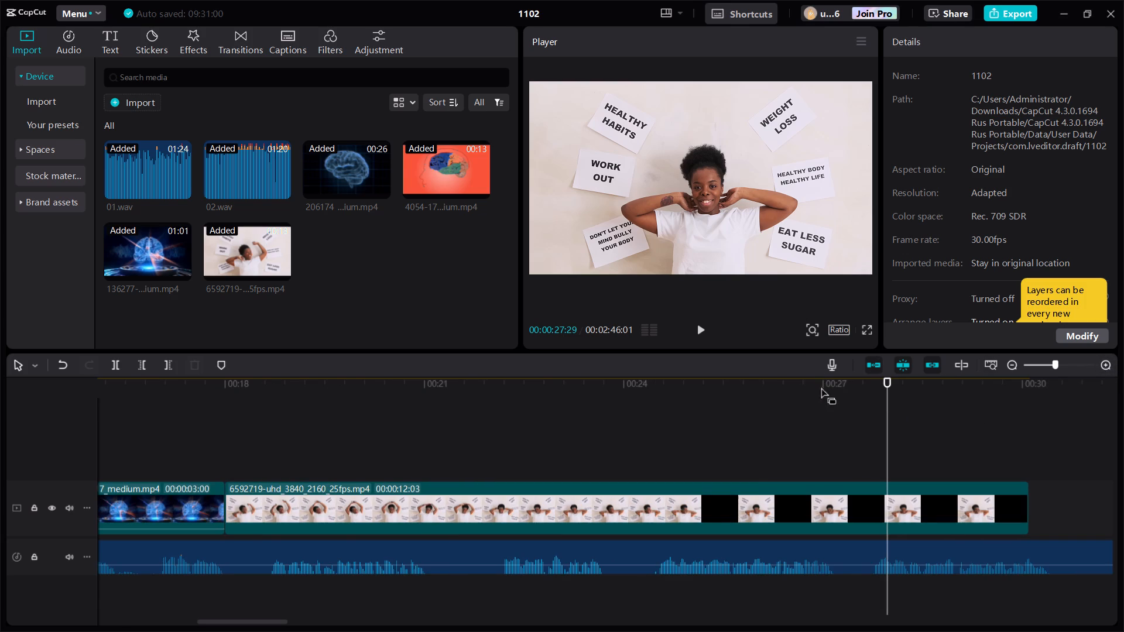
left_click(824, 384)
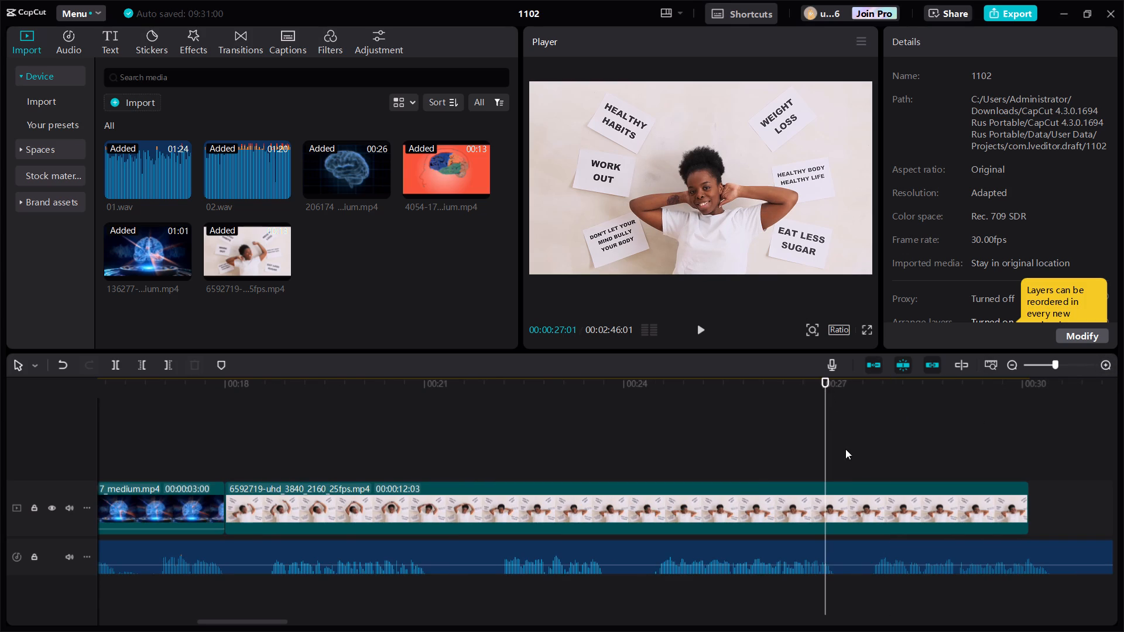
left_click(856, 435)
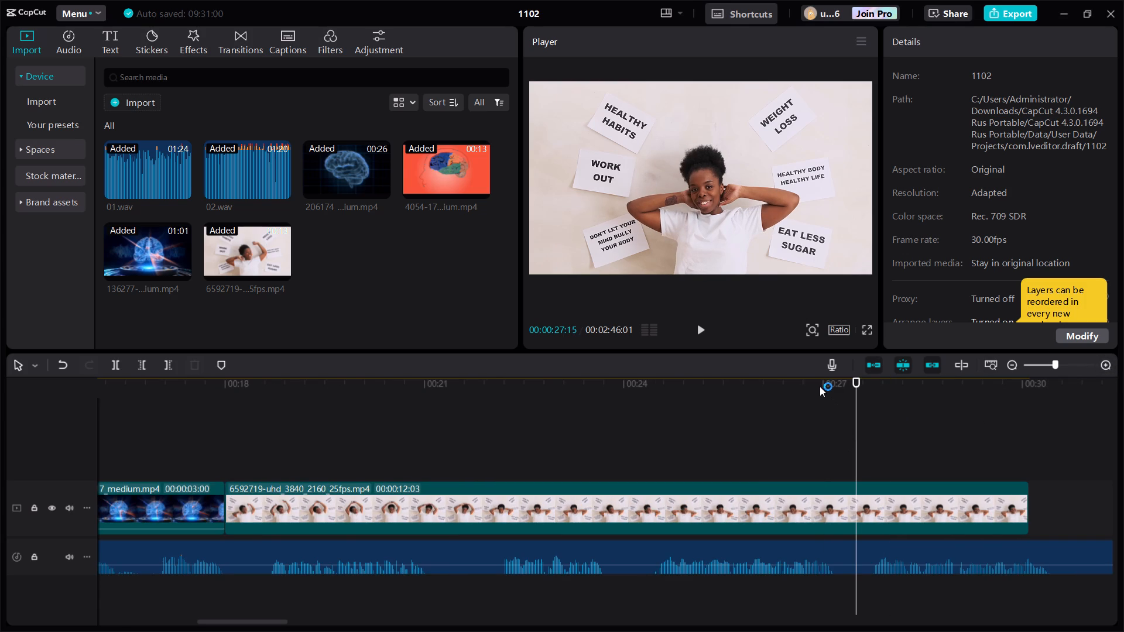
left_click(825, 387)
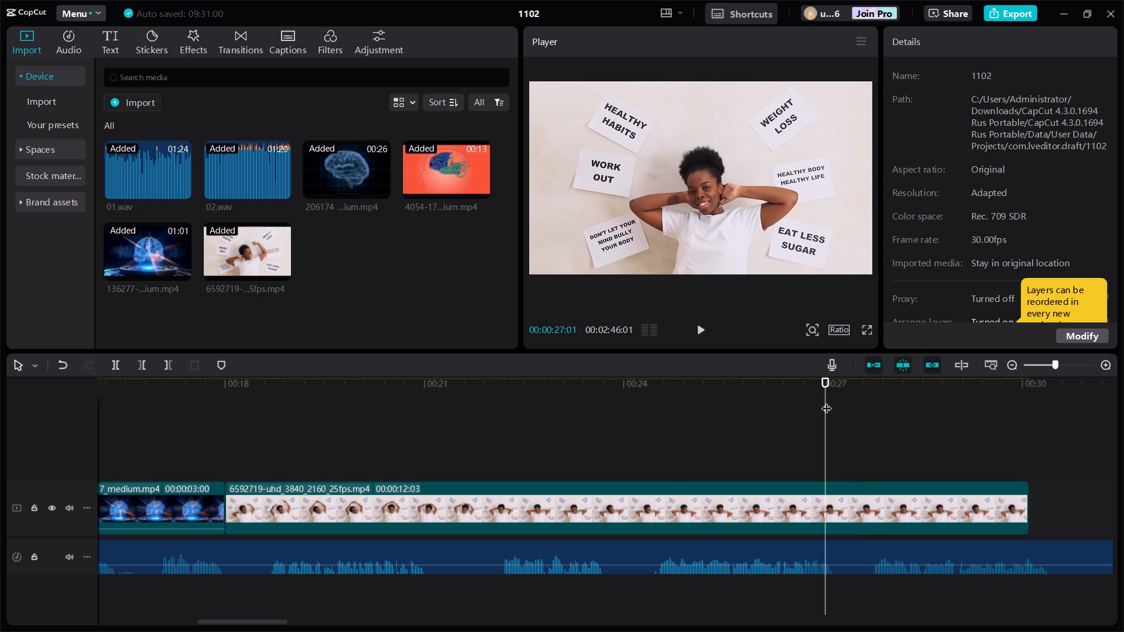
left_click(866, 458)
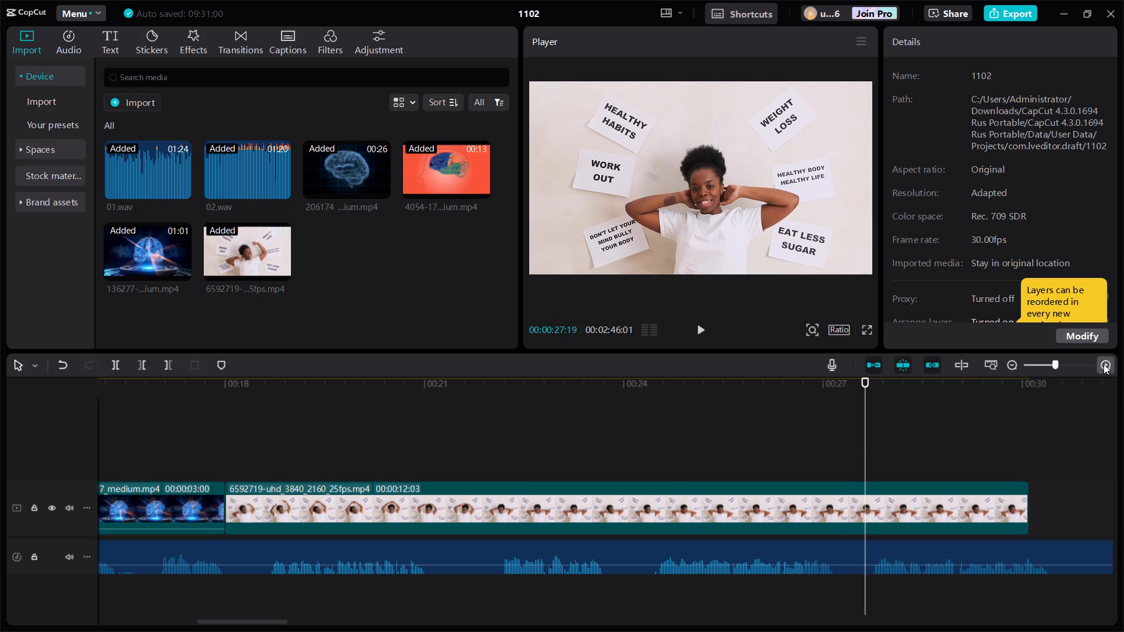
double_click(1105, 366)
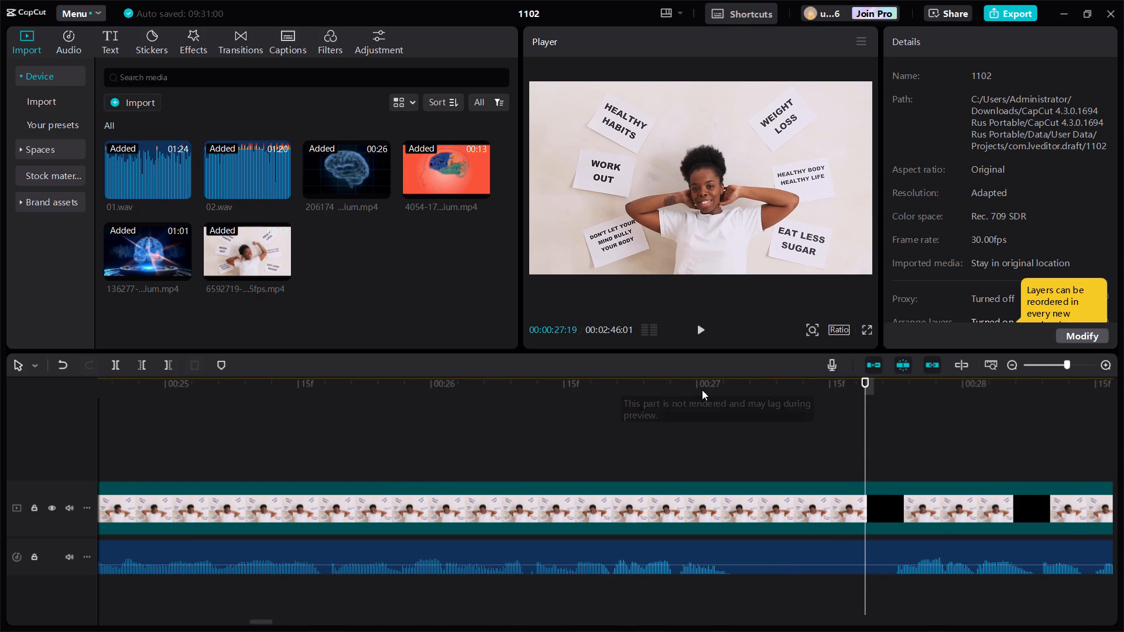
left_click(697, 389)
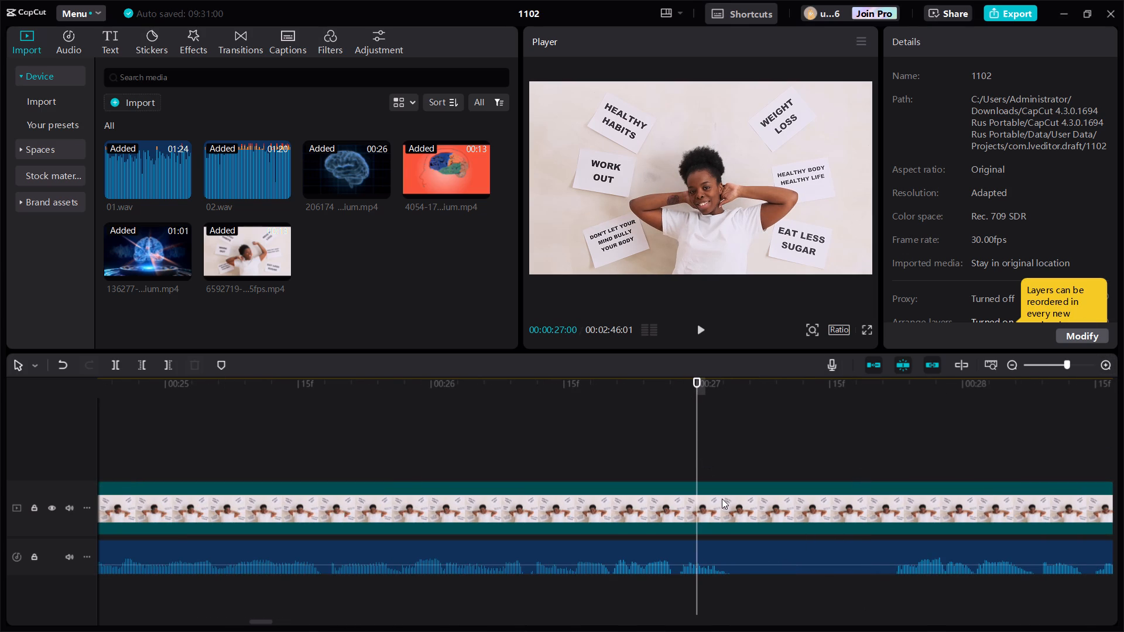
left_click(722, 499)
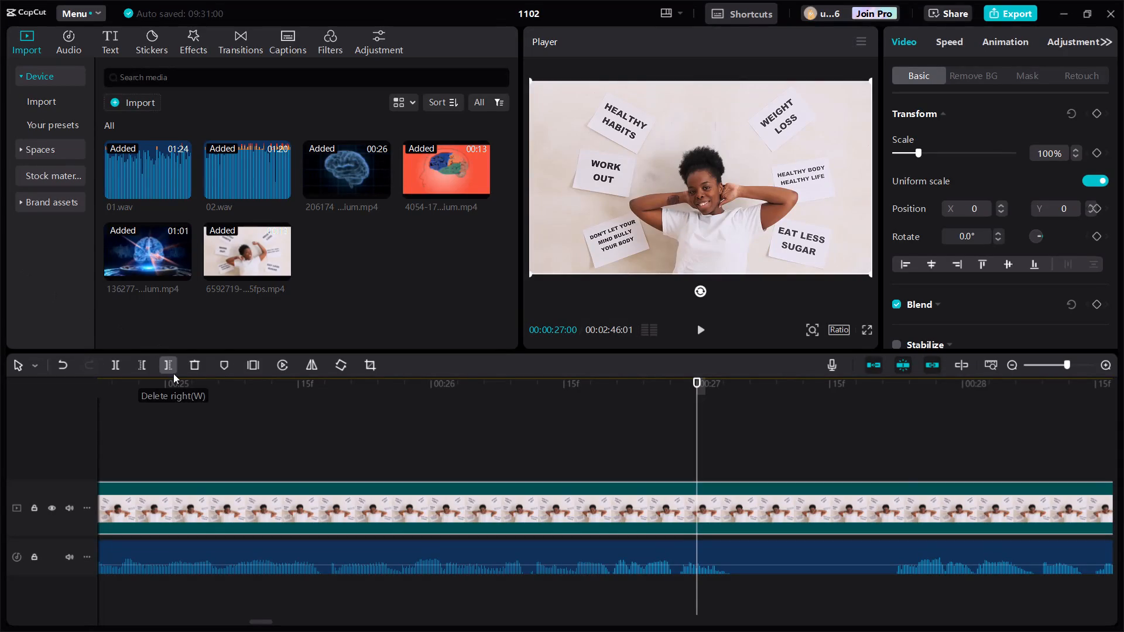
left_click(173, 369)
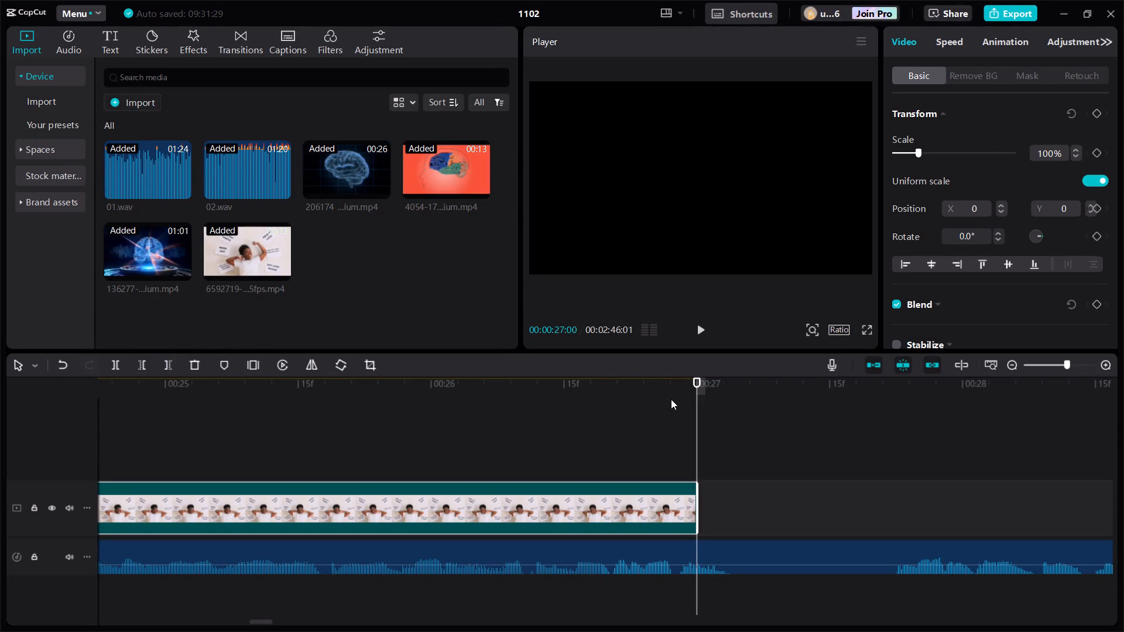
Play the timeline from the start to check the four clips against the voice-over.
left_click_drag(700, 411, 0, 380)
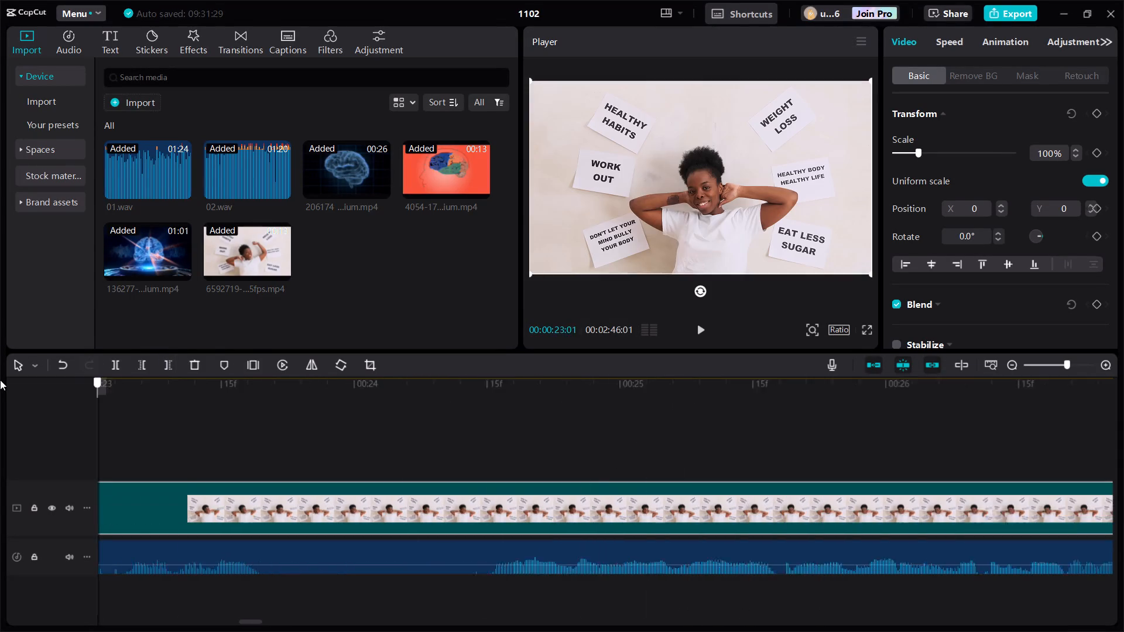
left_click_drag(0, 380, 0, 358)
left_click(704, 333)
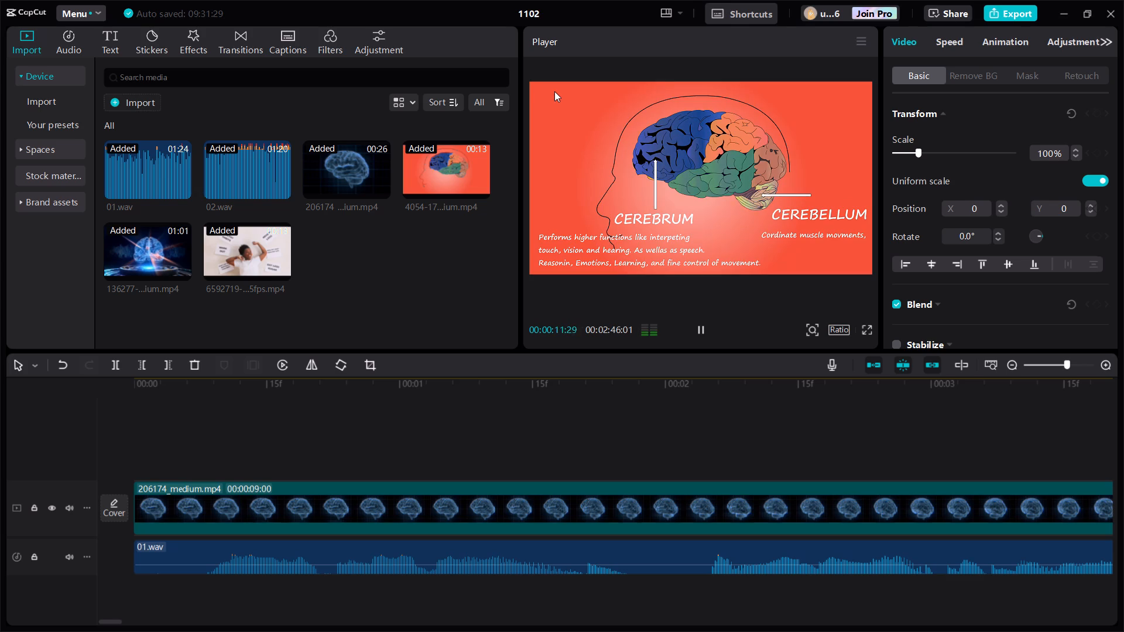
triple_click(1010, 363)
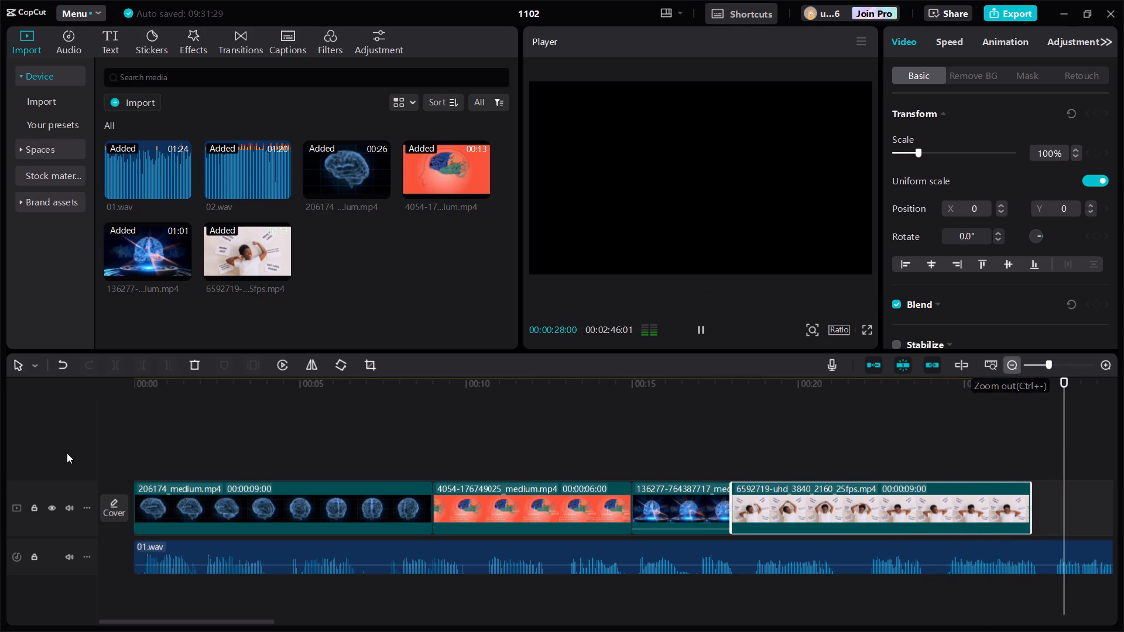
scroll(309, 305, "up", 2)
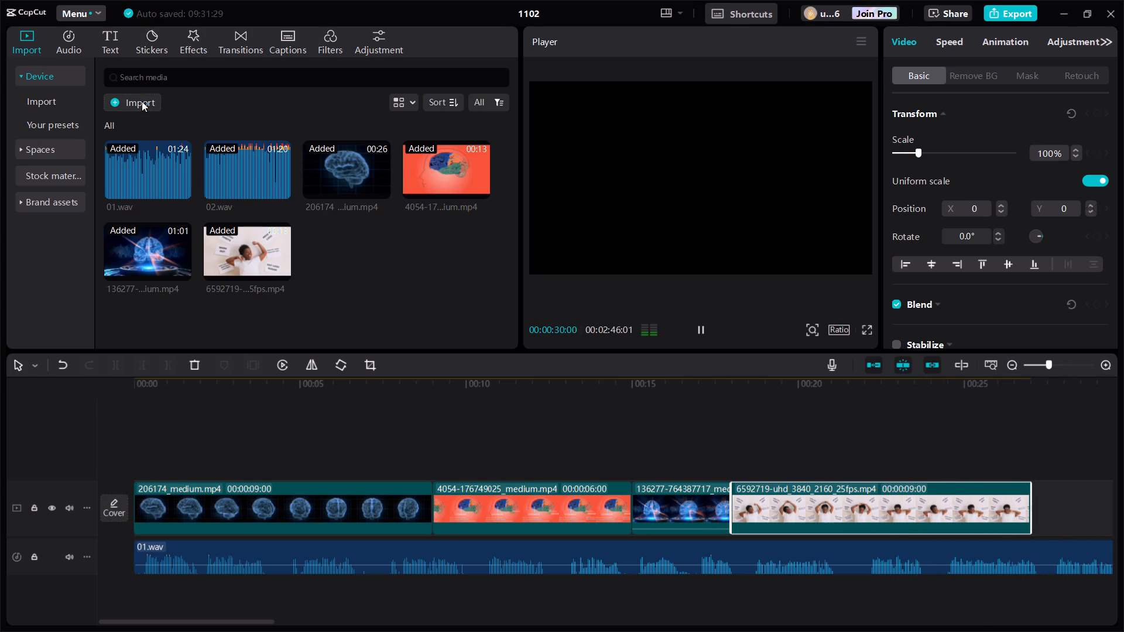
Import 9065028-hd_1920_1080_30fps from the PSYCHOLOGY folder and add it to the timeline directly after the 6592719-uhd_3840_2160_25fps clip.
left_click(142, 101)
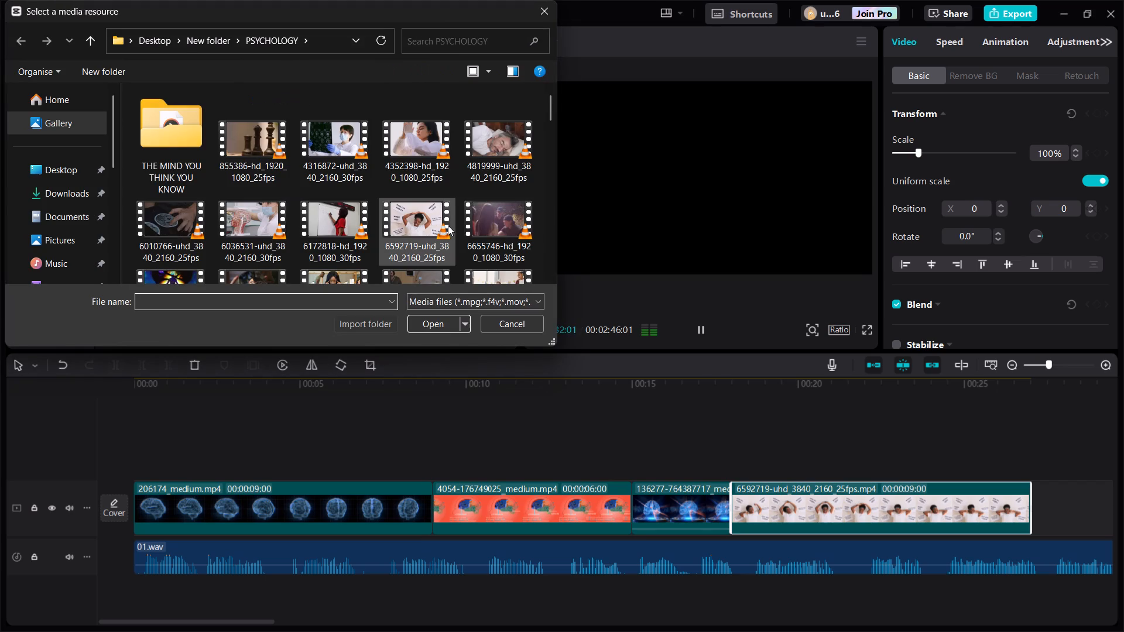
scroll(465, 216, "down", 2)
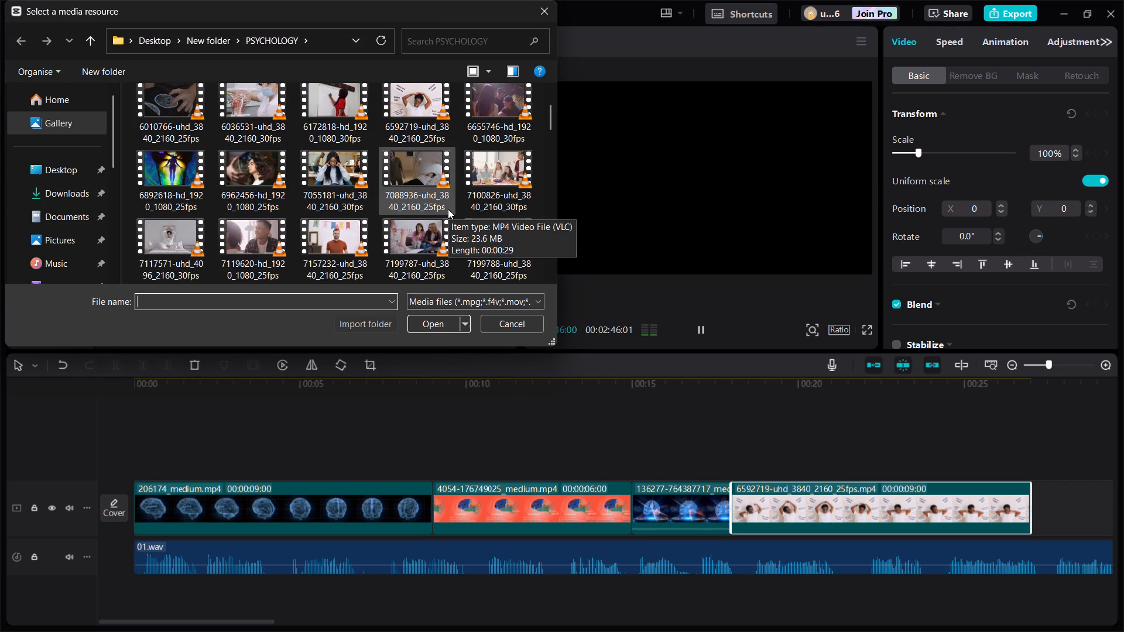
scroll(448, 209, "down", 2)
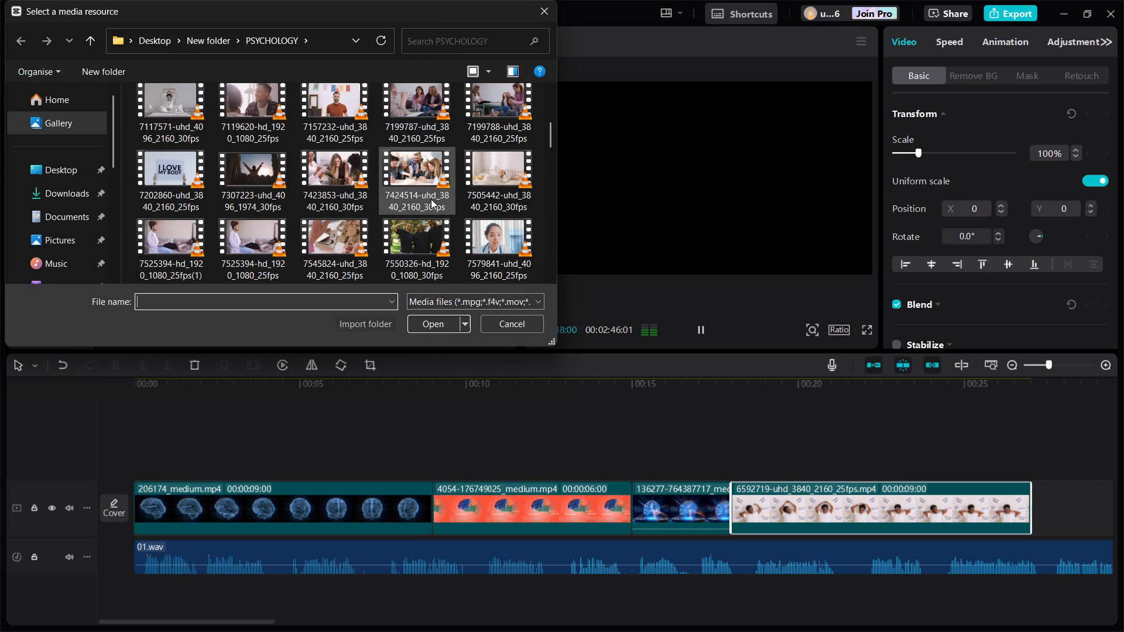
scroll(431, 199, "down", 2)
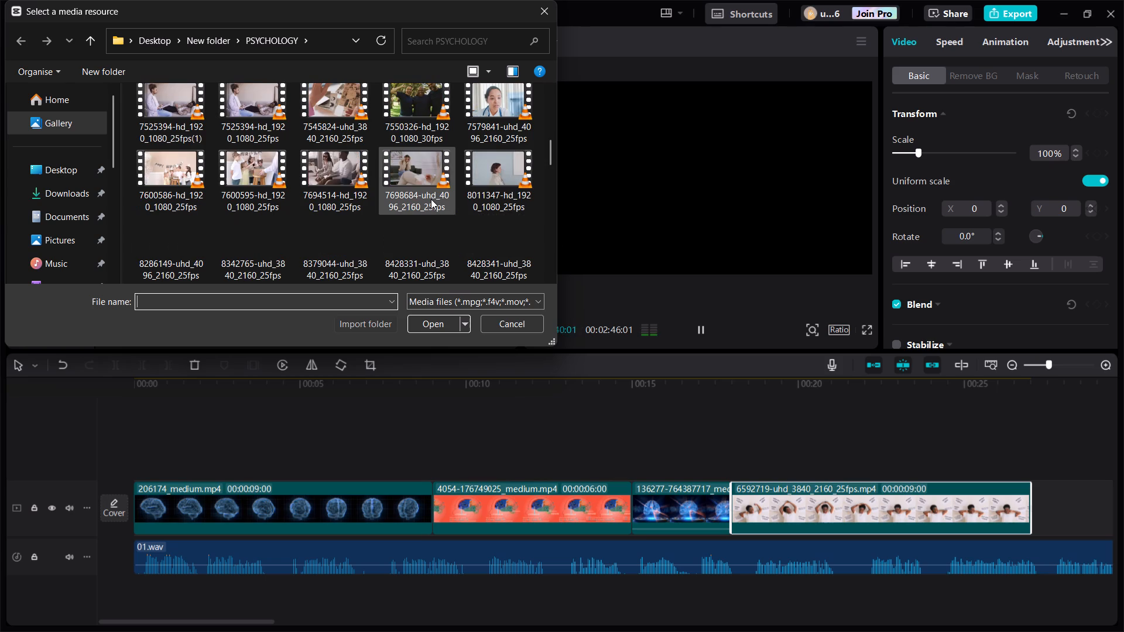
scroll(431, 199, "down", 4)
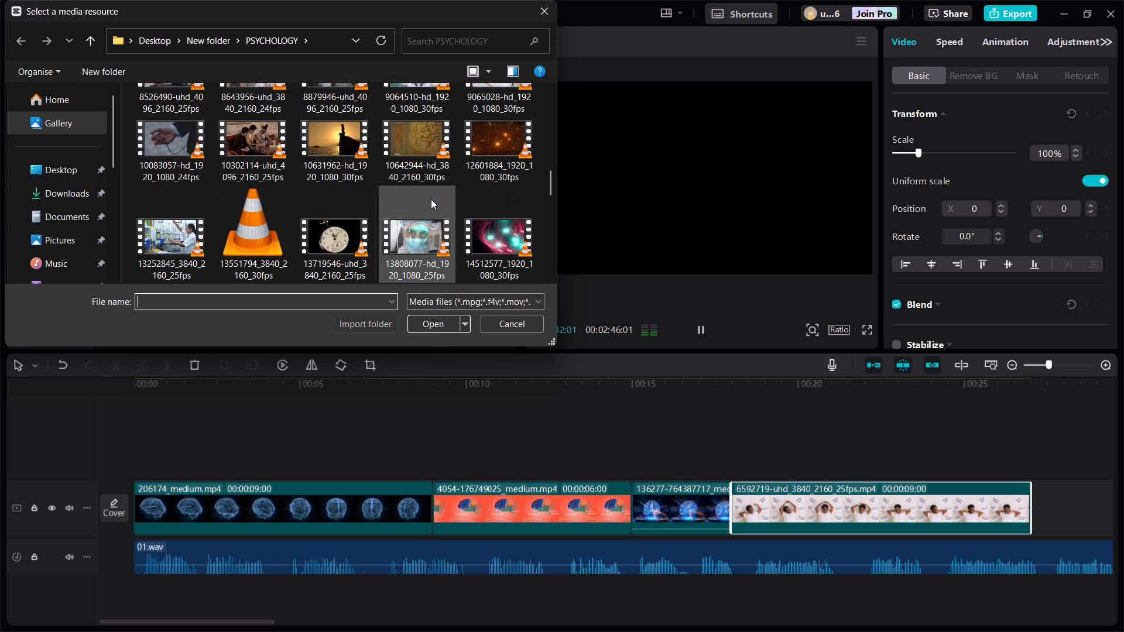
scroll(431, 198, "up", 1)
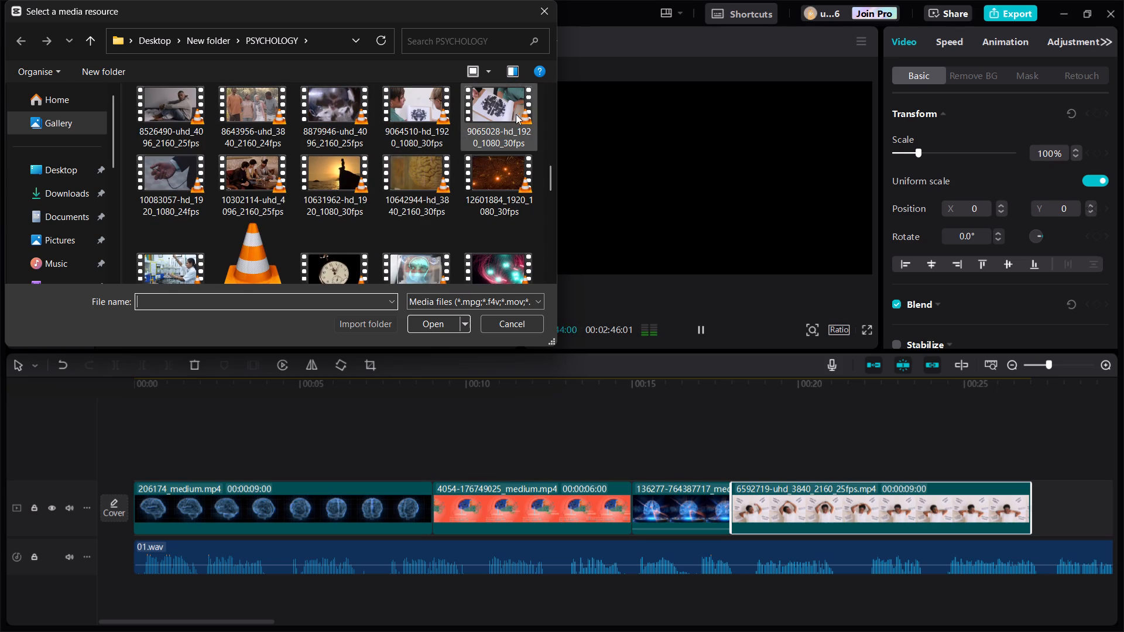
left_click(505, 111)
left_click(441, 323)
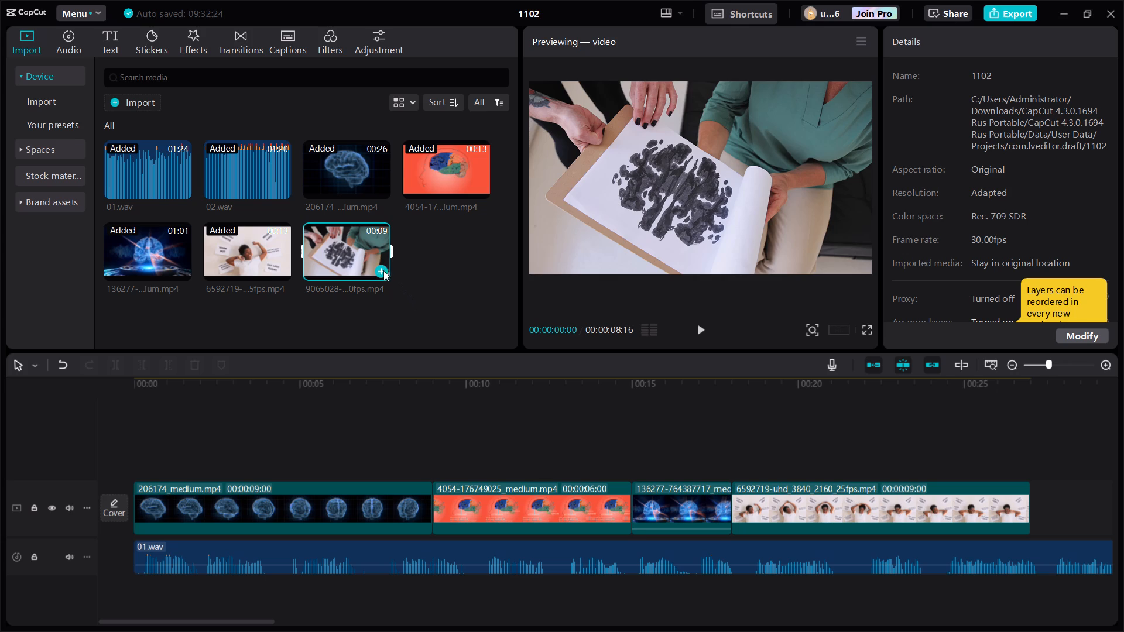
left_click(378, 271)
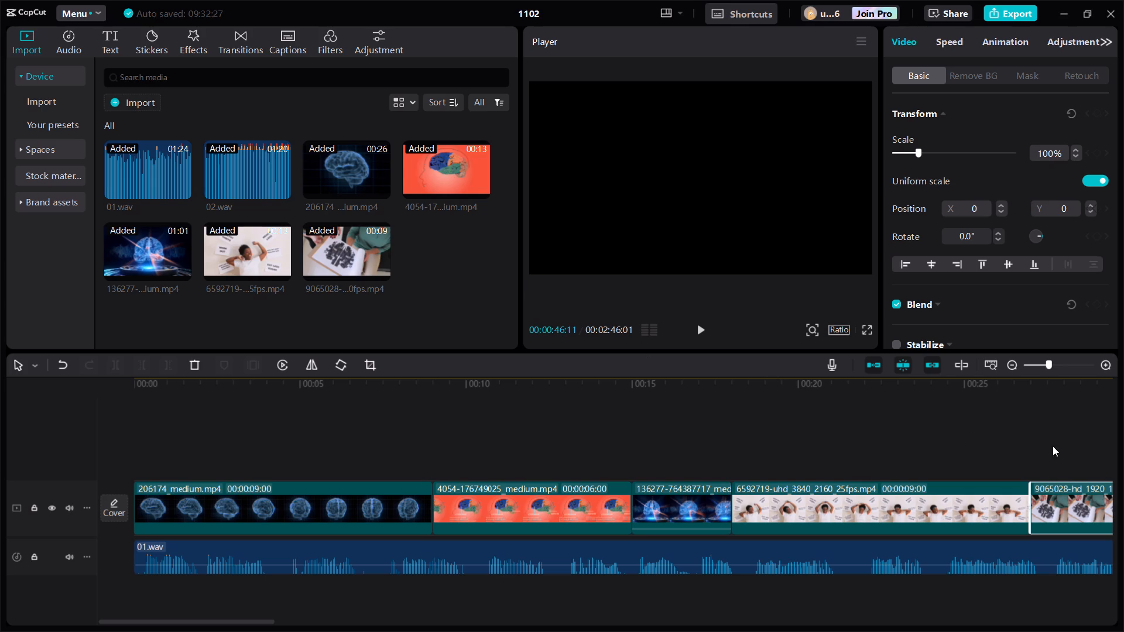
Trim the end of the 9065028-hd_1920_1080_30fps clip at 00:00:33:00, deleting everything after that point.
left_click(851, 419)
left_click_drag(851, 419, 1106, 400)
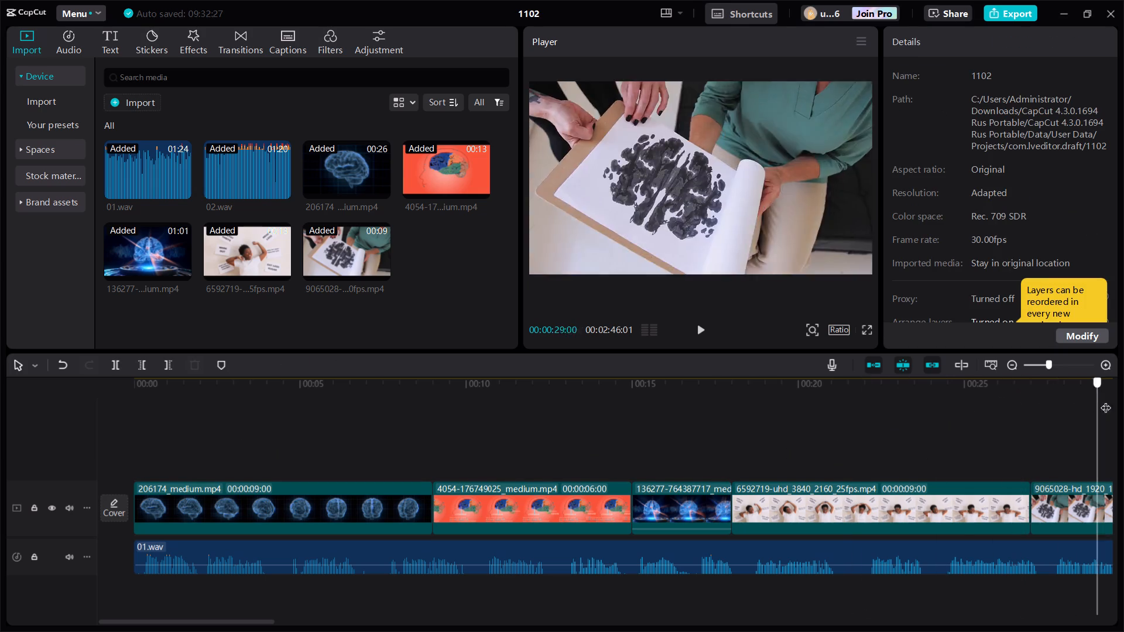
left_click_drag(1106, 400, 1123, 403)
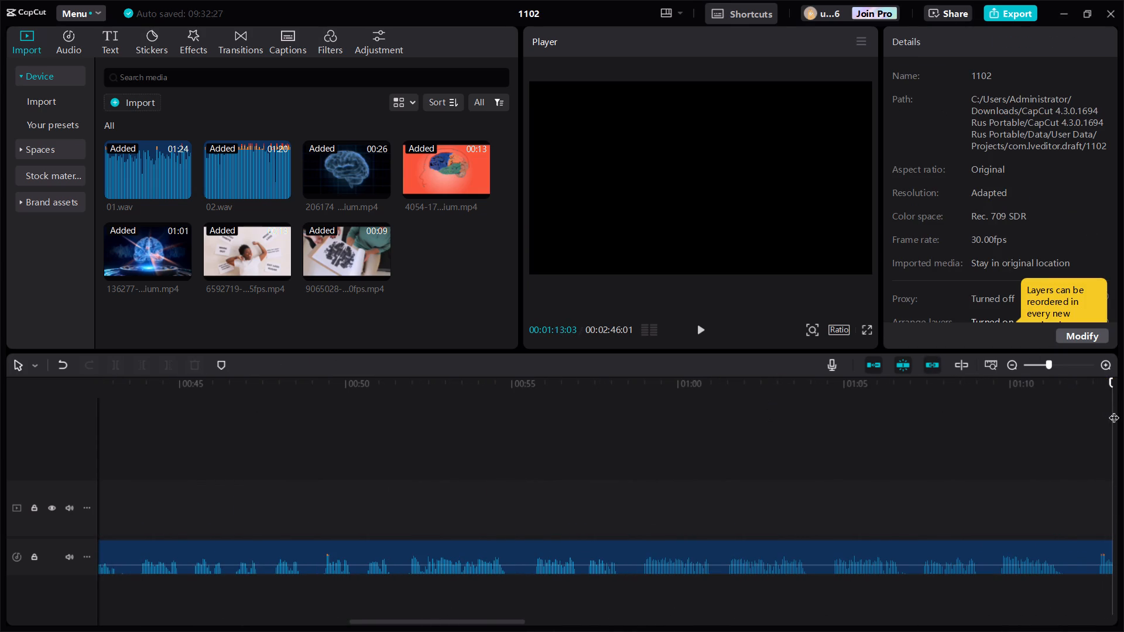
left_click_drag(1114, 410, 278, 518)
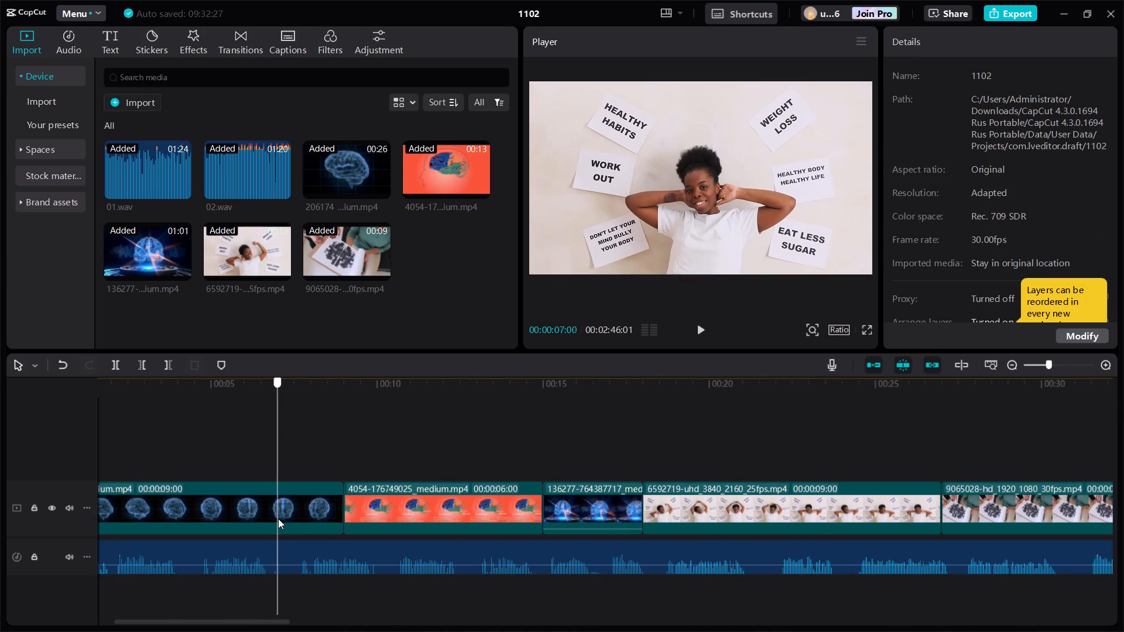
left_click_drag(278, 518, 279, 518)
left_click_drag(277, 430, 742, 455)
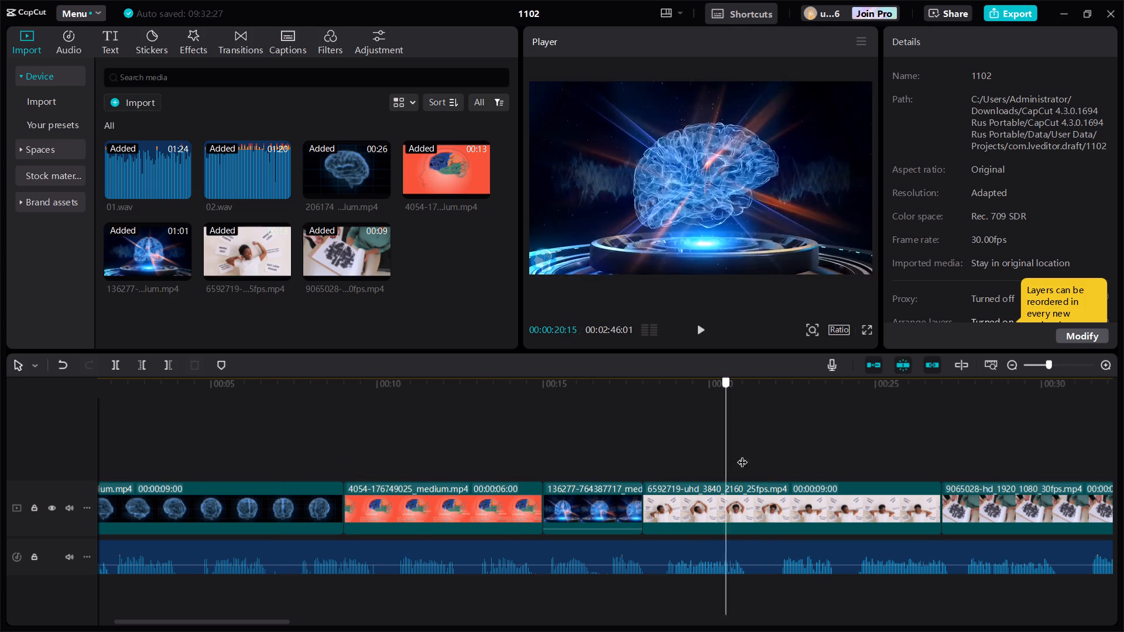
left_click_drag(742, 455, 950, 393)
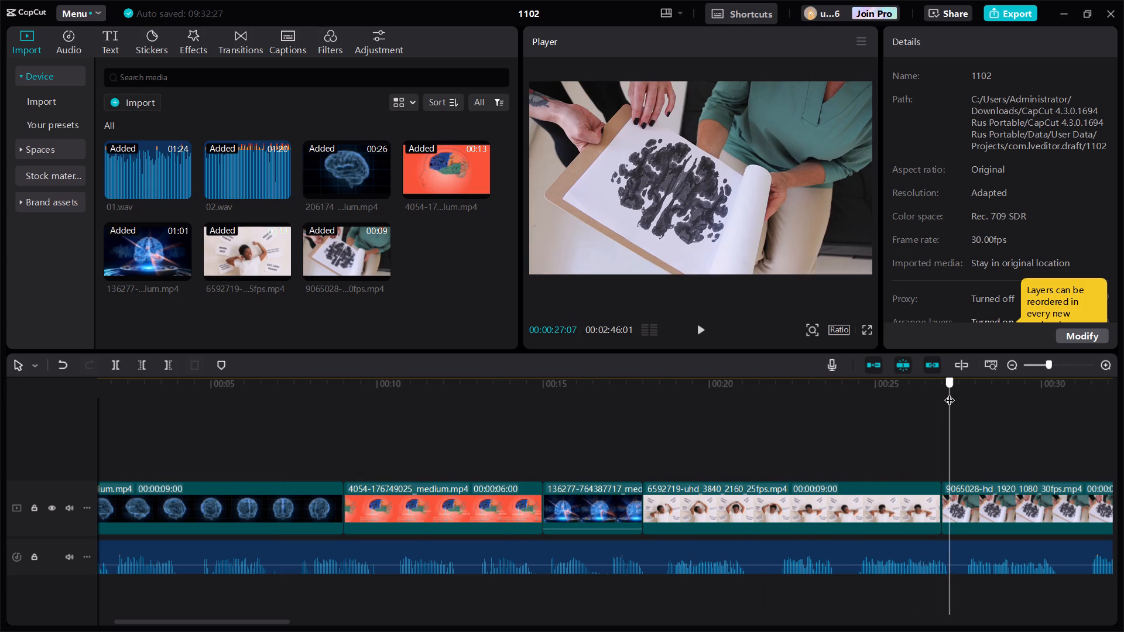
left_click_drag(950, 393, 945, 390)
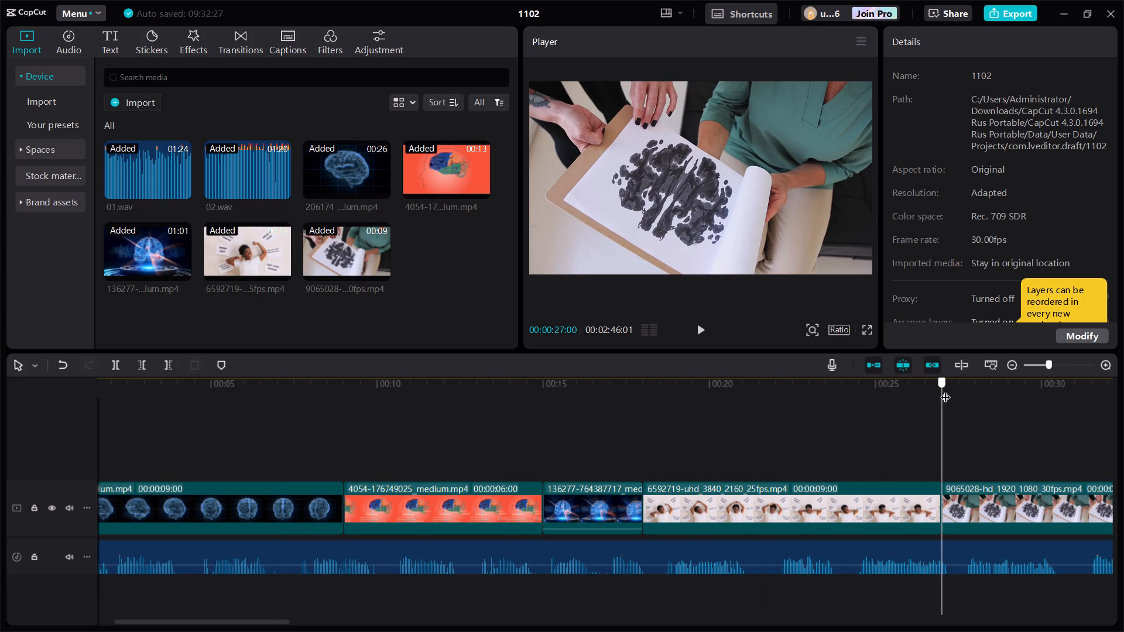
left_click_drag(945, 390, 1123, 381)
left_click_drag(1111, 401, 1111, 402)
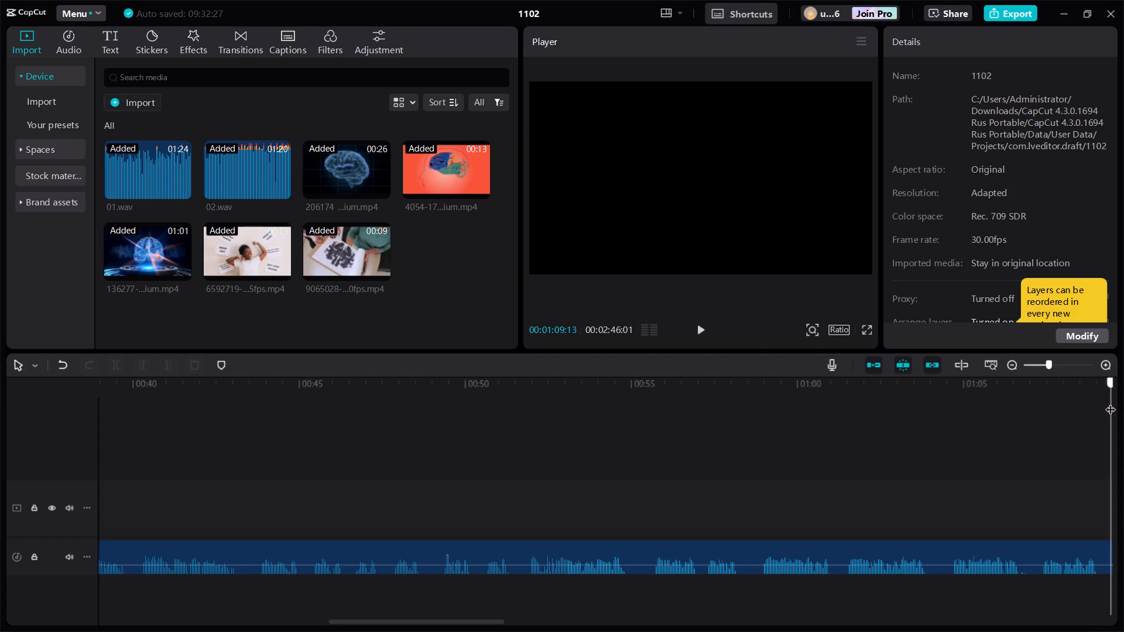
left_click_drag(1111, 402, 123, 375)
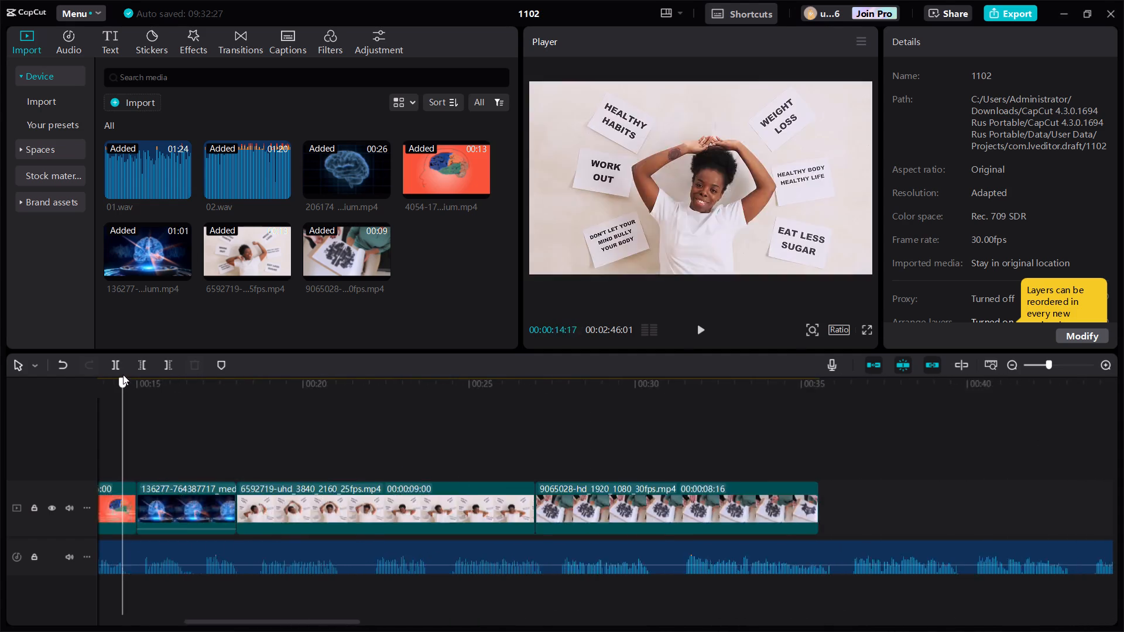
left_click_drag(123, 375, 203, 381)
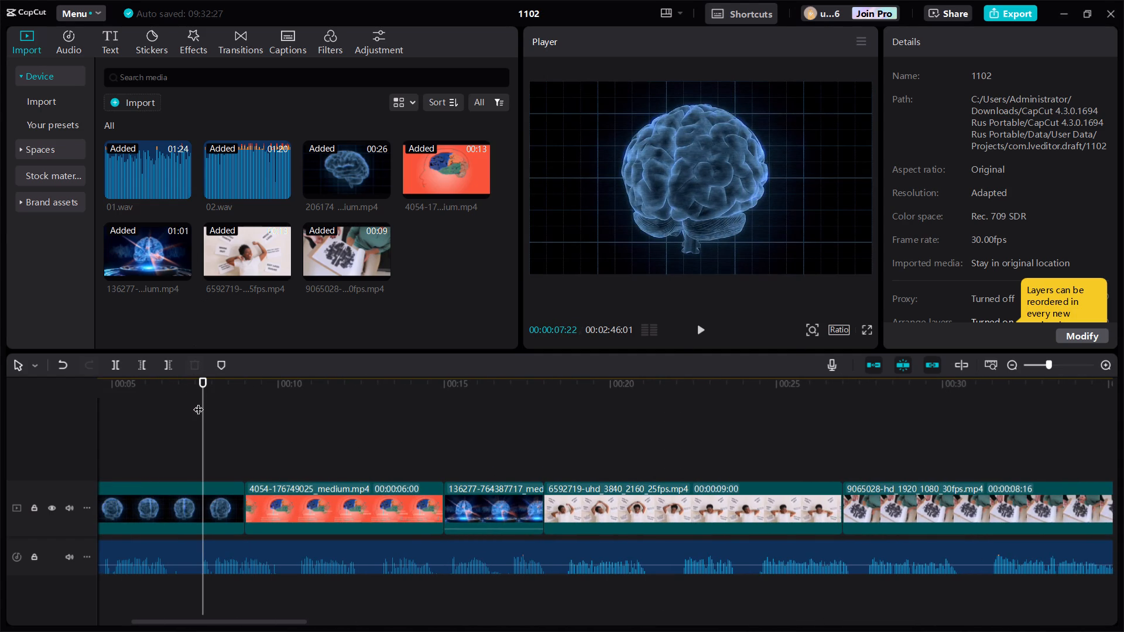
left_click_drag(203, 408, 1040, 391)
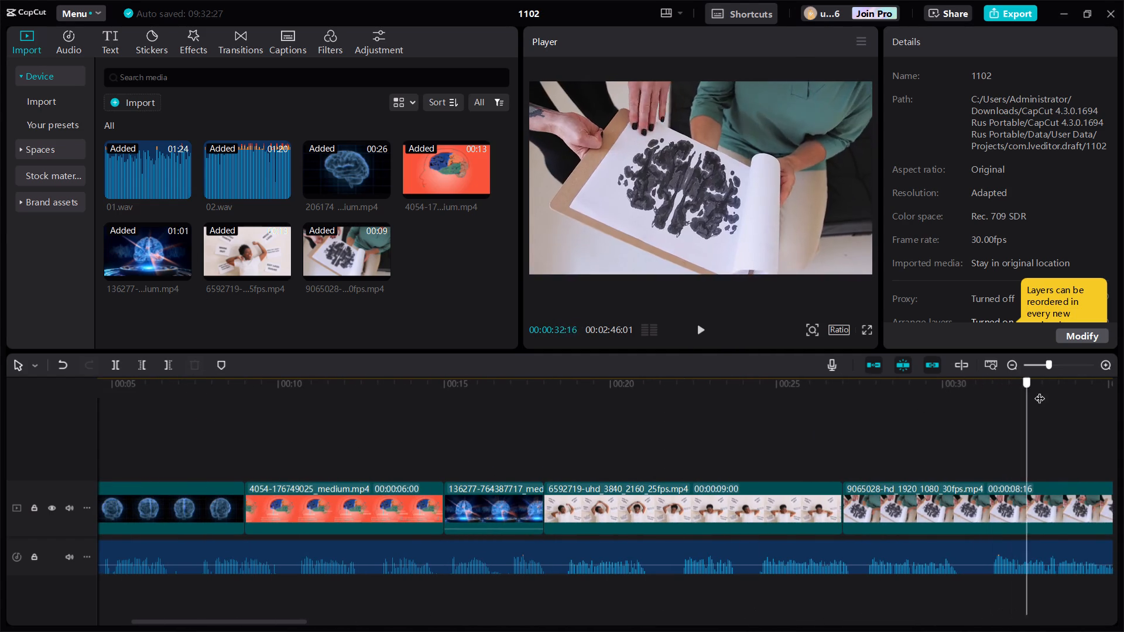
left_click_drag(1040, 391, 1112, 392)
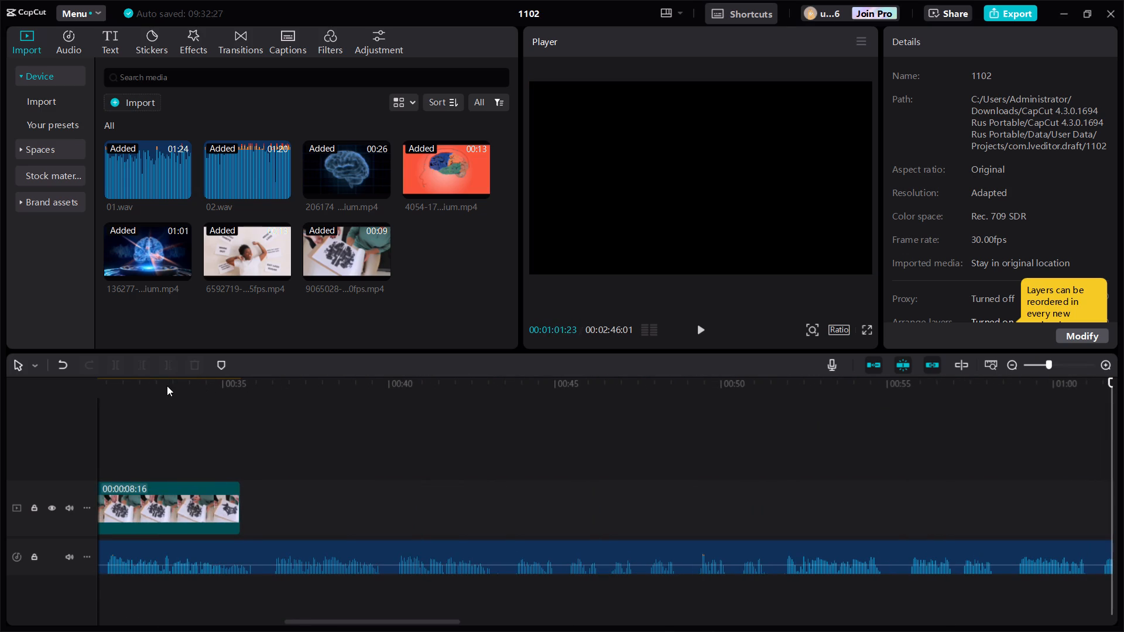
left_click(141, 382)
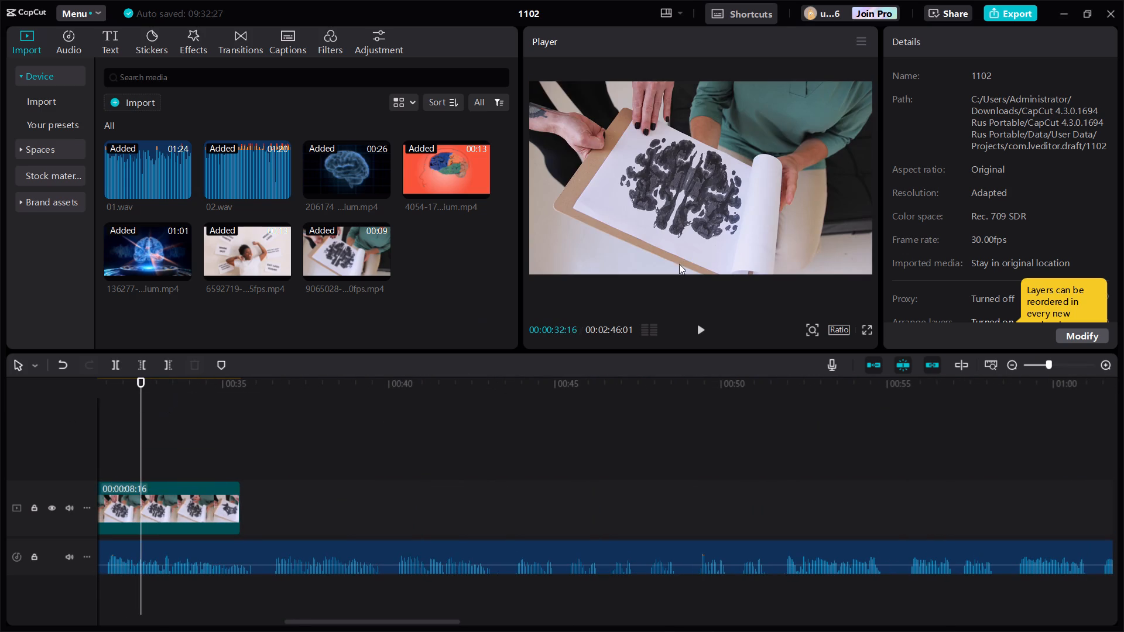
left_click(1101, 363)
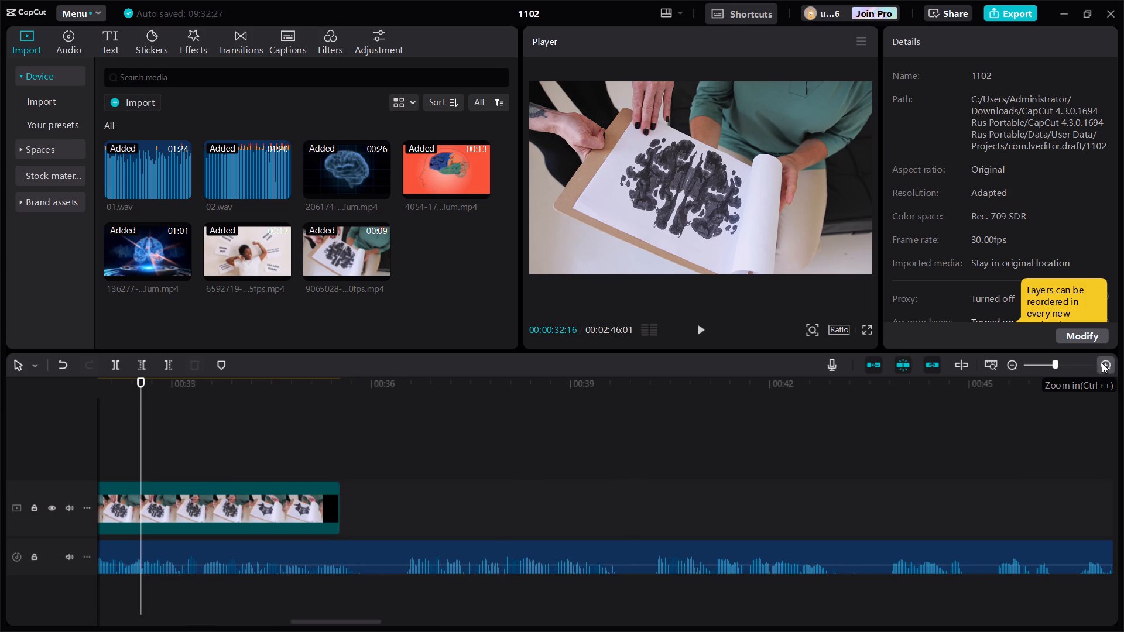
left_click(170, 389)
left_click(190, 401)
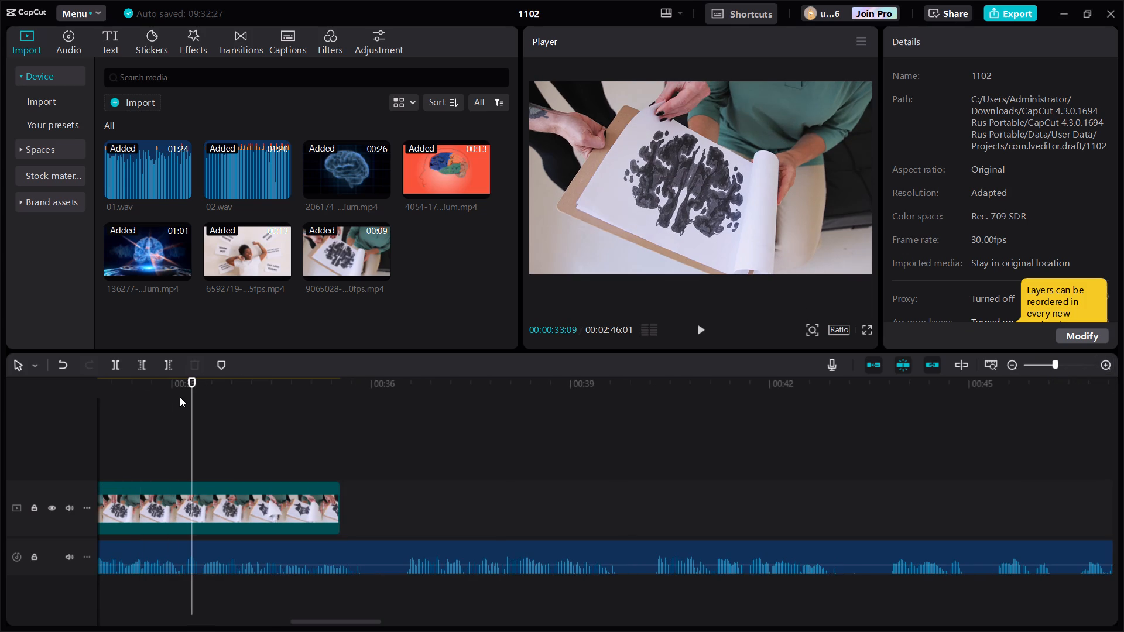
left_click(170, 387)
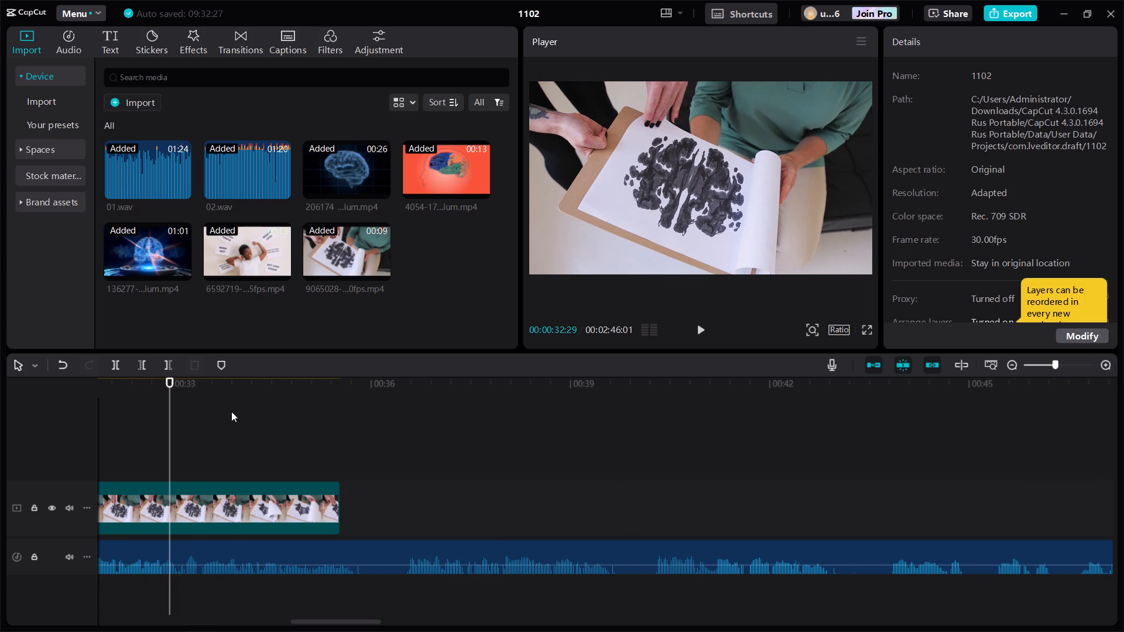
left_click(231, 411)
left_click(172, 387)
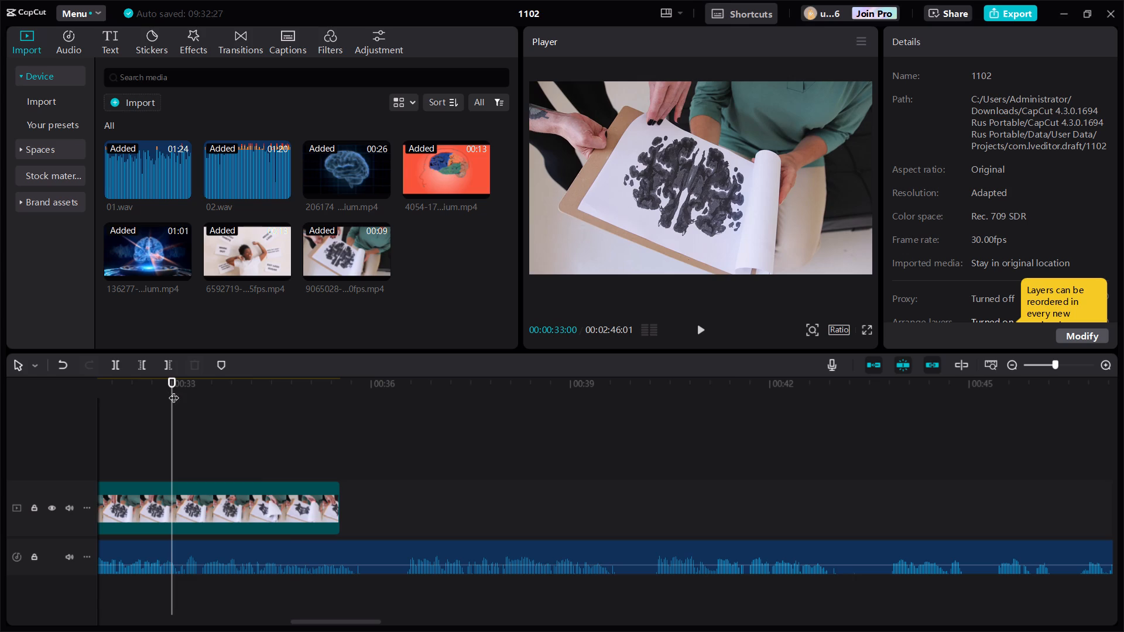
left_click(260, 510)
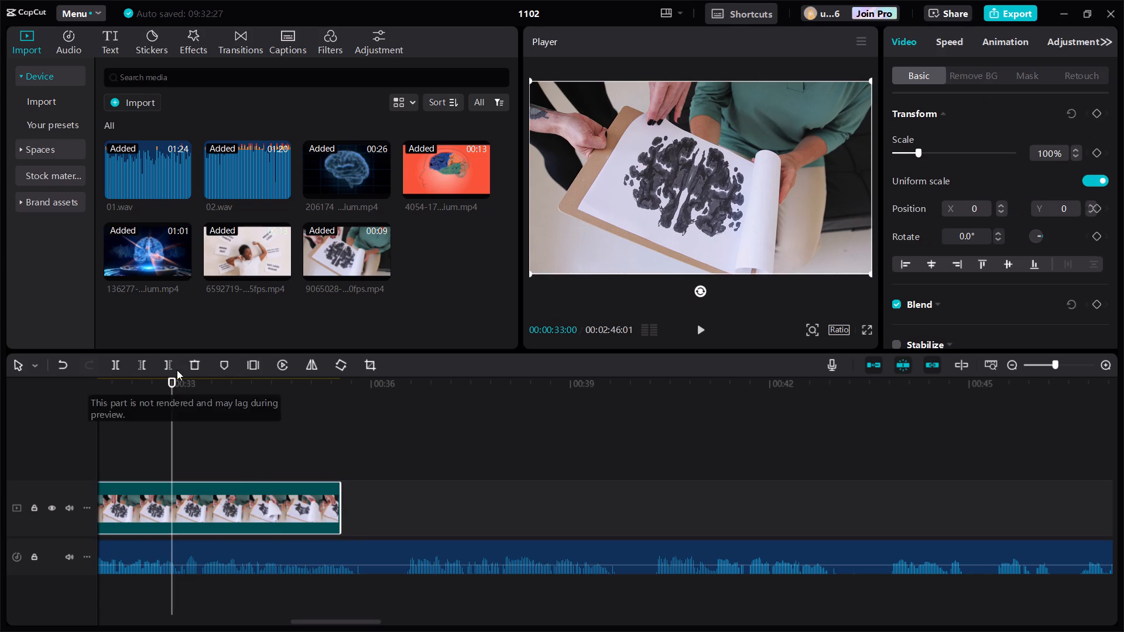
left_click(172, 363)
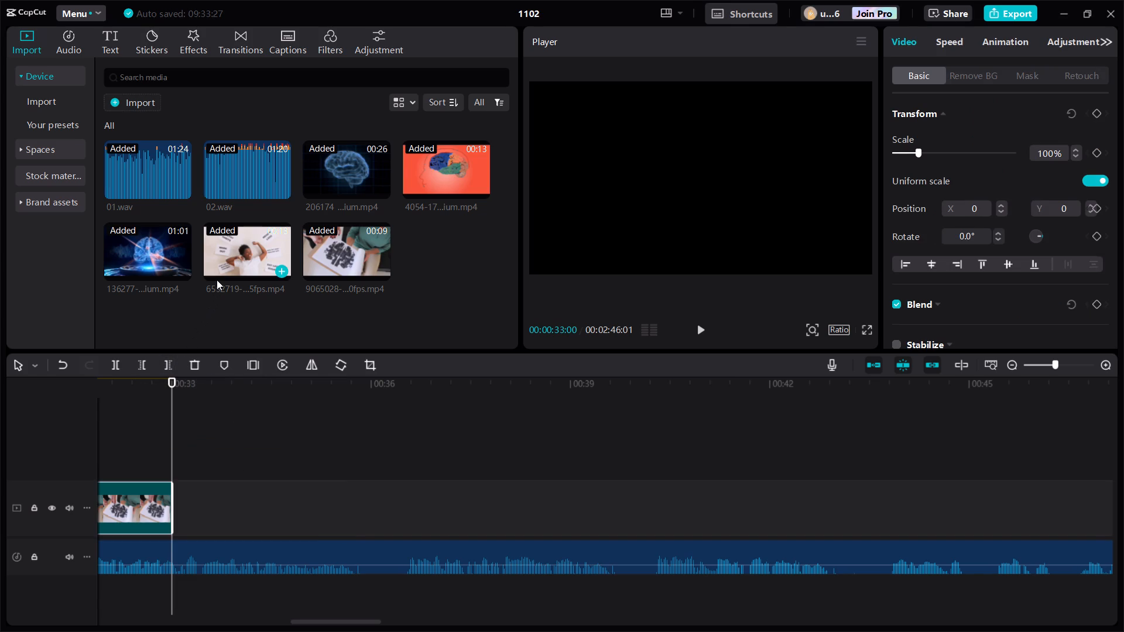
Play the timeline from the start to check the five clips against the voice-over.
left_click(122, 97)
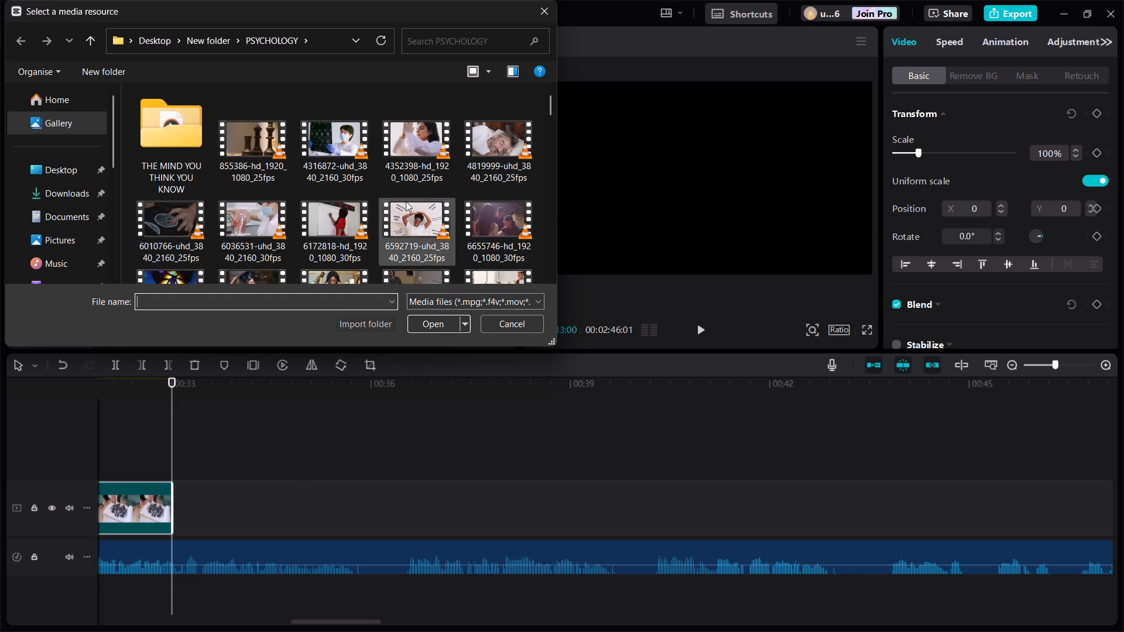
left_click(545, 14)
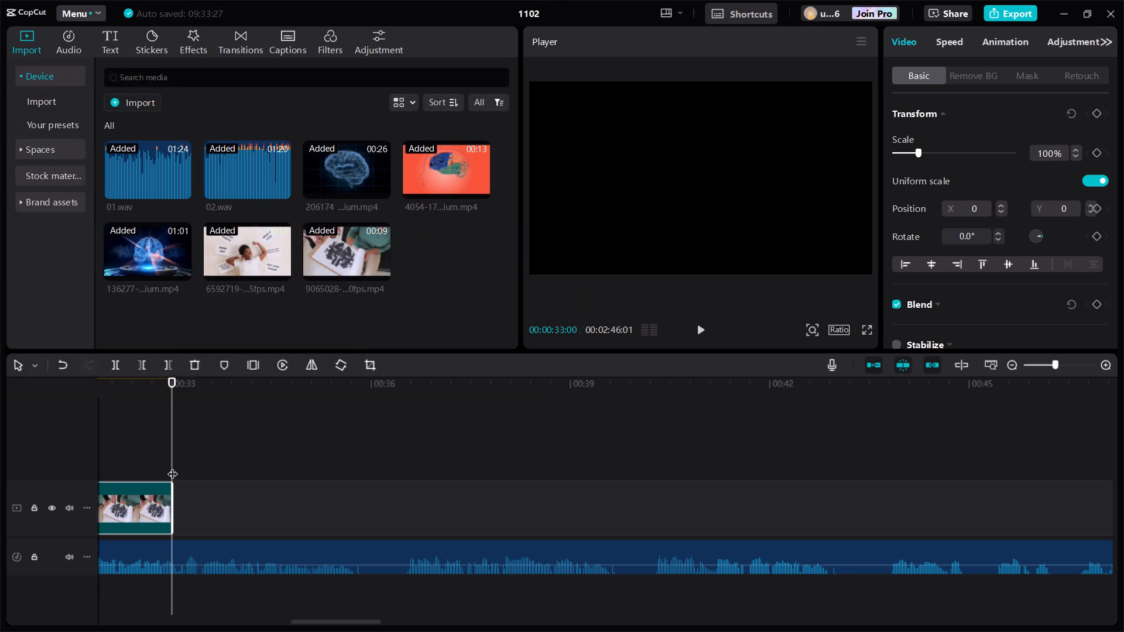
left_click_drag(173, 465, 1, 400)
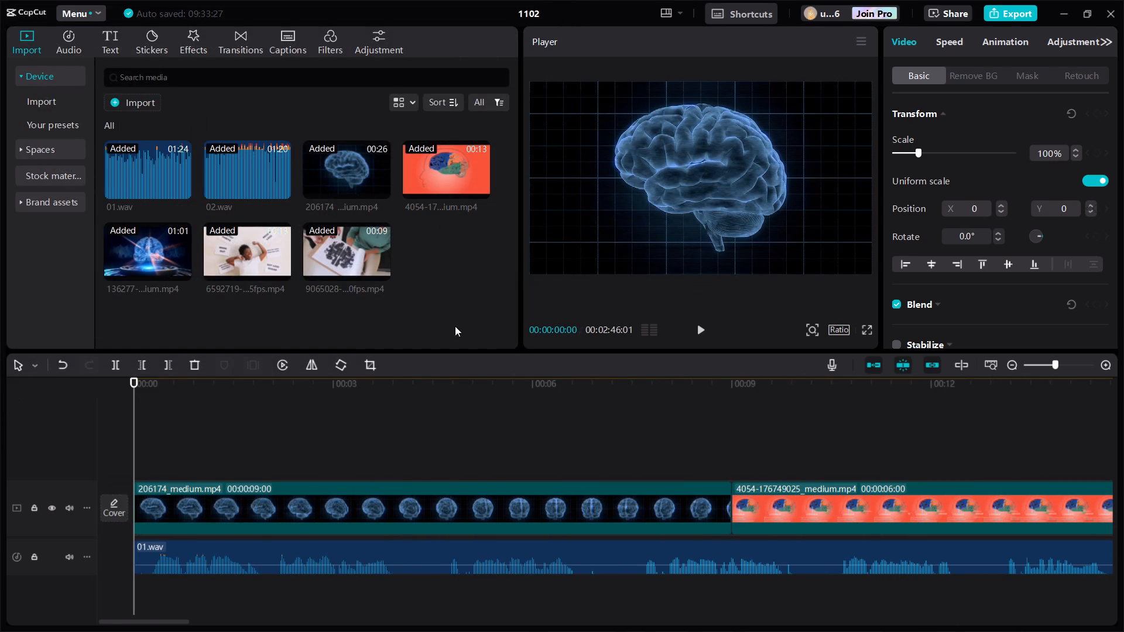
left_click(702, 330)
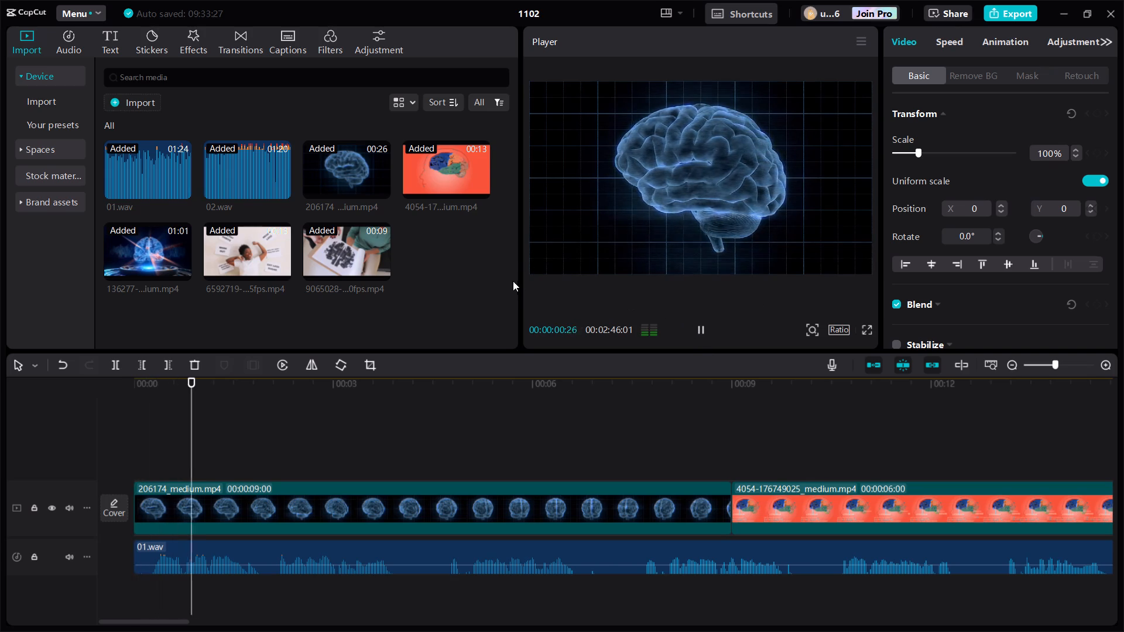
left_click(155, 103)
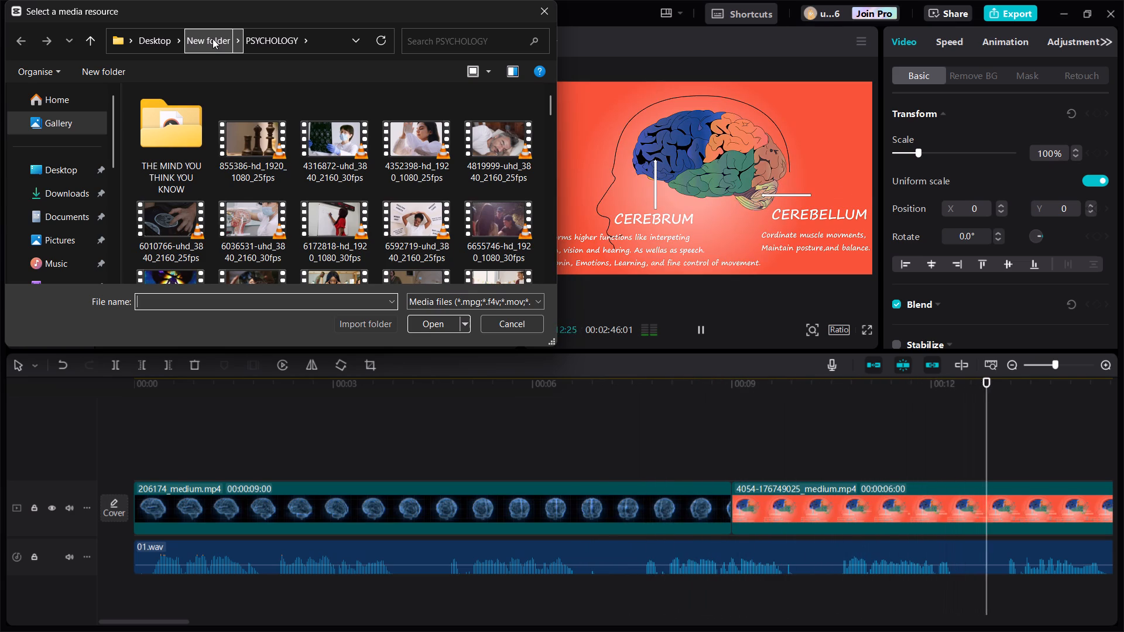
left_click(213, 39)
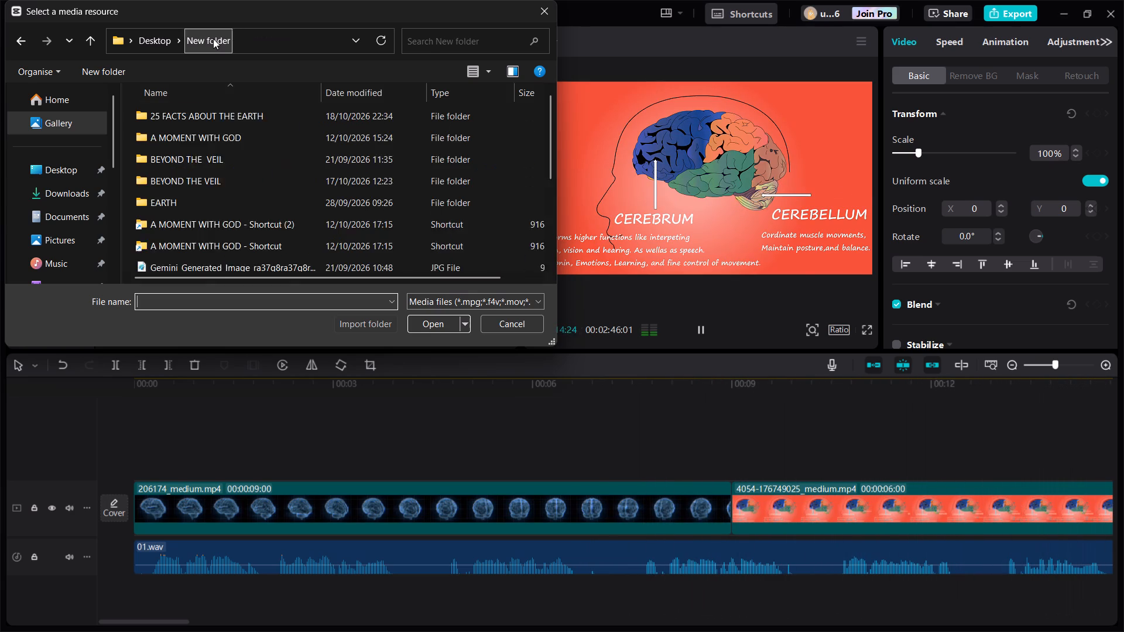
scroll(237, 233, "down", 2)
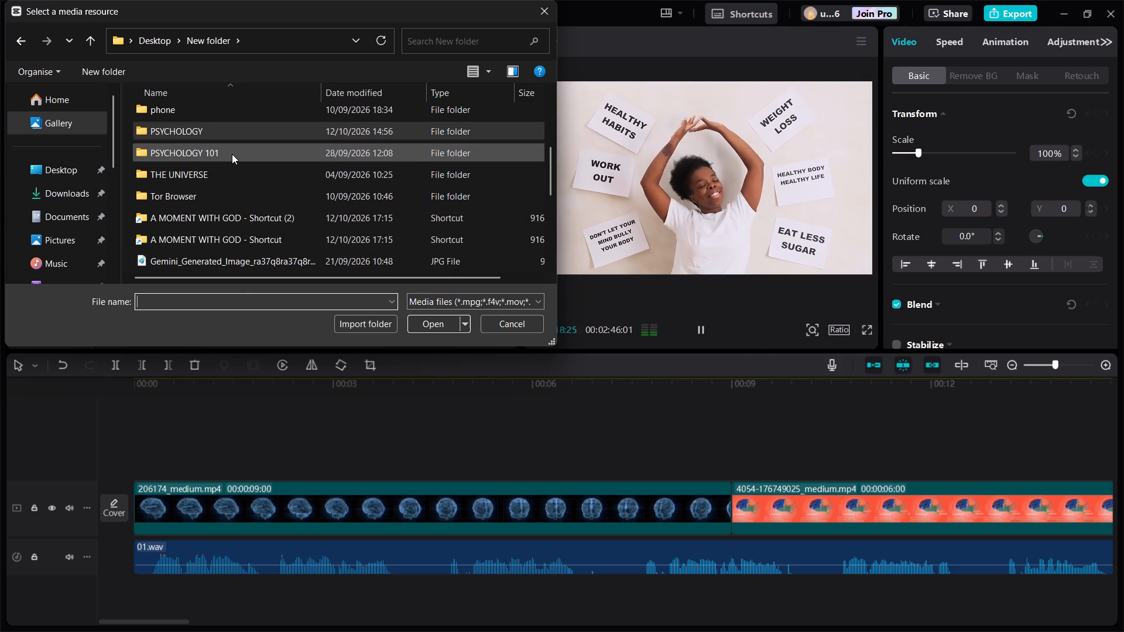
double_click(232, 154)
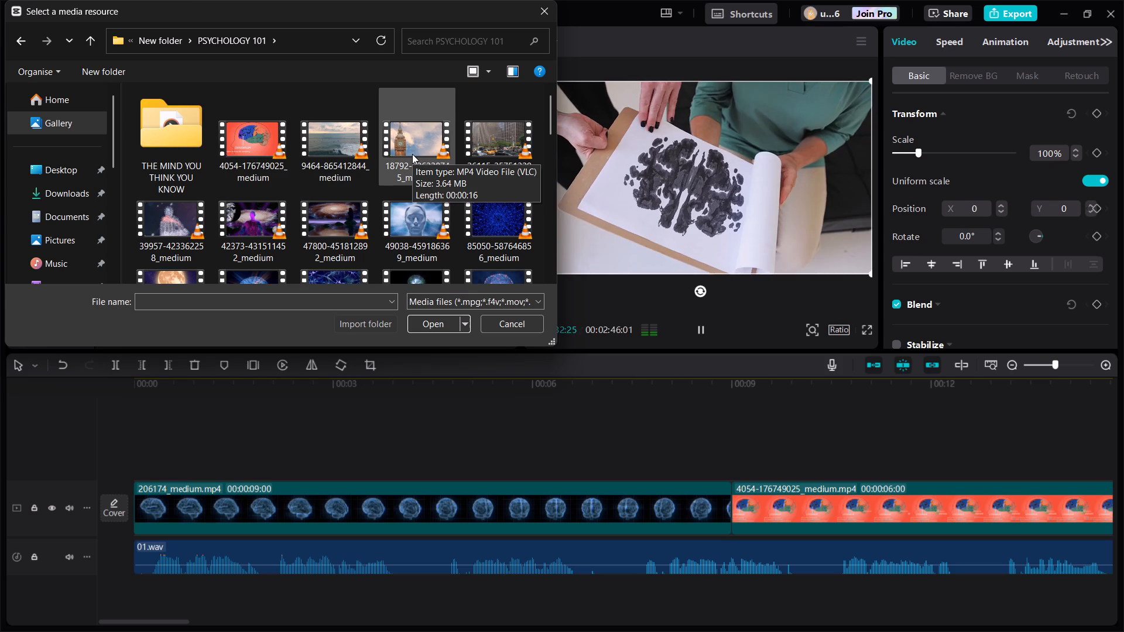
scroll(427, 194, "down", 1)
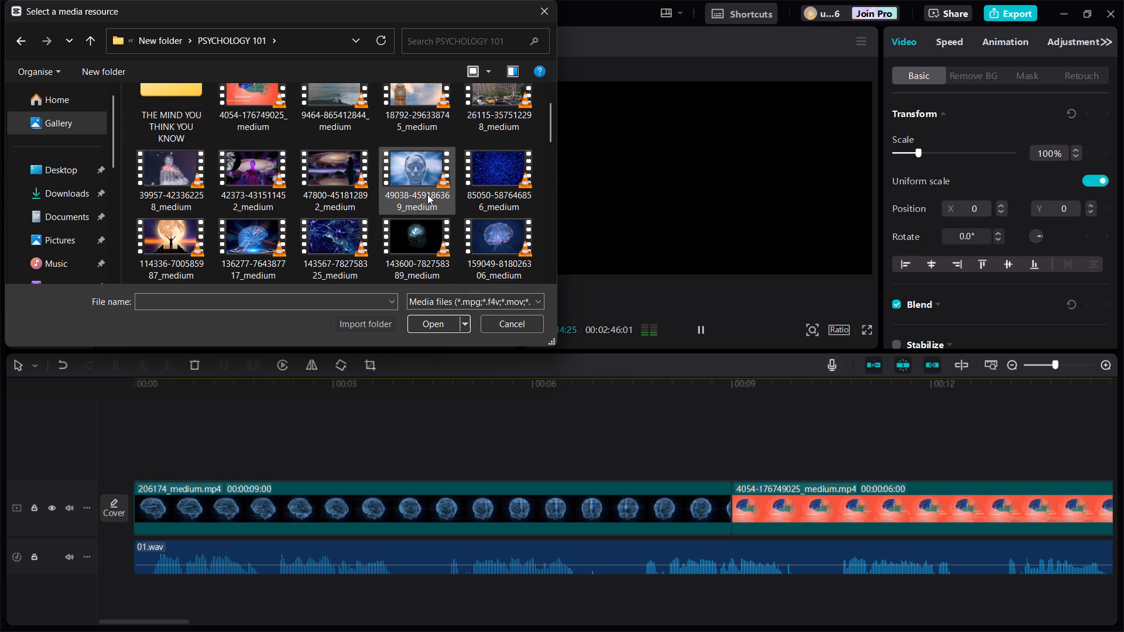
scroll(427, 194, "down", 2)
scroll(489, 146, "up", 2)
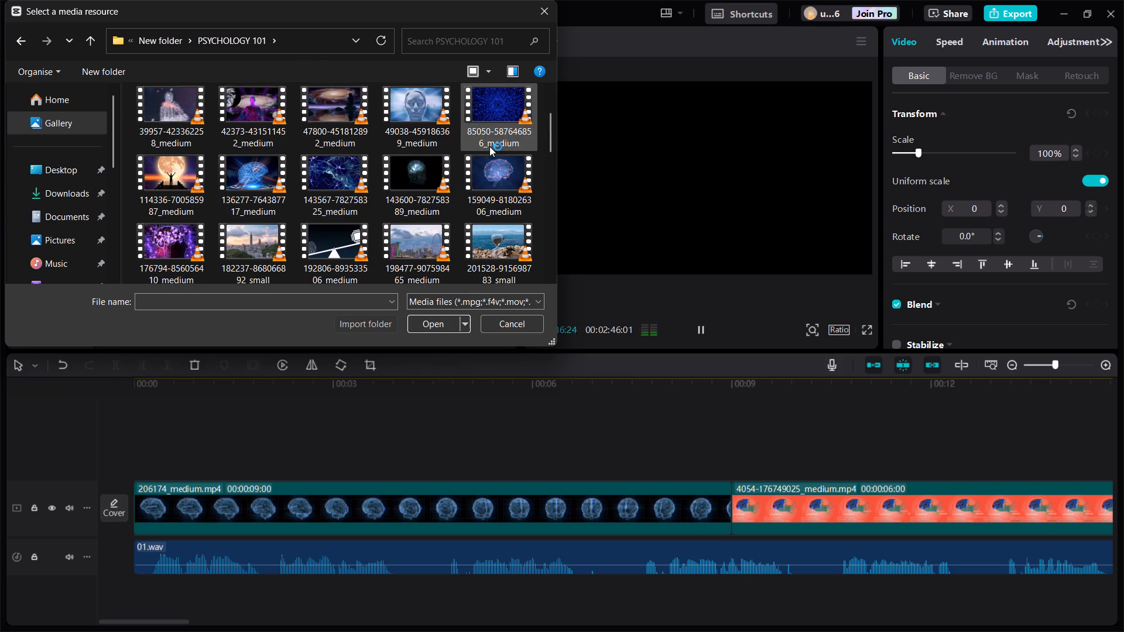
left_click(492, 162)
left_click(440, 326)
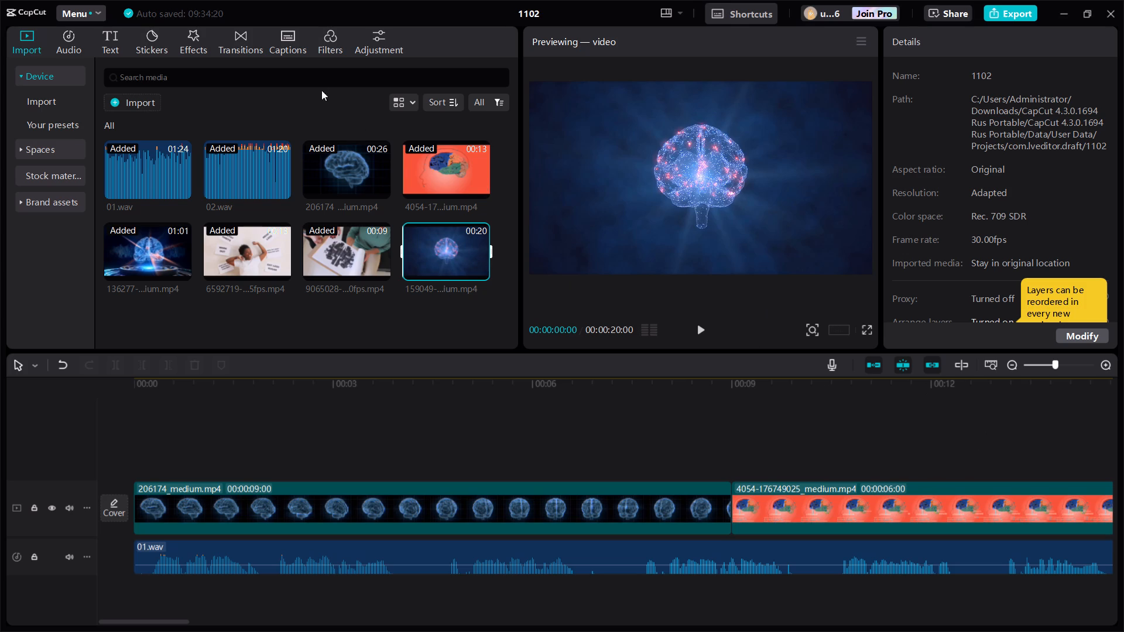
left_click(132, 105)
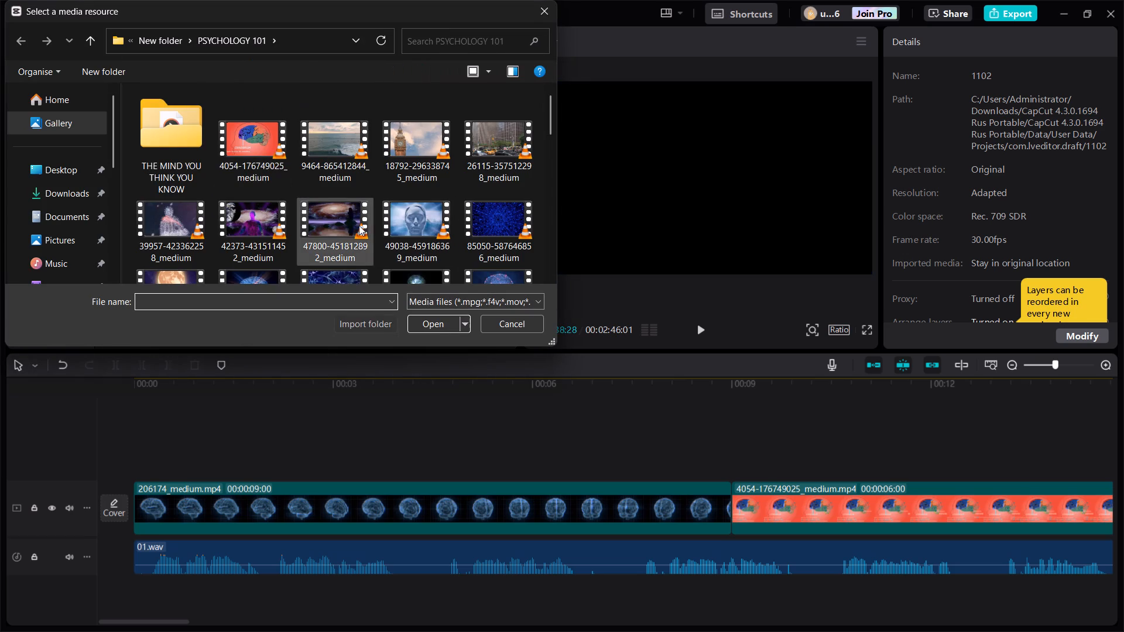
left_click(165, 222)
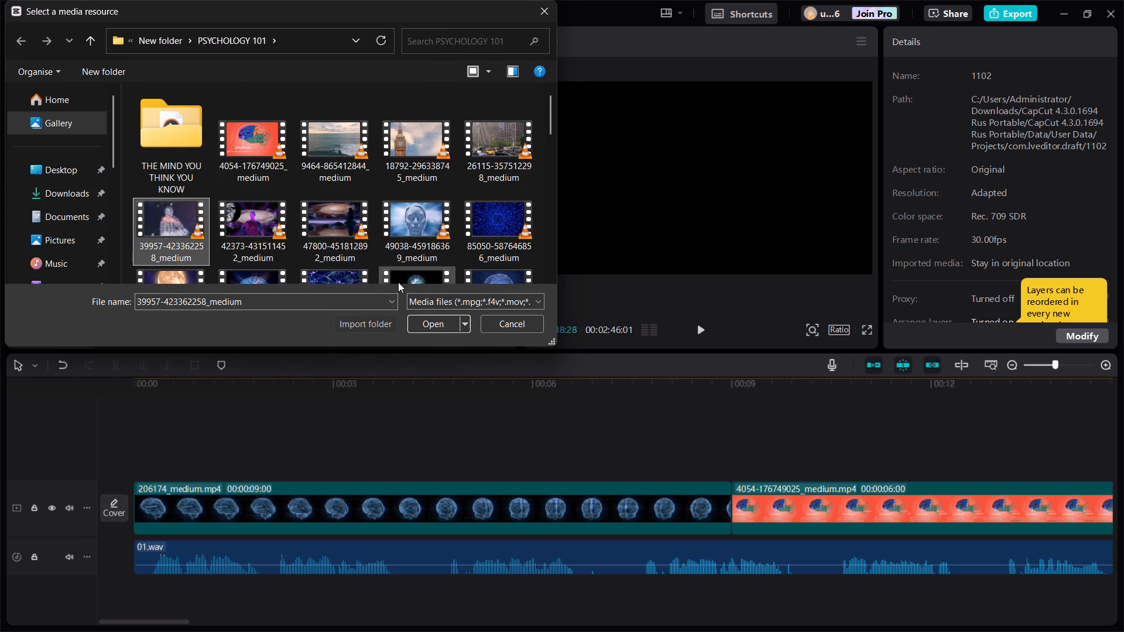
left_click(436, 322)
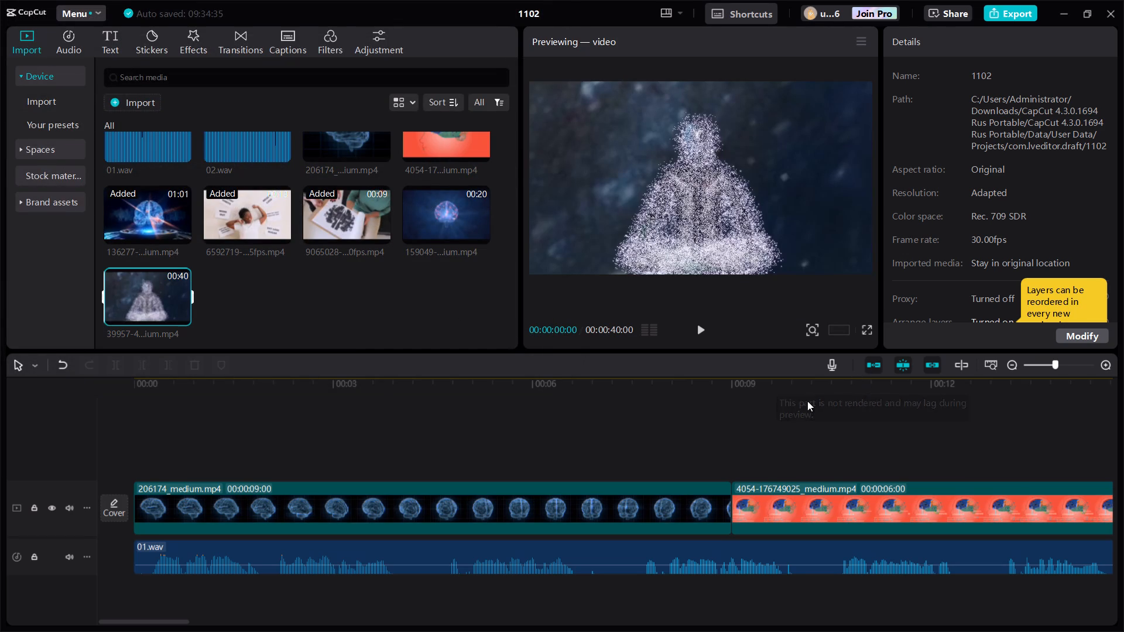
left_click_drag(956, 458, 964, 470)
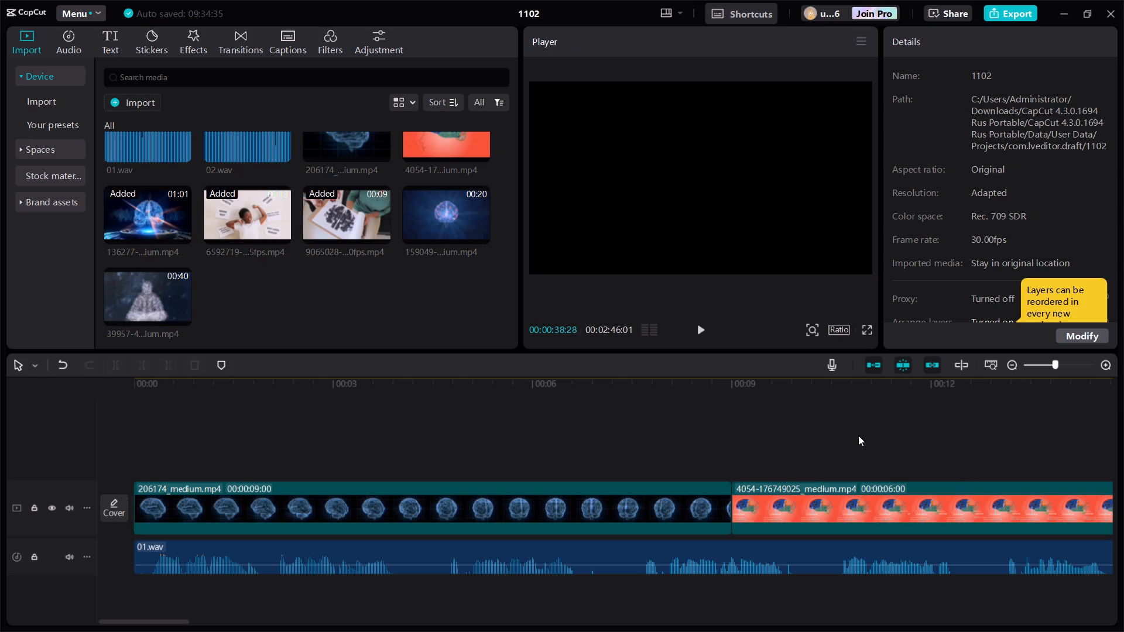
left_click(802, 413)
left_click_drag(800, 412, 1123, 431)
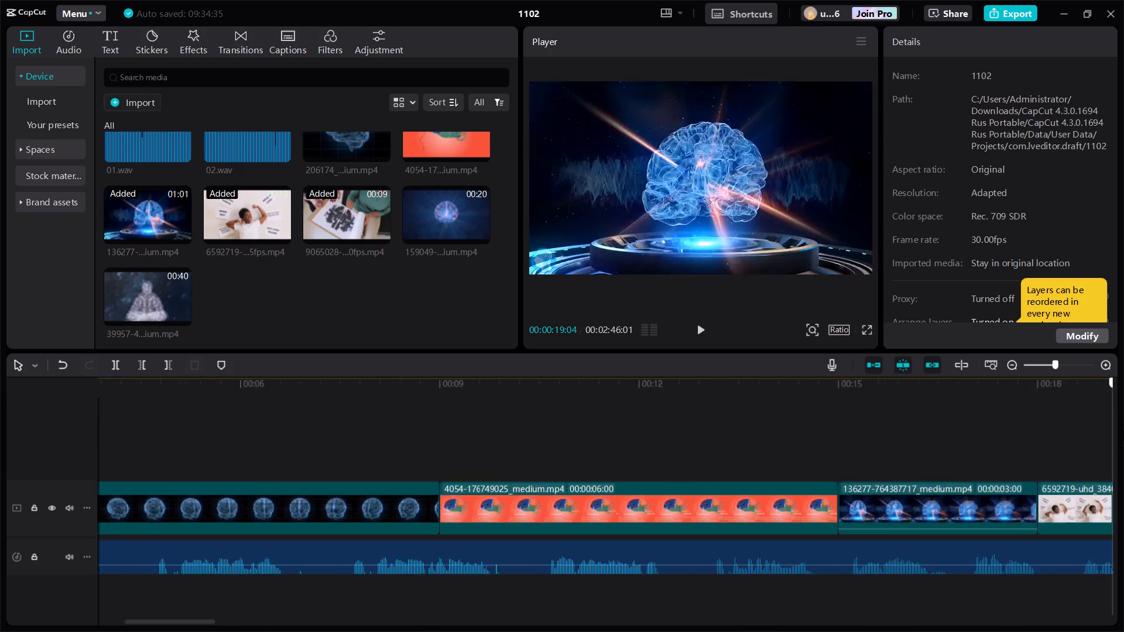
left_click_drag(1123, 431, 1123, 430)
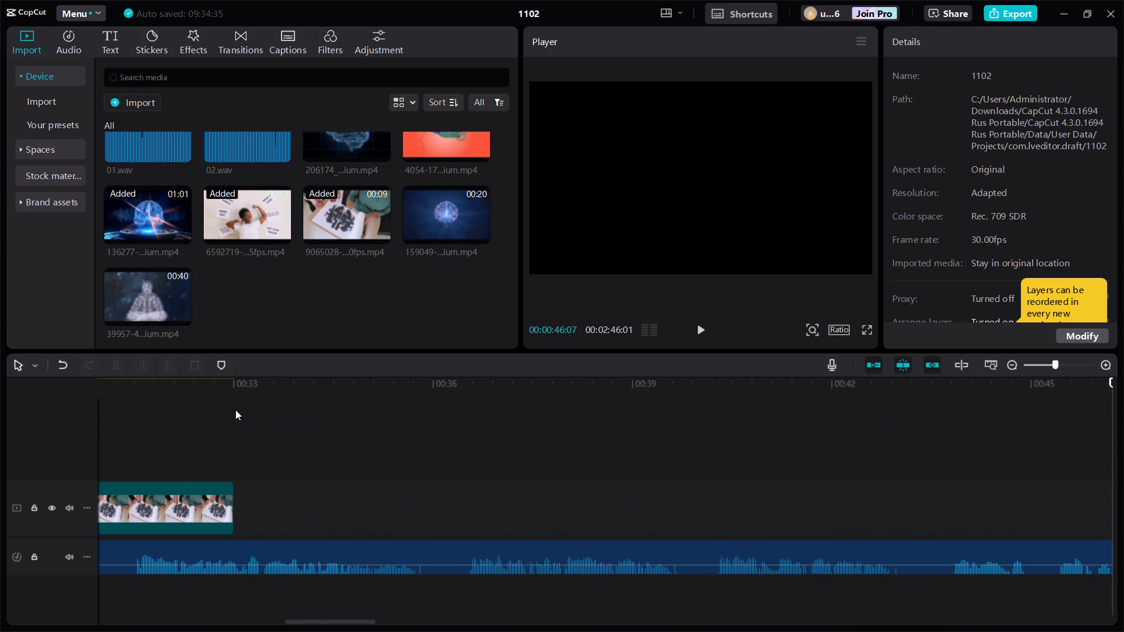
left_click(232, 401)
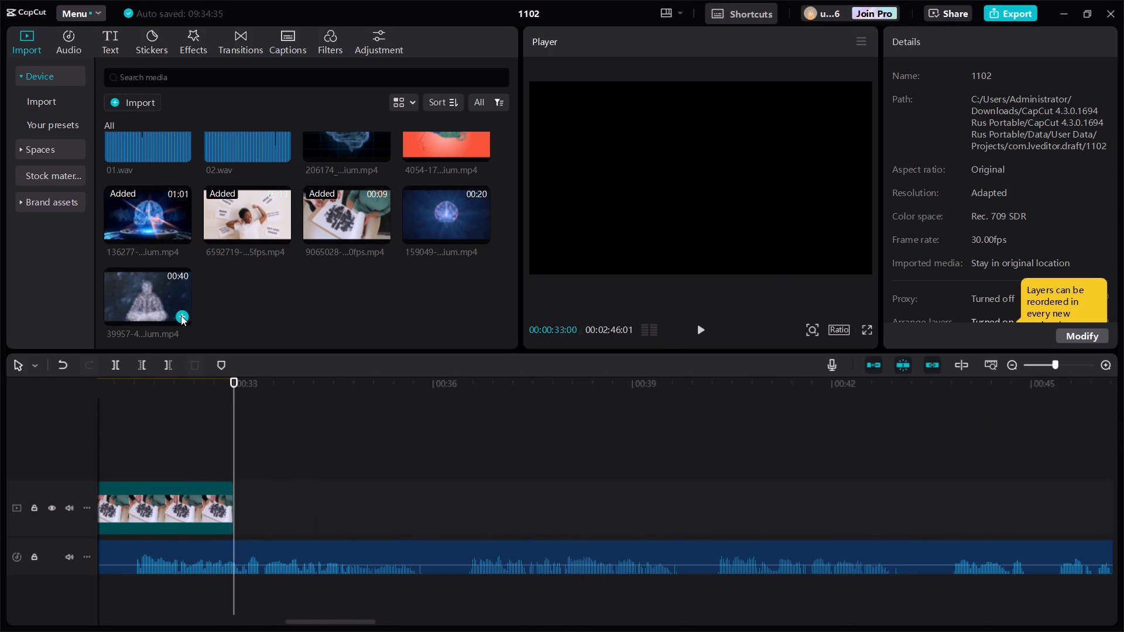
left_click(181, 315)
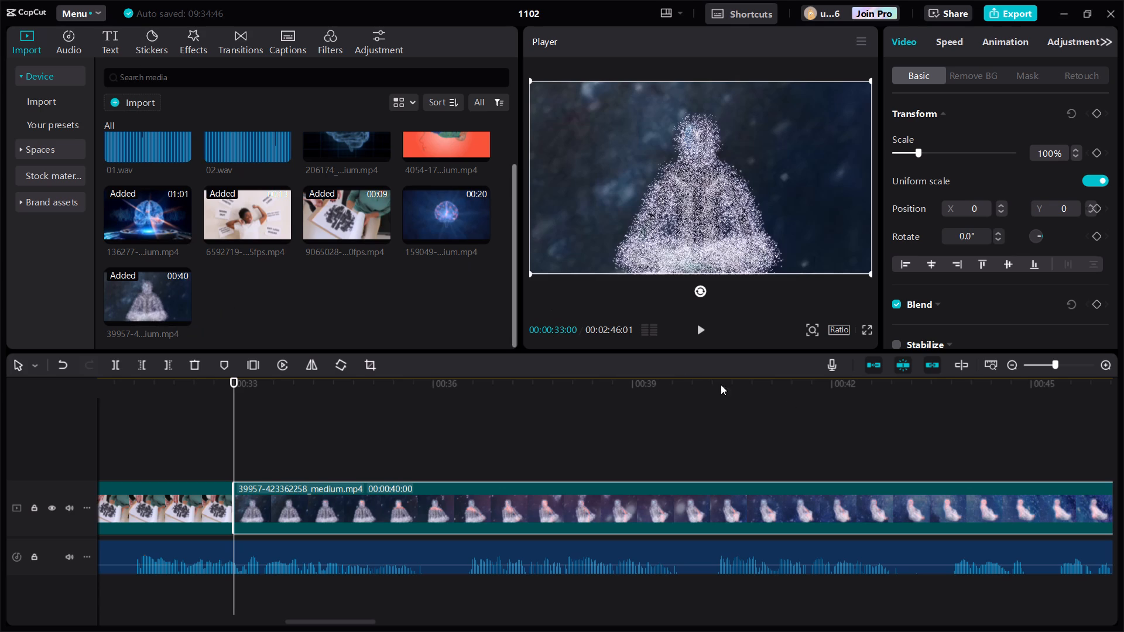
left_click(434, 387)
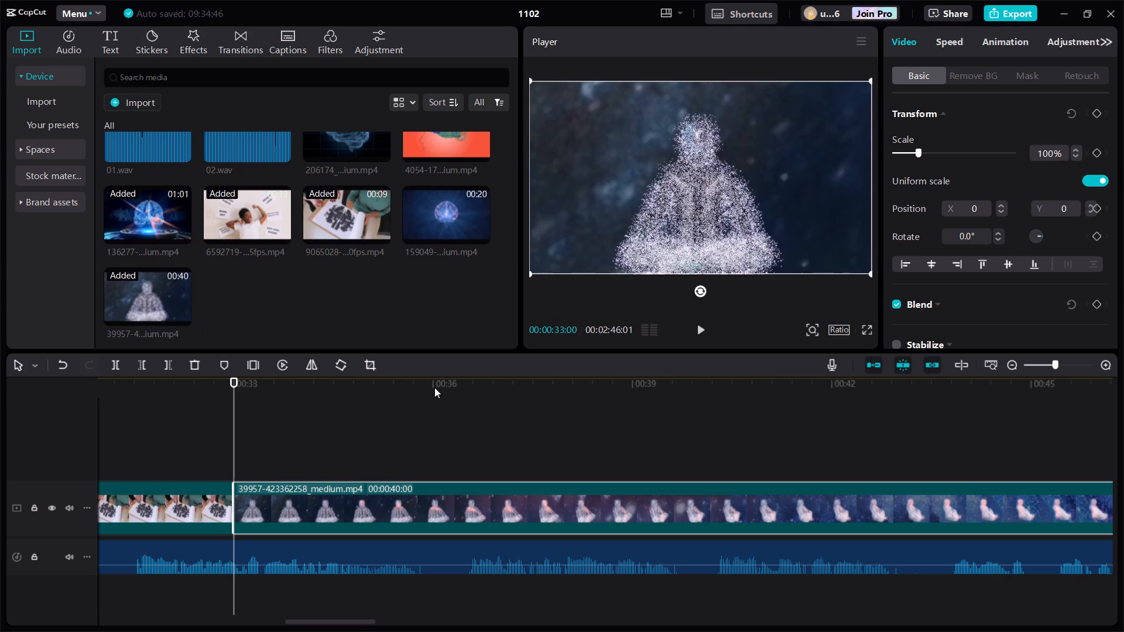
left_click(522, 511)
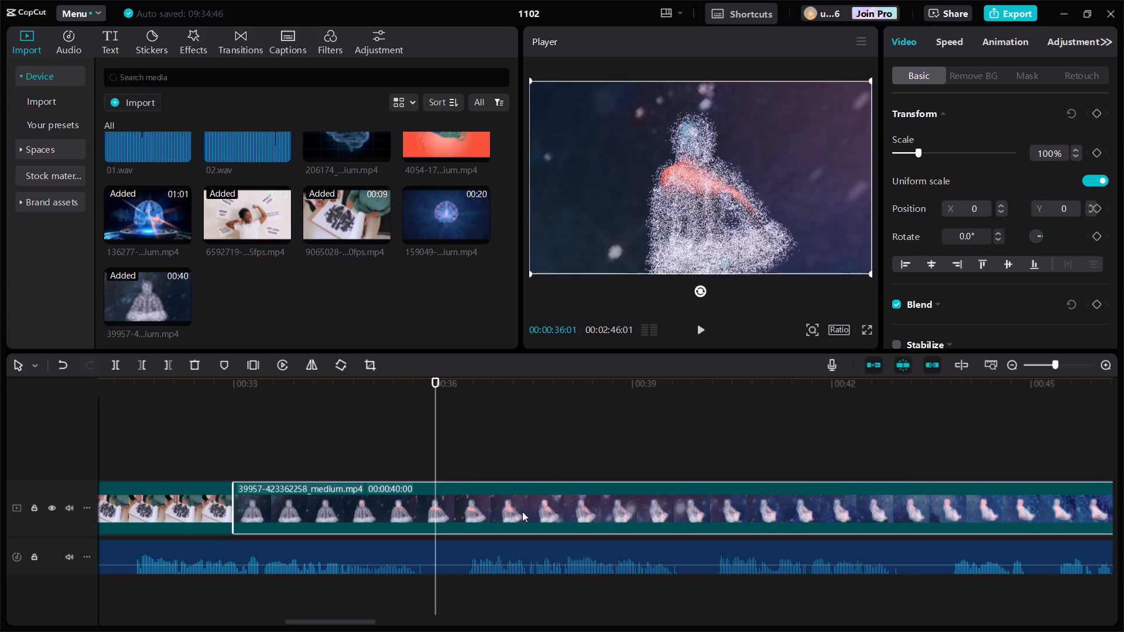
left_click(171, 364)
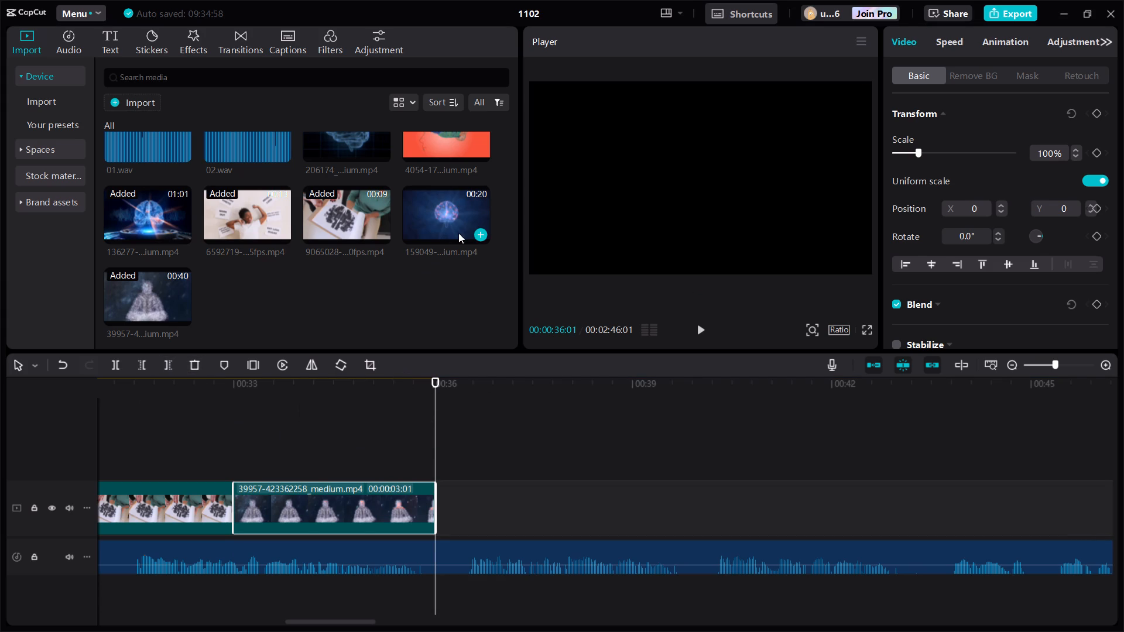
left_click(480, 233)
left_click_drag(438, 422, 461, 439)
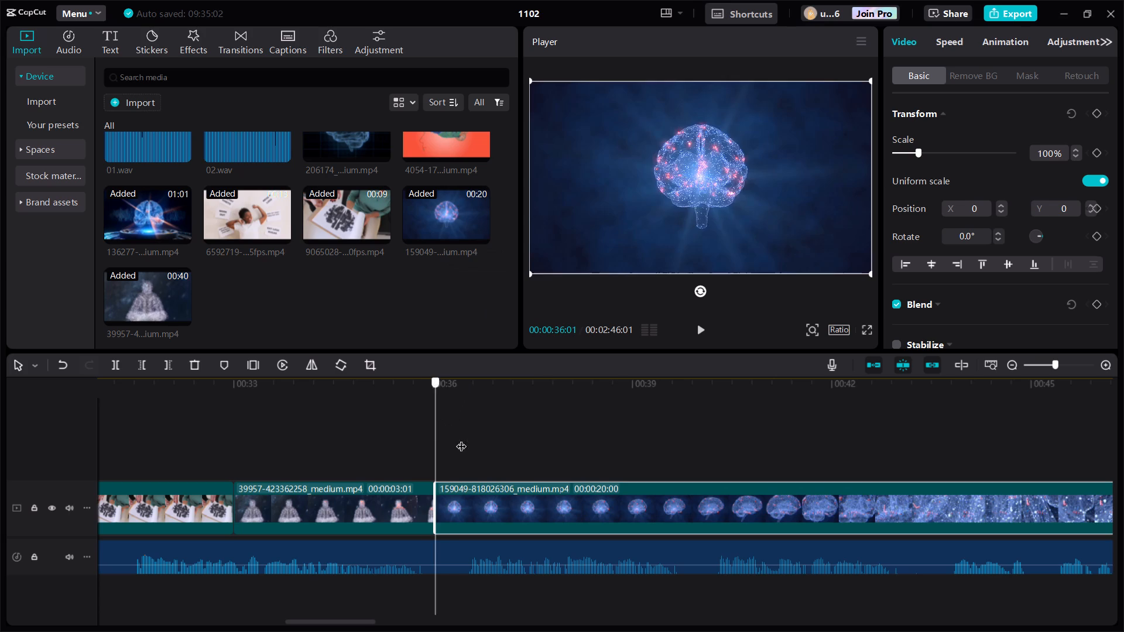
left_click_drag(461, 439, 1071, 173)
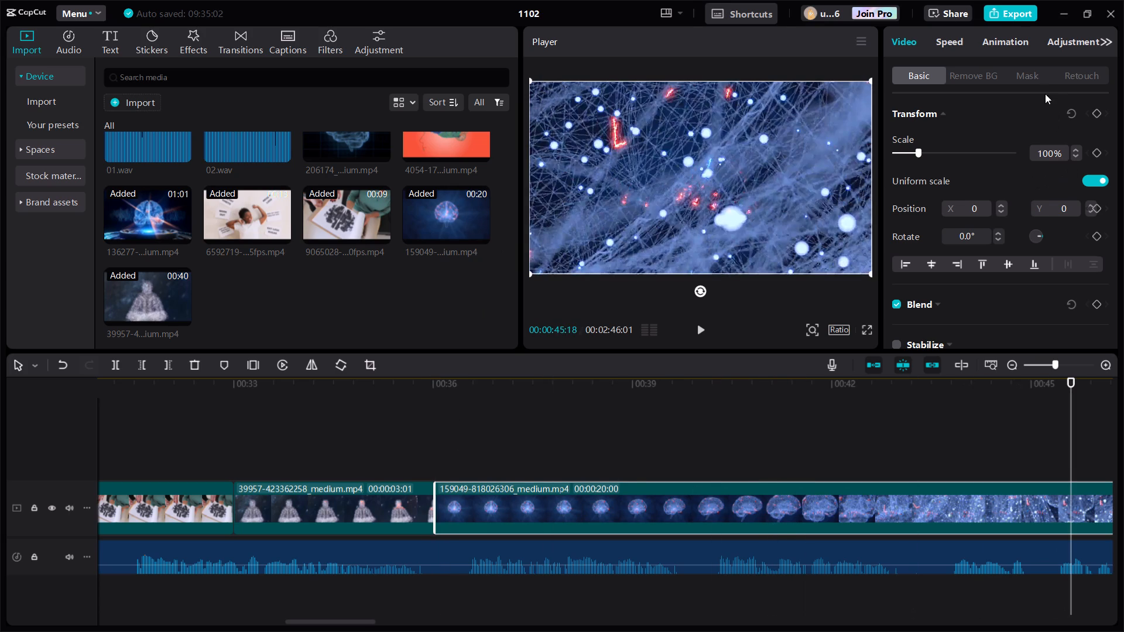
left_click(1031, 389)
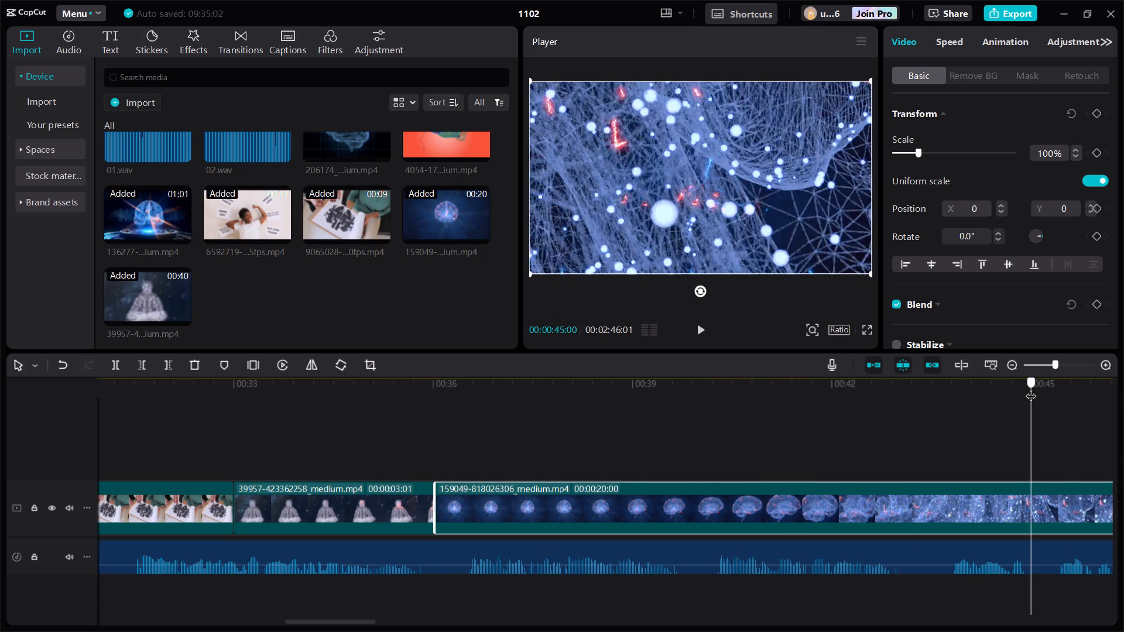
left_click(1041, 510)
left_click(165, 367)
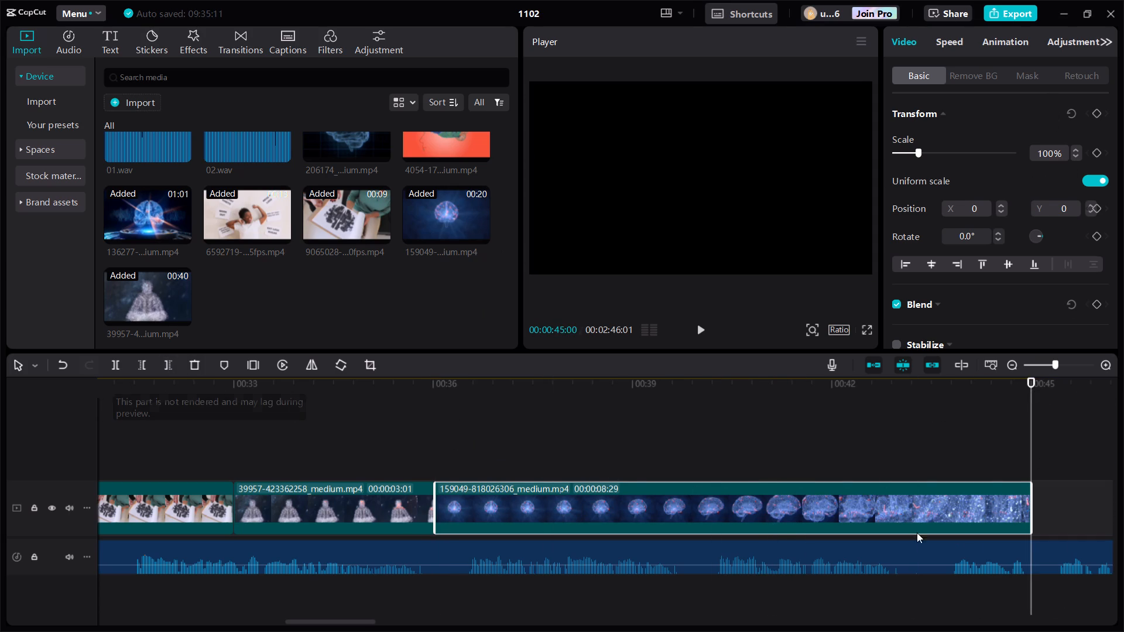
Play the timeline from the start to check the clips against the voice-over.
left_click_drag(1031, 401, 238, 465)
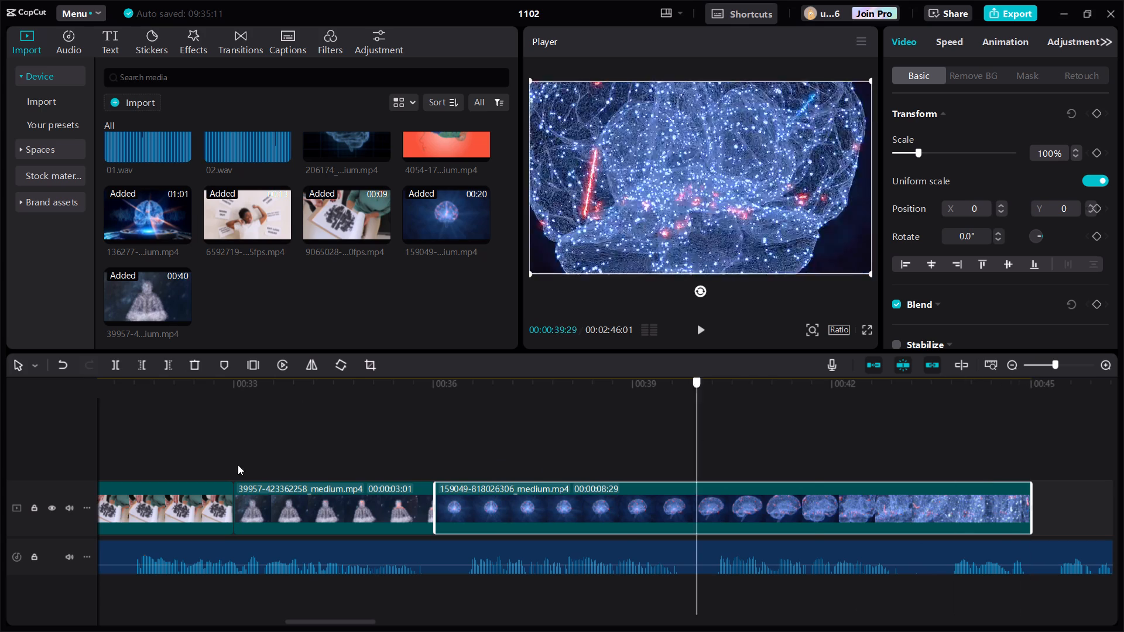
left_click_drag(238, 465, 0, 394)
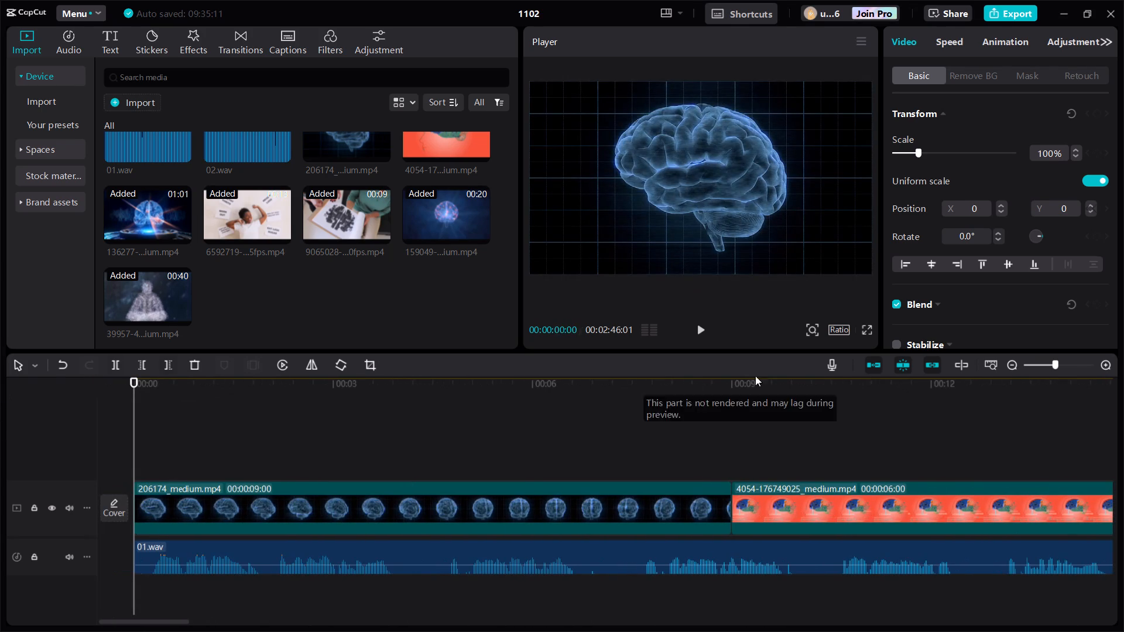
left_click(696, 329)
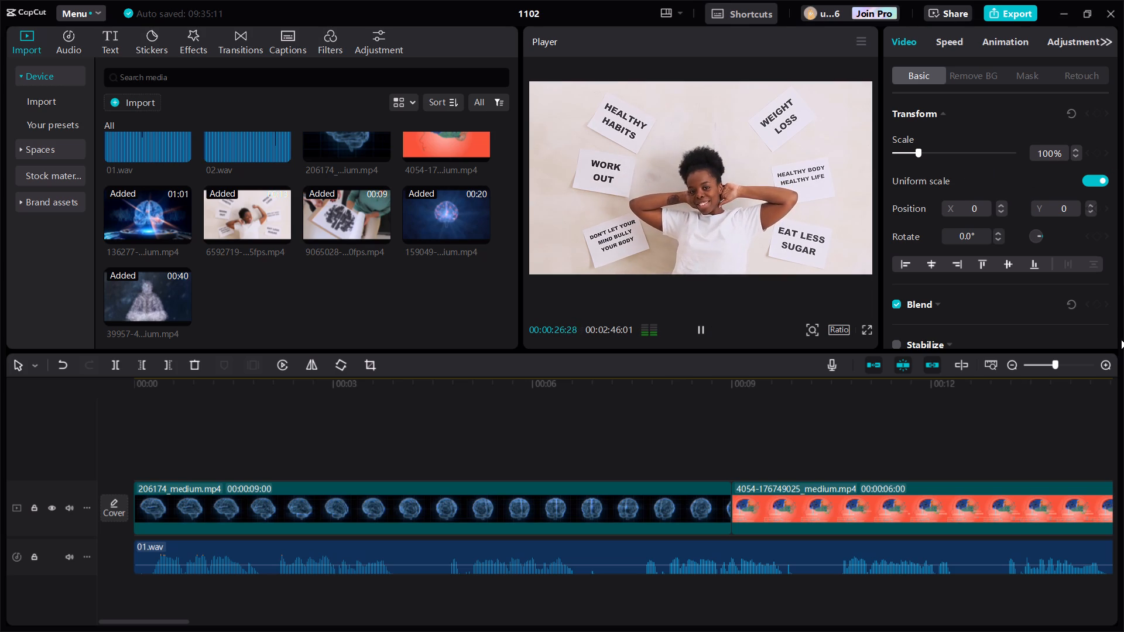
left_click(1013, 369)
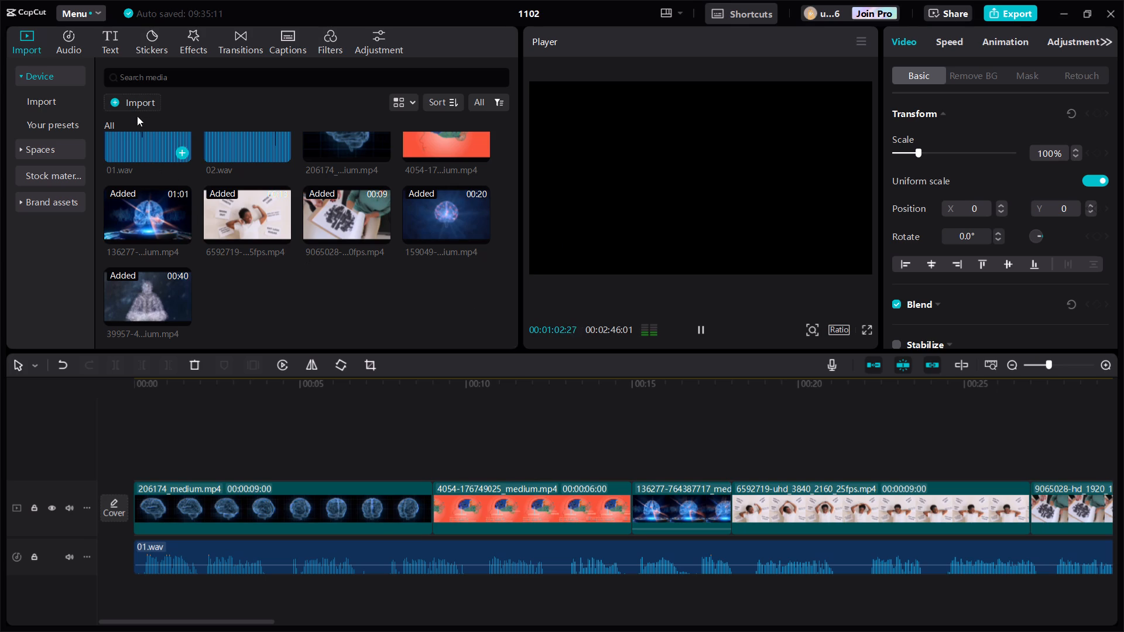
Import the glowing-eyed head clip 208682_medium from the PSYCHOLOGY 101 folder into the project media.
left_click(125, 101)
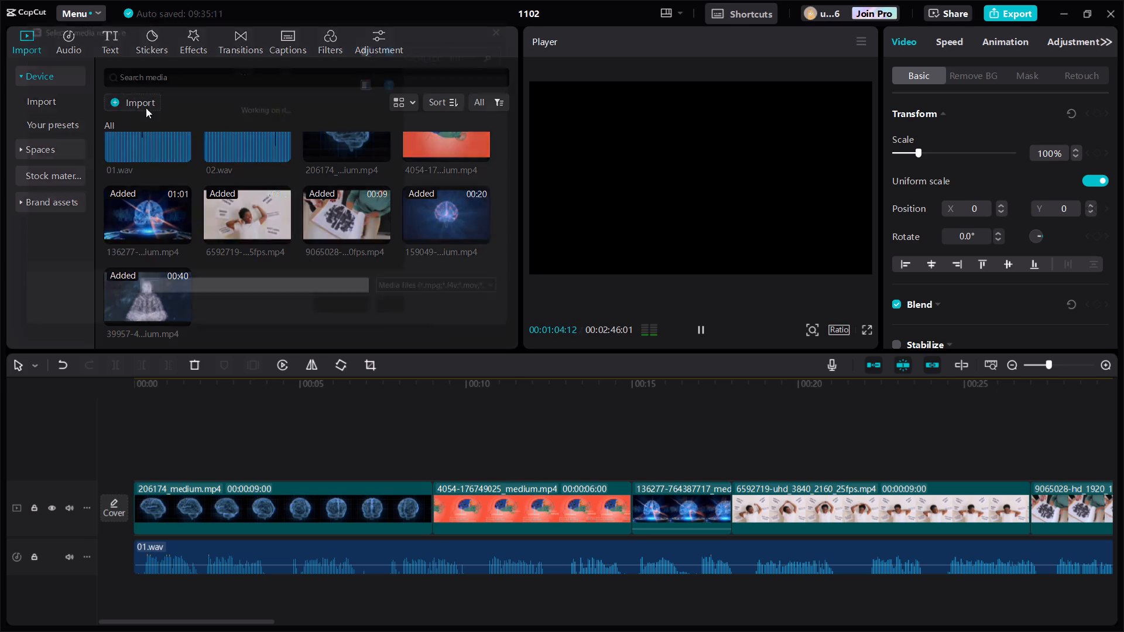
scroll(446, 246, "down", 2)
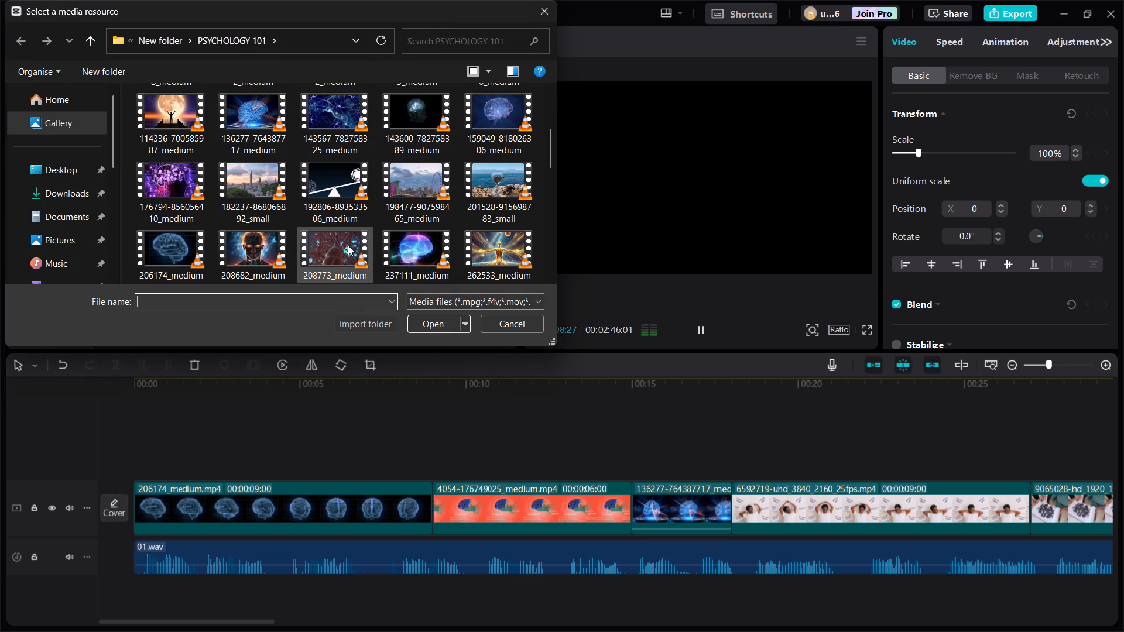
left_click(262, 256)
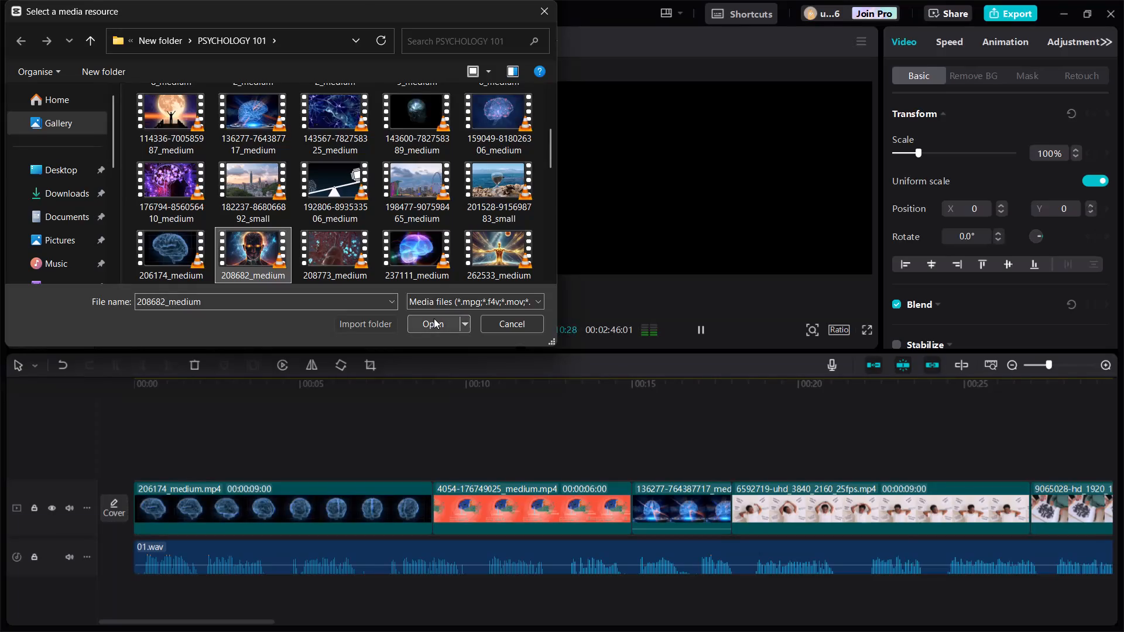
left_click(434, 318)
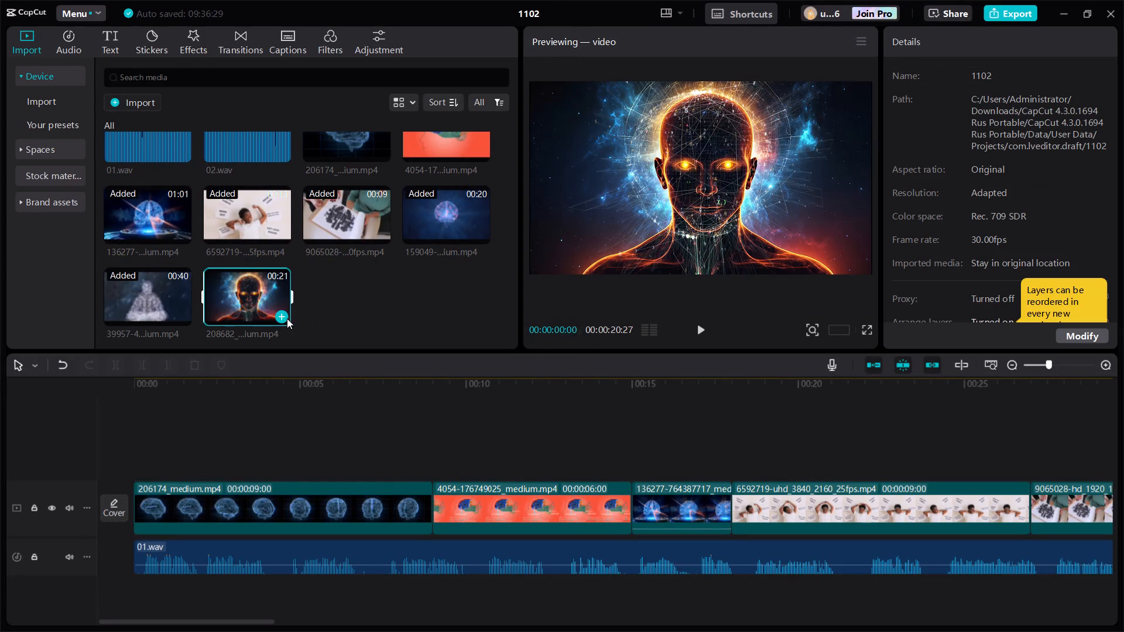
Add the 208682_medium clip after the glowing brain clip on the timeline and trim its end at 00:00:51:00.
left_click(281, 317)
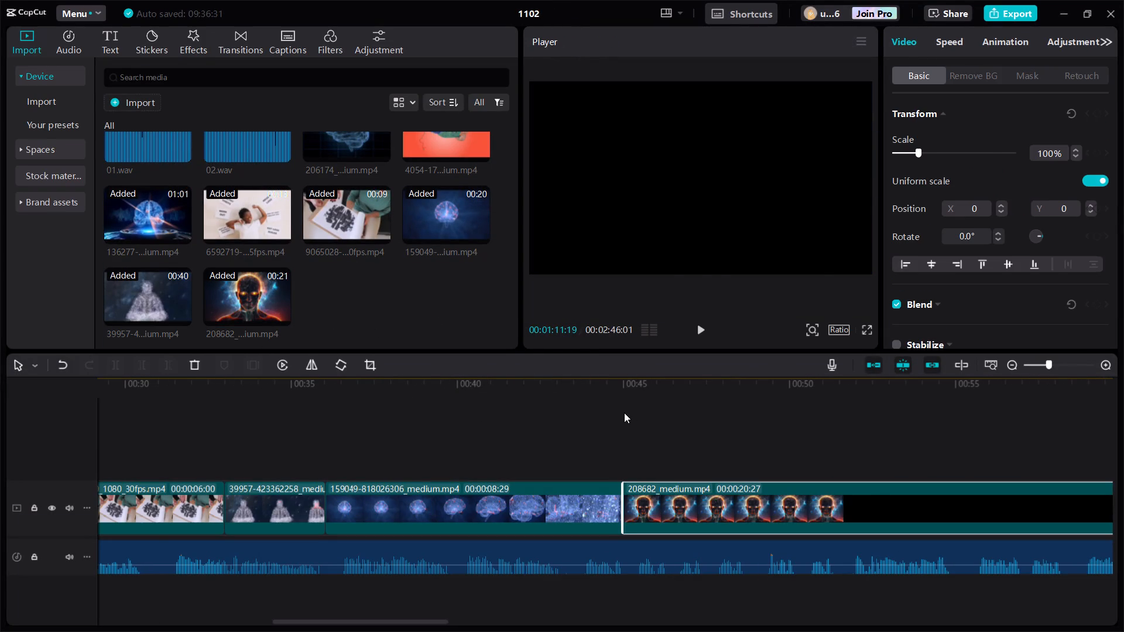
left_click(624, 413)
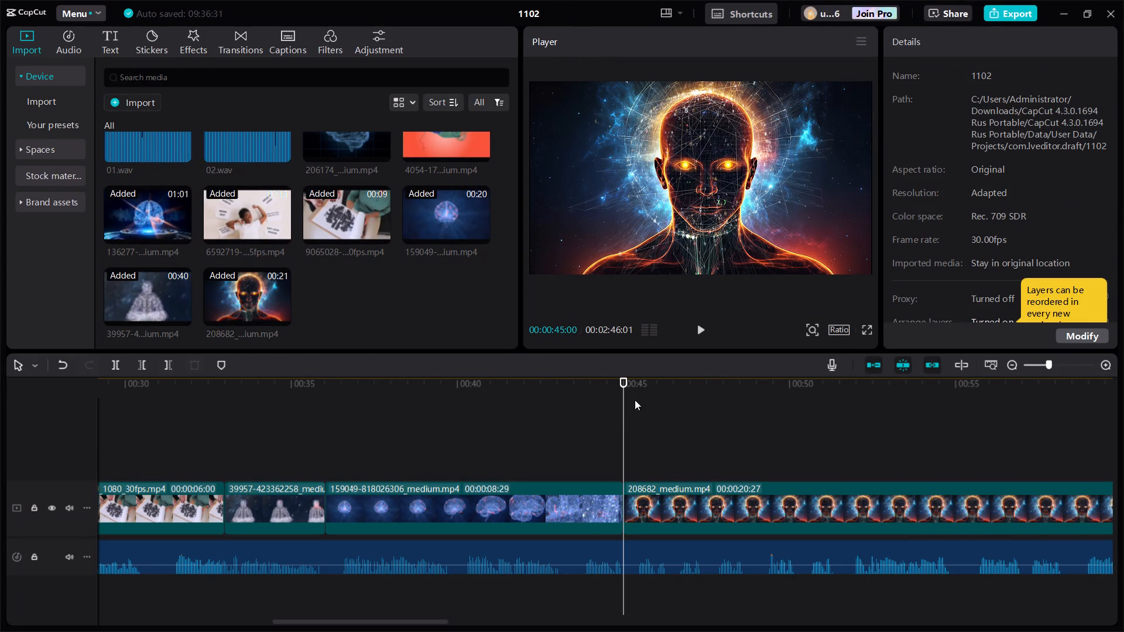
left_click_drag(623, 400, 799, 410)
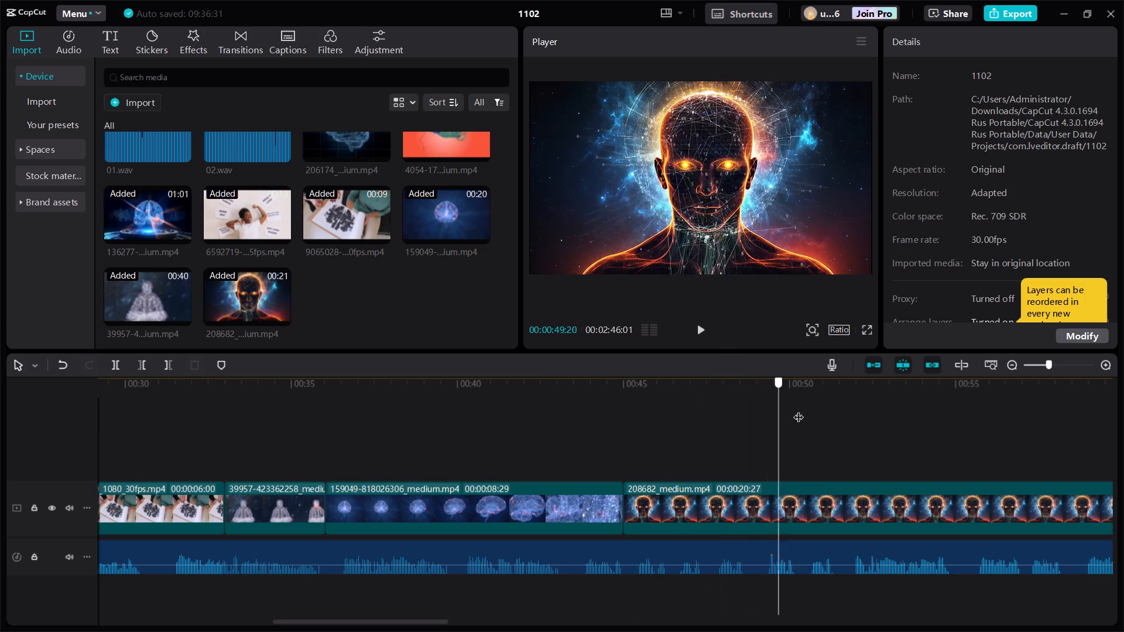
left_click_drag(799, 410, 925, 415)
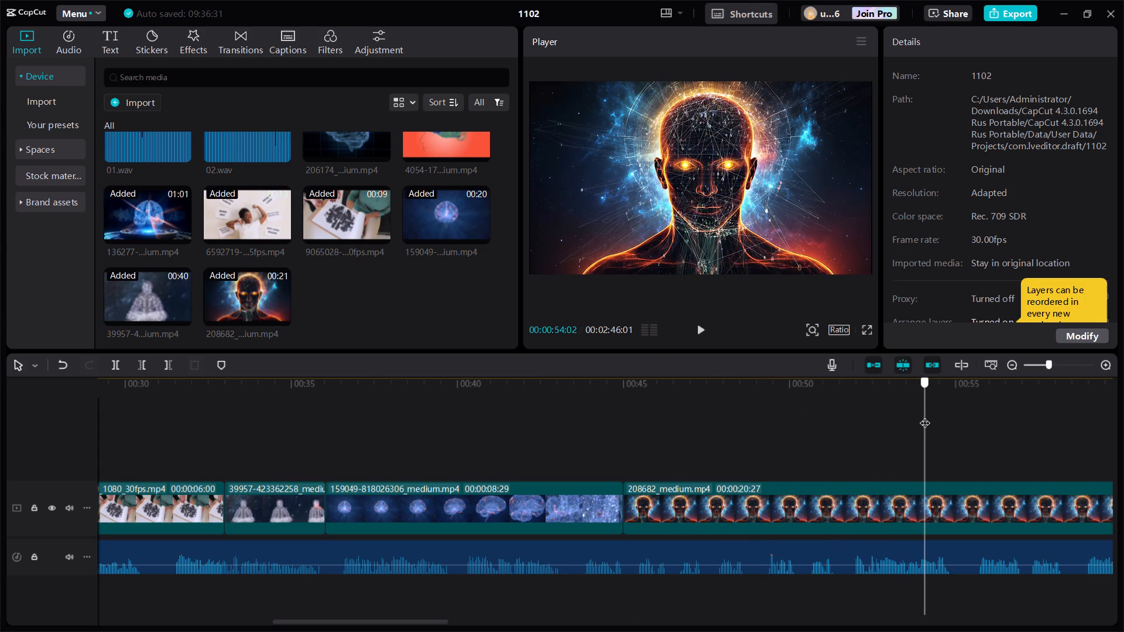
left_click_drag(925, 415, 931, 414)
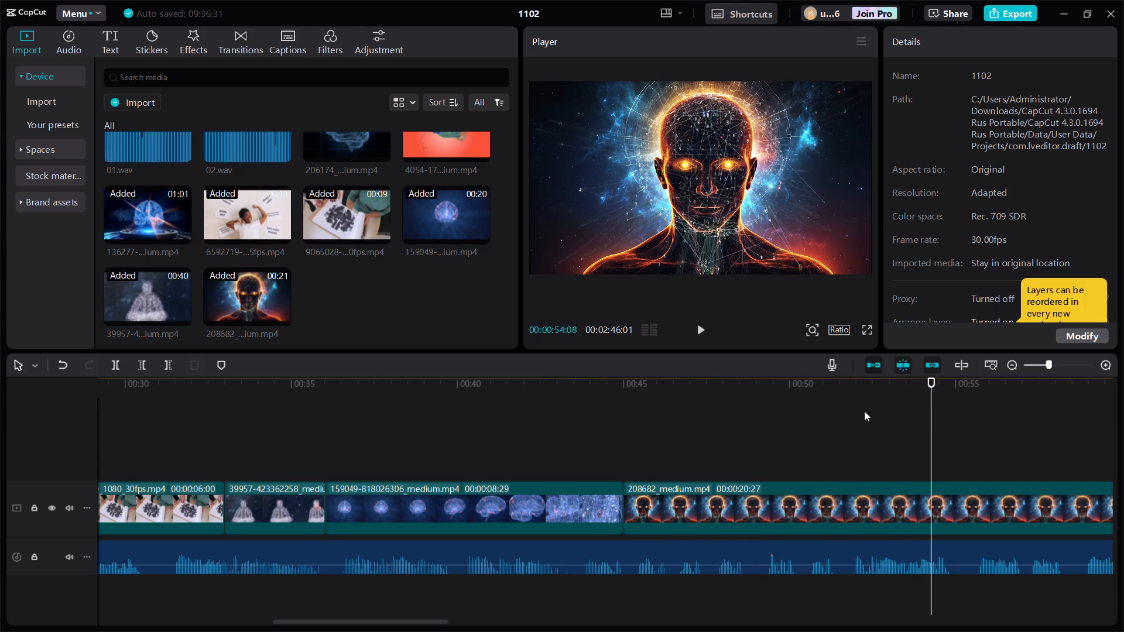
left_click(840, 384)
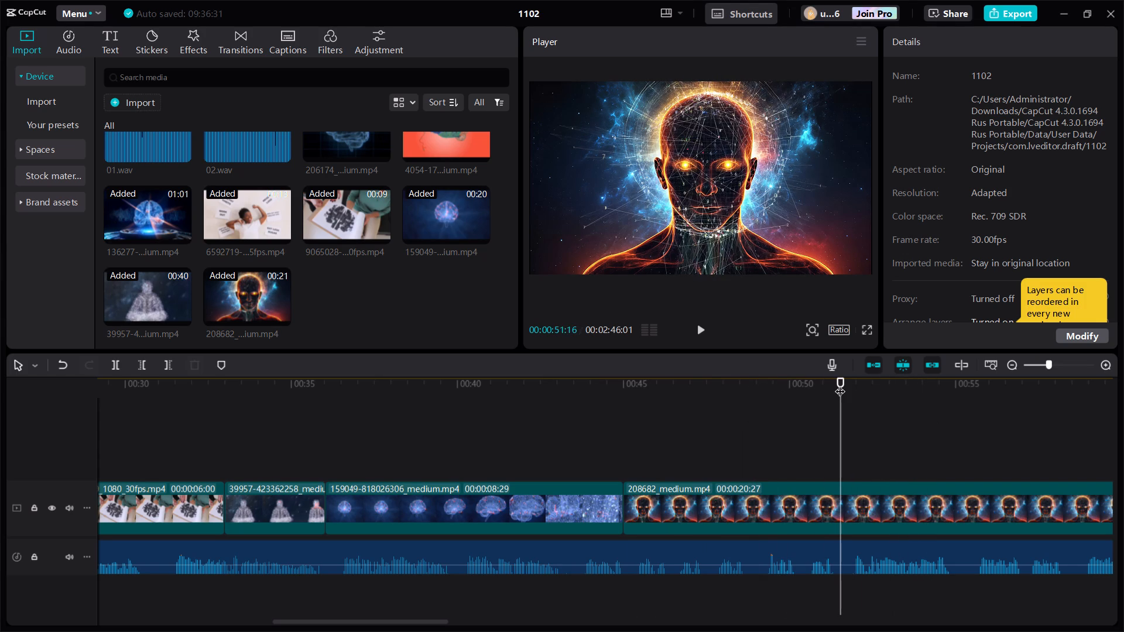
left_click(1104, 366)
left_click(806, 387)
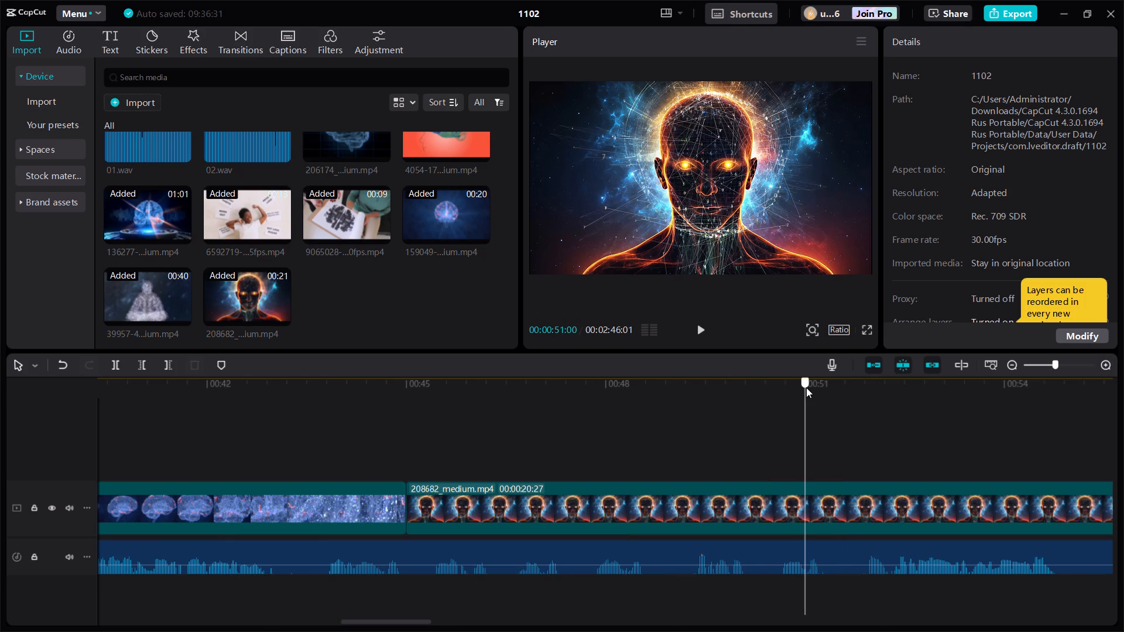
left_click(749, 509)
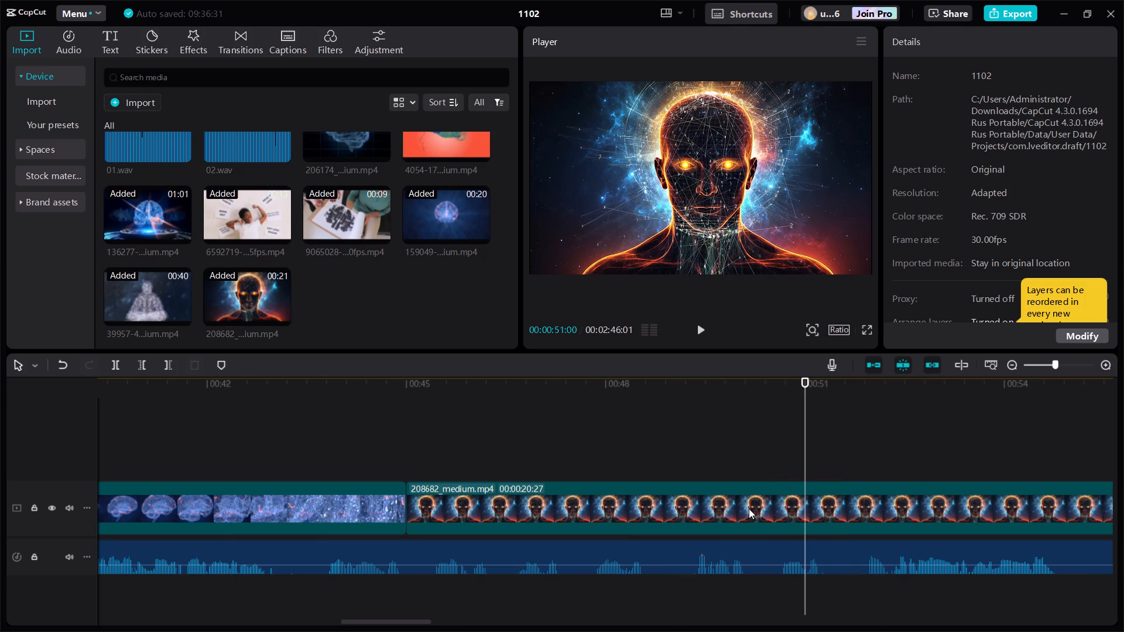
left_click(170, 366)
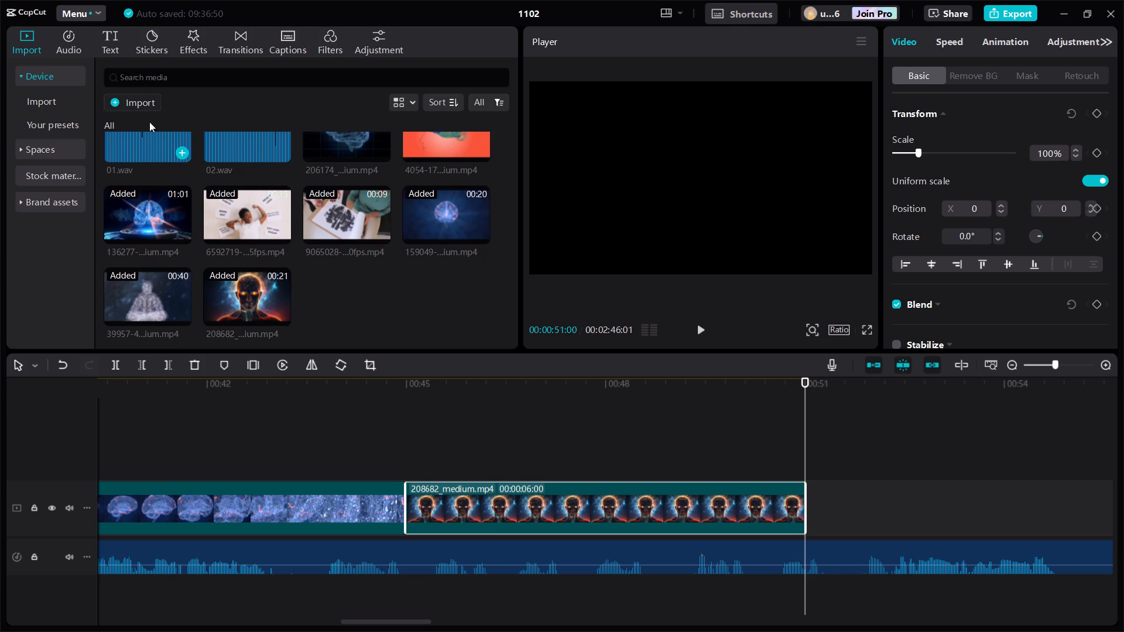
Import the golden figure with outstretched arms clip 262533_medium from the PSYCHOLOGY 101 folder into the project media.
left_click(142, 104)
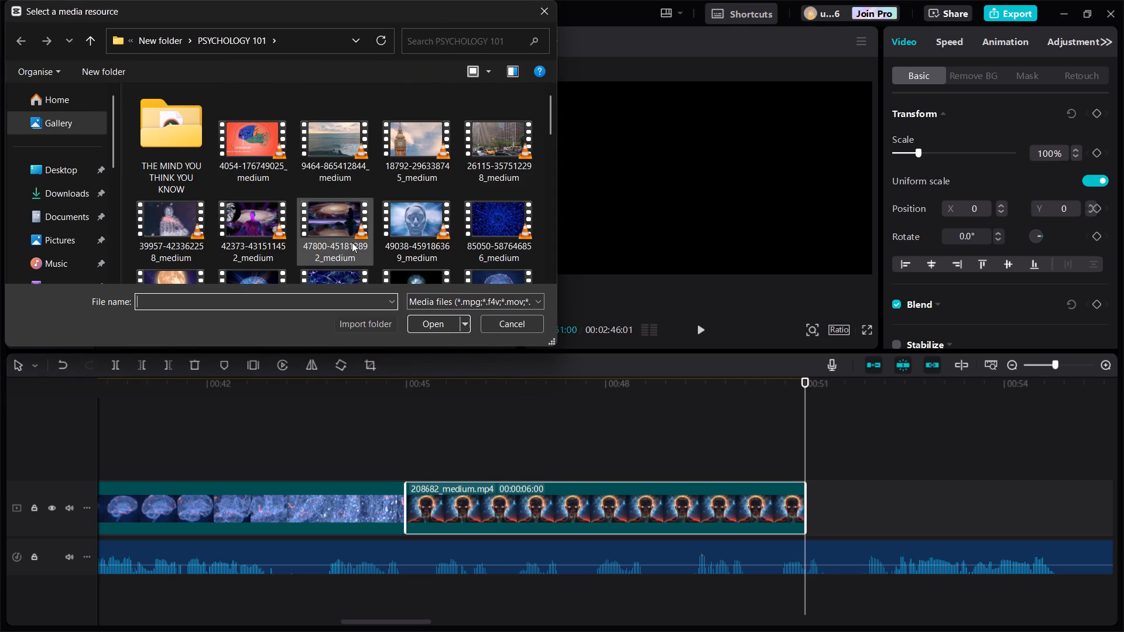
scroll(358, 239, "down", 2)
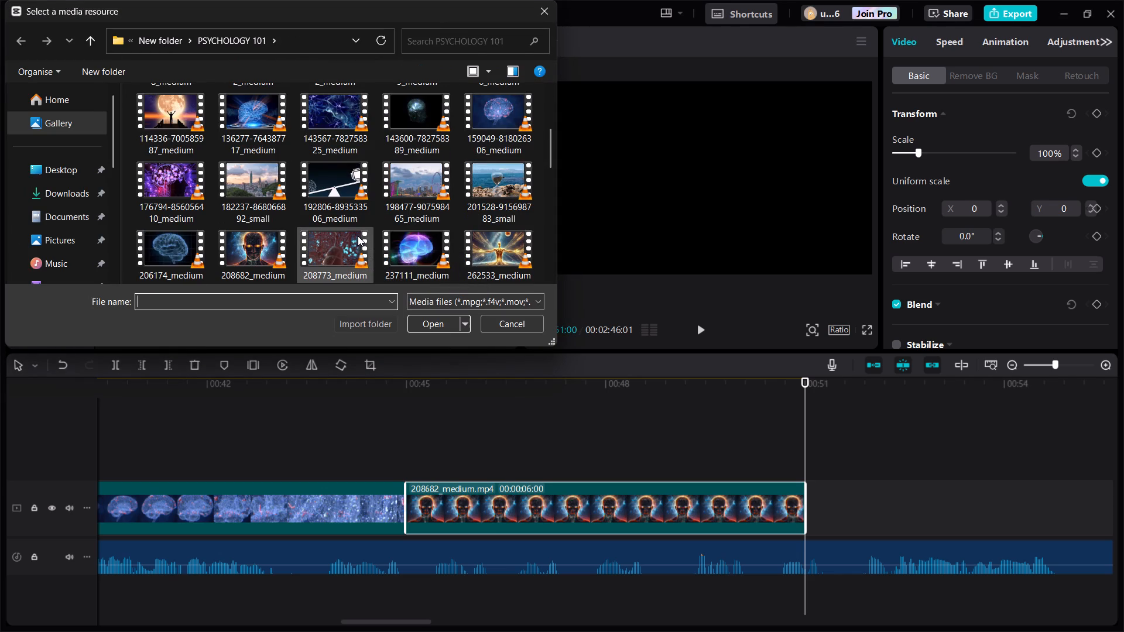
left_click(413, 250)
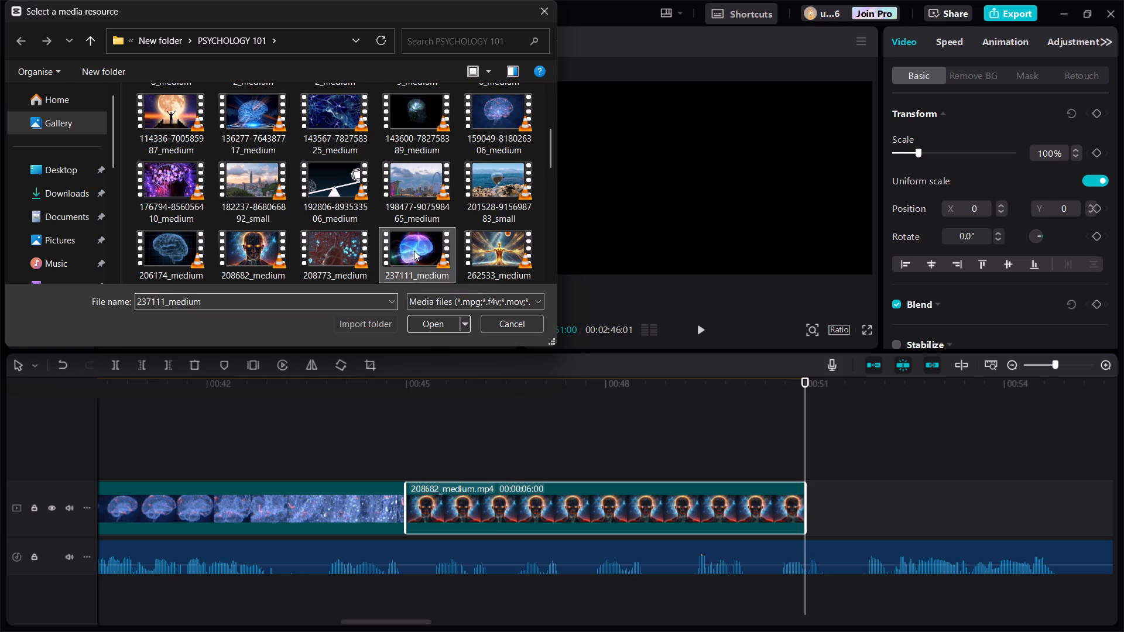
left_click(479, 253)
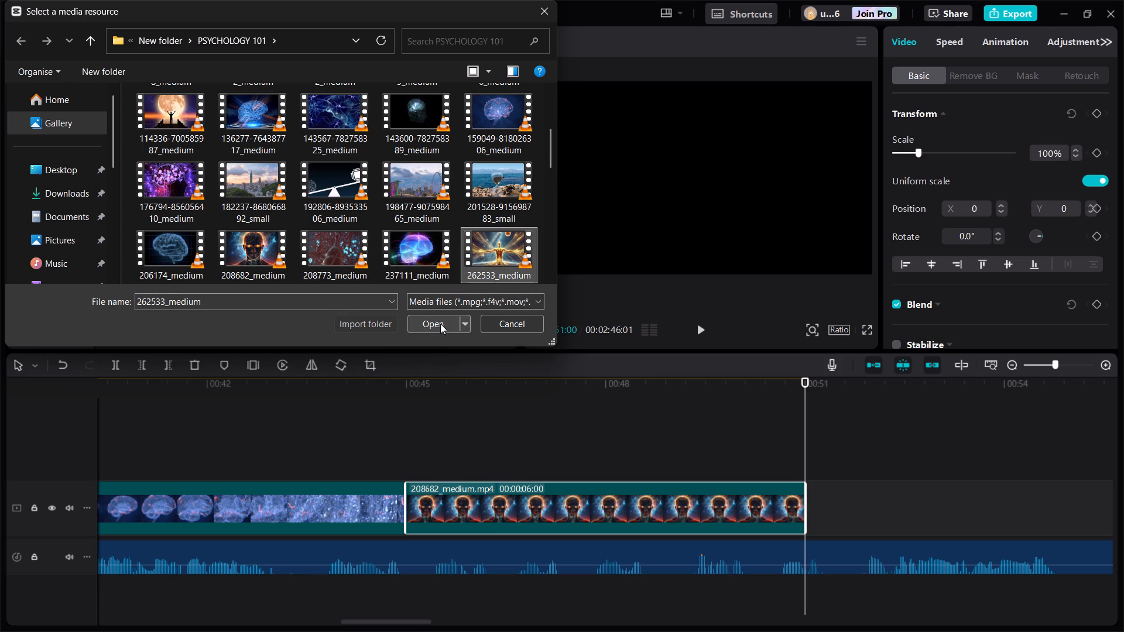
left_click(440, 324)
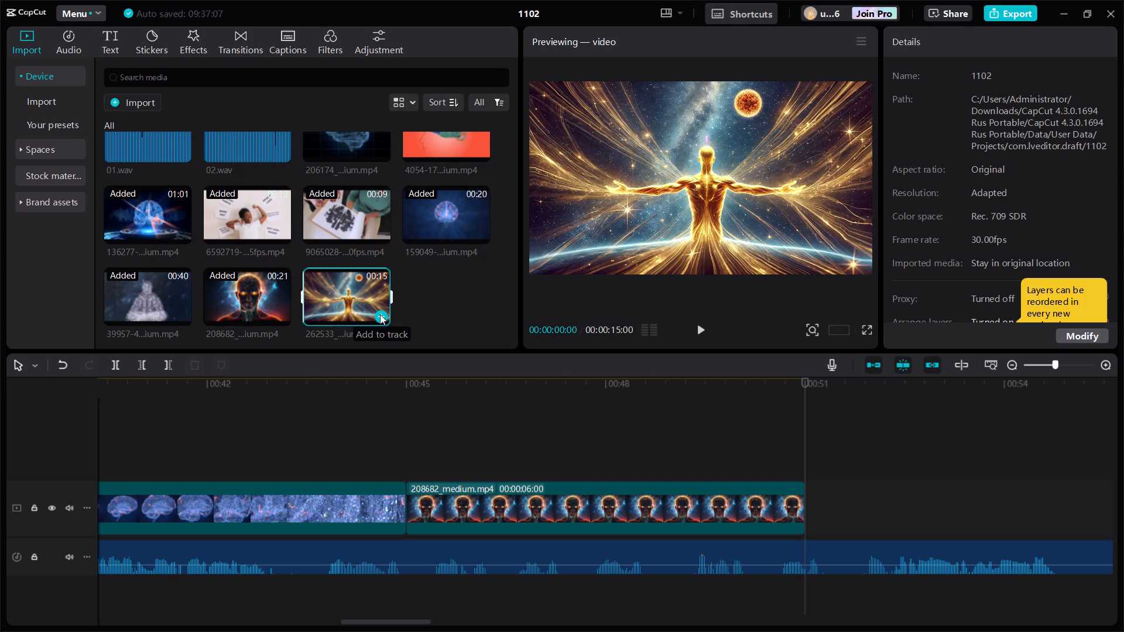
Add the 262533_medium clip after the glowing-eyed head clip on the timeline and trim its end at 00:00:54:00.
left_click(380, 314)
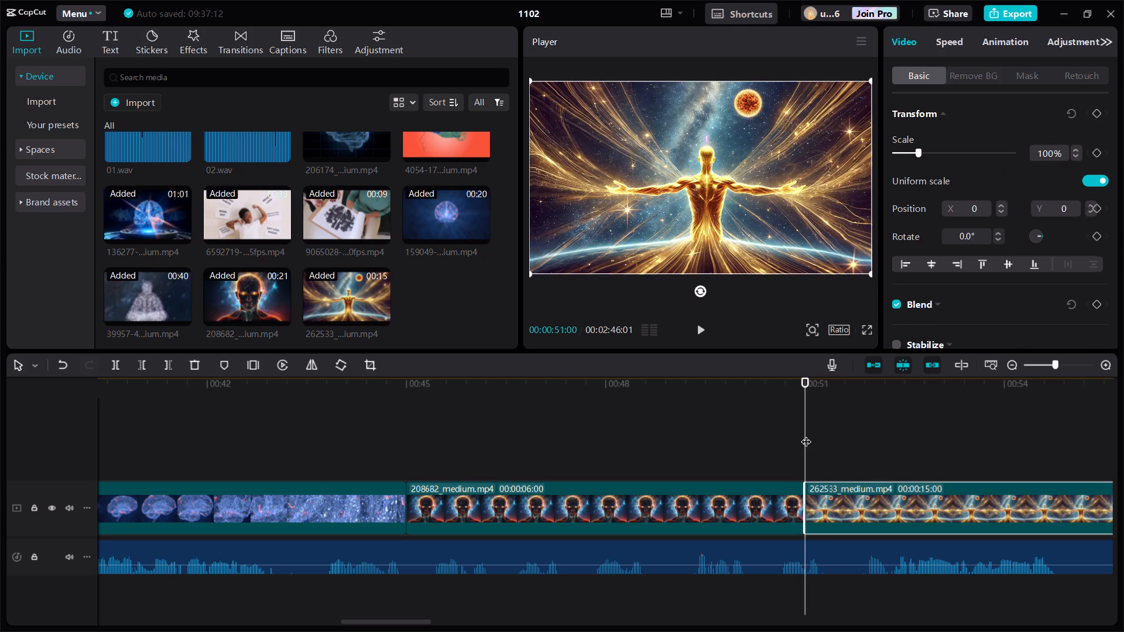
left_click(806, 433)
left_click(1005, 385)
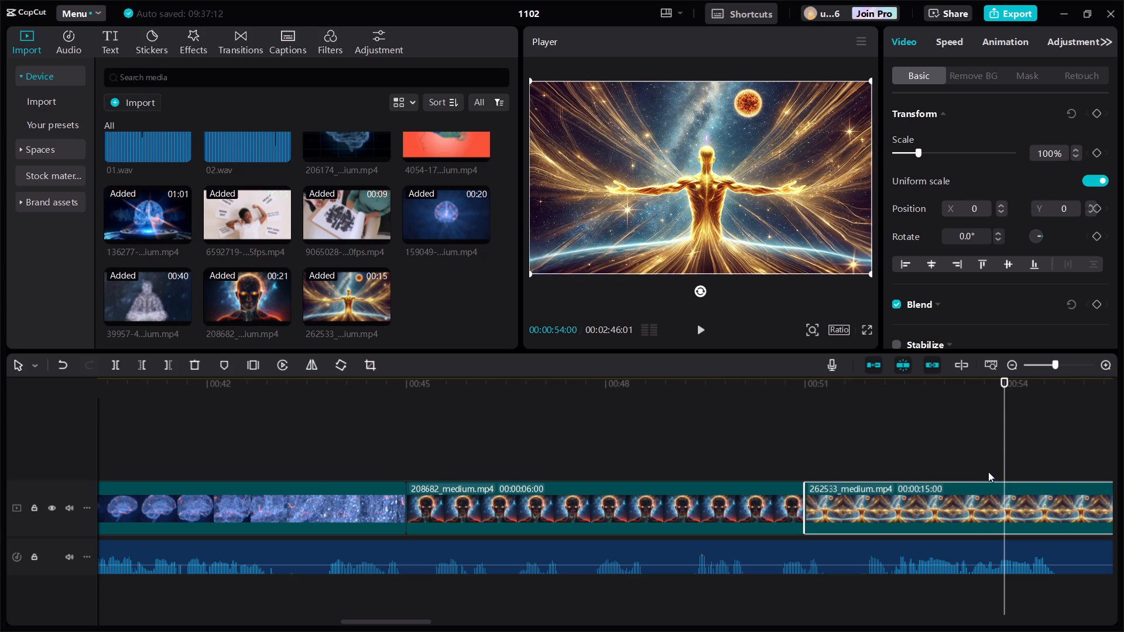
left_click(976, 510)
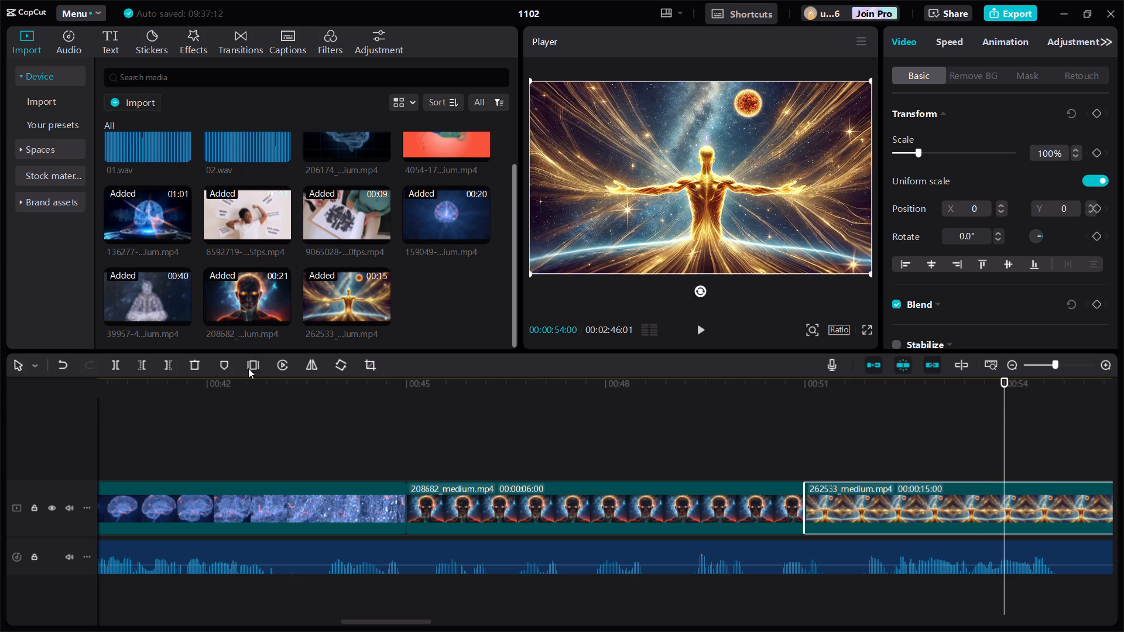
left_click(174, 362)
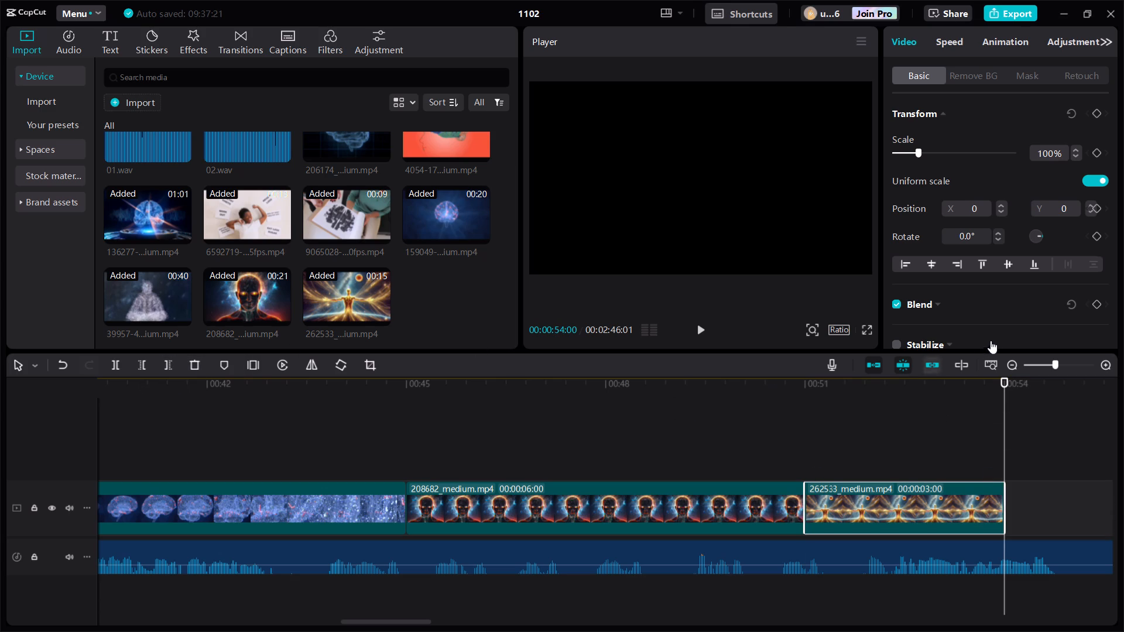
scroll(299, 157, "up", 2)
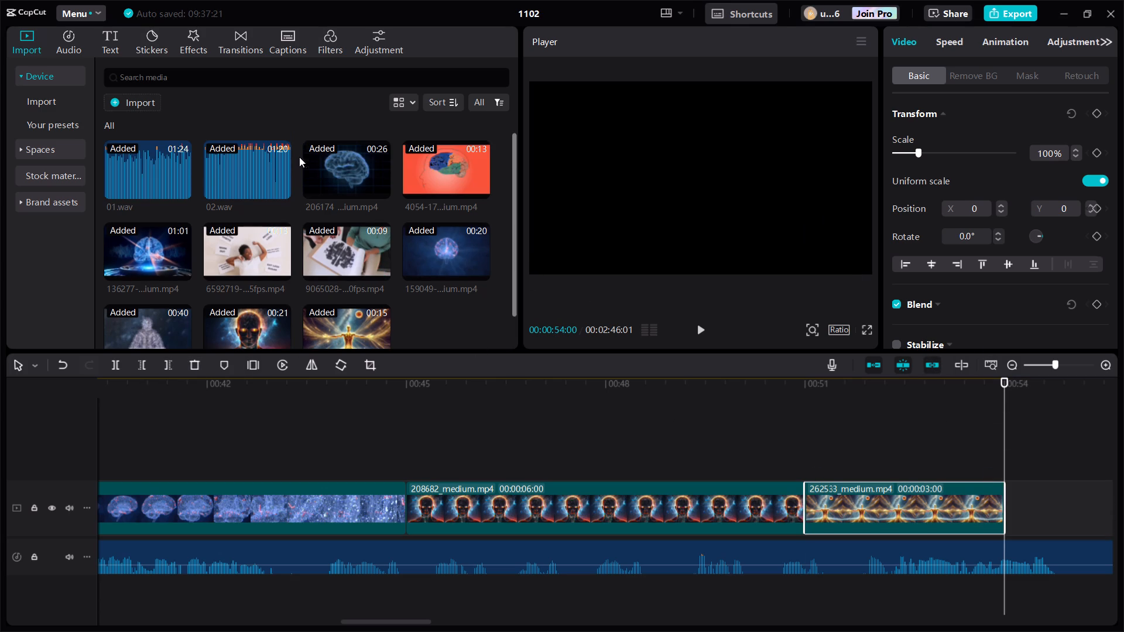
scroll(299, 157, "up", 1)
left_click(126, 105)
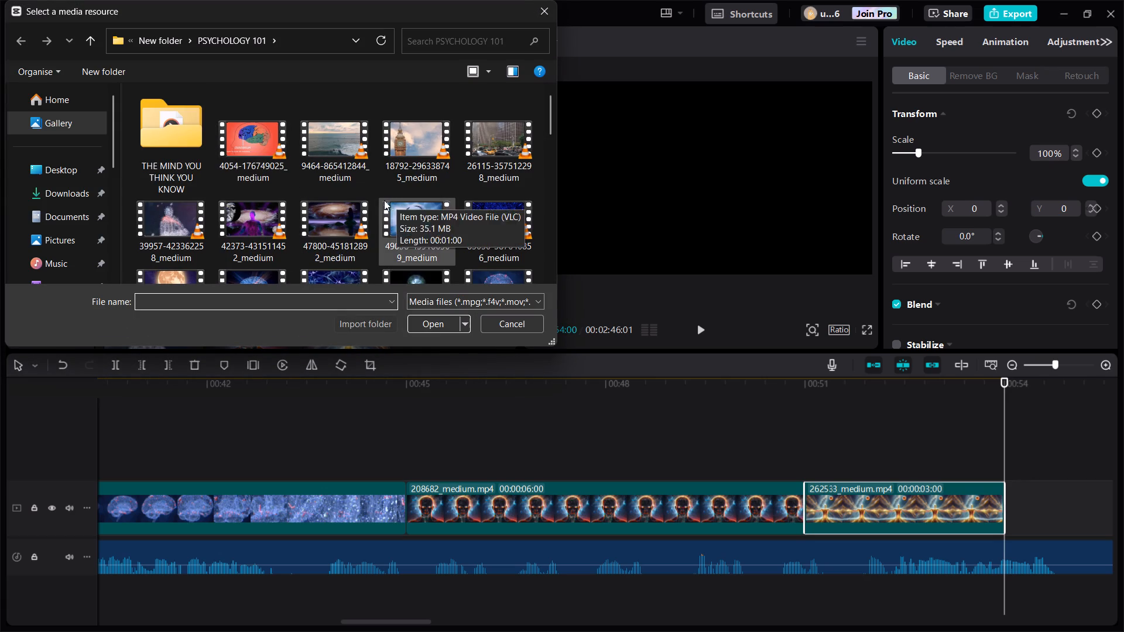
scroll(280, 212, "down", 1)
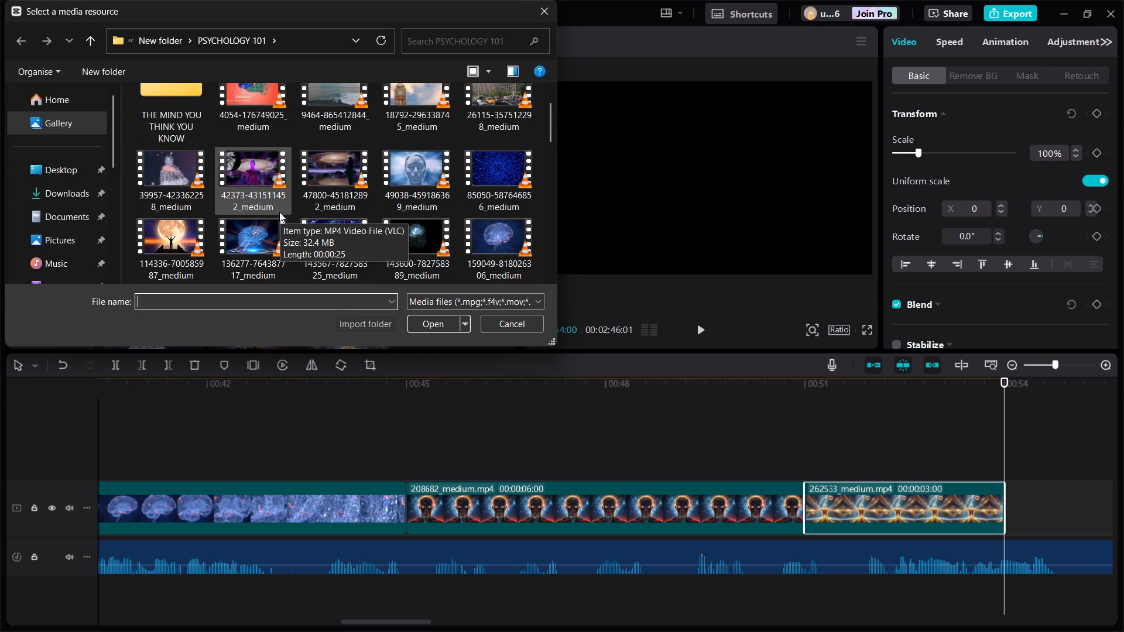
scroll(279, 212, "down", 1)
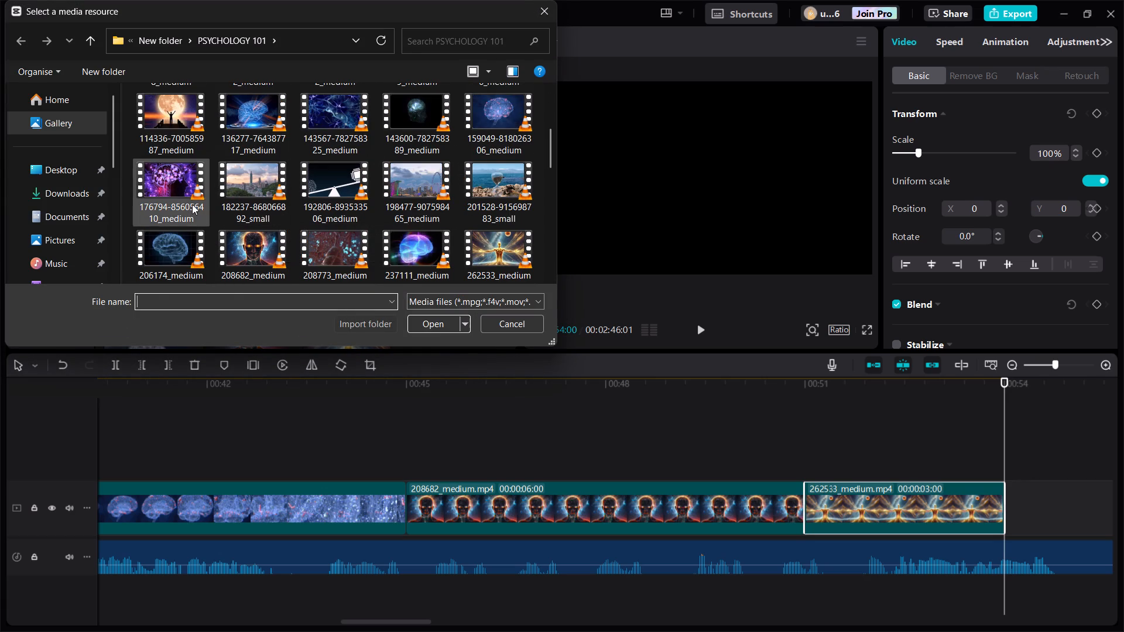
left_click(184, 188)
left_click(439, 321)
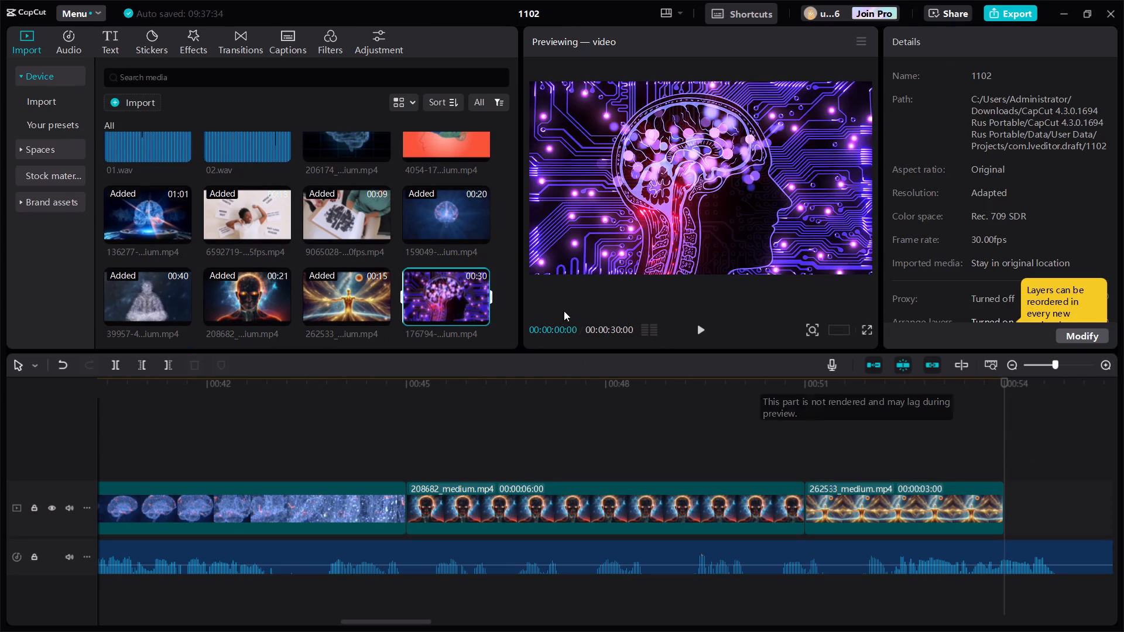
left_click(481, 315)
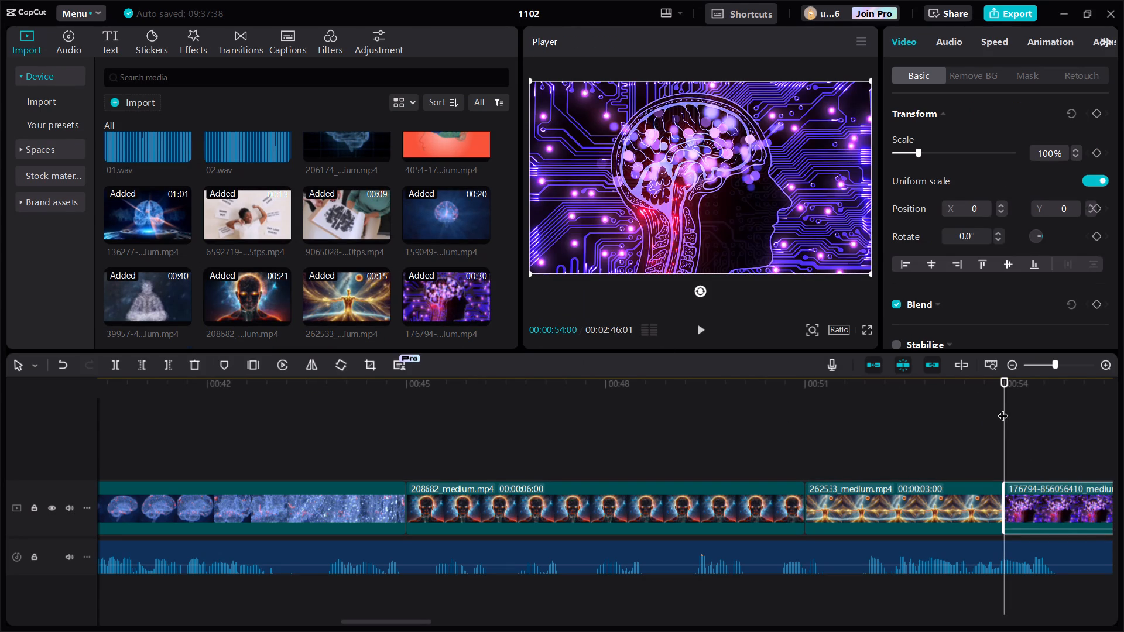
left_click_drag(1003, 408, 1123, 419)
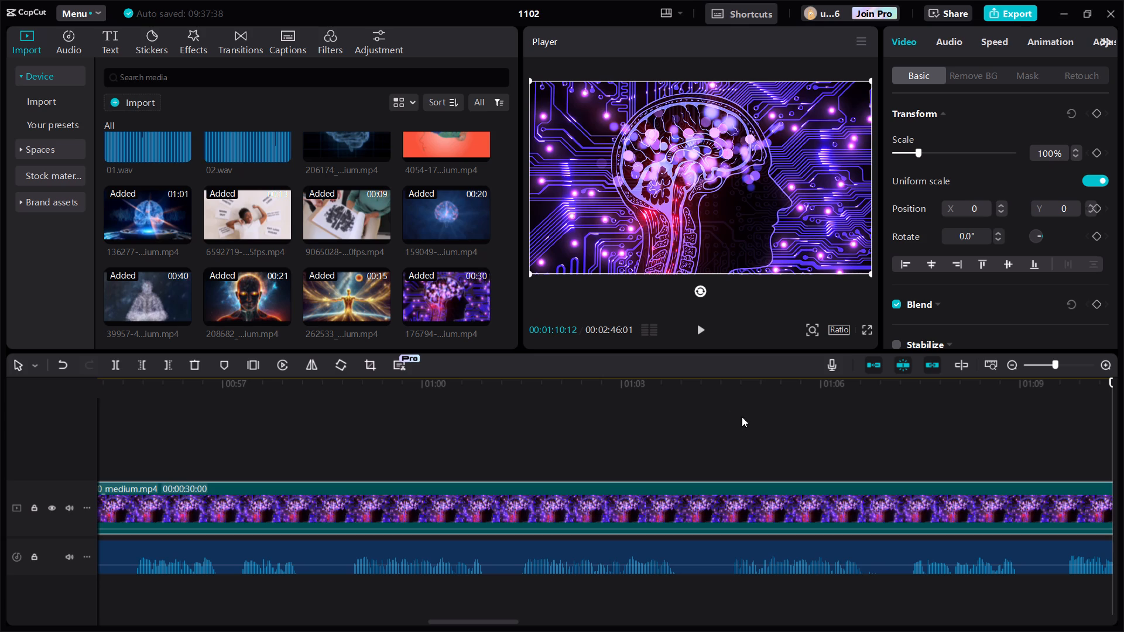
left_click(622, 388)
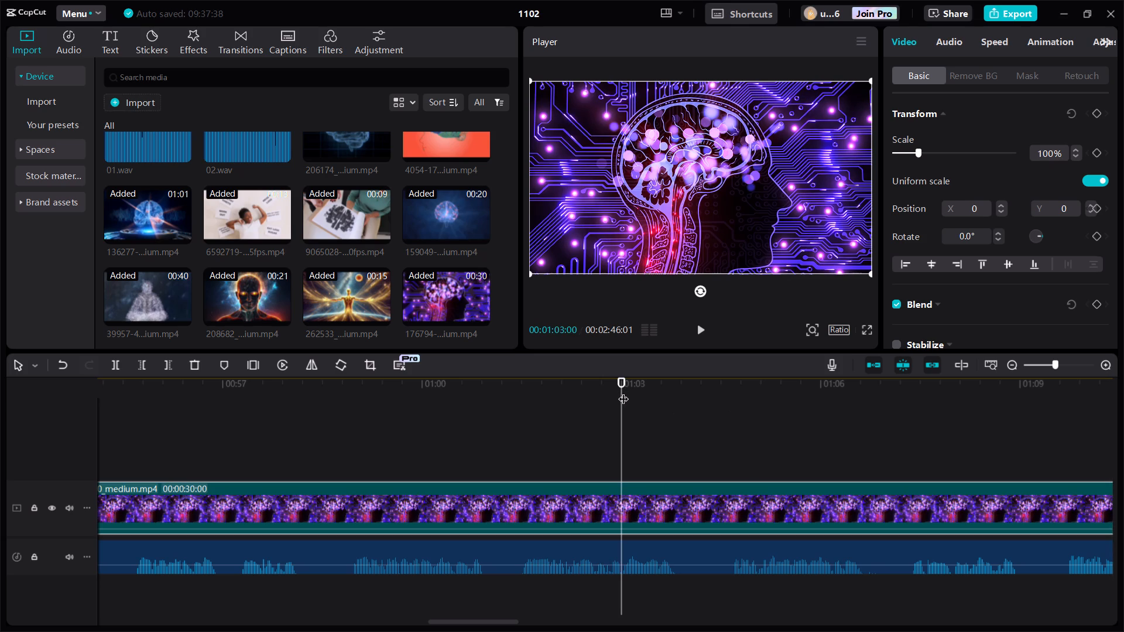
left_click(702, 507)
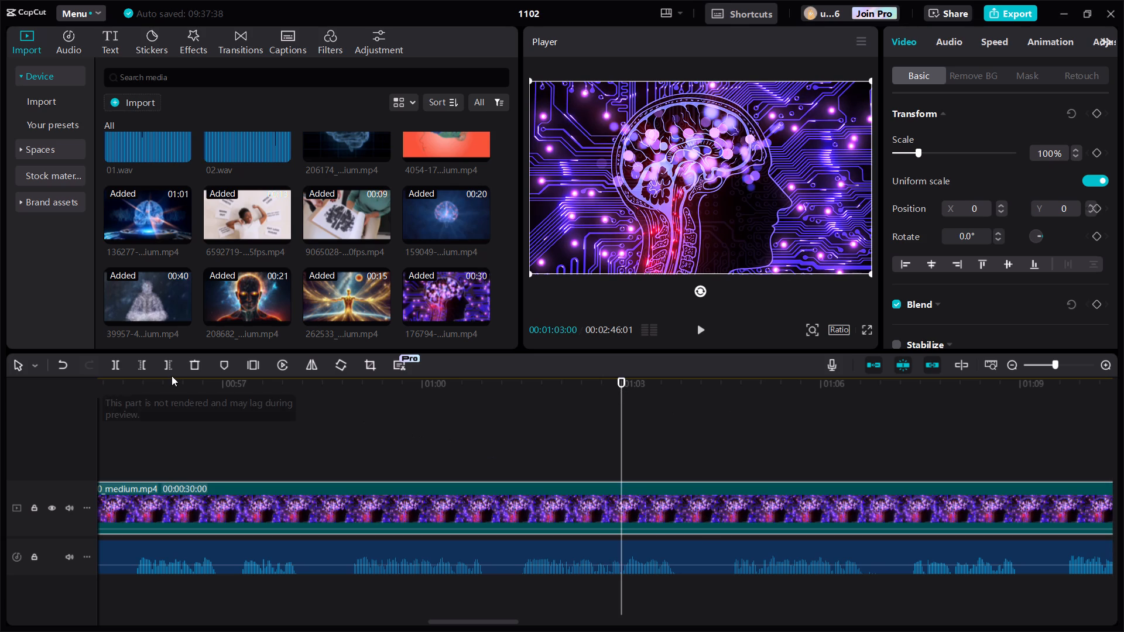
left_click(169, 367)
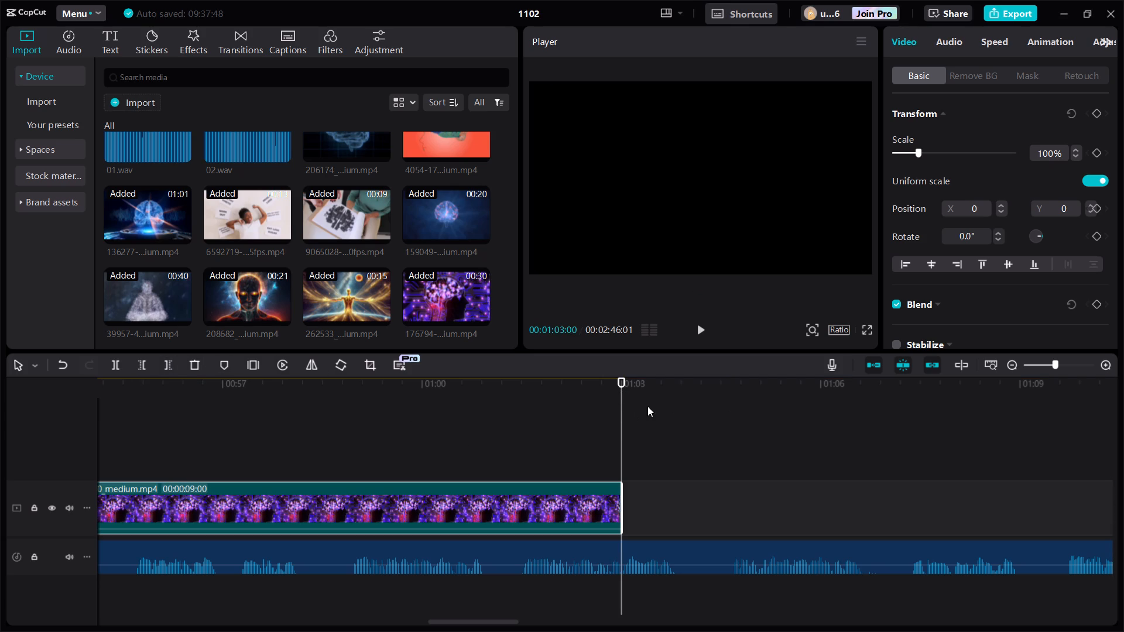
Import the motivational cards clip 7687599-uhd_3840_2160_30fps from the PSYCHOLOGY 101 folder into the project media.
left_click(130, 102)
scroll(324, 190, "down", 2)
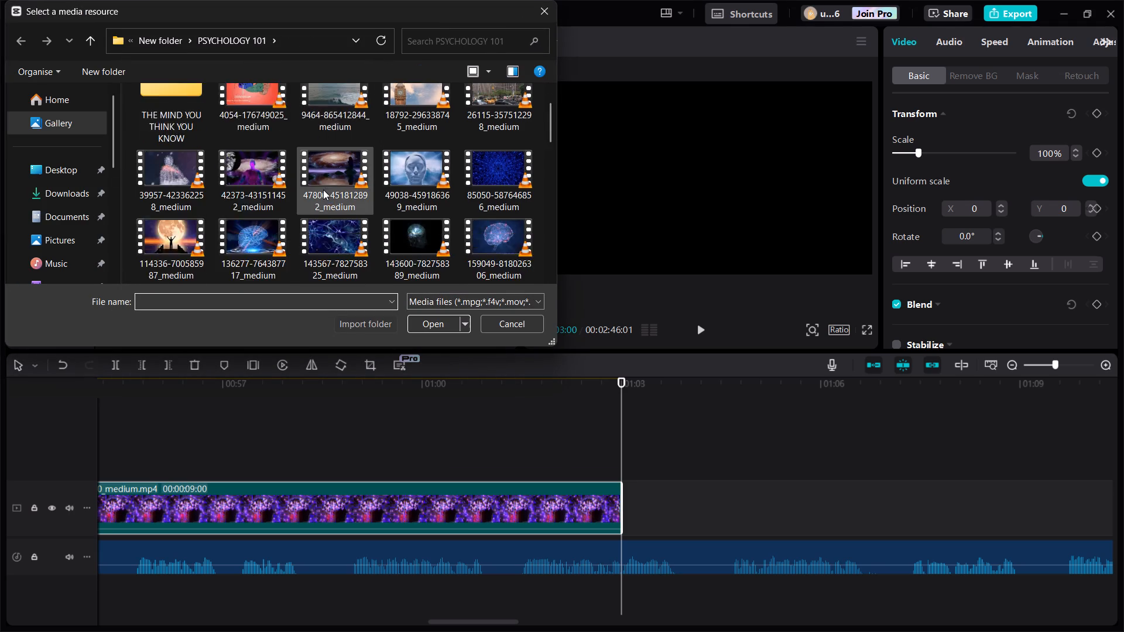
scroll(372, 201, "down", 2)
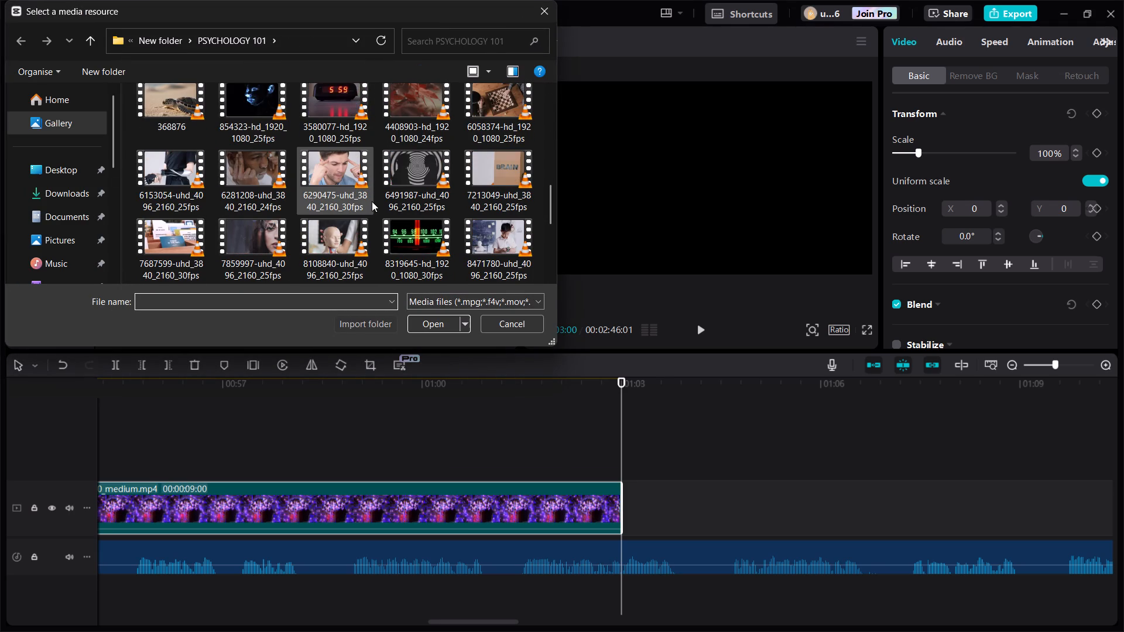
scroll(372, 201, "down", 1)
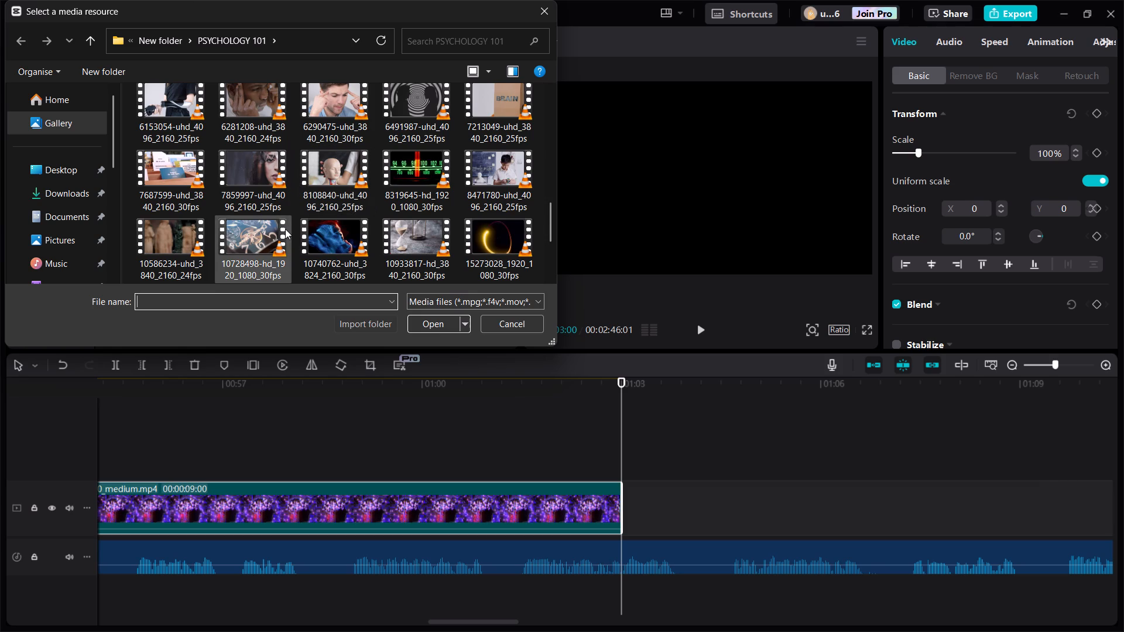
scroll(285, 229, "down", 1)
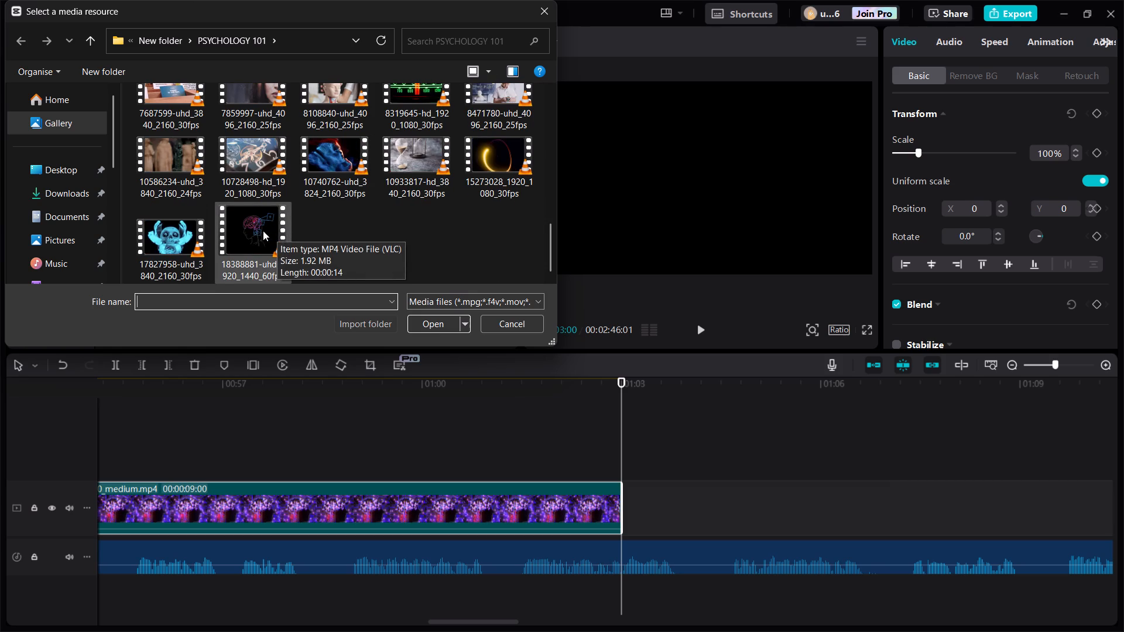
scroll(263, 231, "up", 1)
left_click(175, 120)
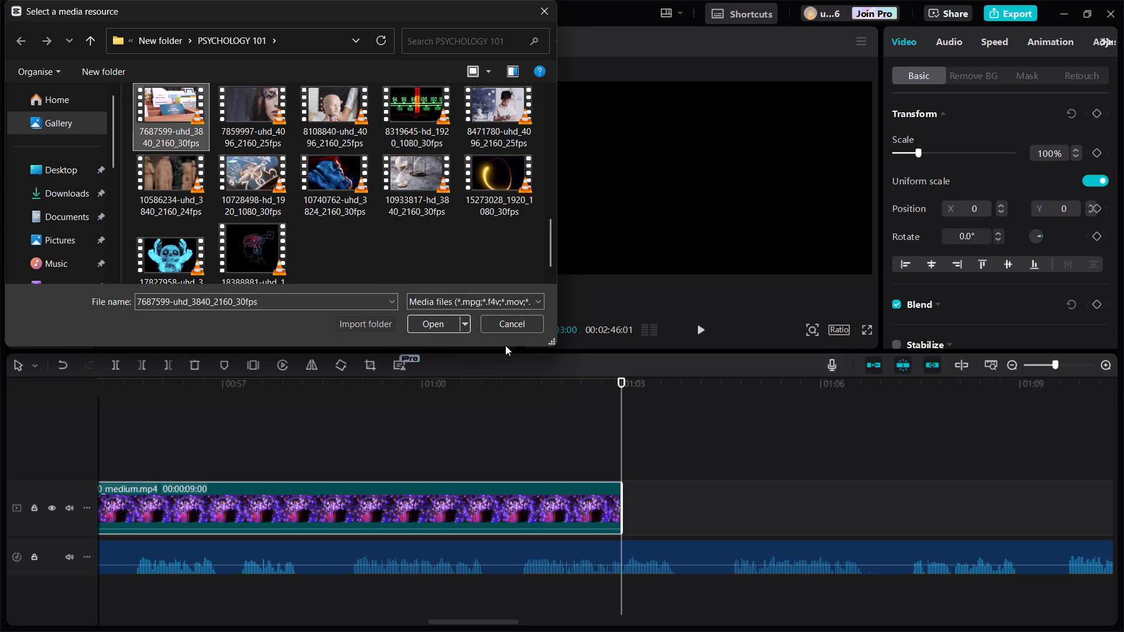
left_click(440, 322)
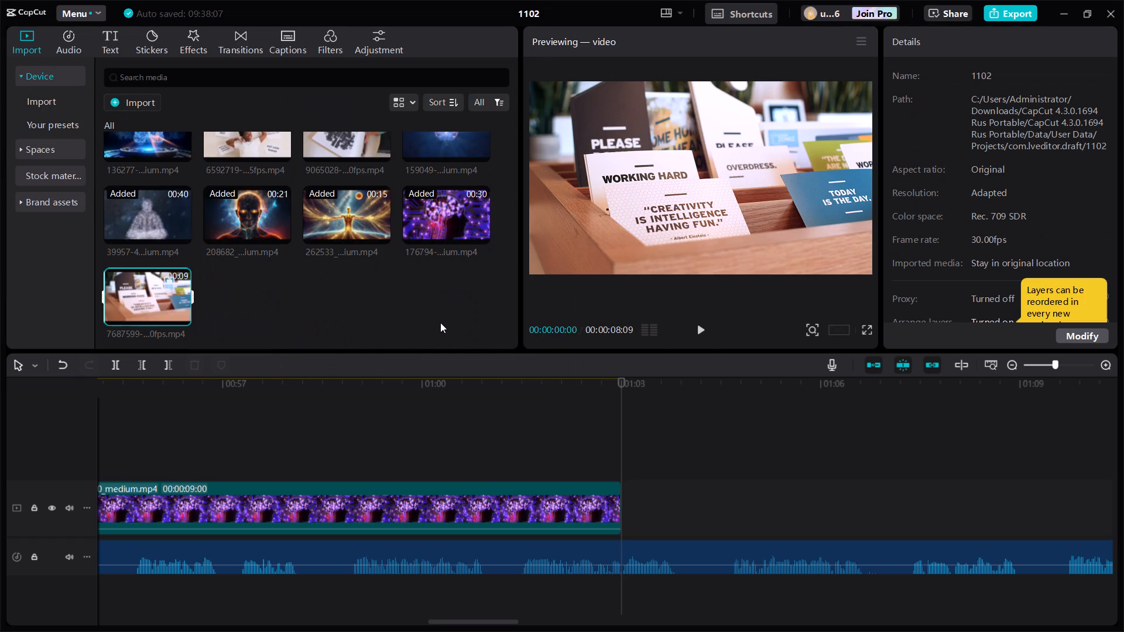
Add the 7687599-uhd_3840_2160_30fps clip after the purple circuit-board brain clip and trim its end at 00:01:09:00.
left_click(181, 313)
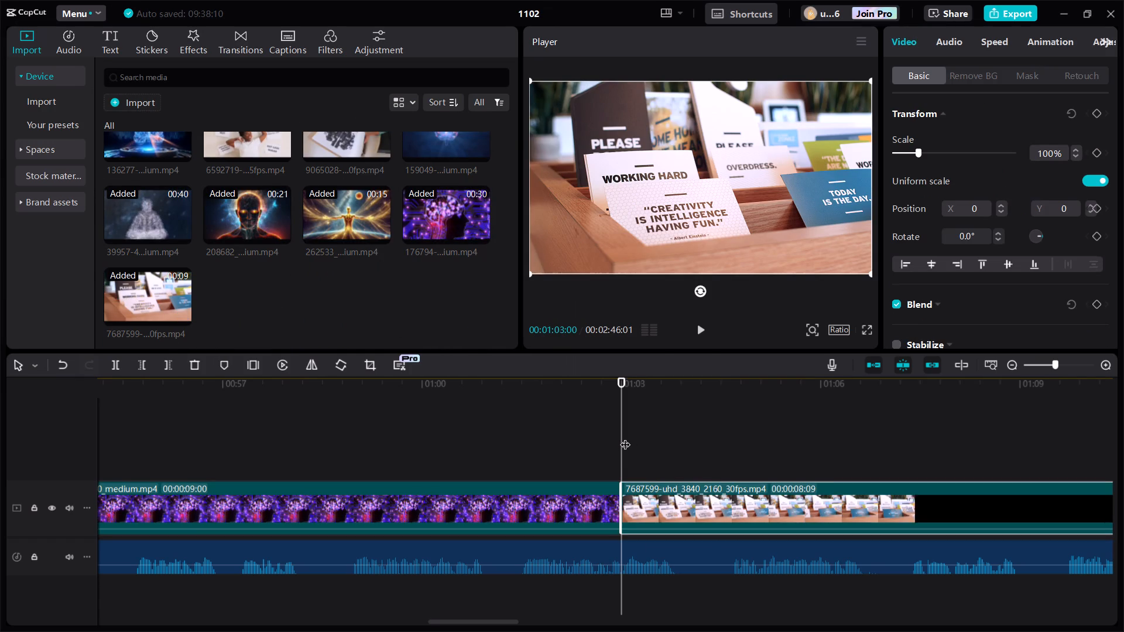
left_click(1021, 388)
left_click(954, 500)
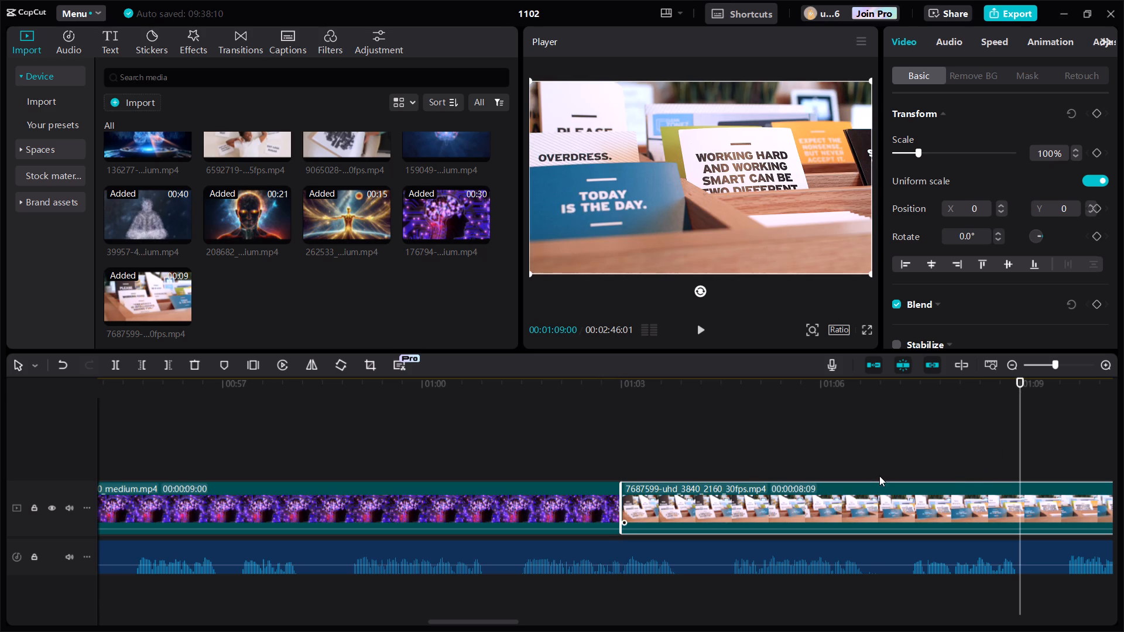
left_click(171, 360)
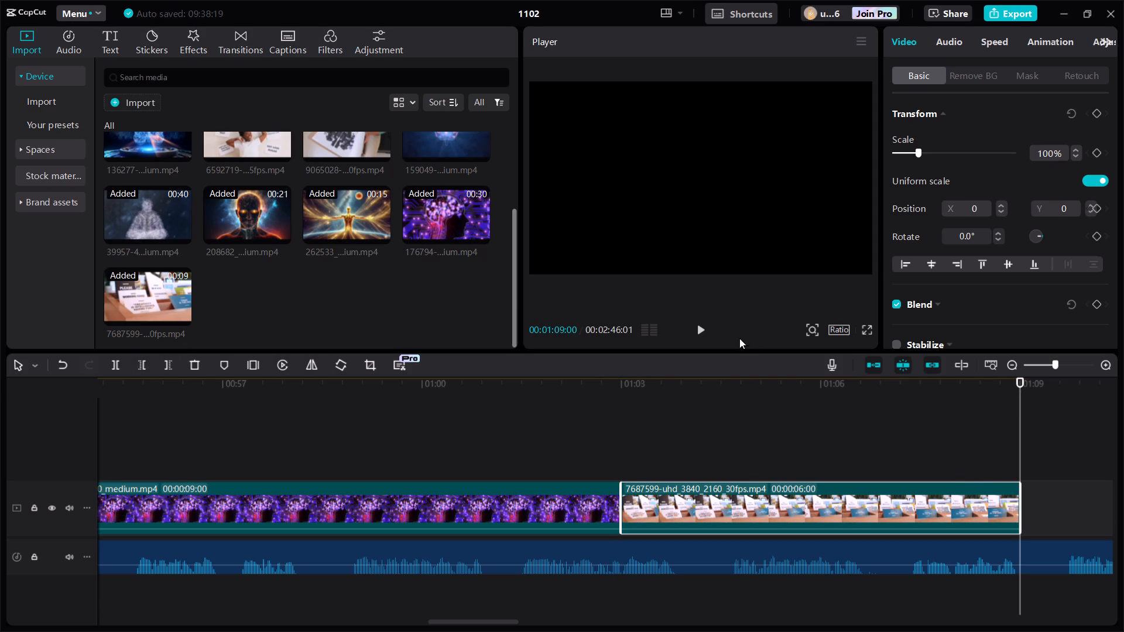
Import the carved figurines clip 10586234-uhd_3840_2160_24fps from the PSYCHOLOGY 101 folder into the project media.
left_click(149, 98)
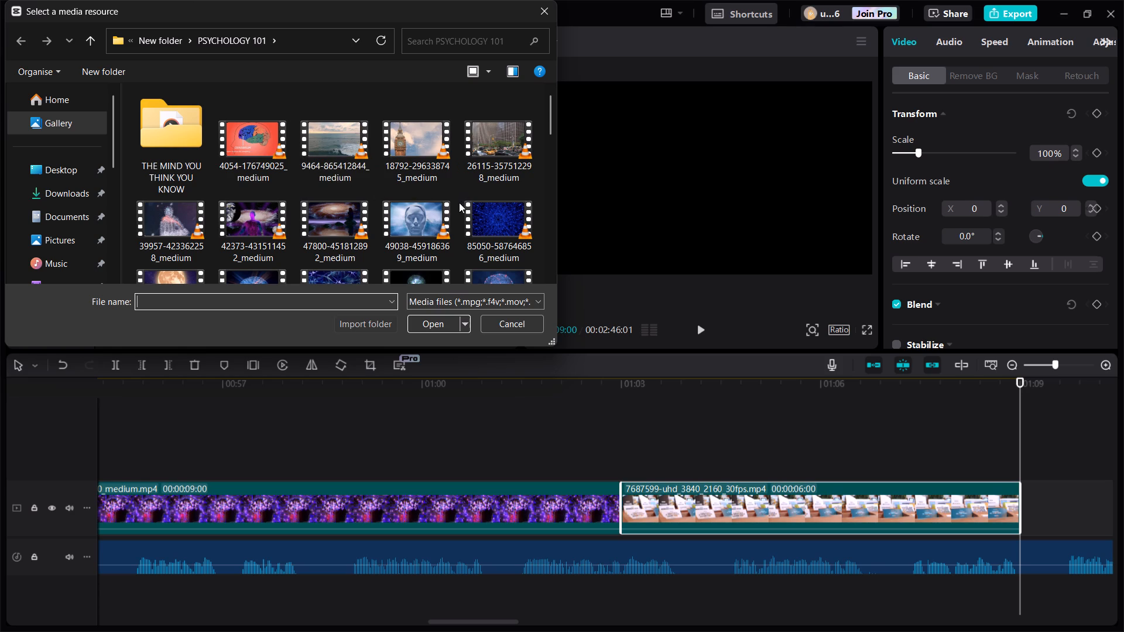
scroll(443, 216, "down", 1)
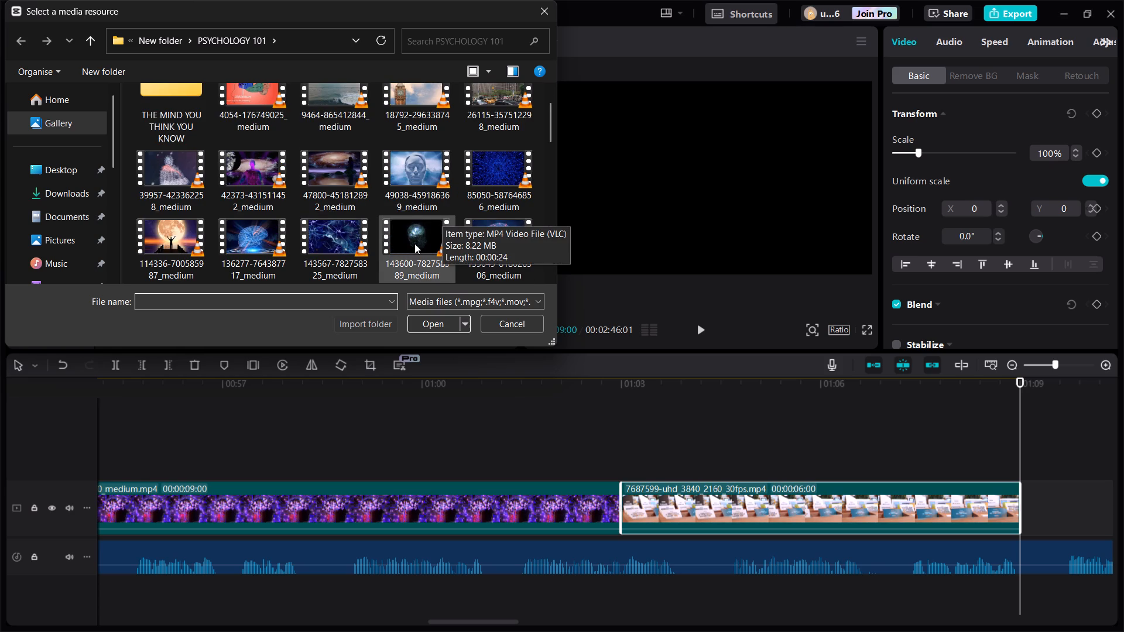
left_click(414, 244)
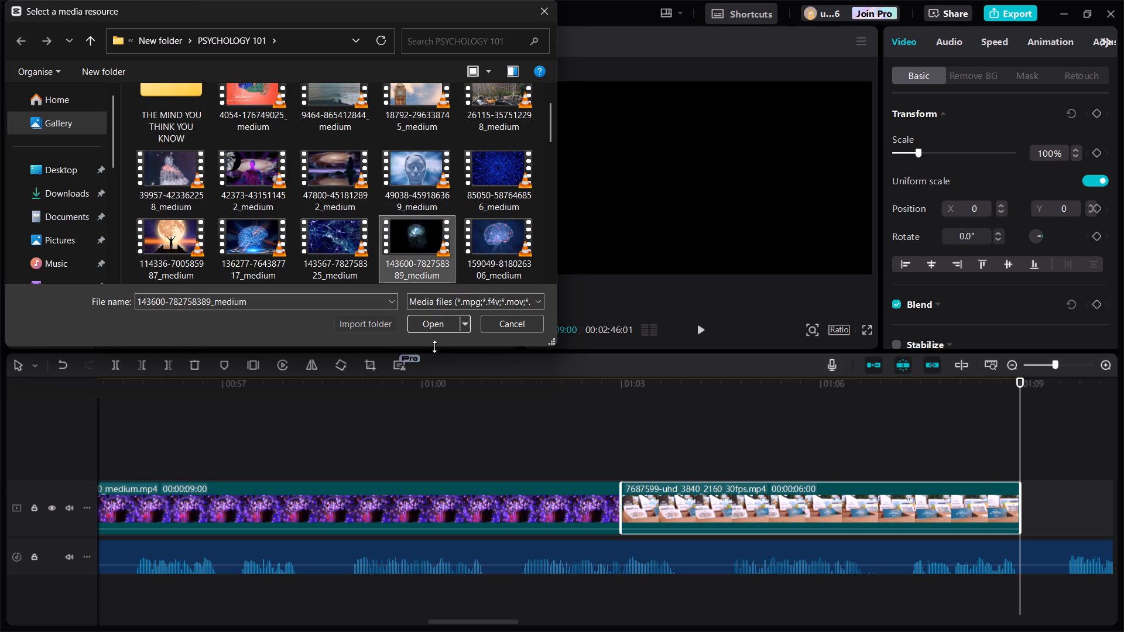
scroll(354, 247, "down", 2)
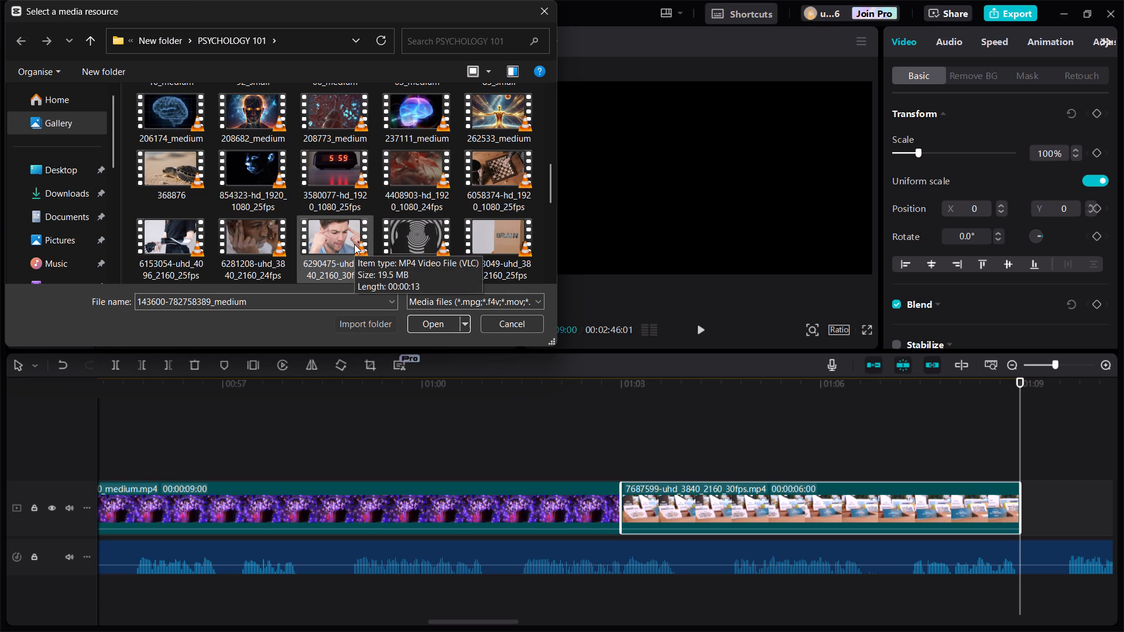
scroll(364, 177, "down", 1)
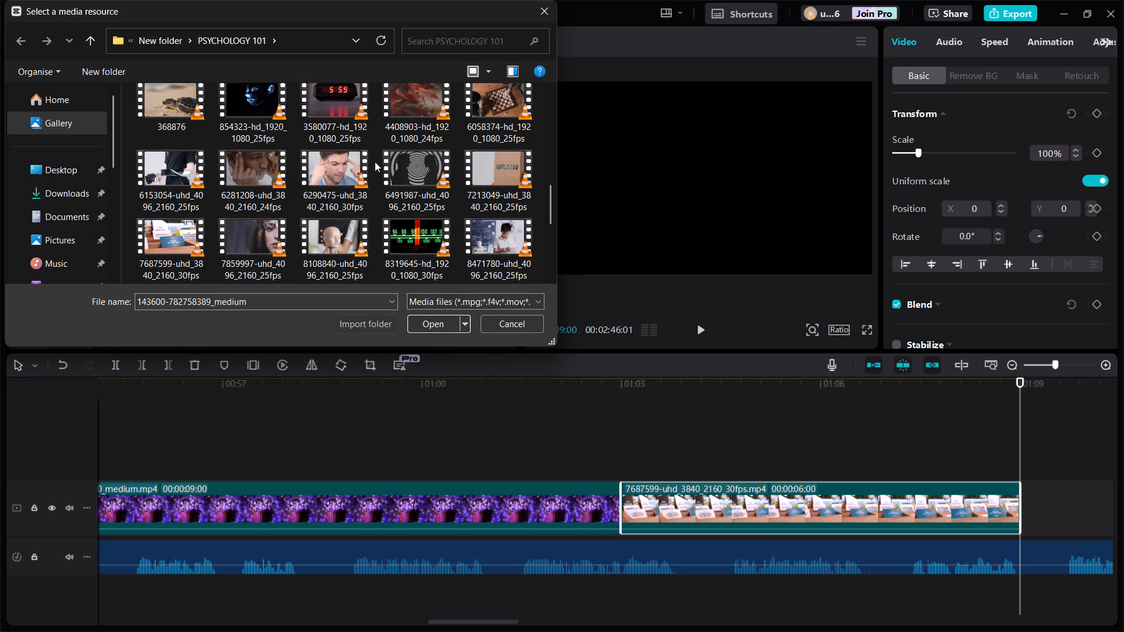
scroll(355, 187, "down", 3)
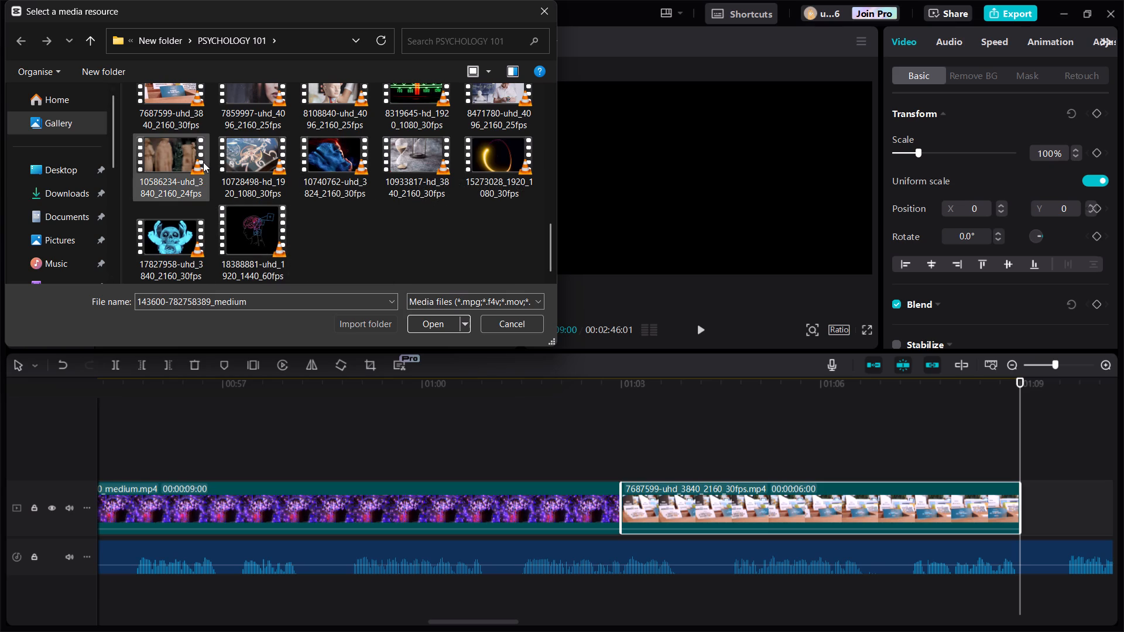
left_click(170, 164)
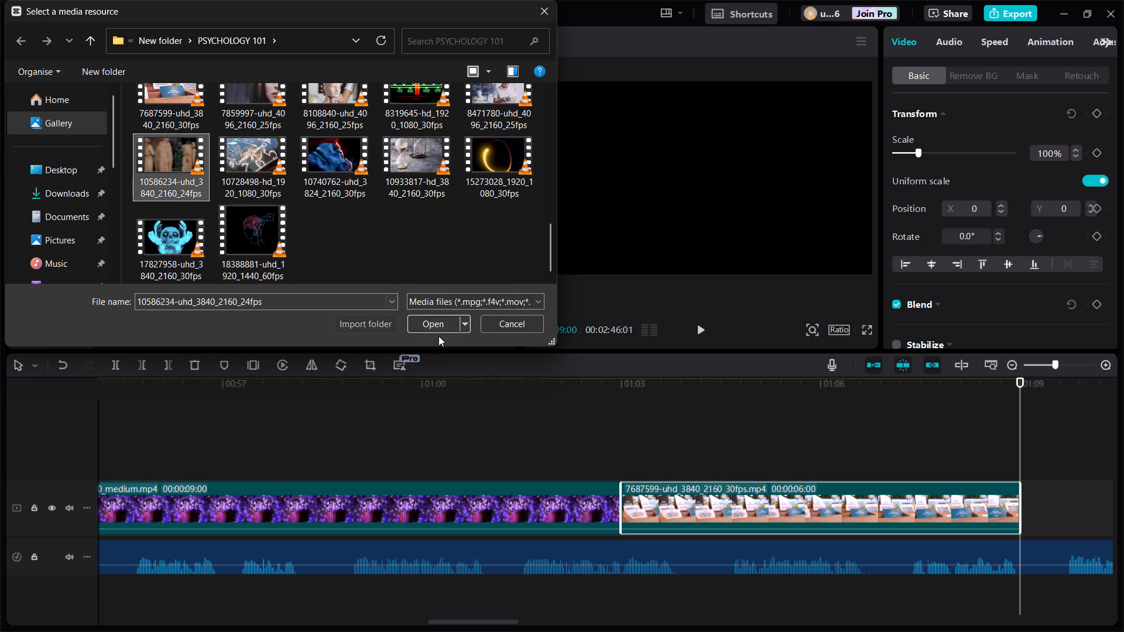
left_click(441, 324)
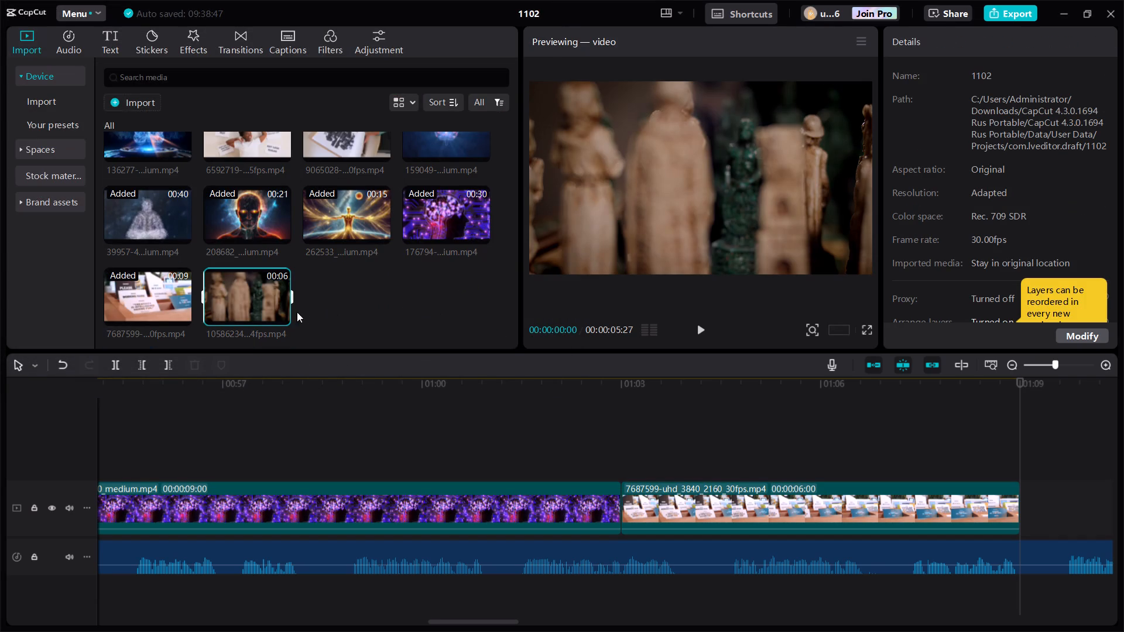
Add the 10586234-uhd_3840_2160_24fps clip after the motivational cards clip and trim its end at 00:01:12:01.
left_click(281, 313)
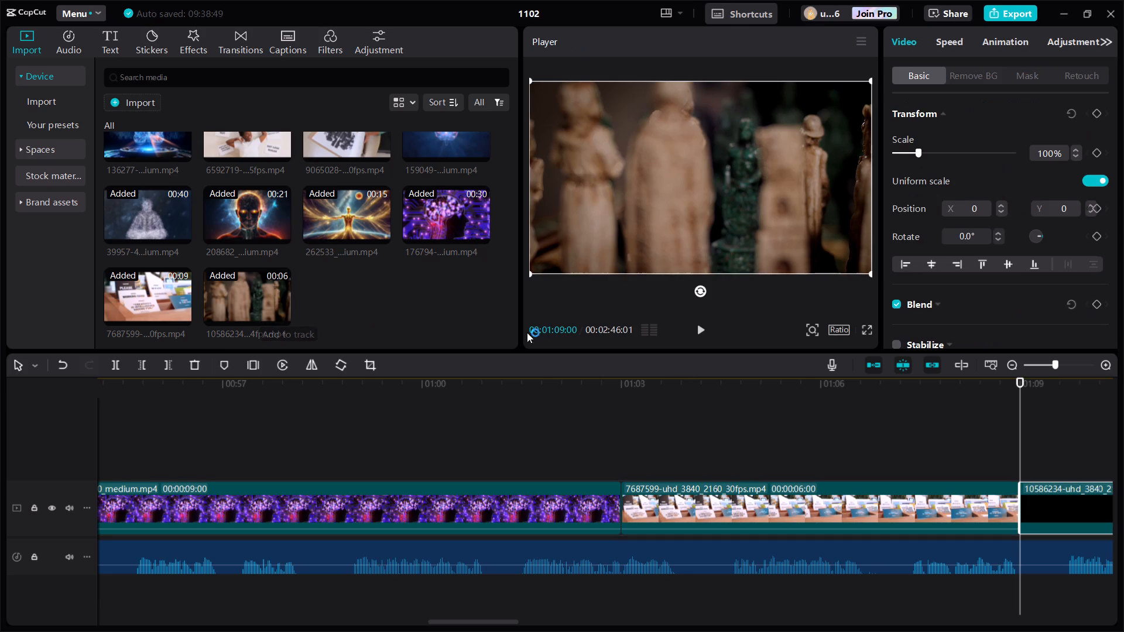
left_click_drag(1019, 437, 1123, 459)
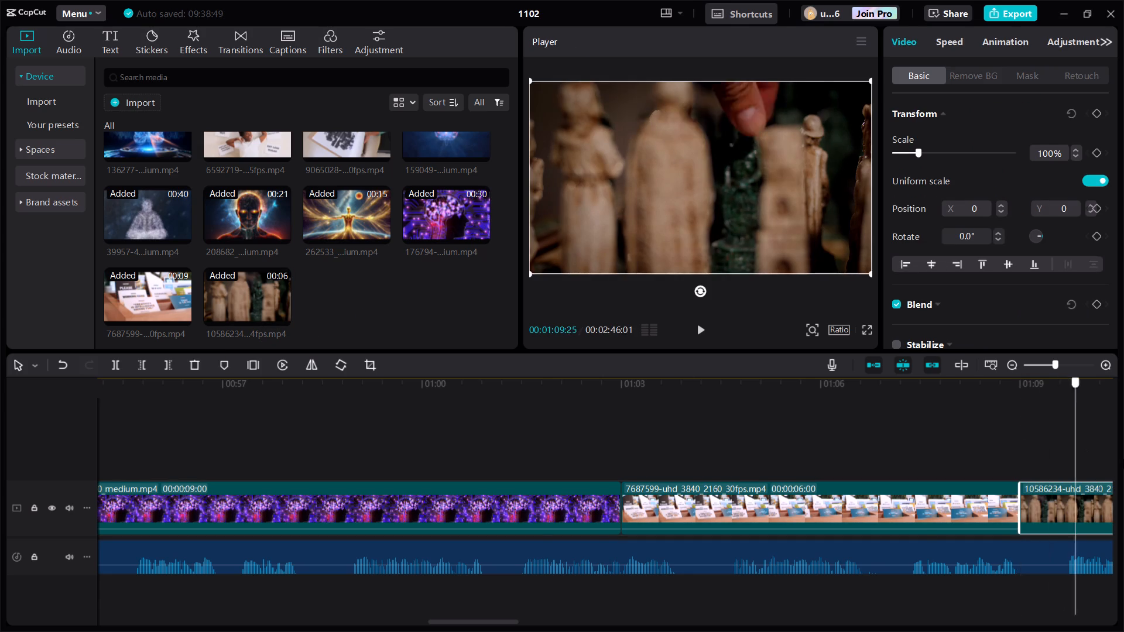
left_click_drag(1123, 459, 1123, 462)
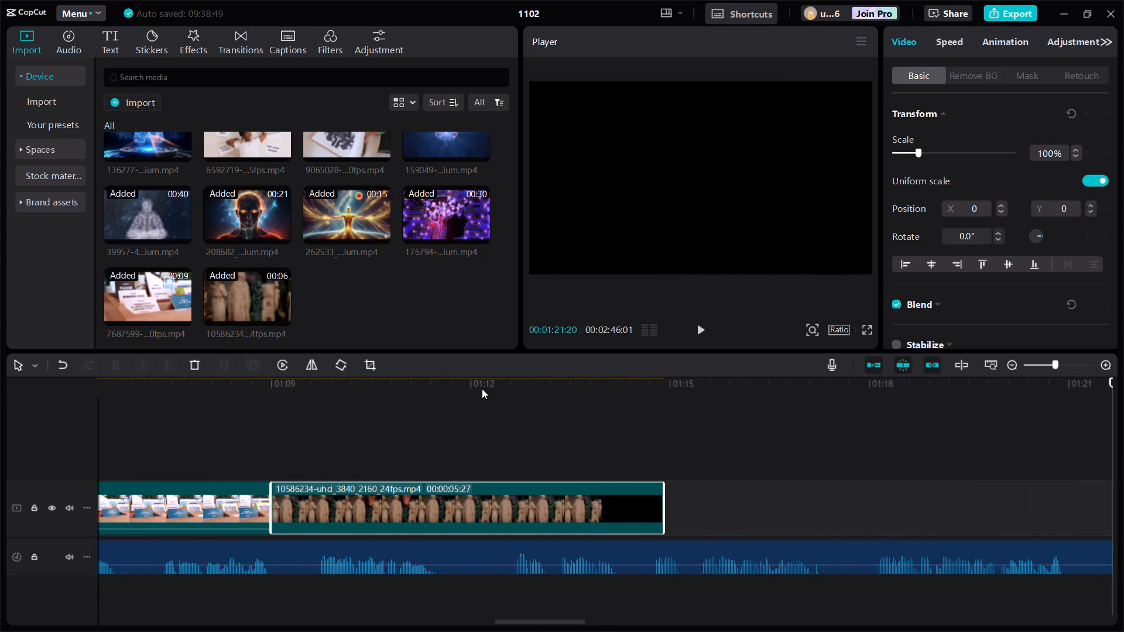
left_click(472, 389)
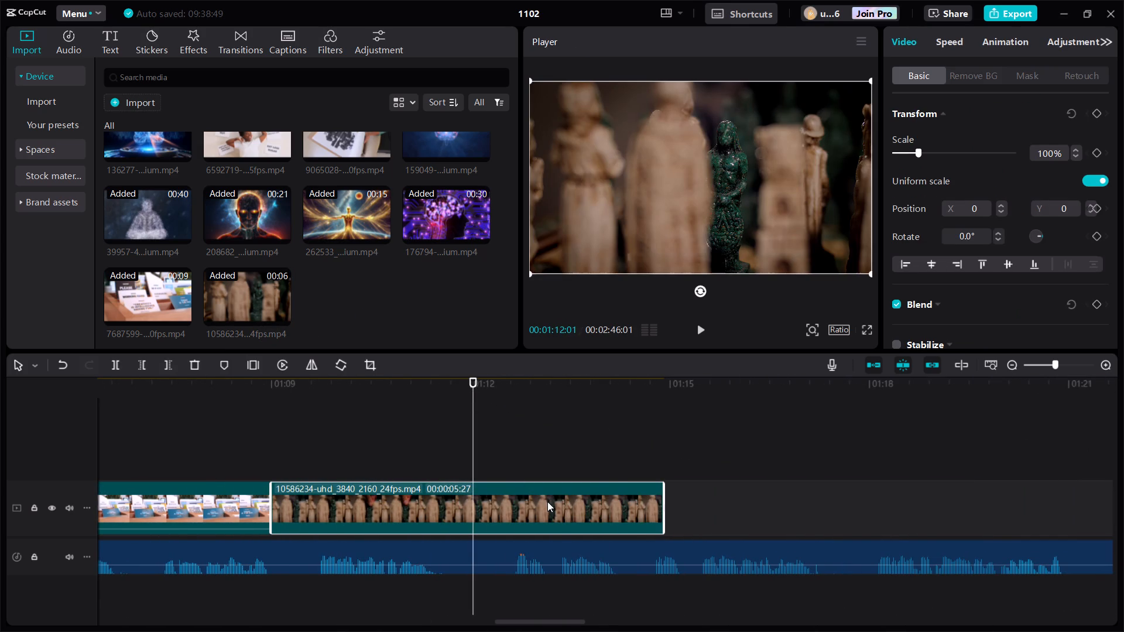
left_click(547, 503)
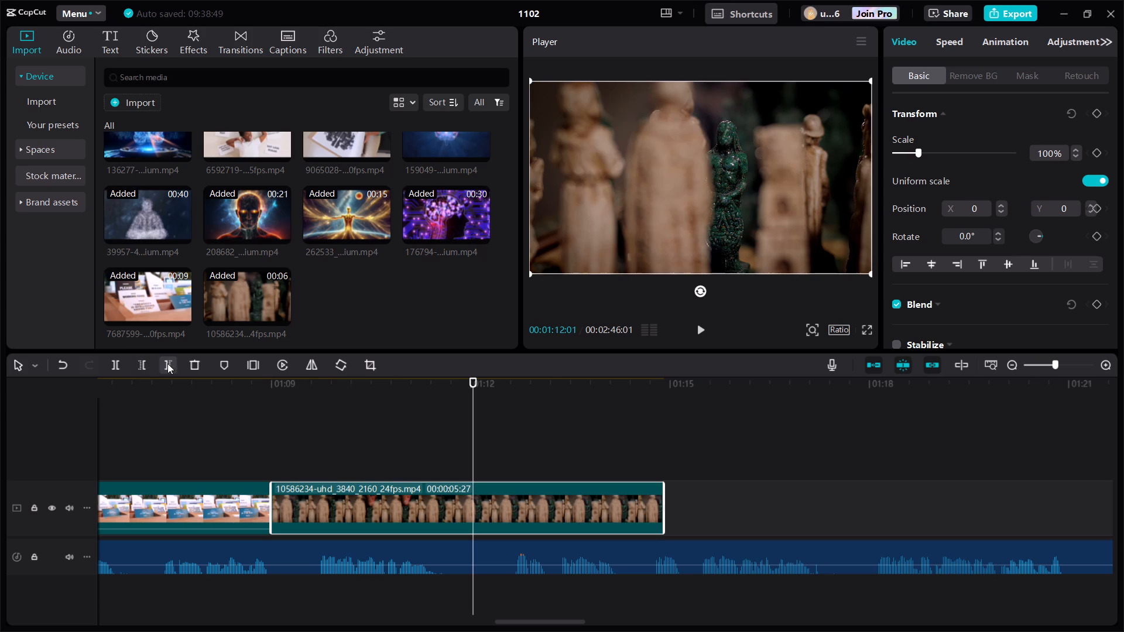
left_click(168, 363)
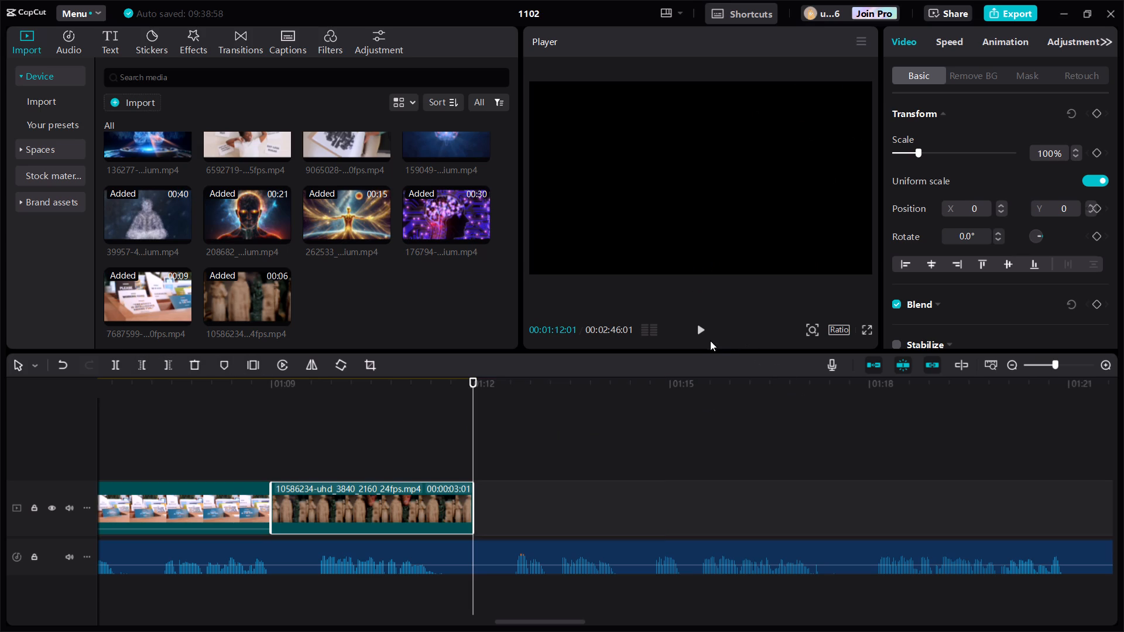
Import the glowing blue-purple brain clip 237111_medium from the PSYCHOLOGY 101 folder into the project media.
left_click(1009, 362)
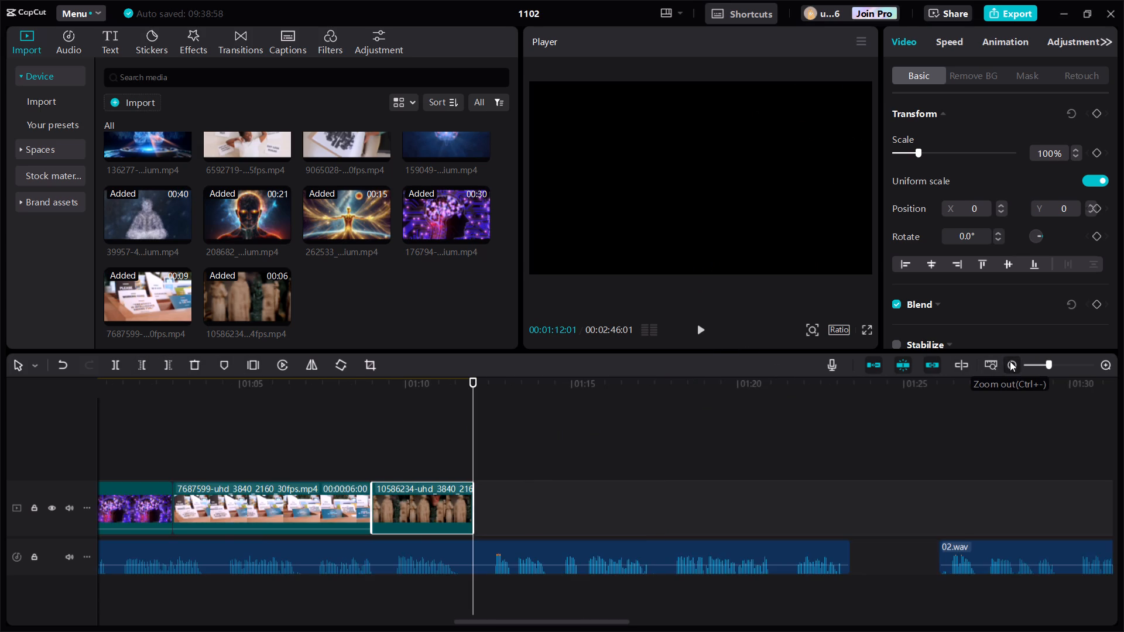
left_click(1010, 361)
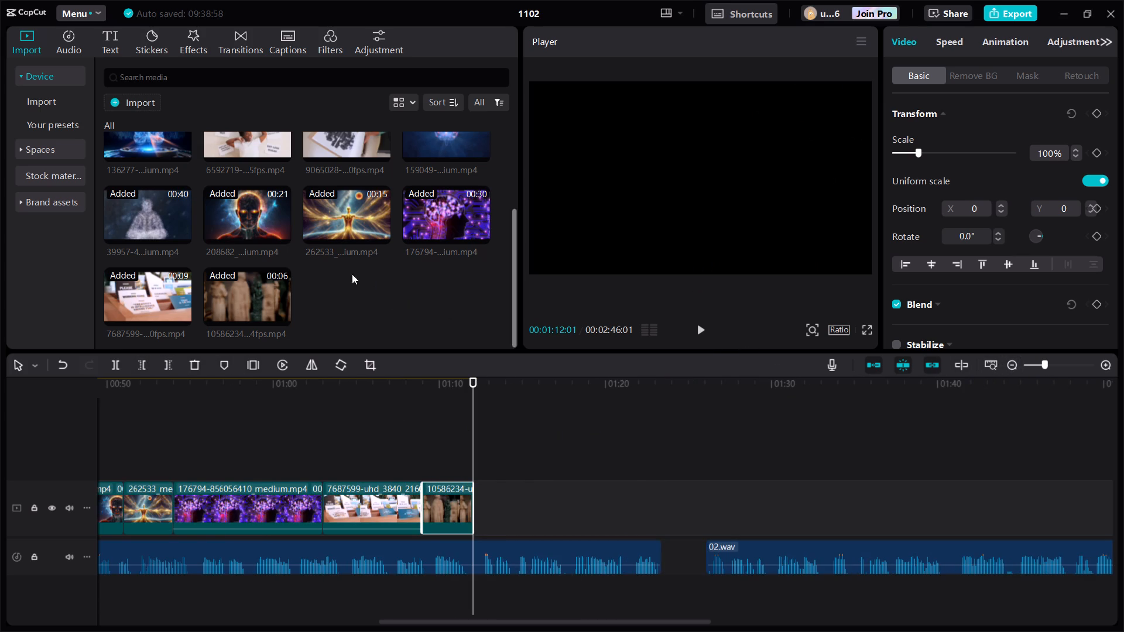
left_click(134, 105)
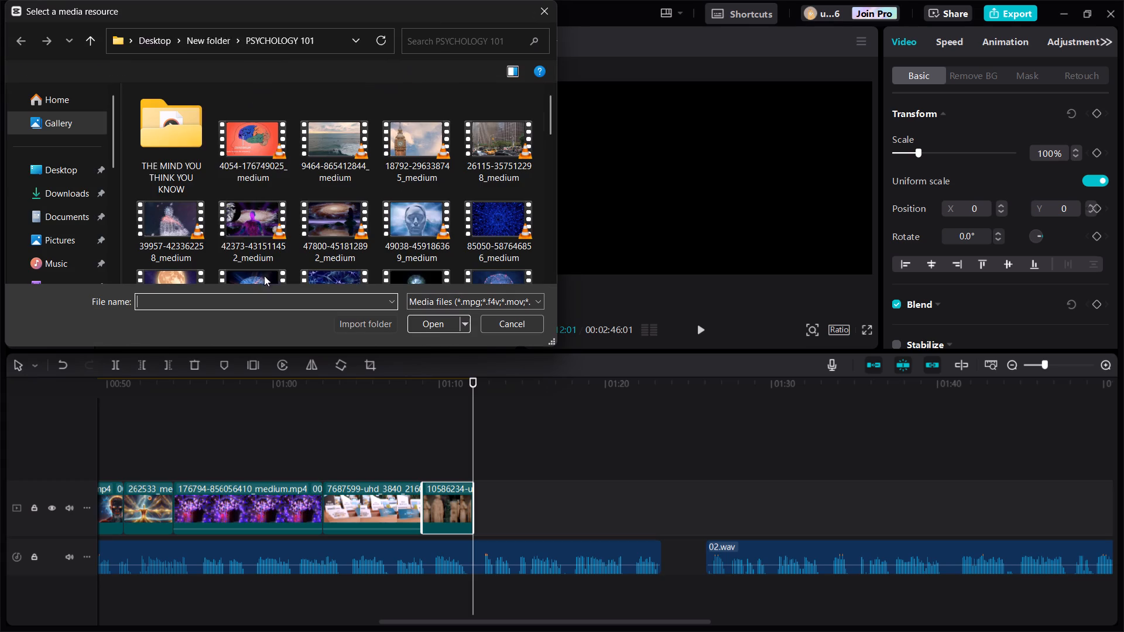
scroll(392, 166, "down", 2)
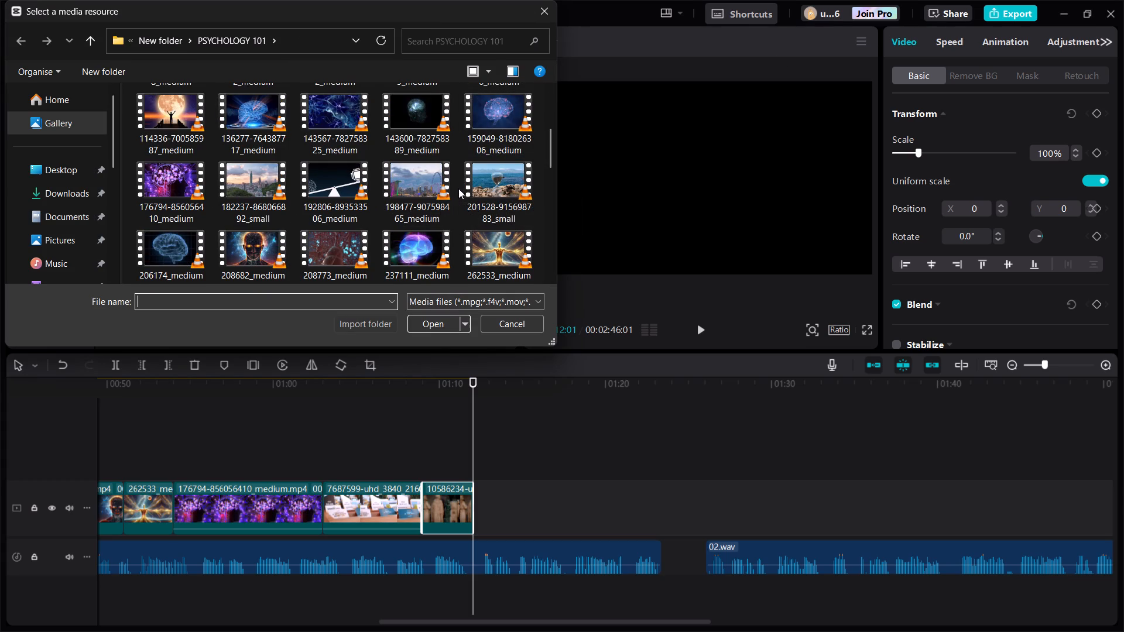
left_click(415, 249)
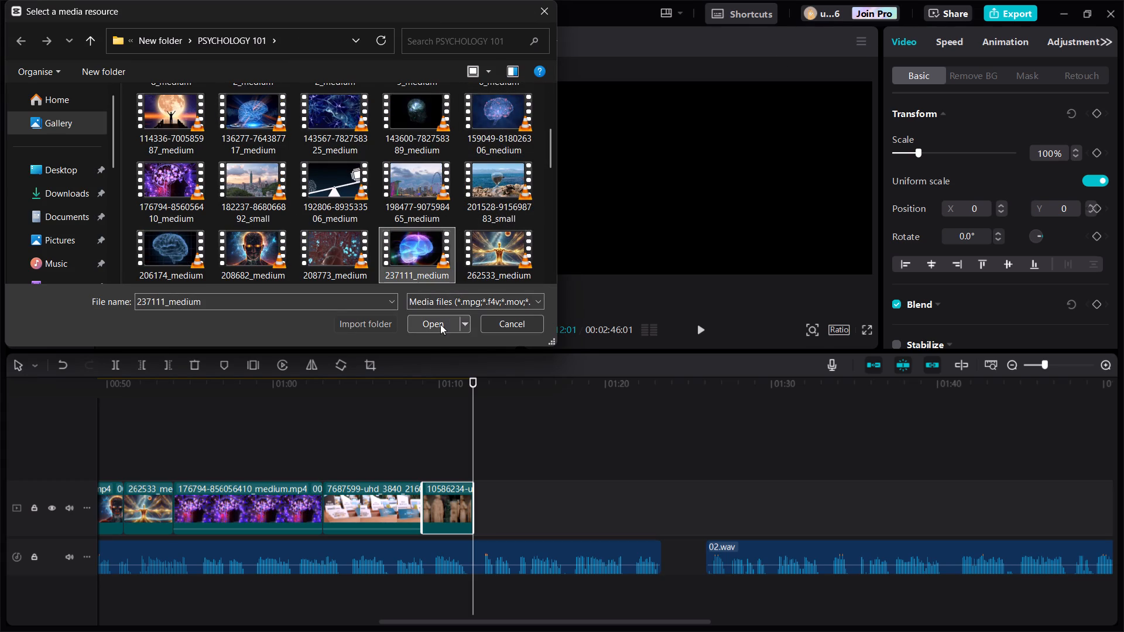
left_click(440, 324)
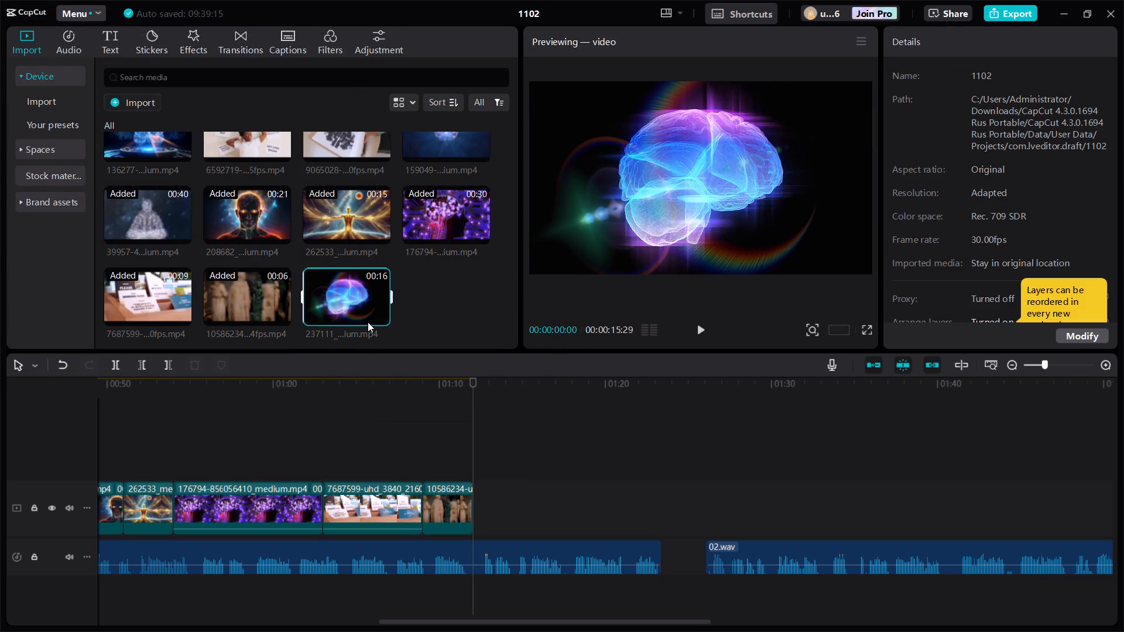
Add the 237111_medium clip after the carved figurines clip on the timeline and trim its end at 00:01:21:00.
left_click(380, 314)
left_click_drag(473, 407, 540, 420)
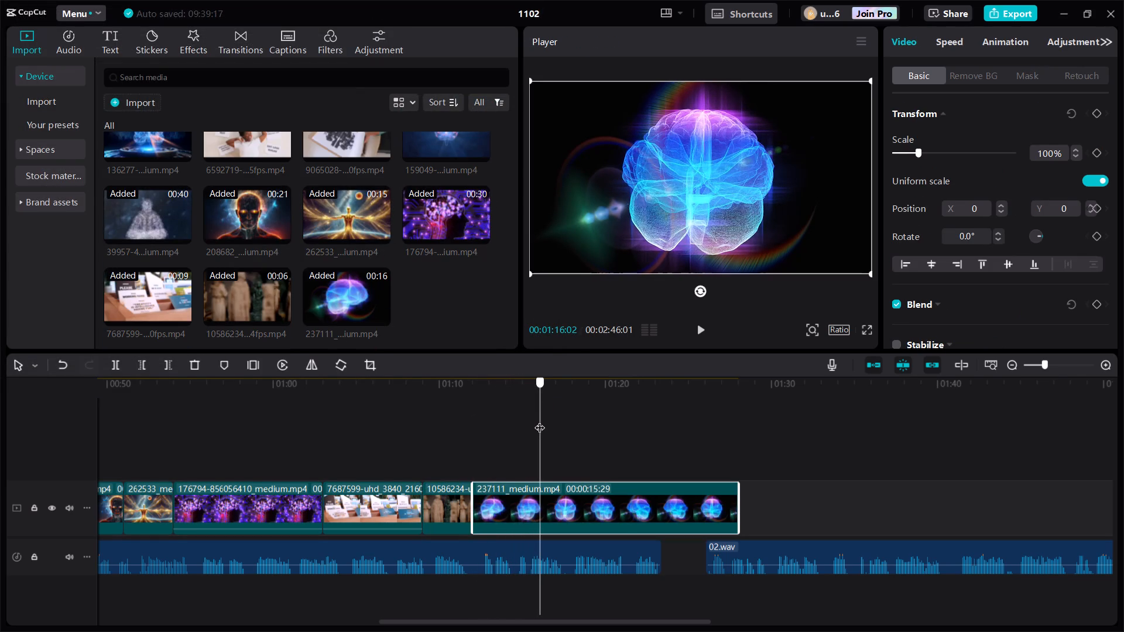
left_click_drag(540, 420, 540, 421)
double_click(1108, 366)
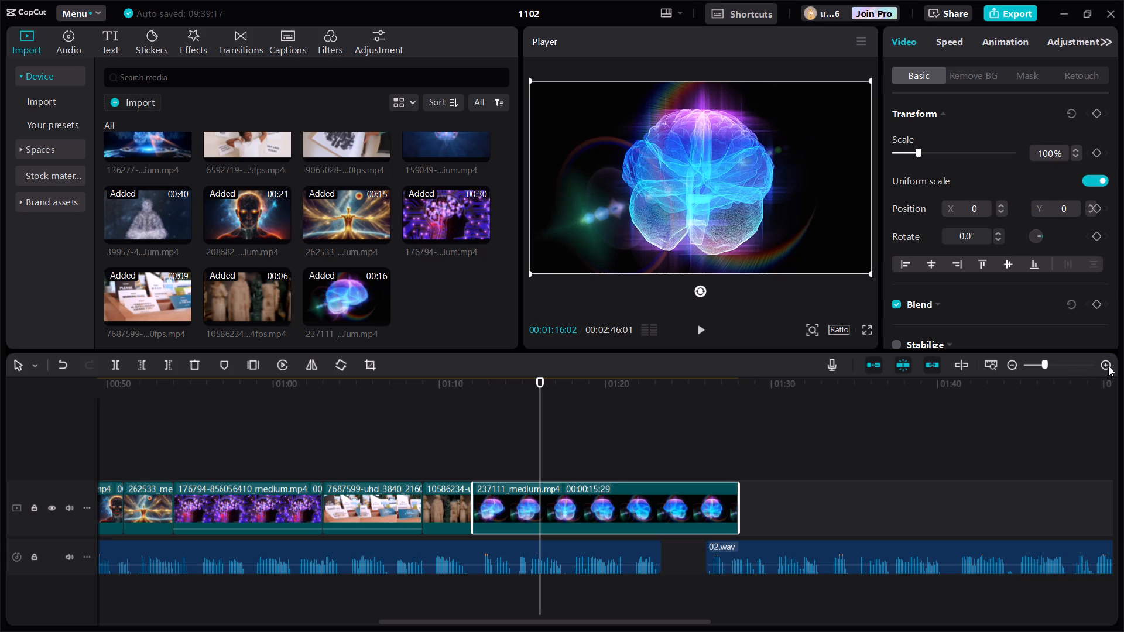
double_click(1101, 365)
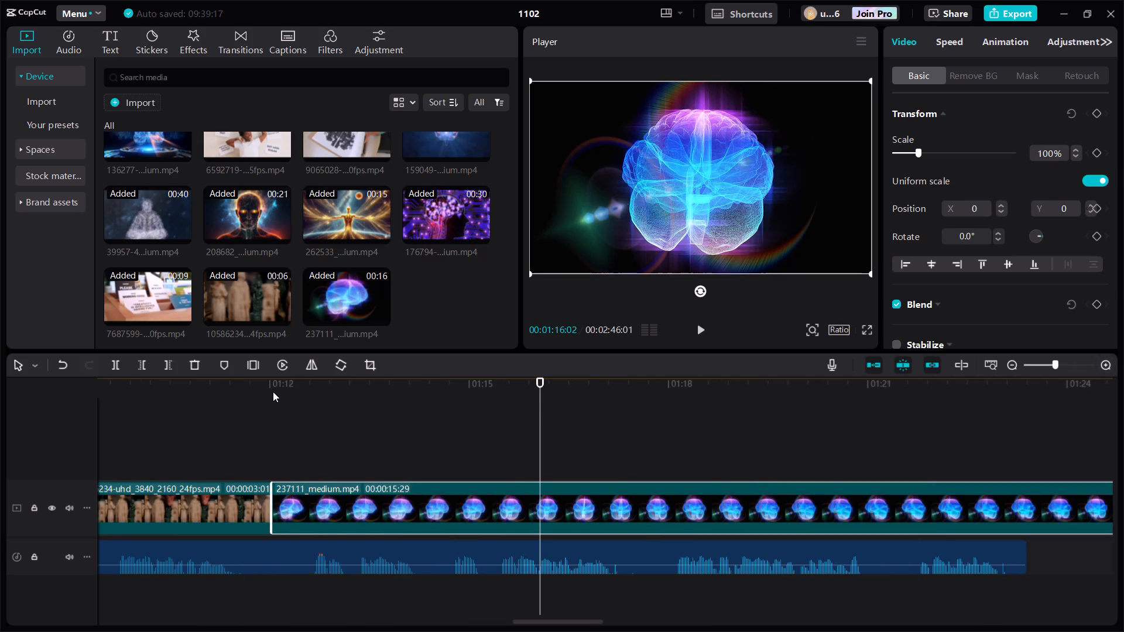
left_click(273, 391)
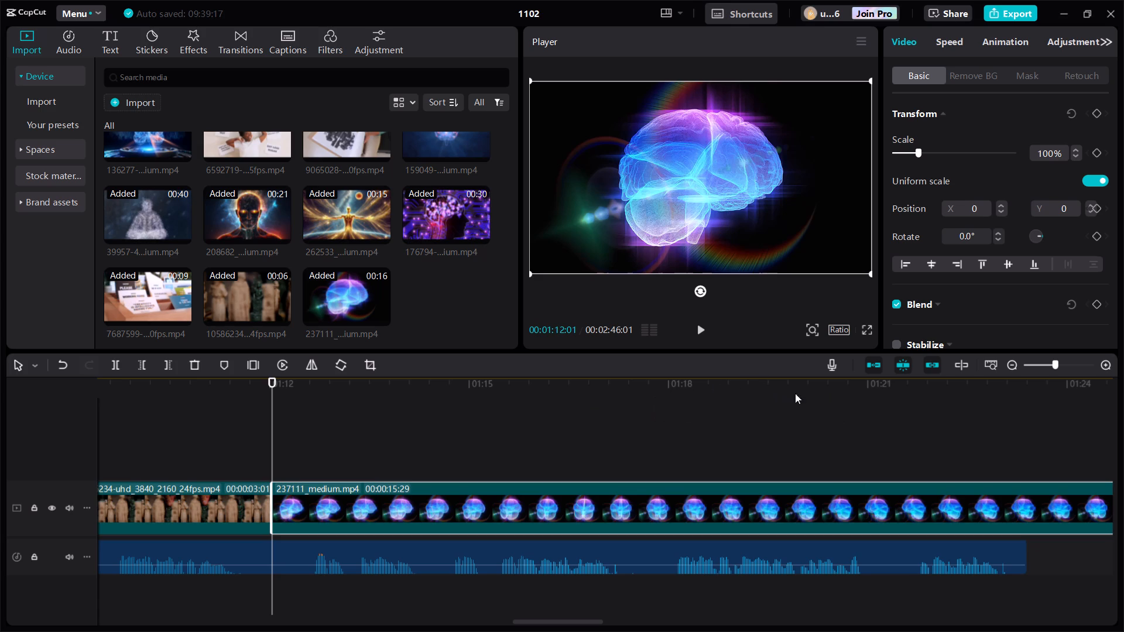
left_click(869, 387)
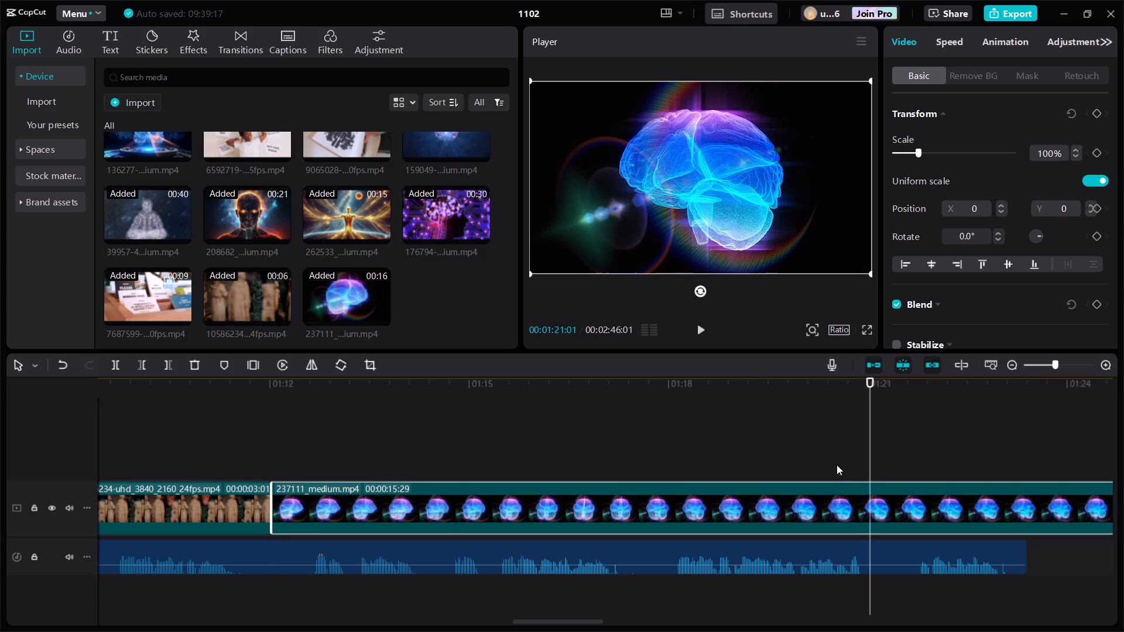
left_click(972, 418)
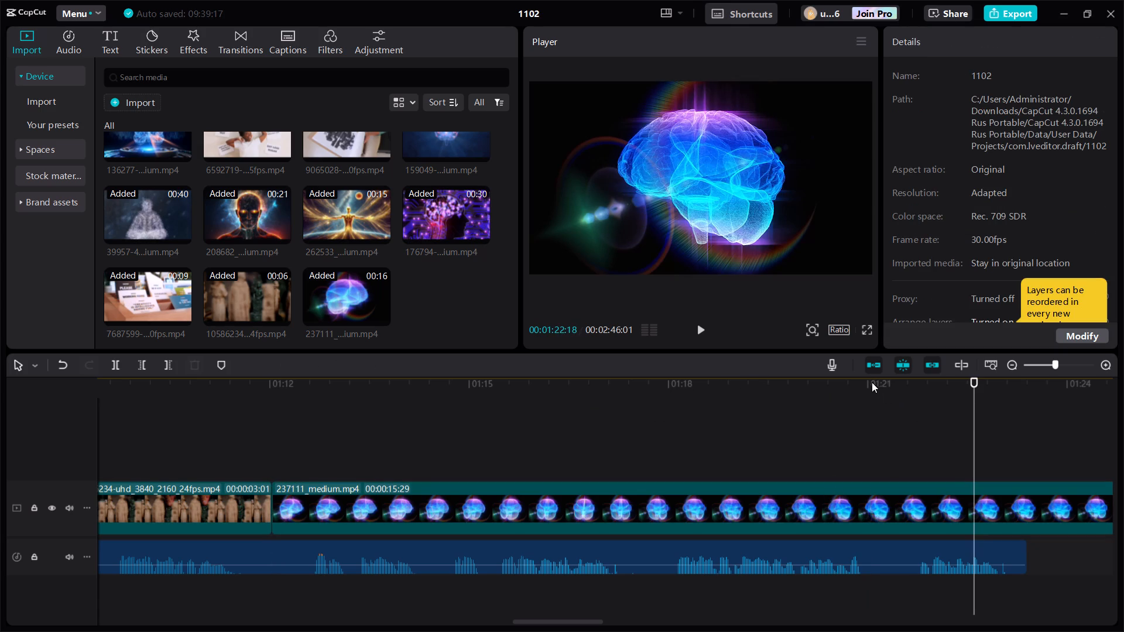
left_click(869, 384)
left_click(854, 515)
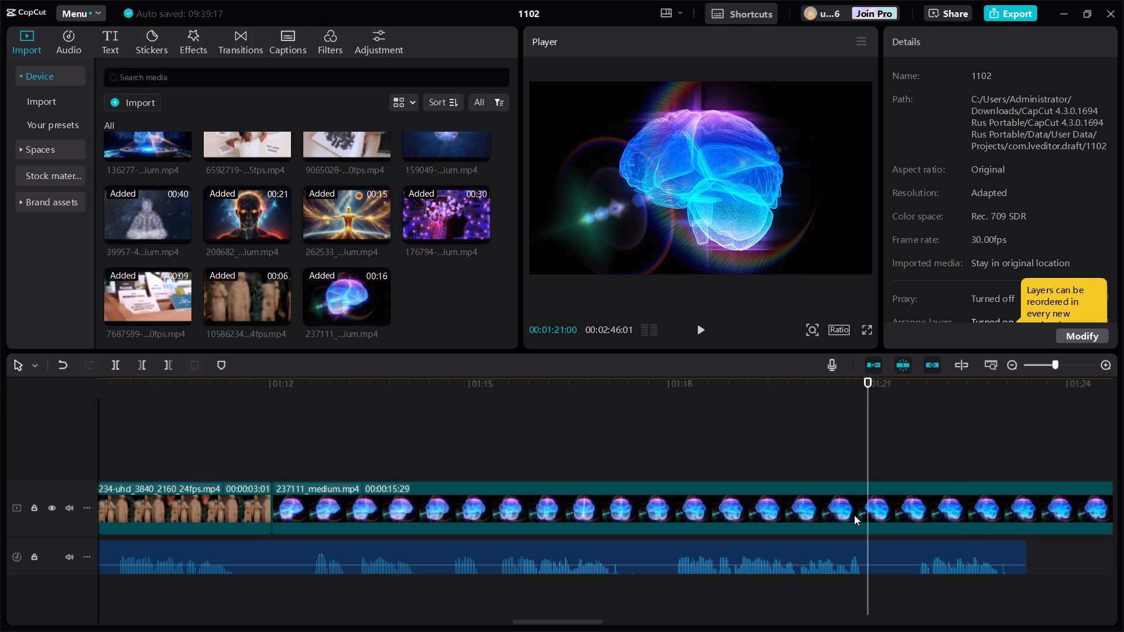
left_click(170, 367)
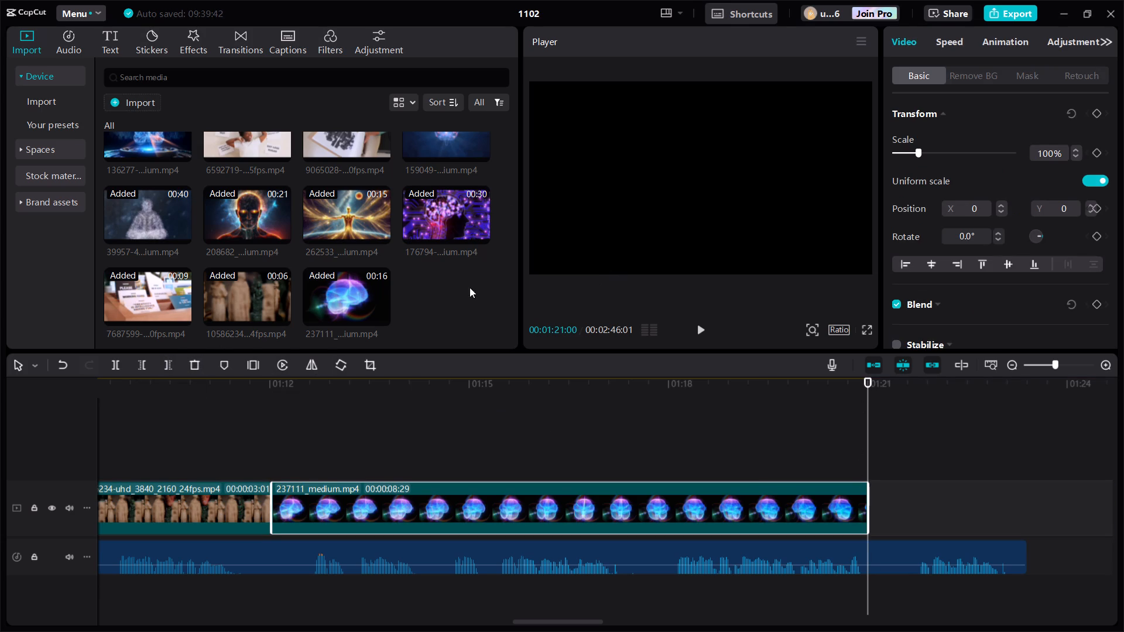
scroll(402, 248, "up", 2)
scroll(224, 126, "up", 2)
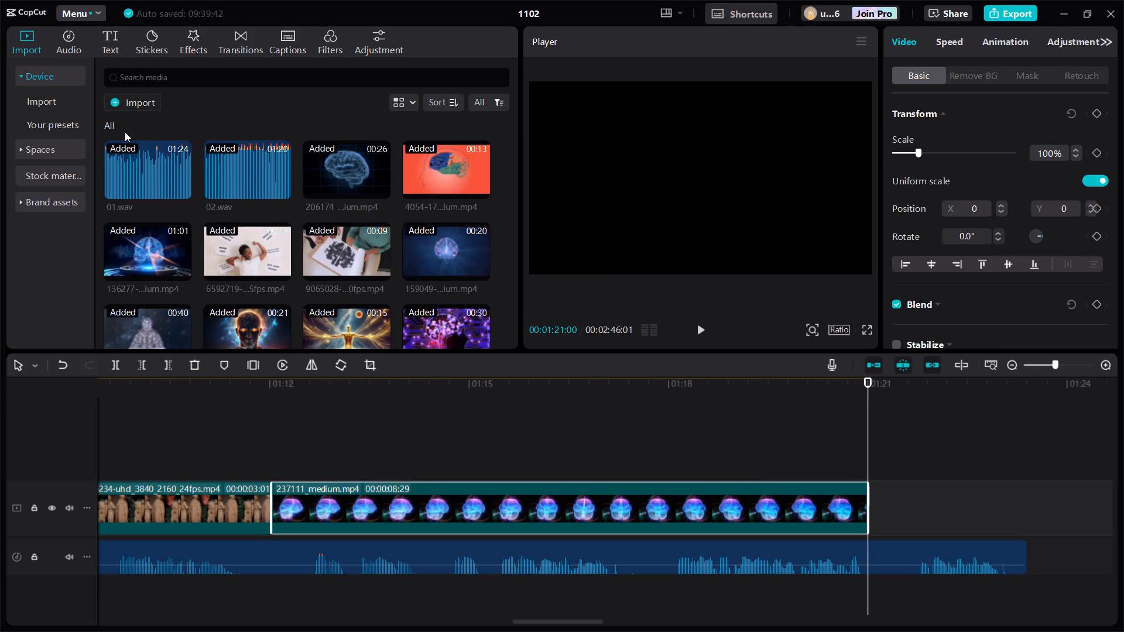
left_click(125, 107)
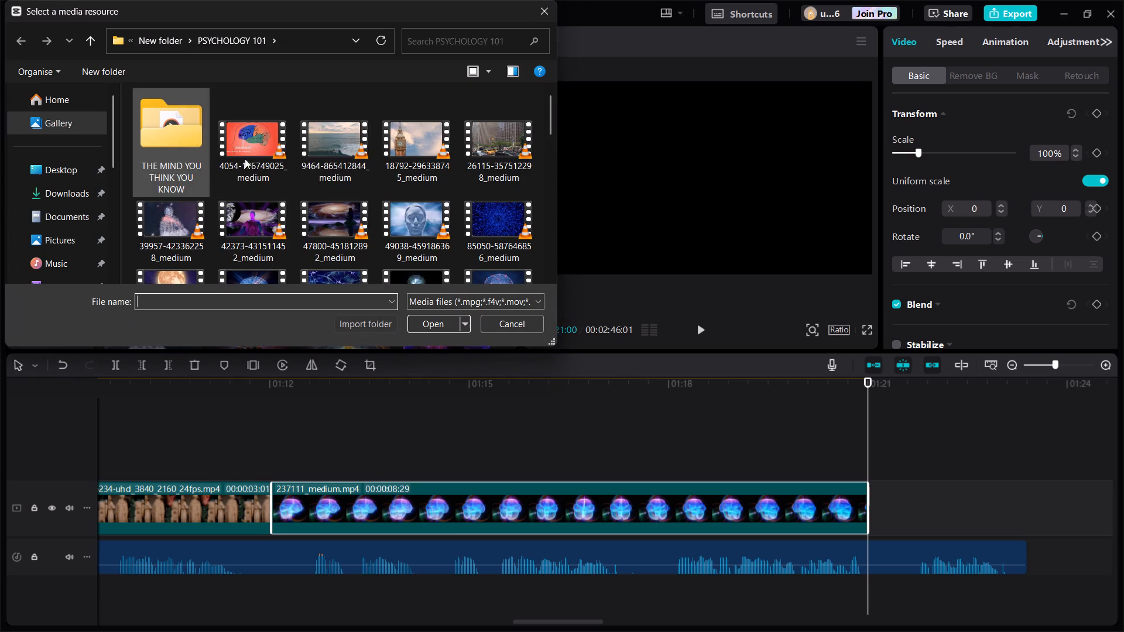
scroll(376, 181, "down", 1)
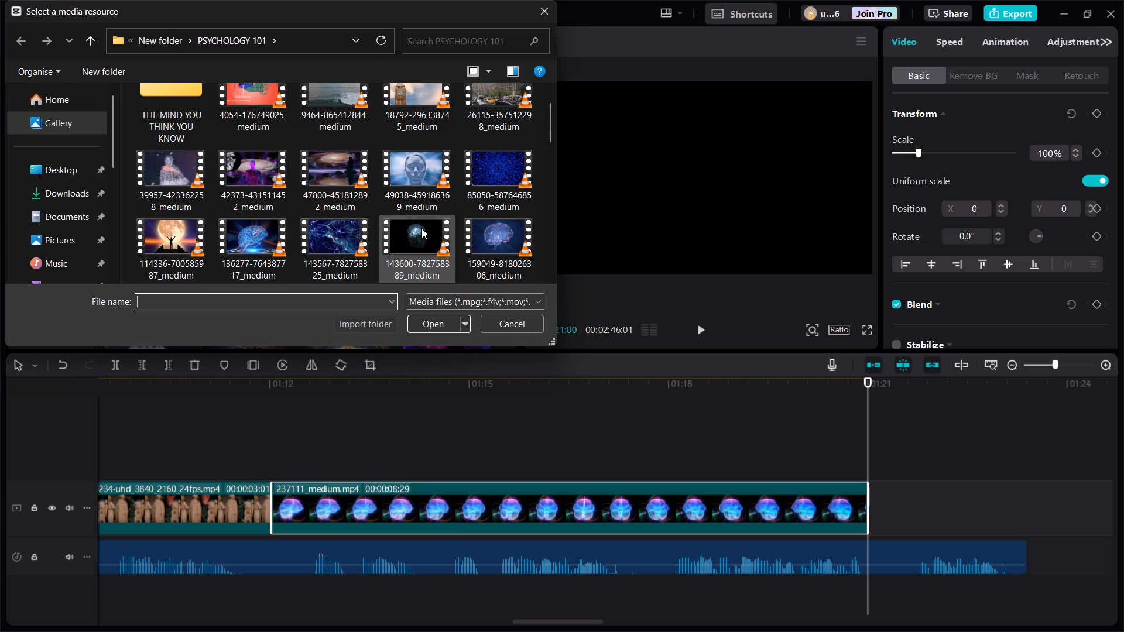
left_click(325, 233)
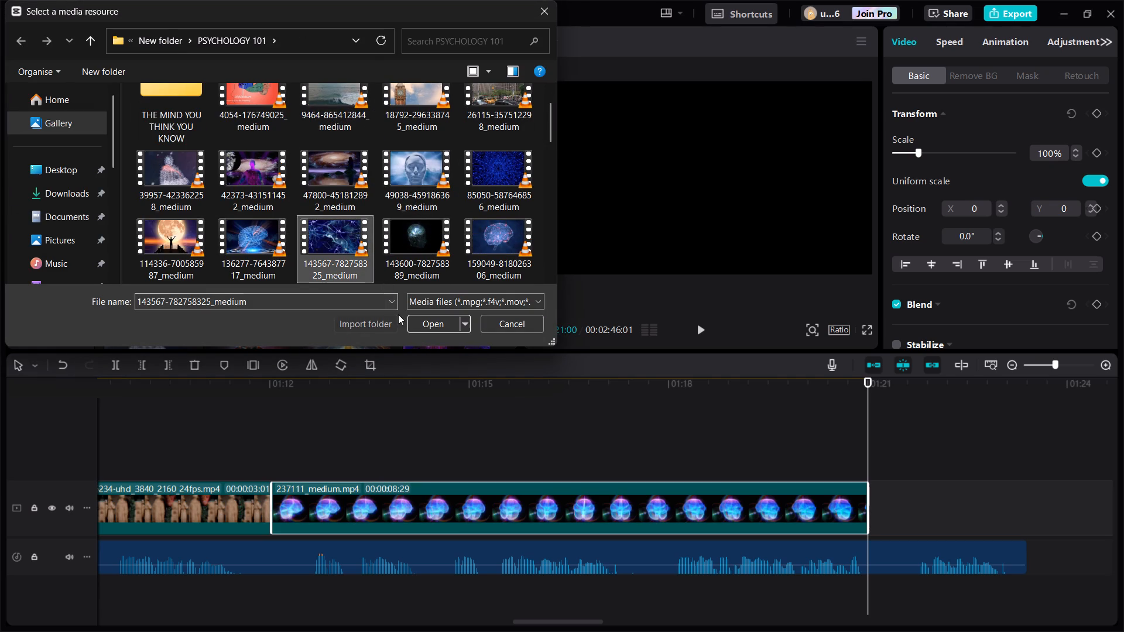
left_click(428, 324)
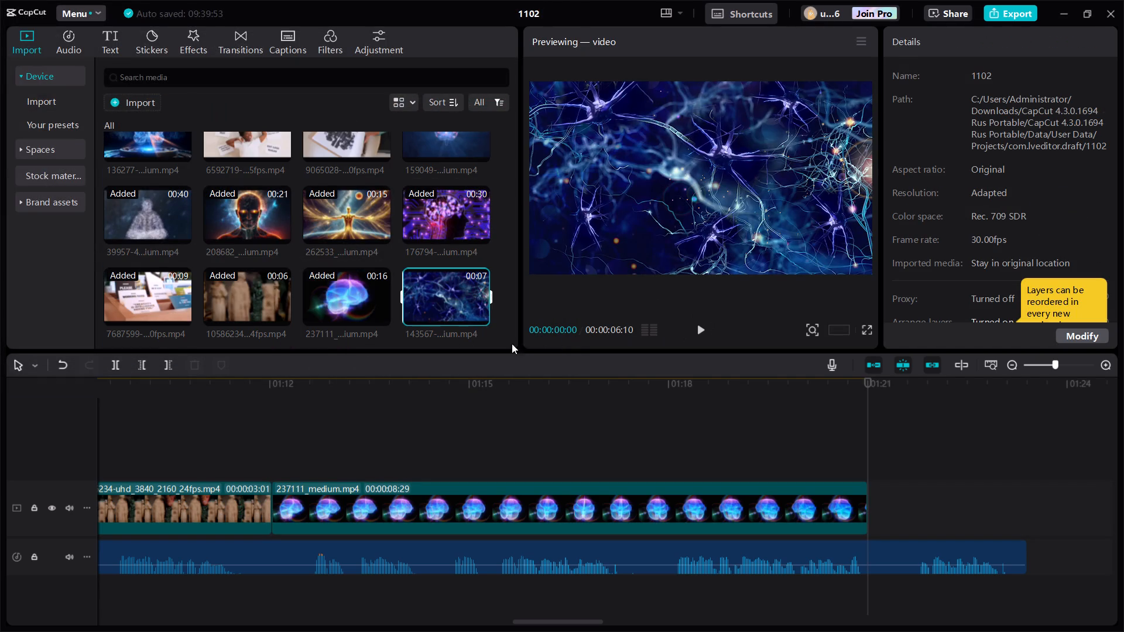
left_click(482, 316)
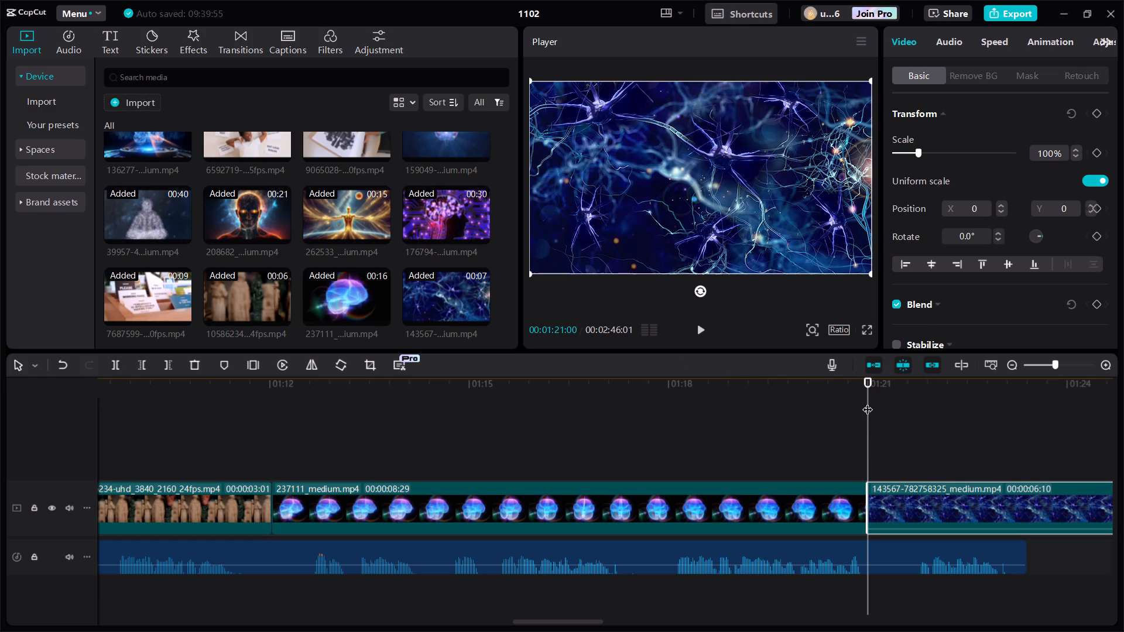
left_click_drag(868, 401, 1010, 410)
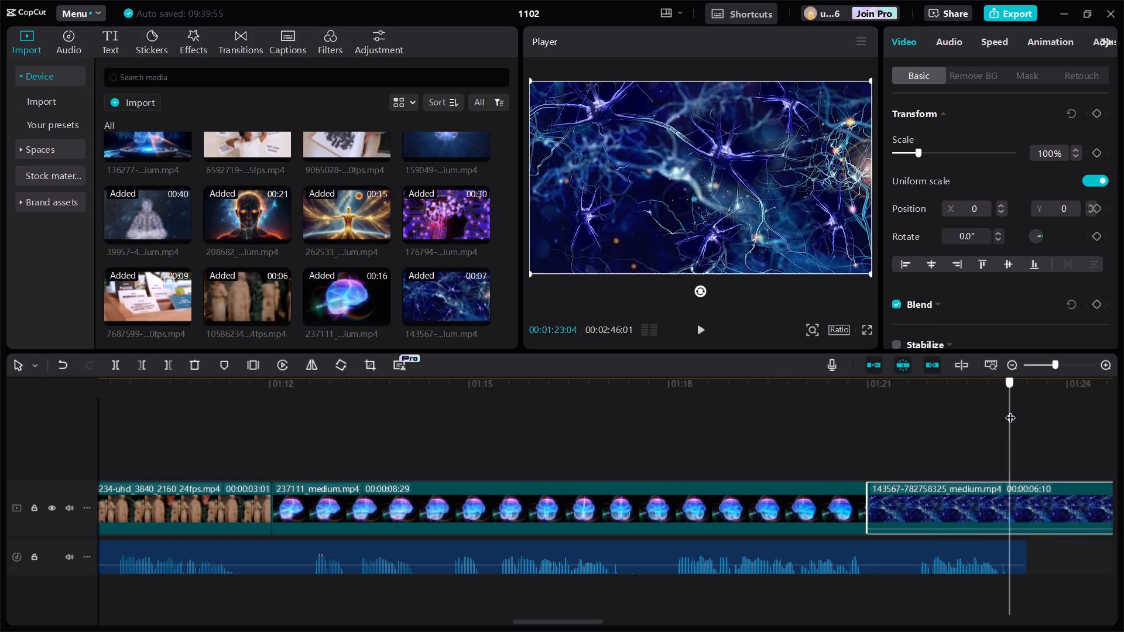
left_click_drag(1010, 410, 1110, 409)
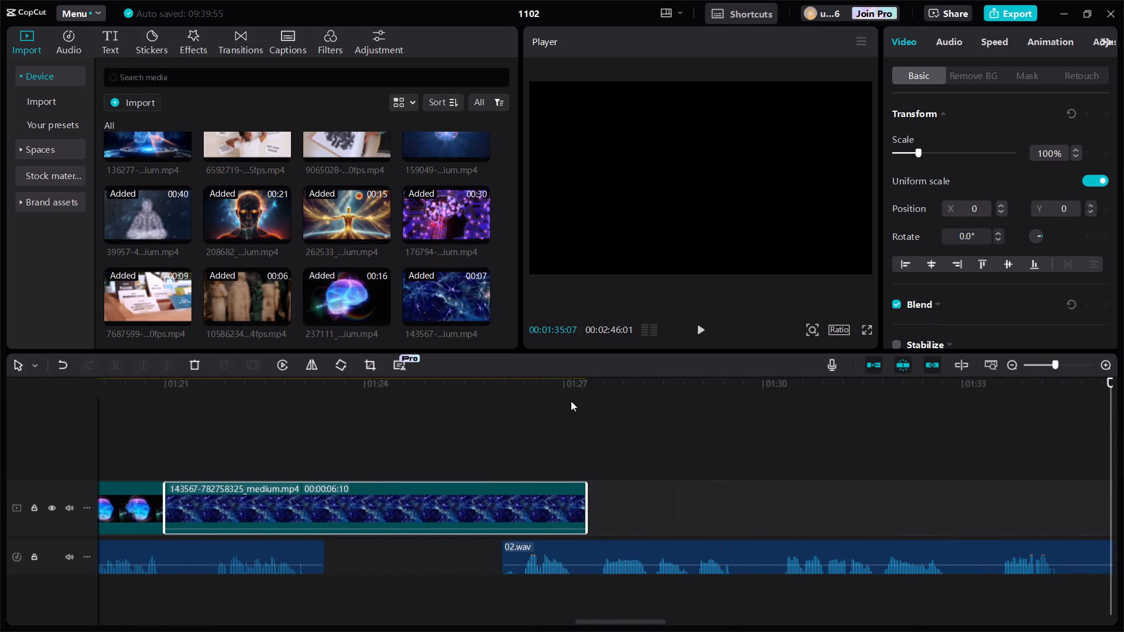
left_click(567, 390)
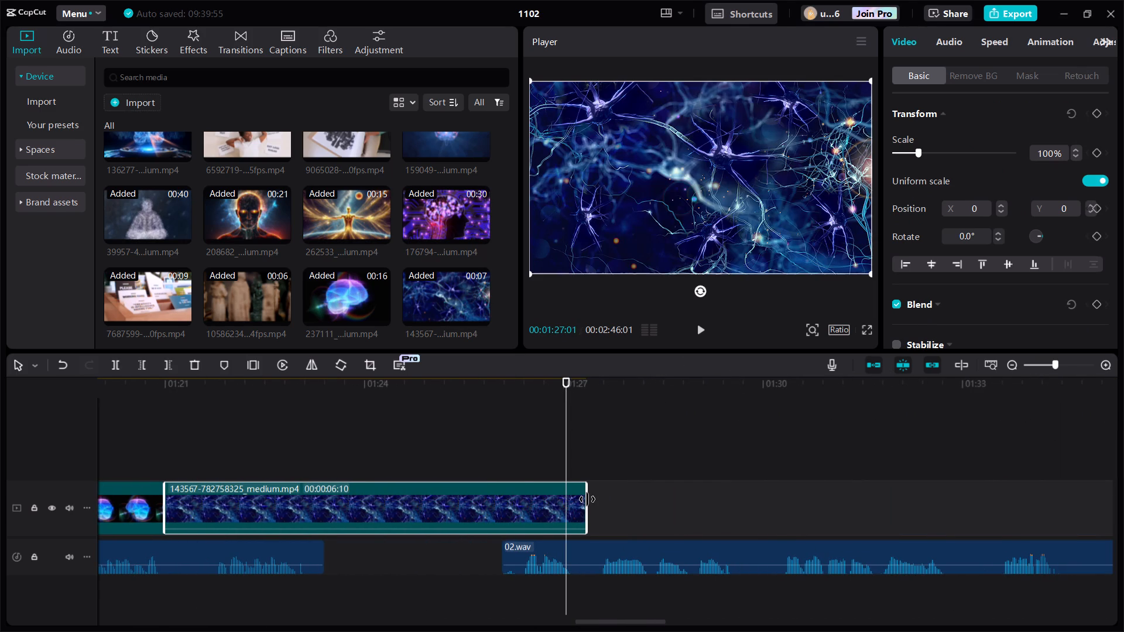
left_click(587, 499)
left_click(578, 504)
left_click(168, 362)
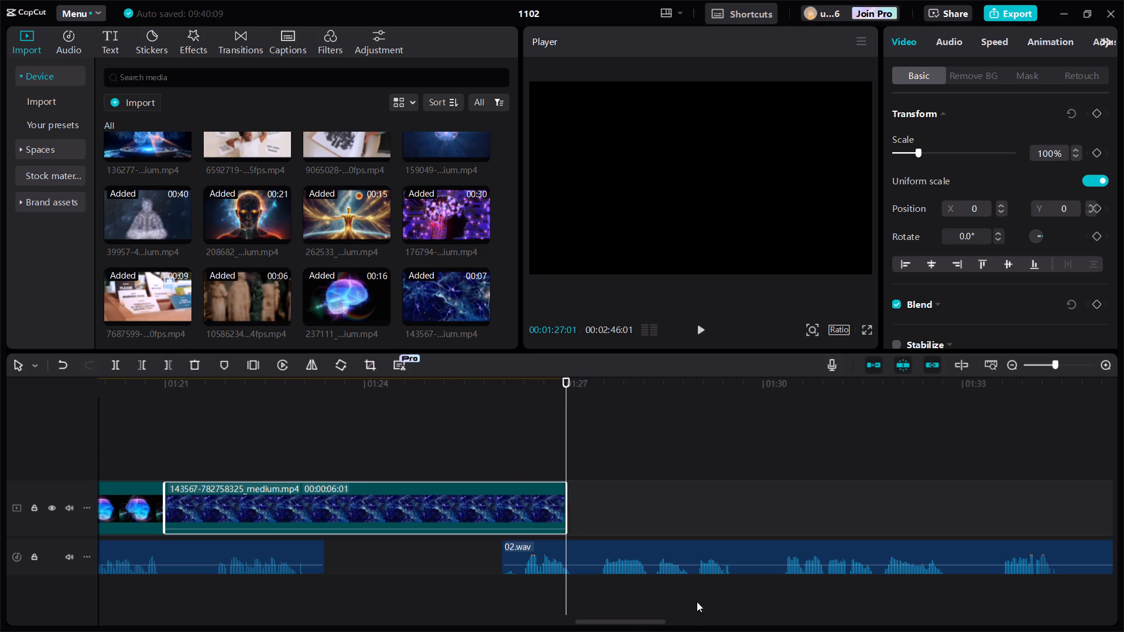
Move the 02.wav voice-over so it starts at the end of the neuron network clip, at 00:01:27:01.
left_click_drag(681, 555, 738, 552)
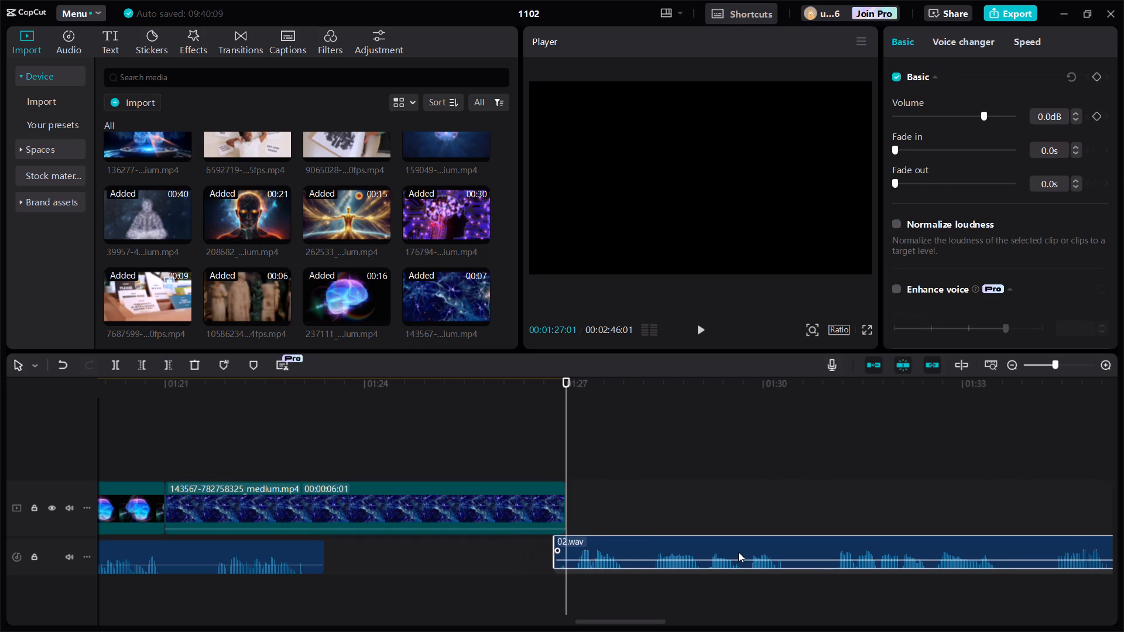
left_click_drag(738, 552, 749, 551)
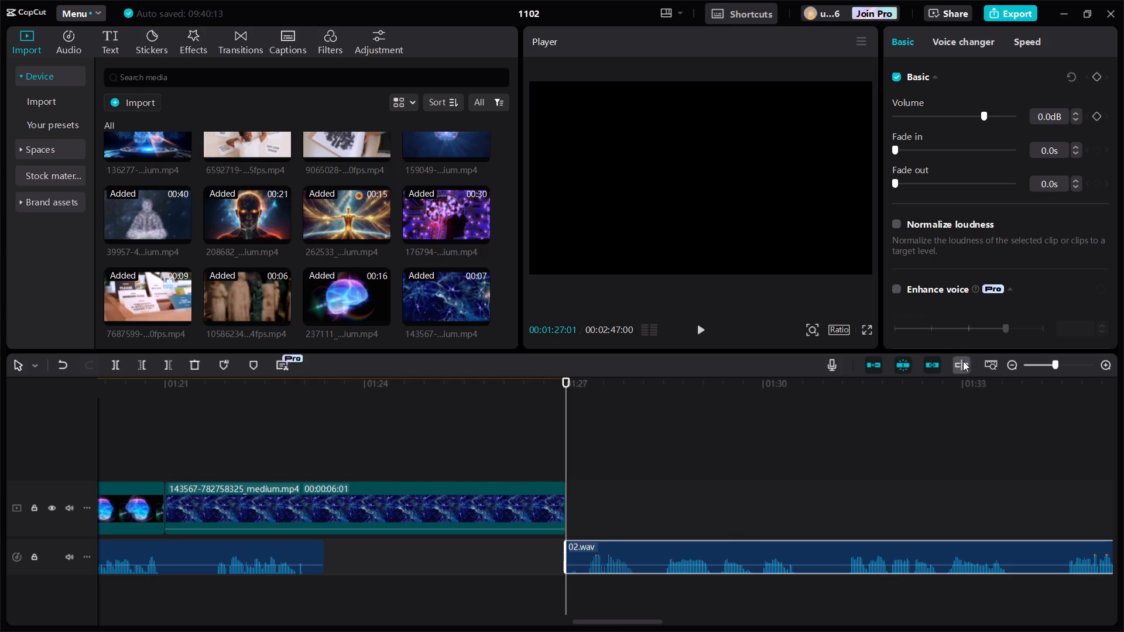
Play the assembled video from the beginning of the timeline to review it against the voice-over.
triple_click(1016, 368)
triple_click(1016, 368)
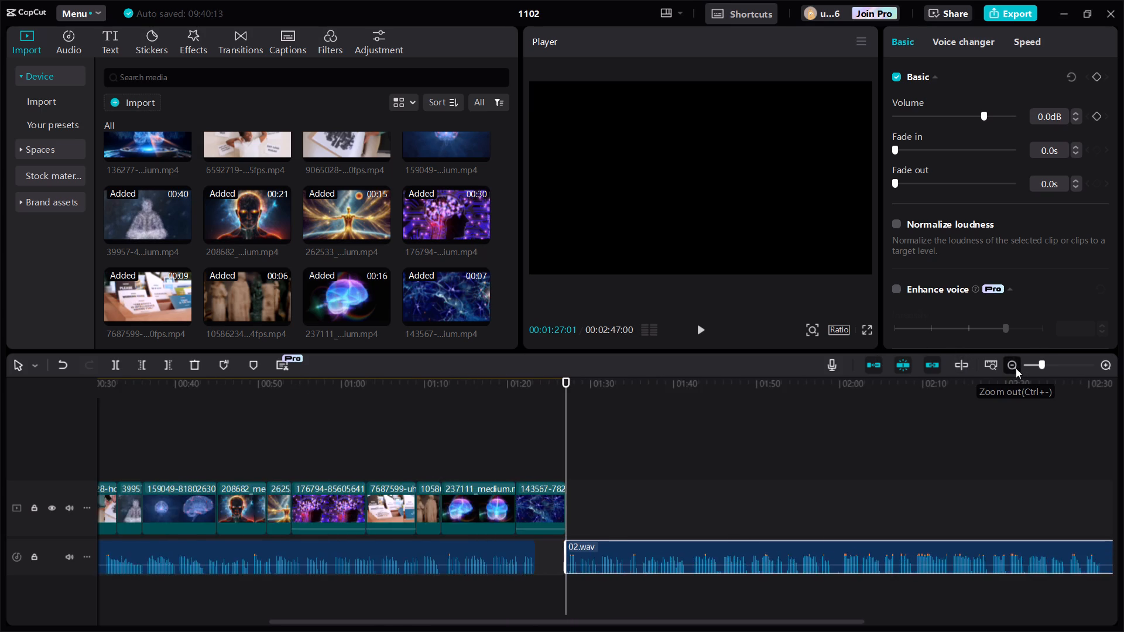
left_click(1016, 368)
left_click(145, 393)
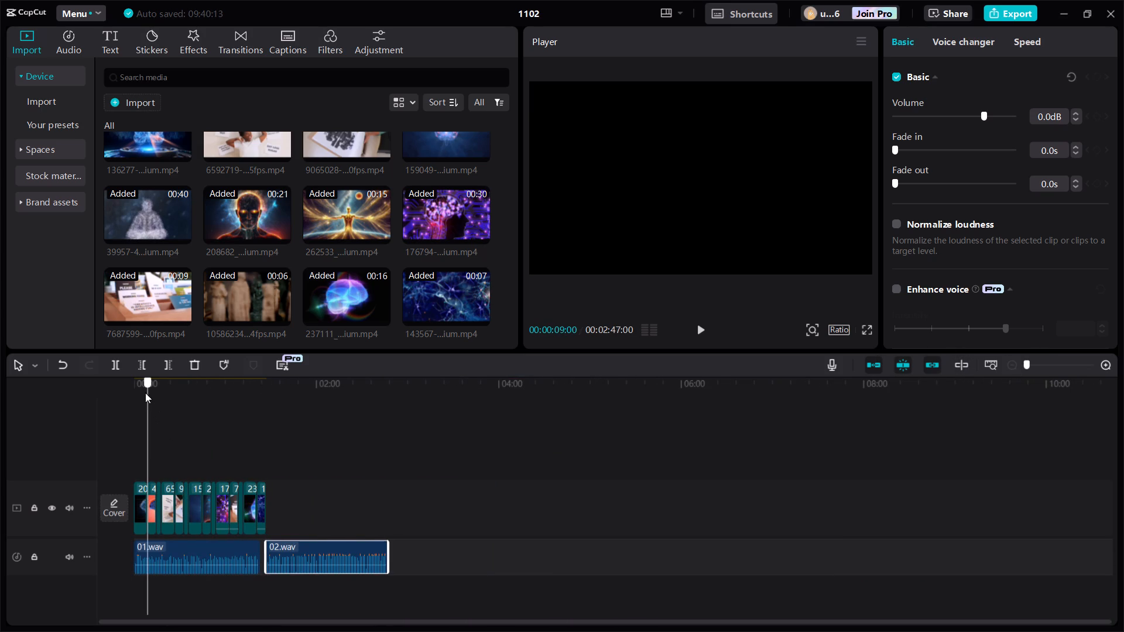
left_click_drag(146, 404, 81, 420)
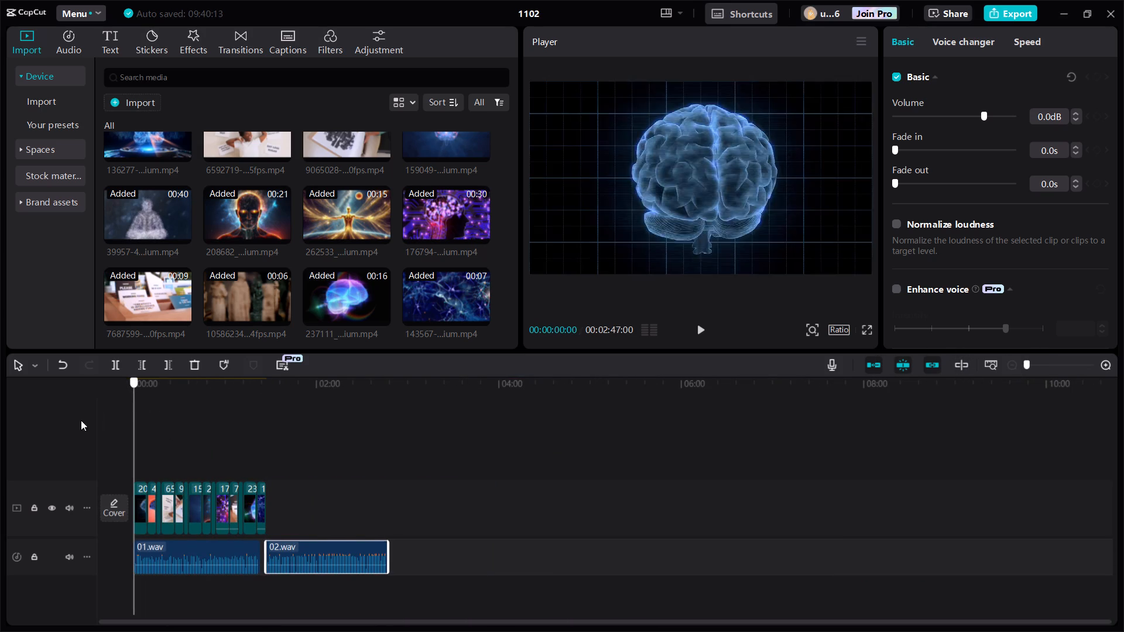
left_click_drag(81, 420, 71, 420)
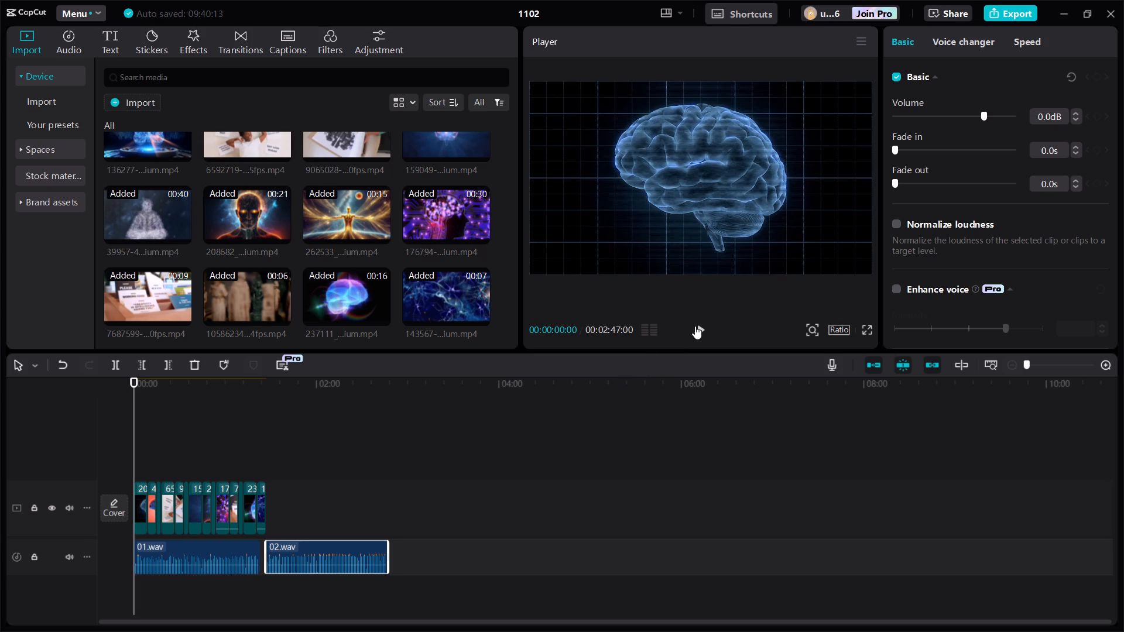
left_click(703, 328)
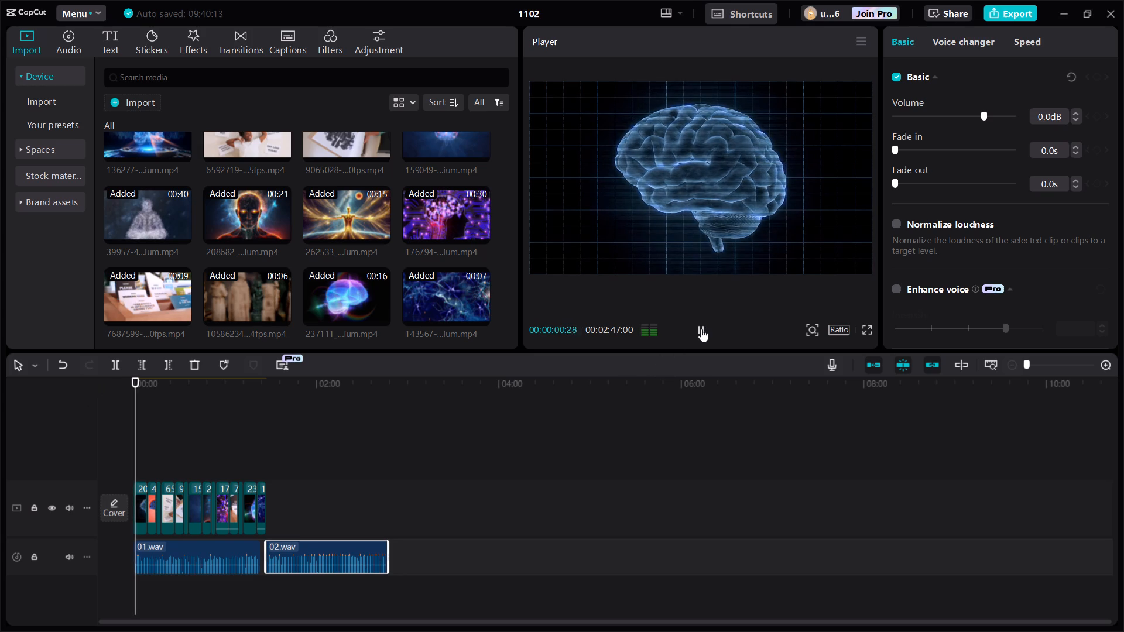
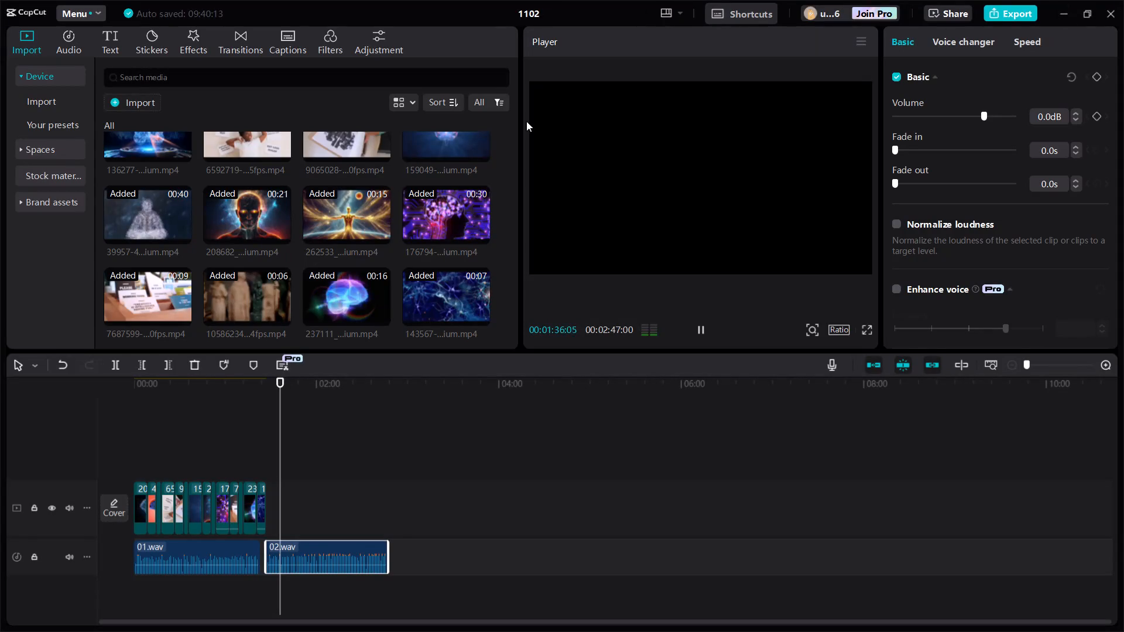
scroll(394, 232, "down", 2)
scroll(360, 263, "up", 1)
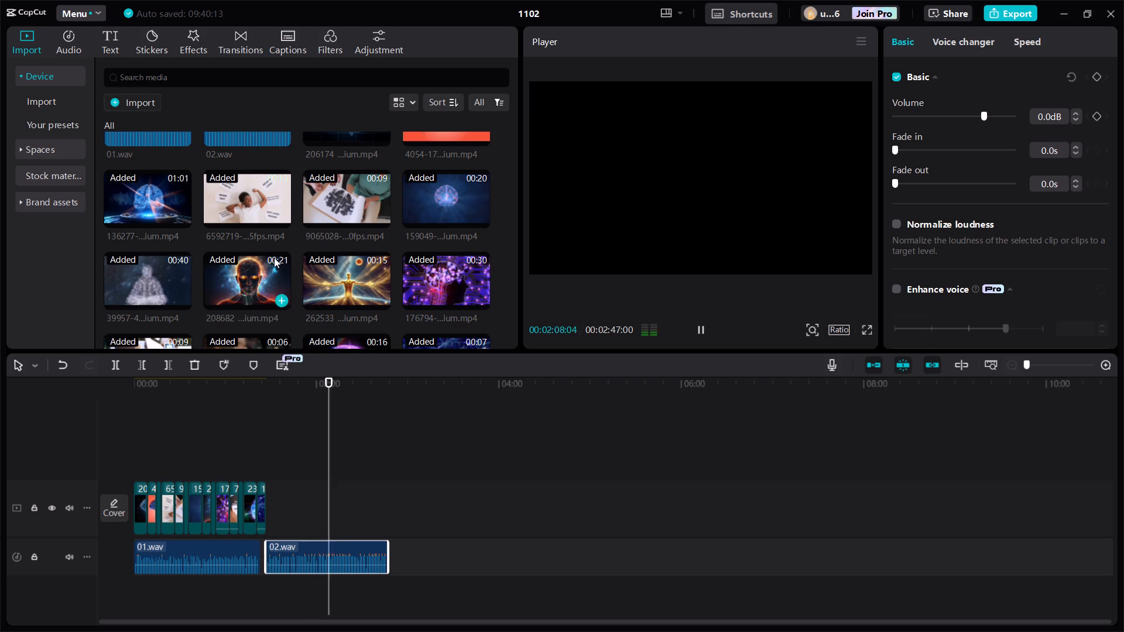
scroll(274, 257, "up", 6)
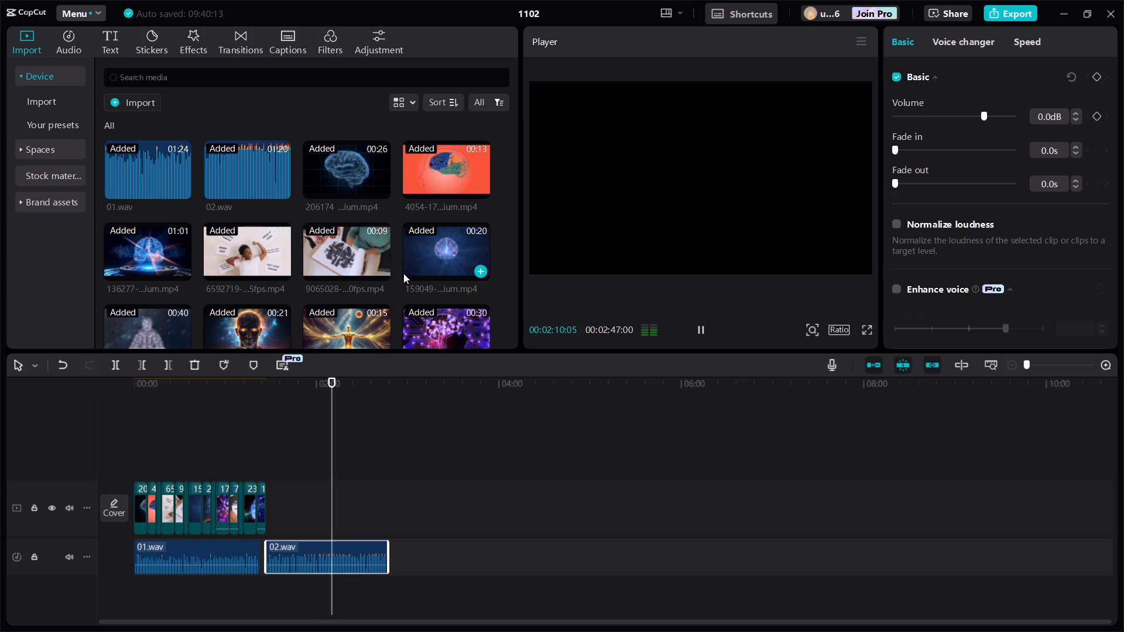
scroll(394, 280, "down", 15)
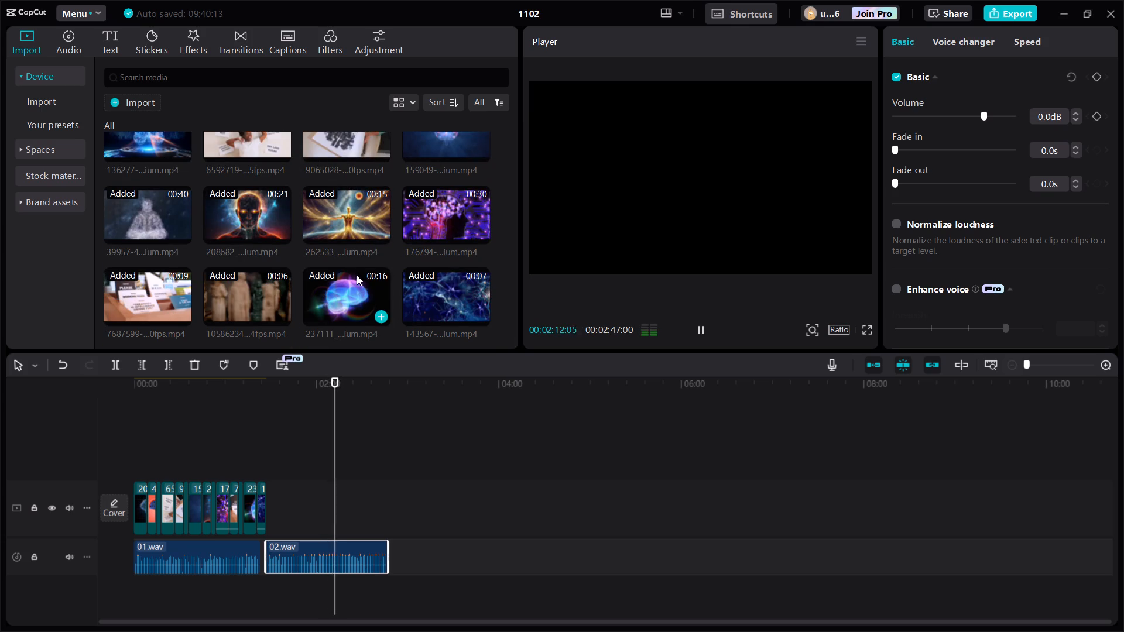
left_click(140, 95)
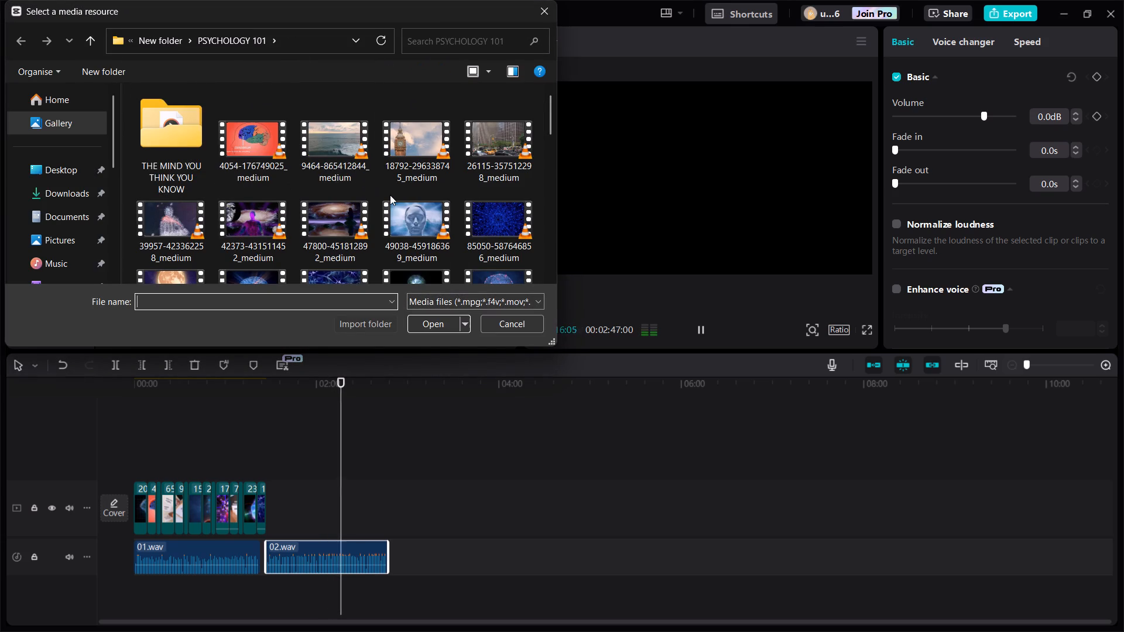
scroll(391, 195, "down", 2)
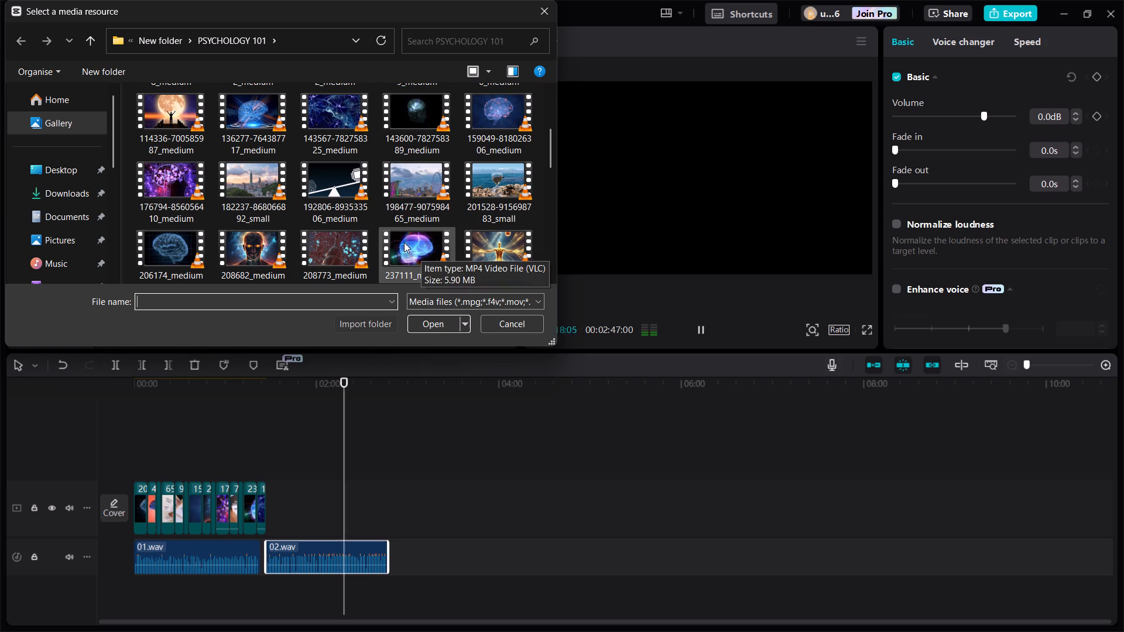
left_click(340, 194, "ctrl")
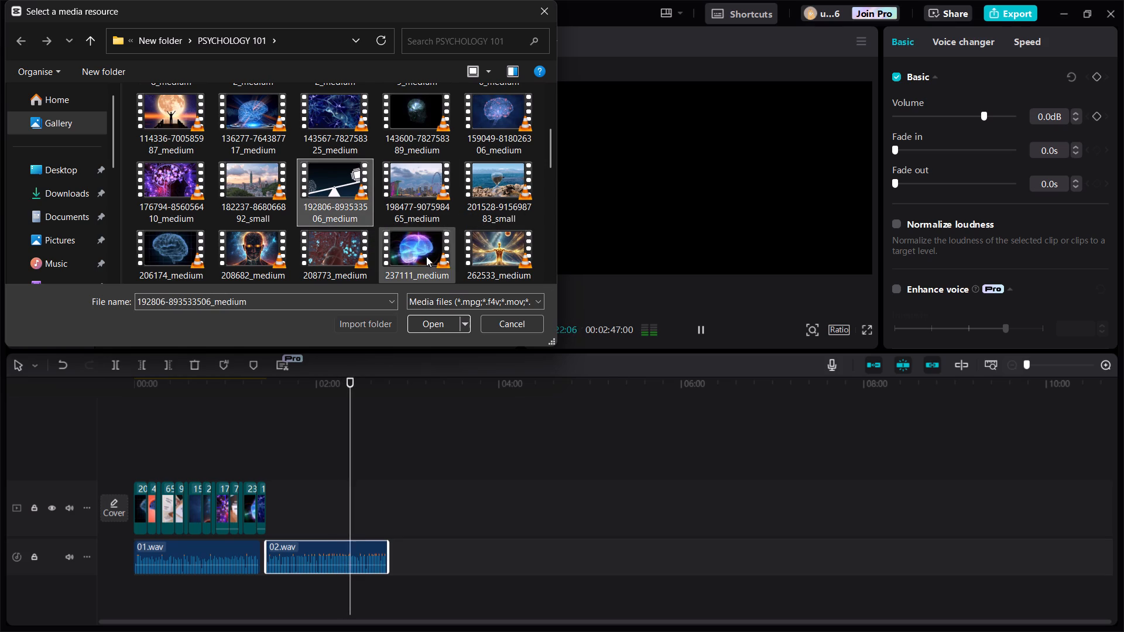
left_click(354, 254, "ctrl")
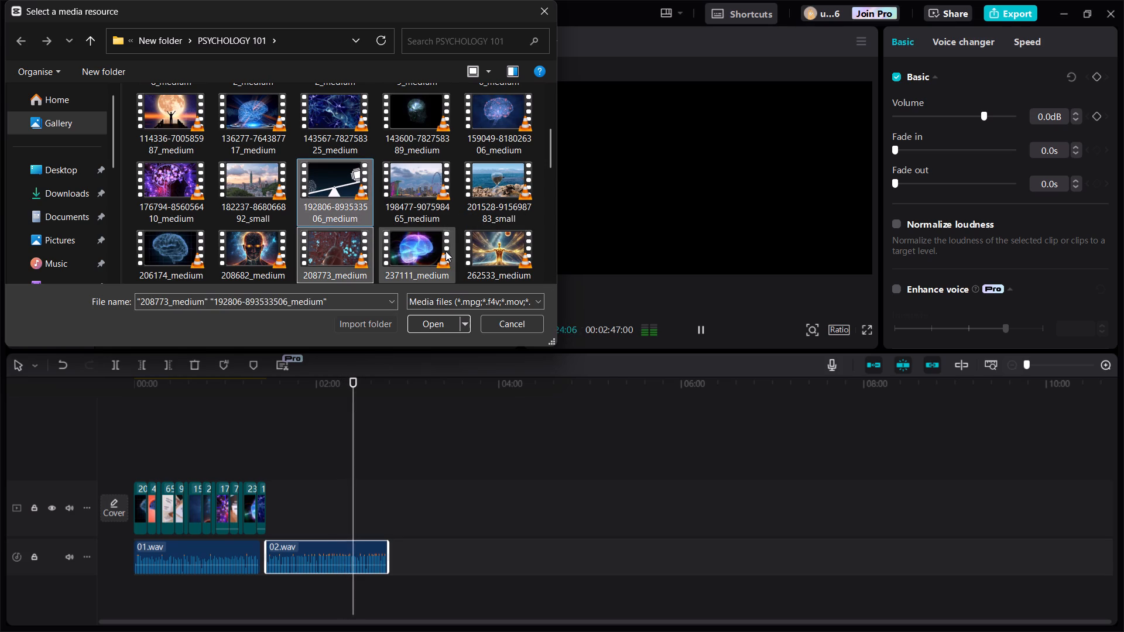
left_click(553, 276, "ctrl")
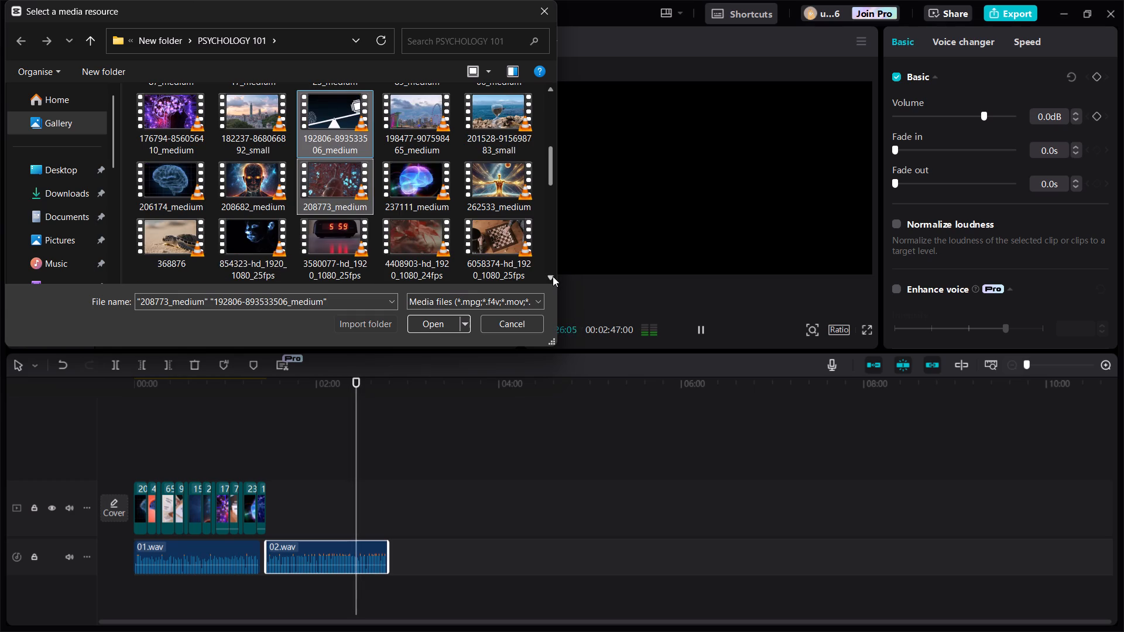
left_click(263, 255, "ctrl")
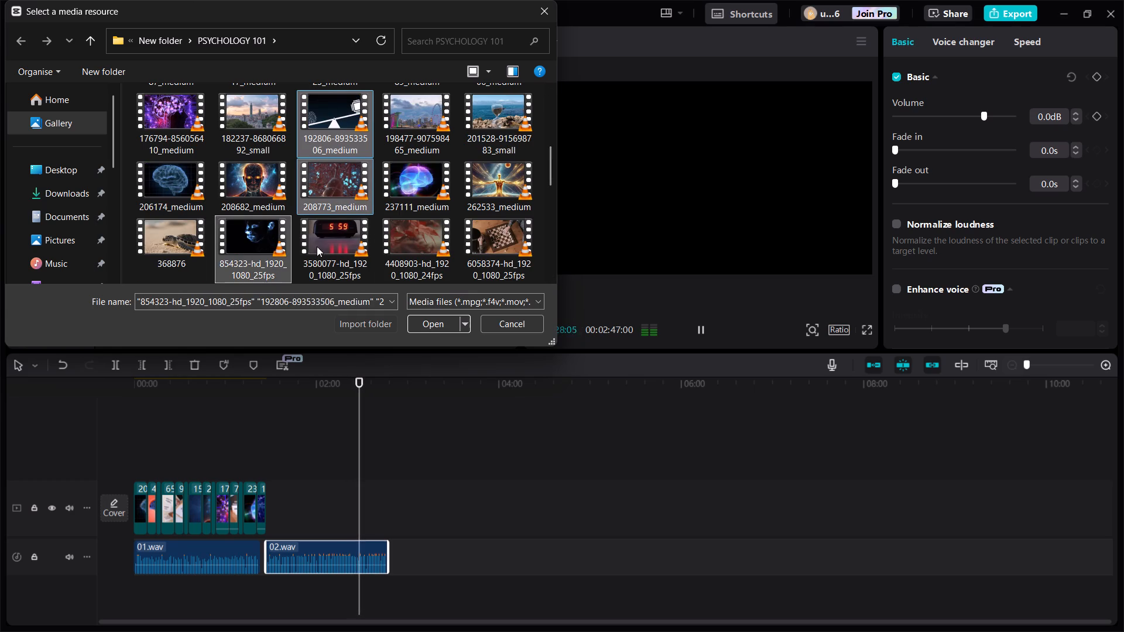
left_click(552, 276, "ctrl")
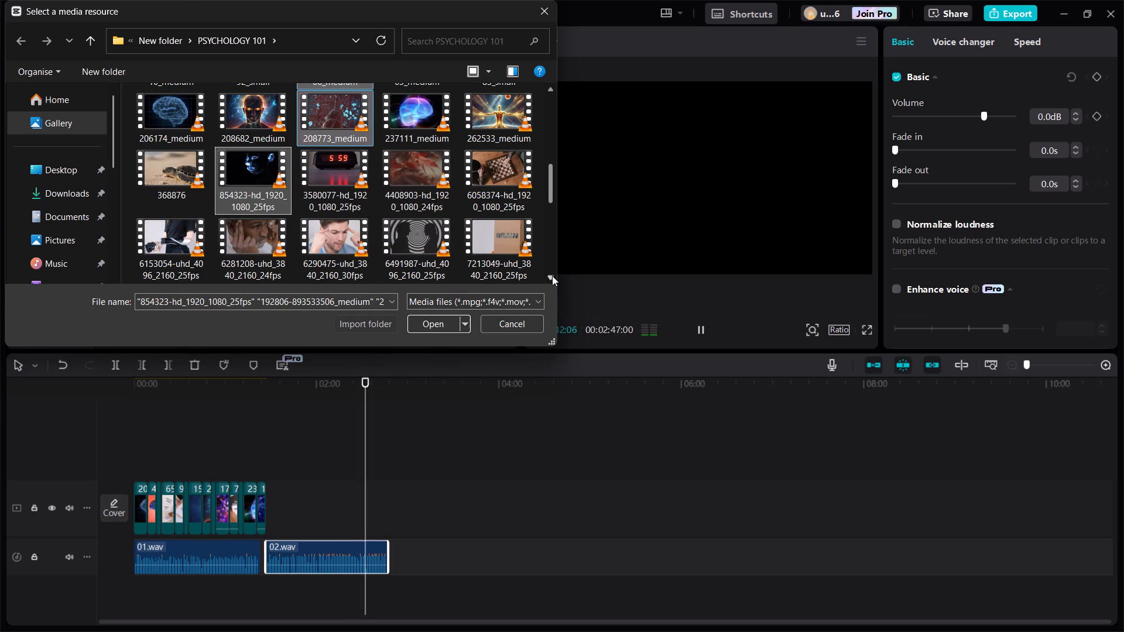
left_click(552, 276, "ctrl")
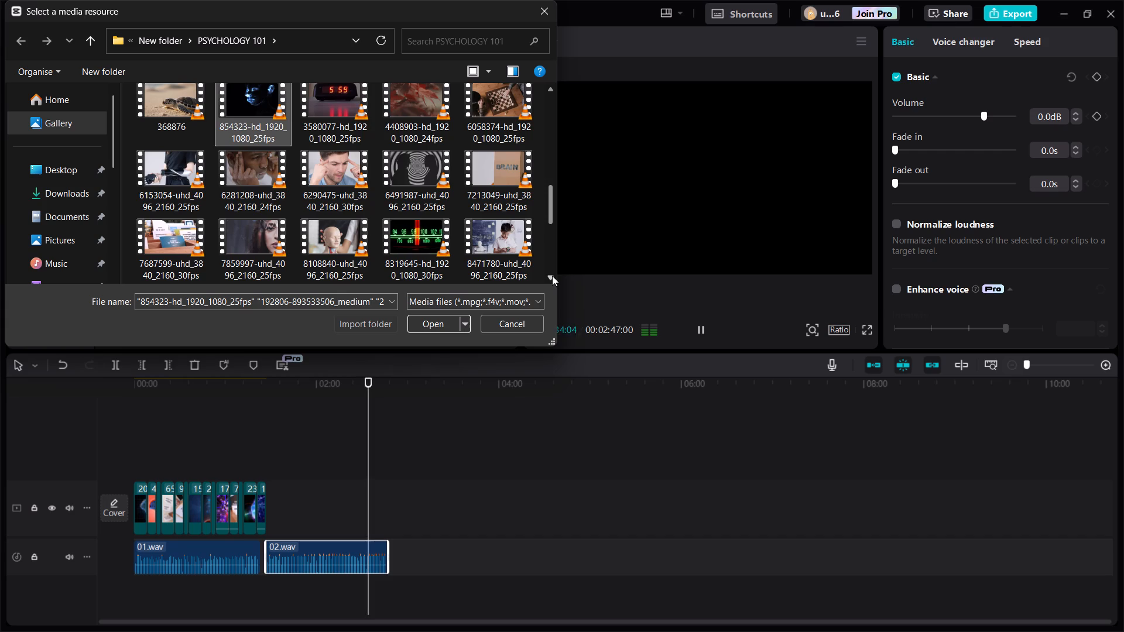
left_click(552, 276, "ctrl")
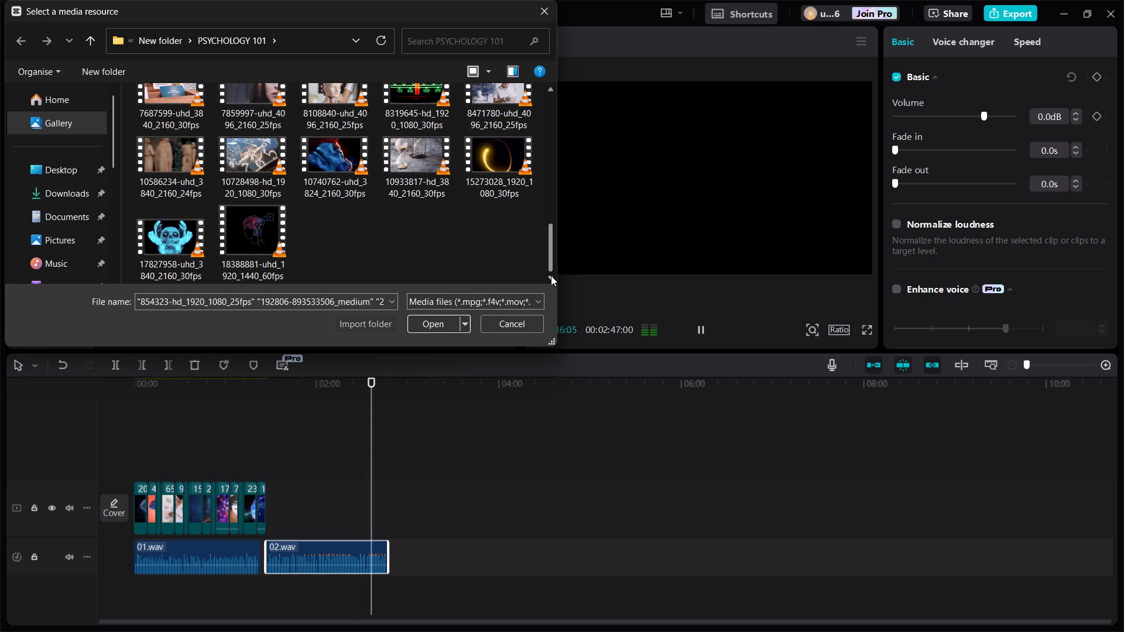
left_click(269, 230, "ctrl")
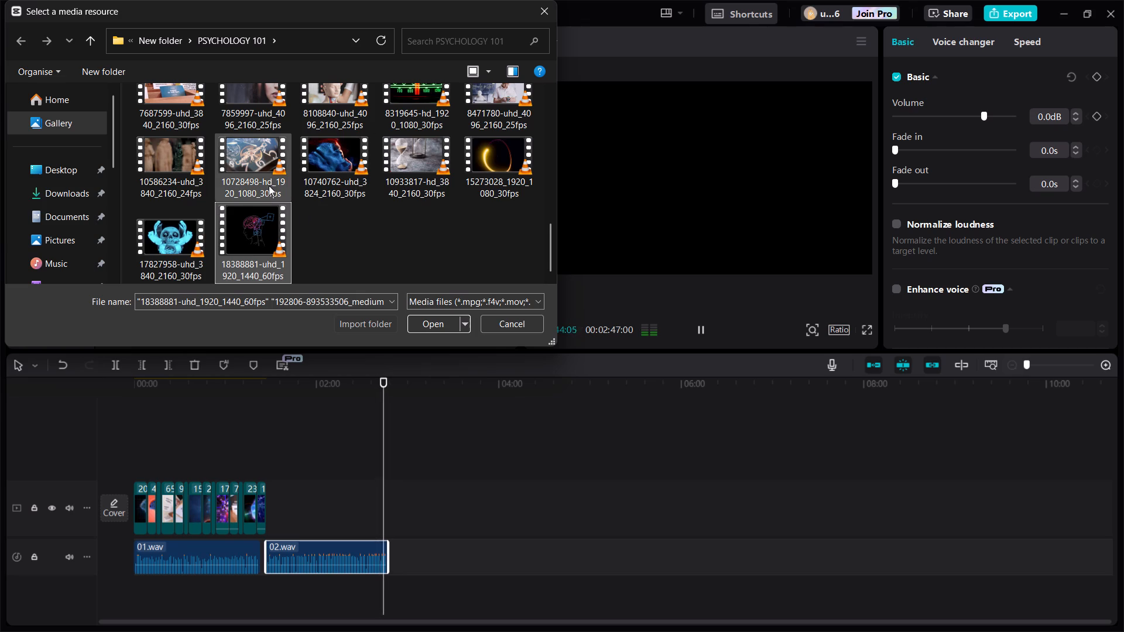
left_click(234, 167, "ctrl")
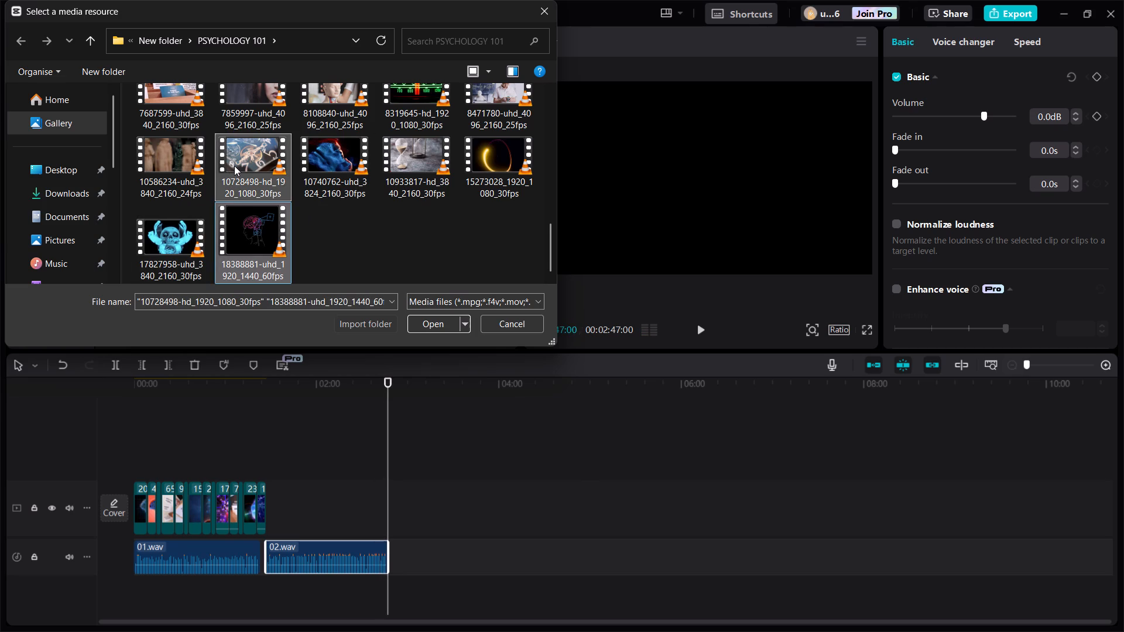
left_click(424, 322)
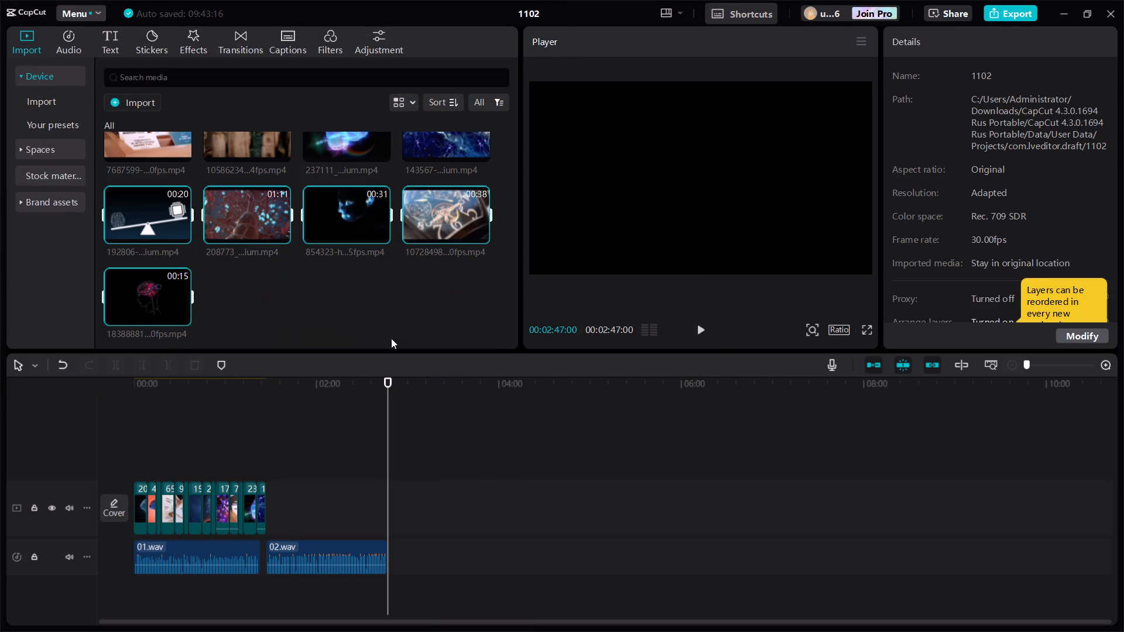
Add the 208773_medium clip to the main track after the blue neuron network clip, at 00:01:27:01.
left_click(265, 453)
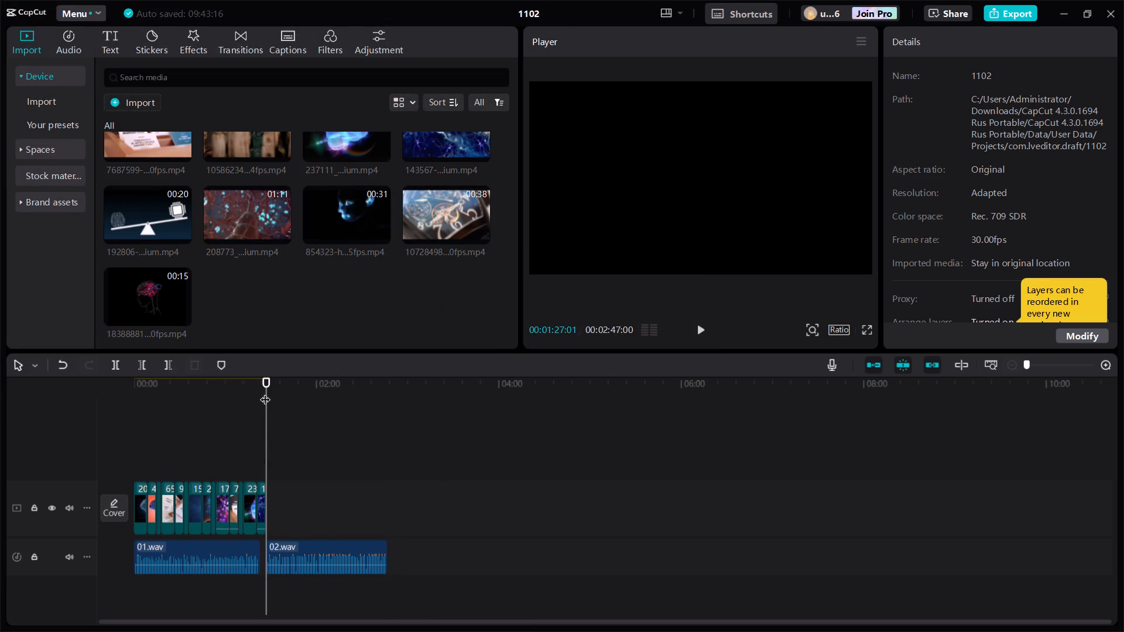
scroll(286, 286, "up", 1)
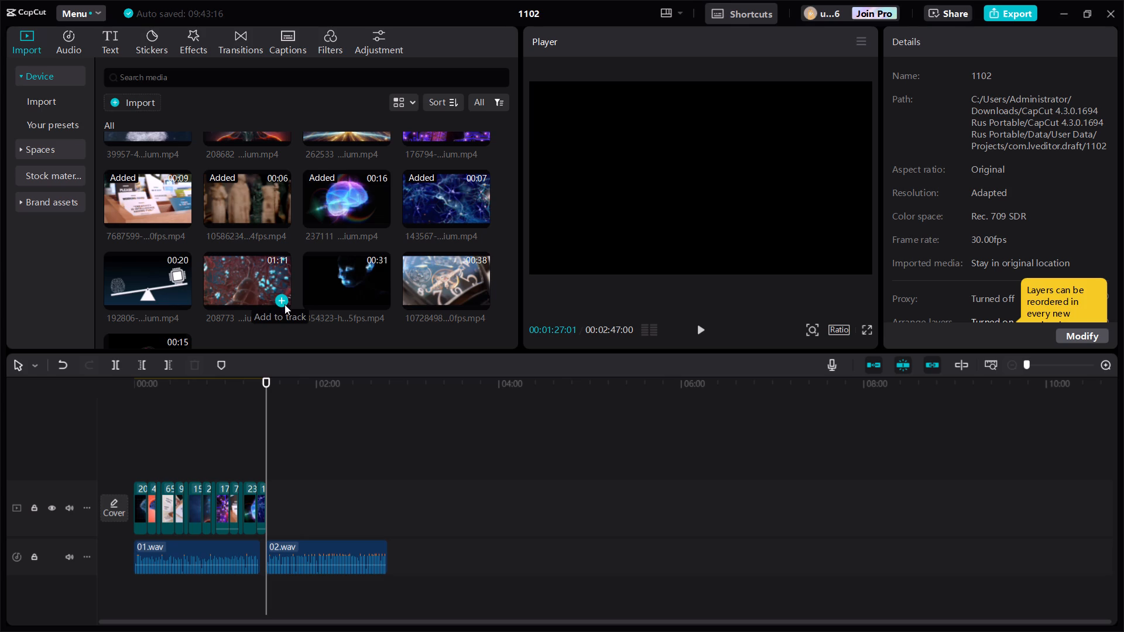
left_click(282, 299)
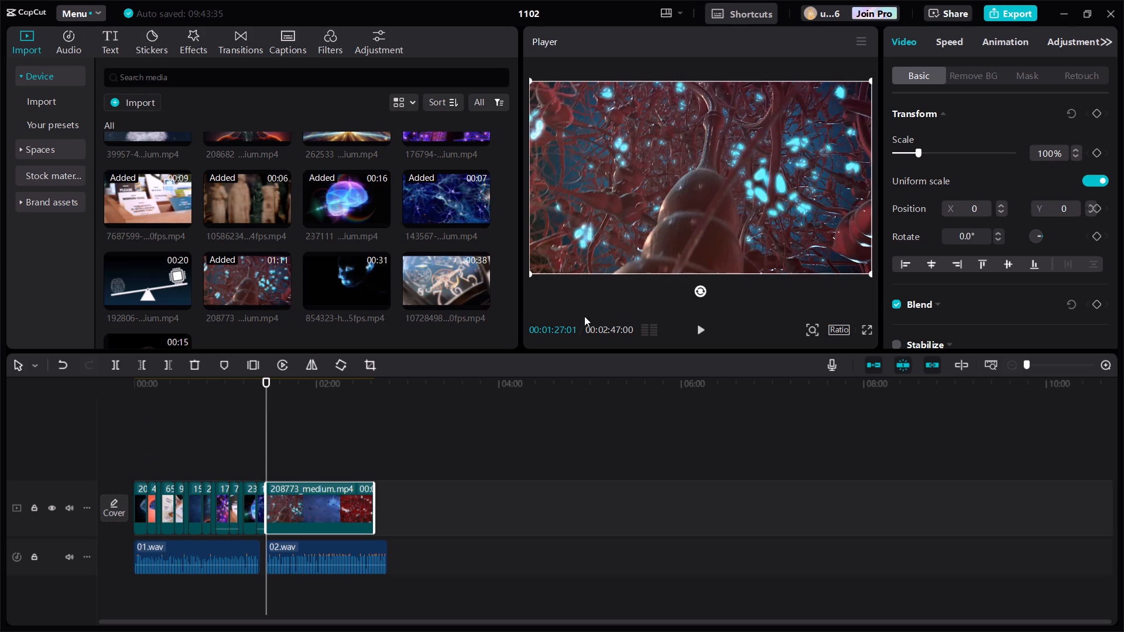
Play the 208773_medium clip from its start on the timeline to check its scenes against the 02.wav voice-over.
double_click(1104, 362)
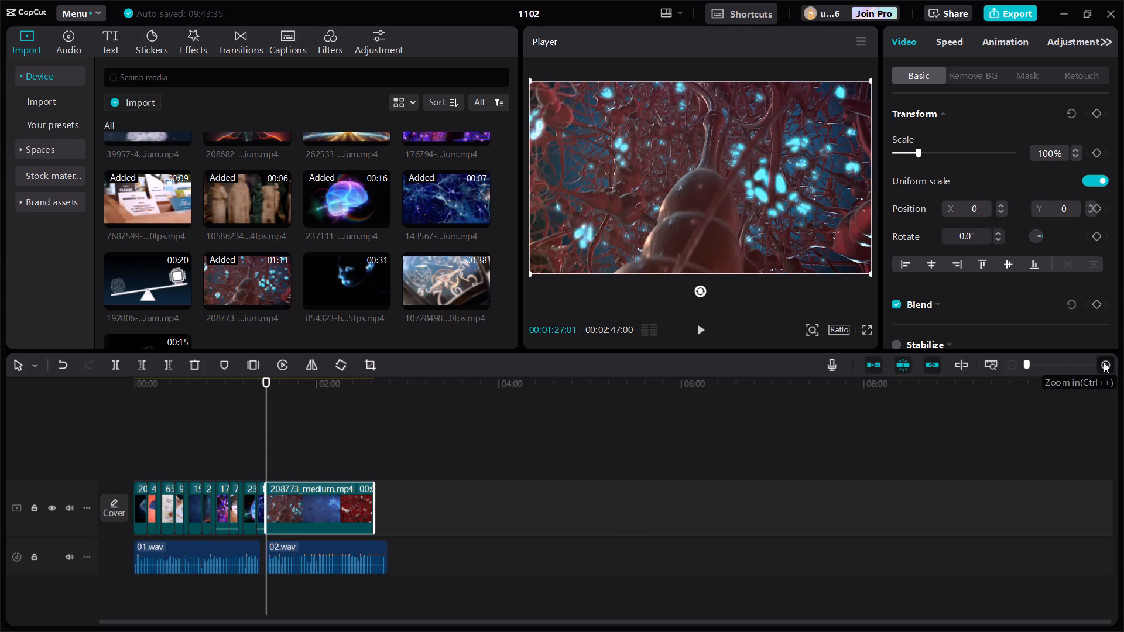
left_click(1104, 362)
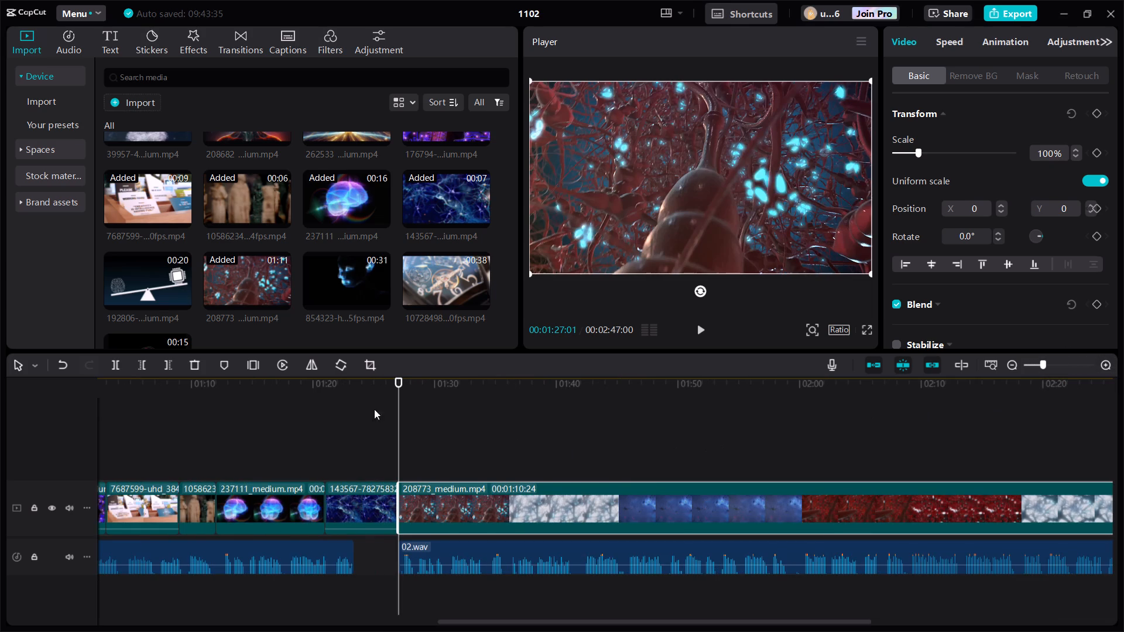
left_click(309, 417)
left_click(318, 414)
left_click(331, 413)
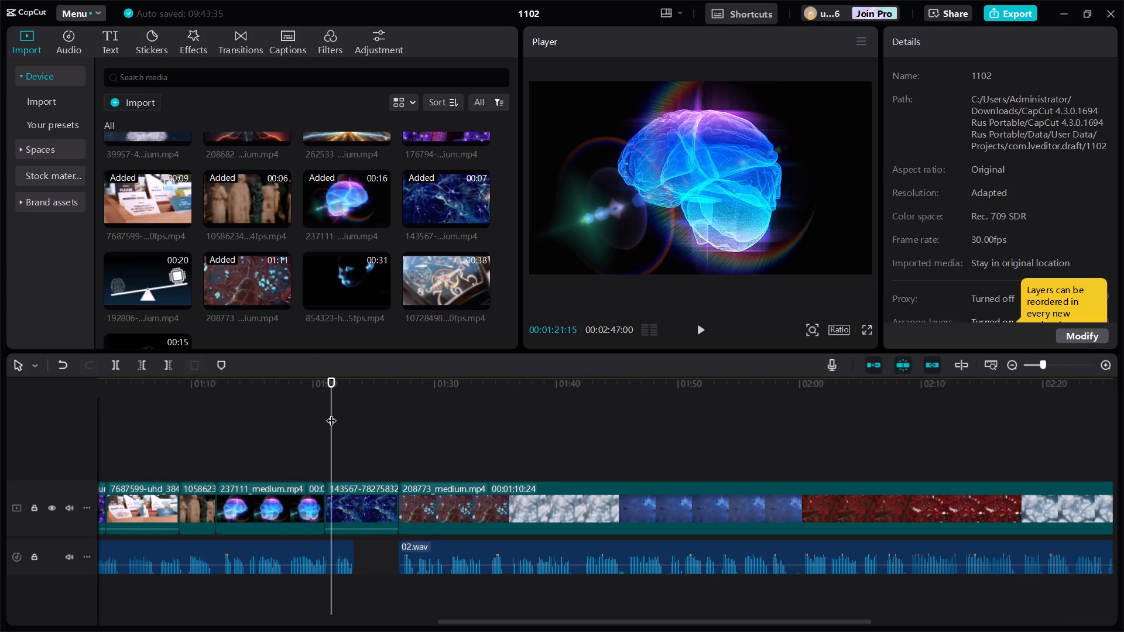
left_click(329, 410)
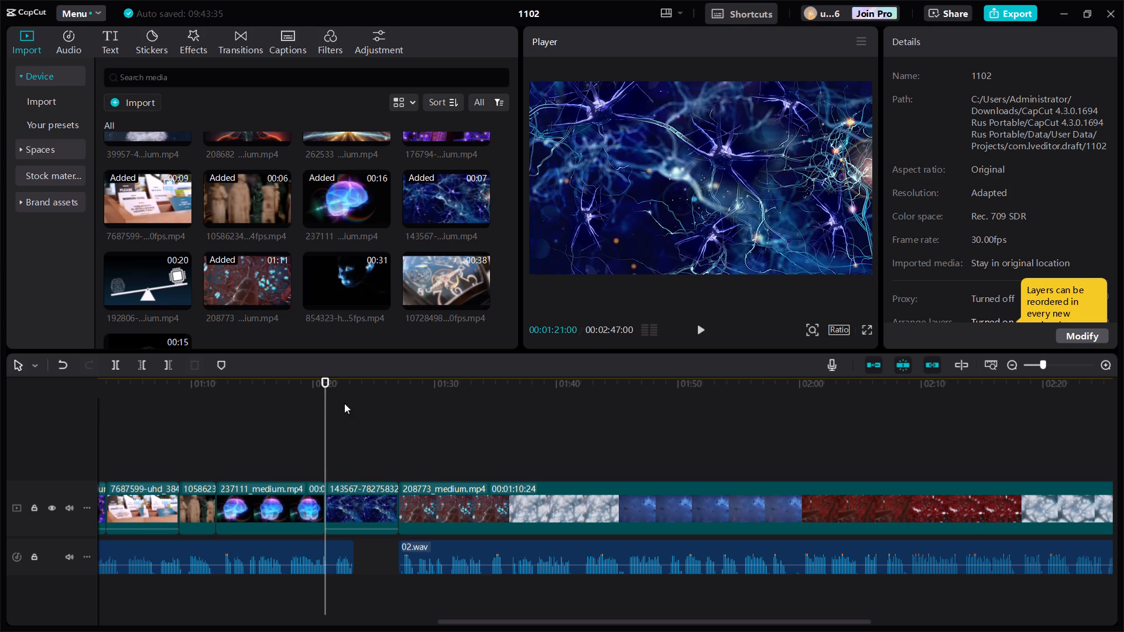
left_click(402, 445)
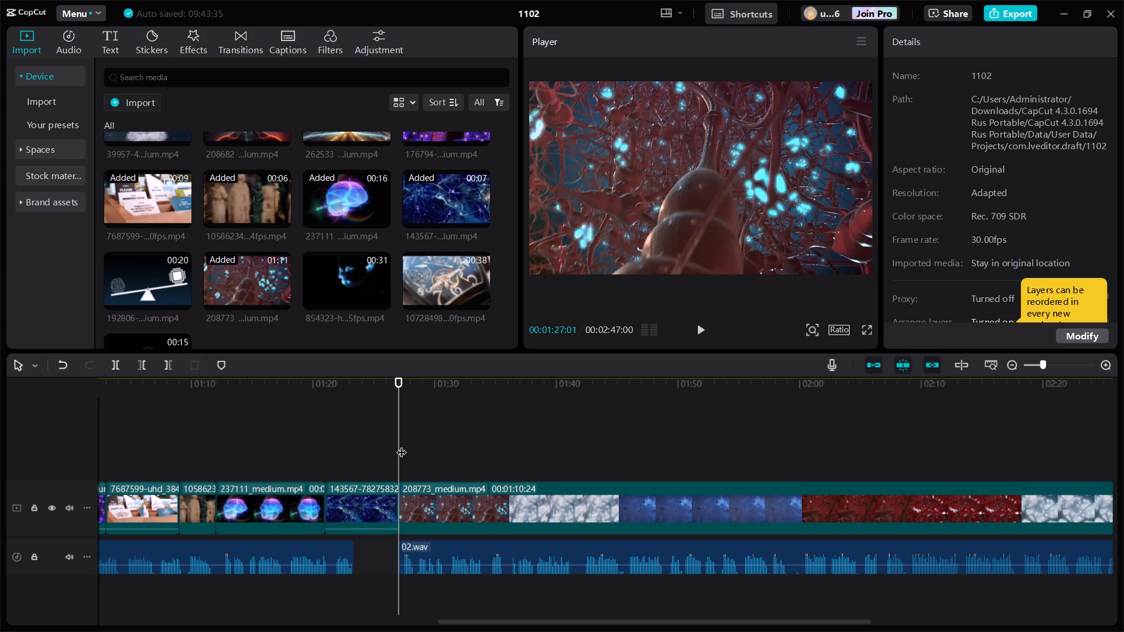
key("Left")
key("space")
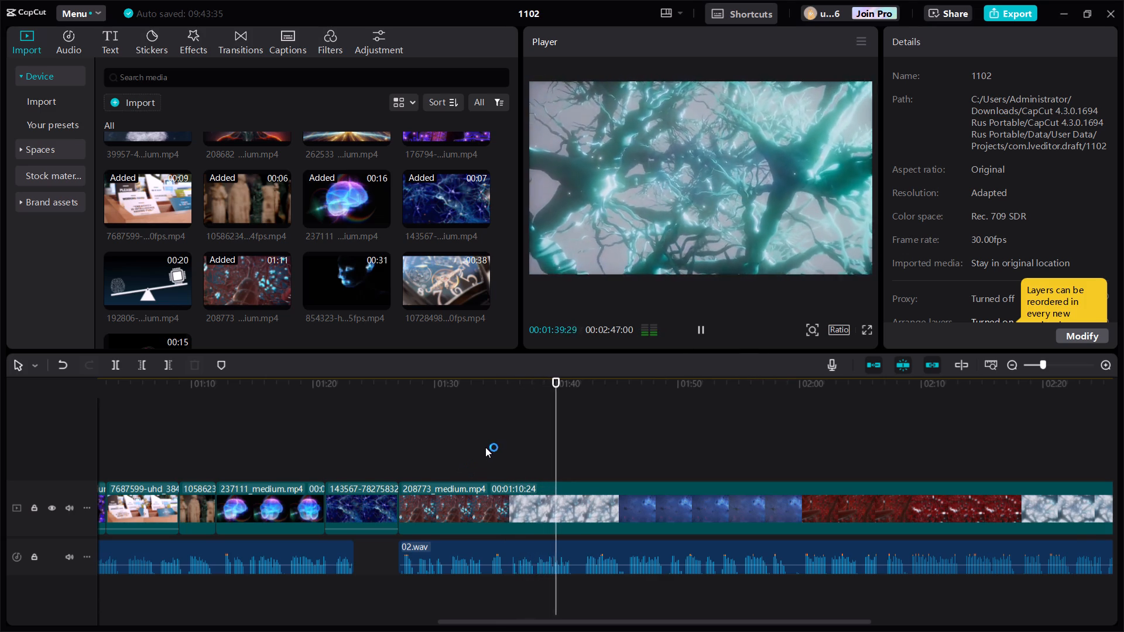
Trim the beginning of the 208773_medium clip up to 00:01:36:03 so it opens on the white neuron scene.
left_click(509, 431)
left_click(553, 500)
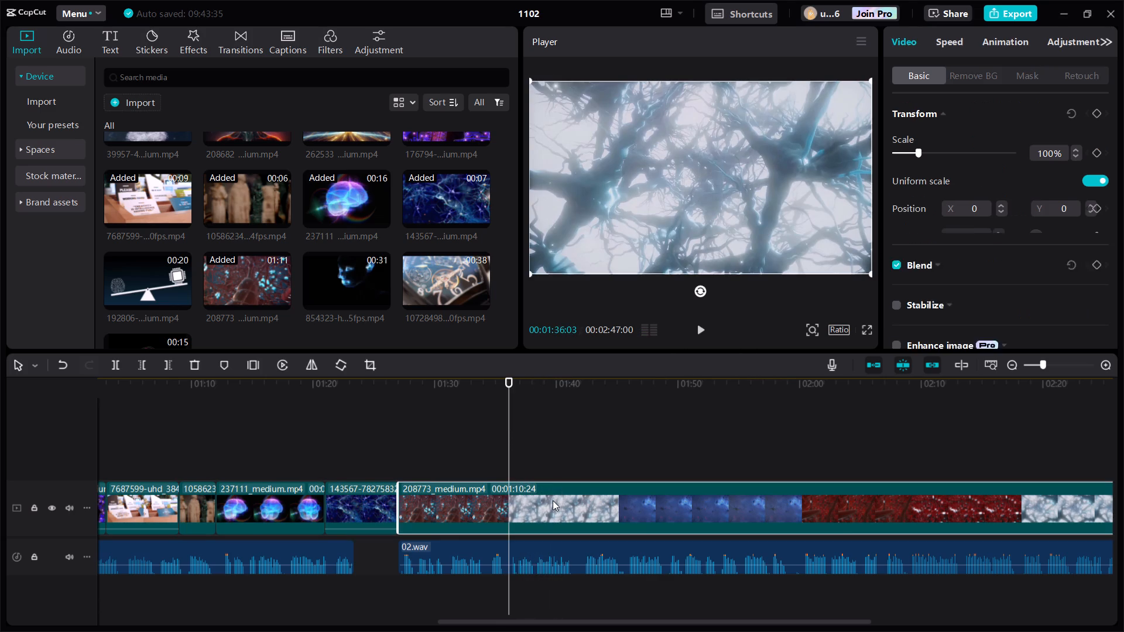
left_click(149, 366)
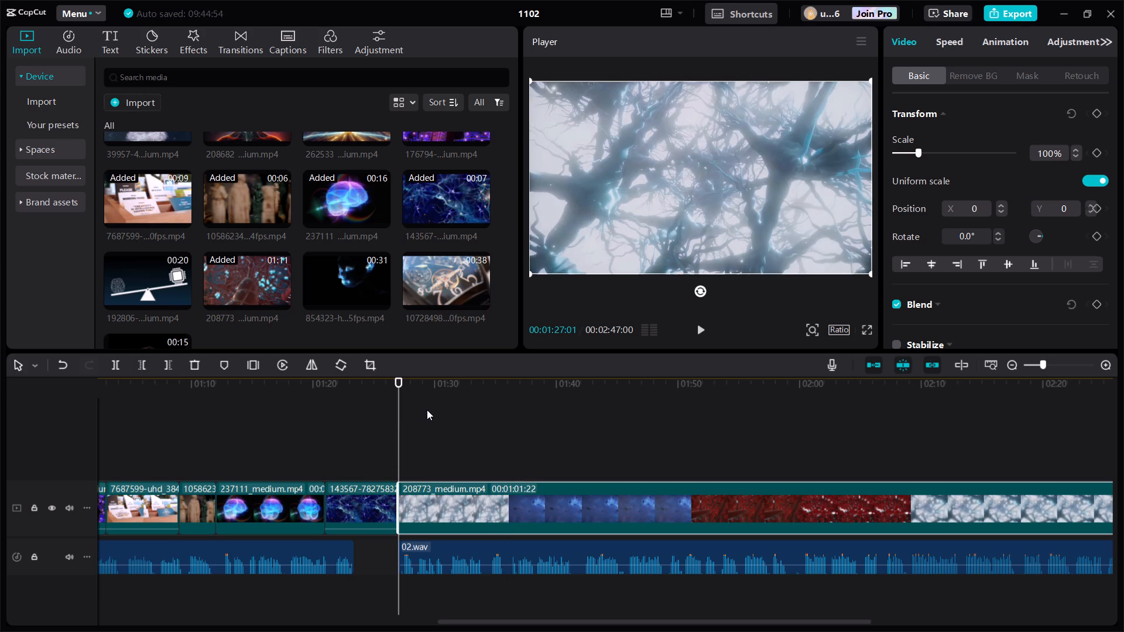
Trim one frame off the end of the blue neuron network clip so it ends at 00:01:27:00.
left_click(394, 447)
left_click(396, 444)
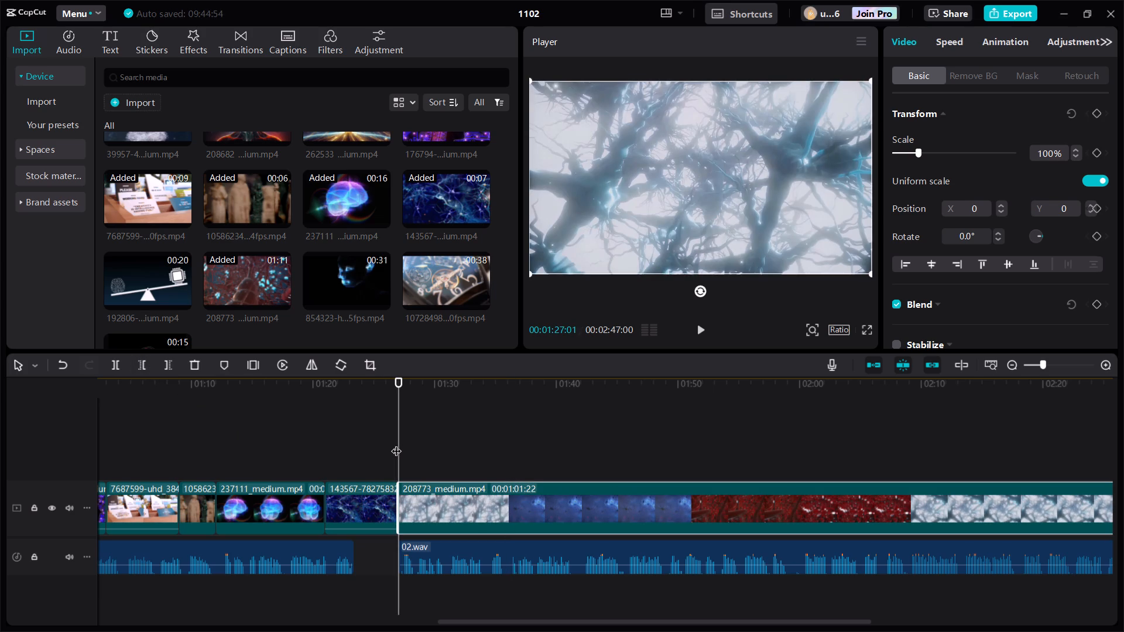
triple_click(1105, 361)
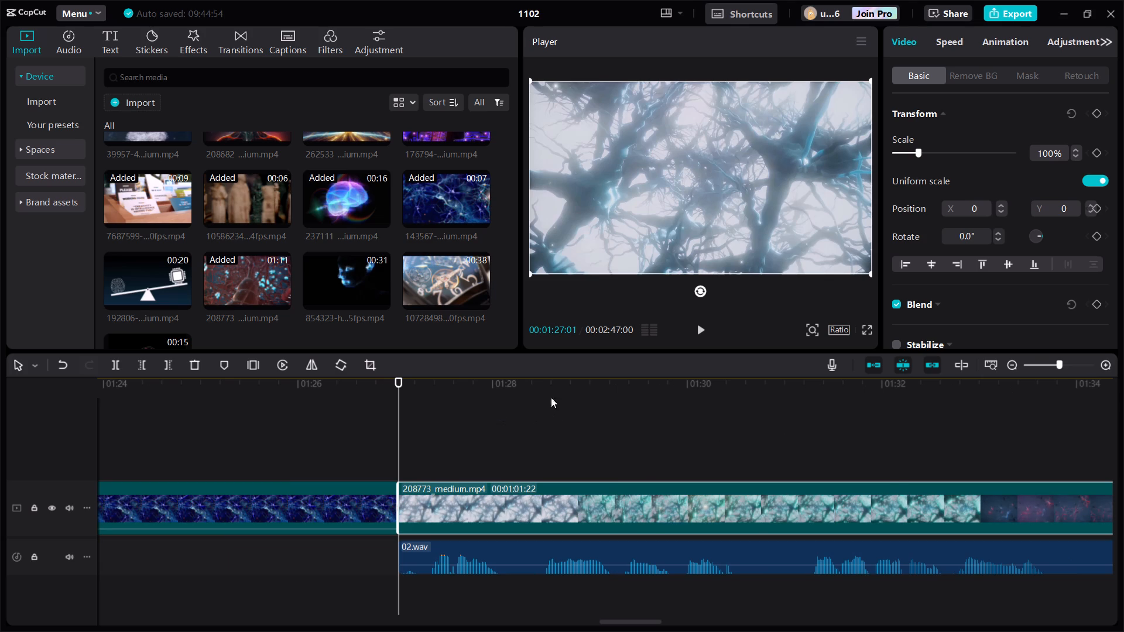
double_click(1105, 363)
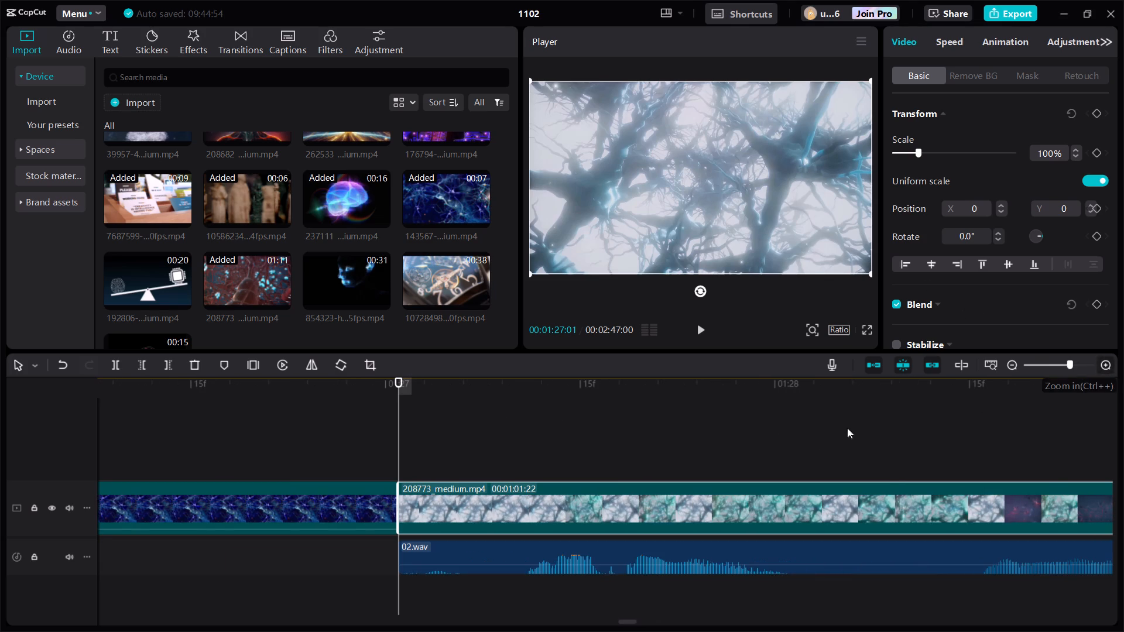
left_click(385, 387)
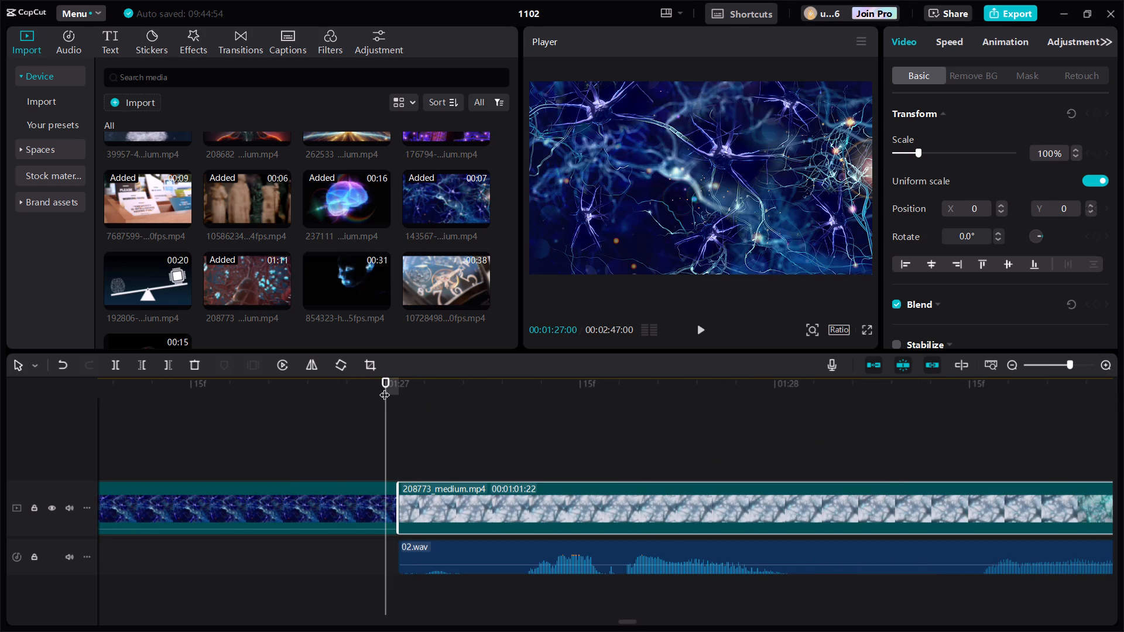
left_click(389, 512)
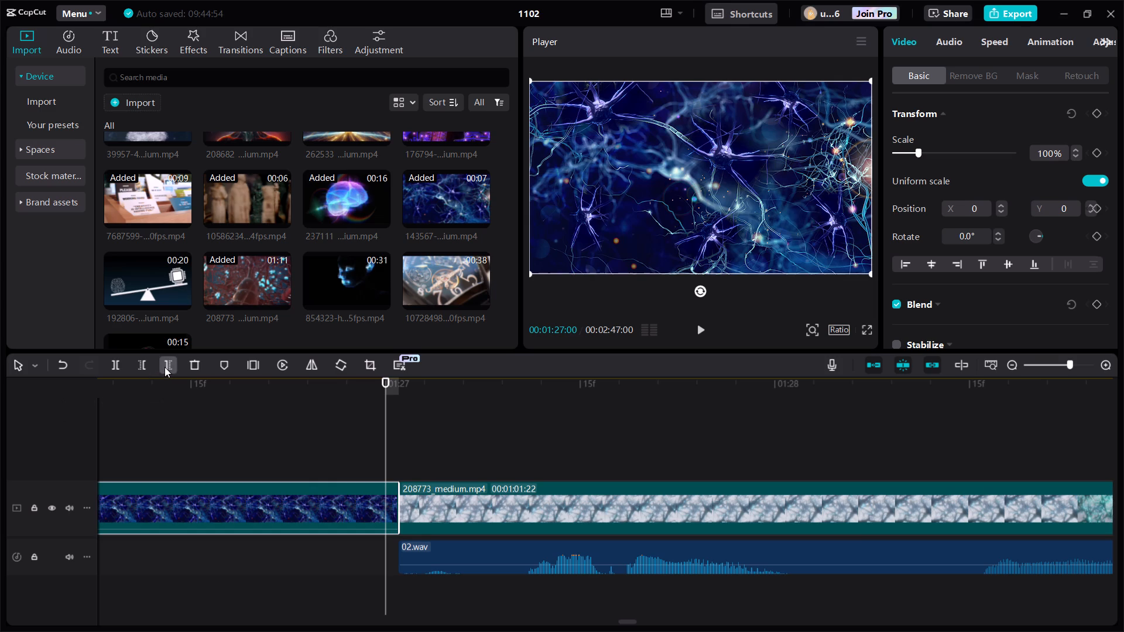
left_click(165, 367)
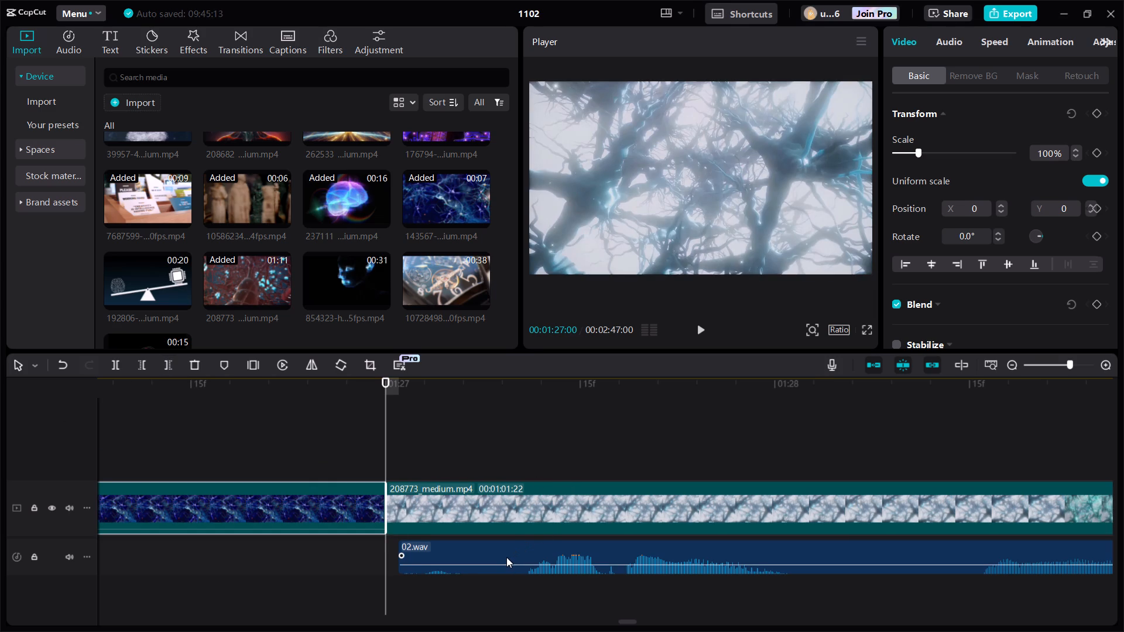
Move the 02.wav voice-over to start at 00:01:27:00, aligned with the start of the 208773_medium clip.
left_click(483, 548)
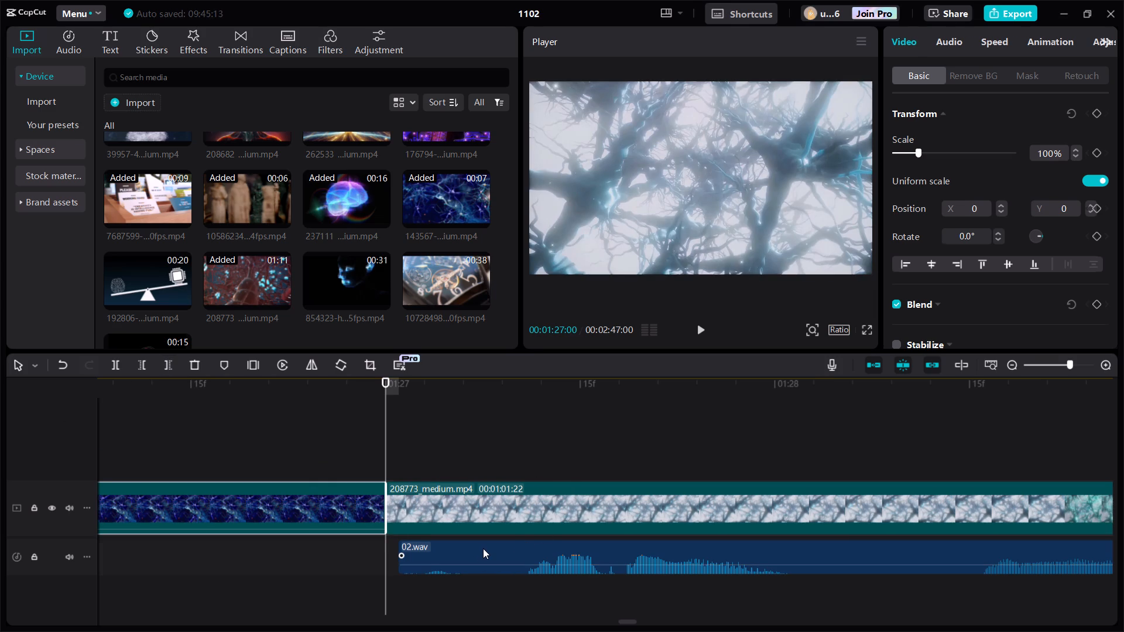
left_click_drag(484, 548, 475, 549)
left_click(375, 420)
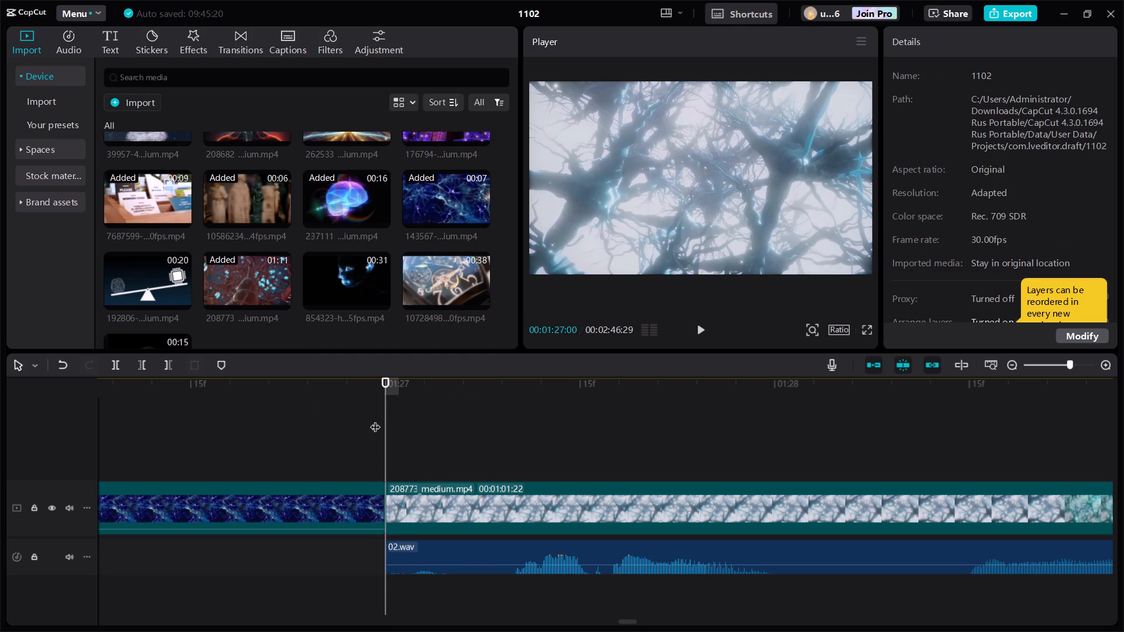
left_click(383, 418)
Trim the end of the 208773_medium neuron clip so that it finishes at 00:01:30:00.
left_click_drag(385, 423, 1123, 420)
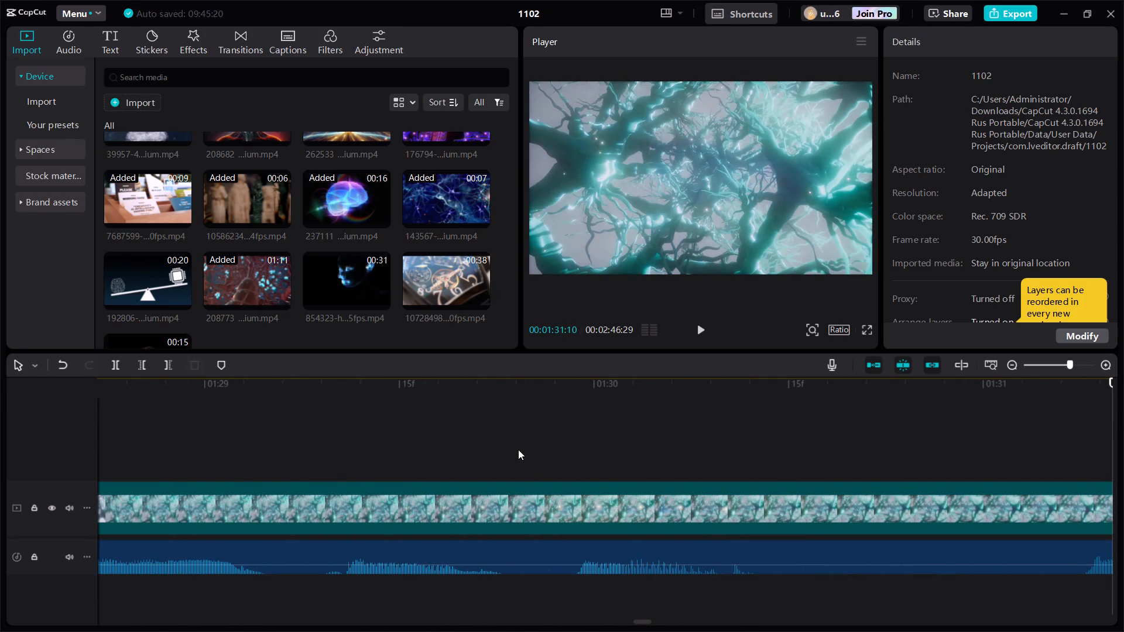
left_click(594, 391)
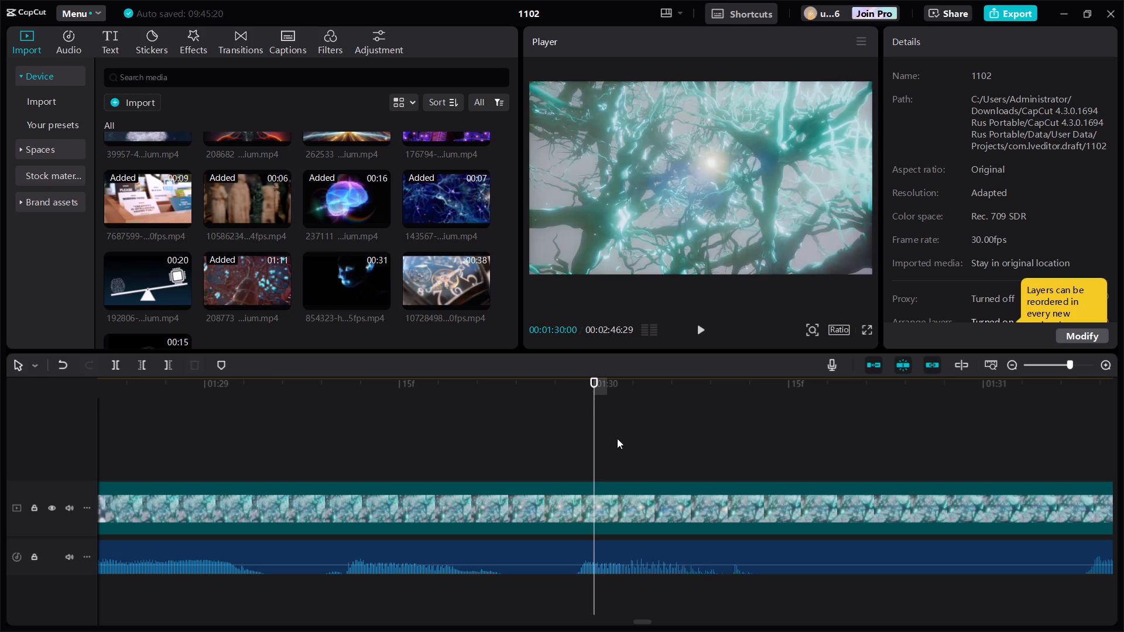
left_click(632, 514)
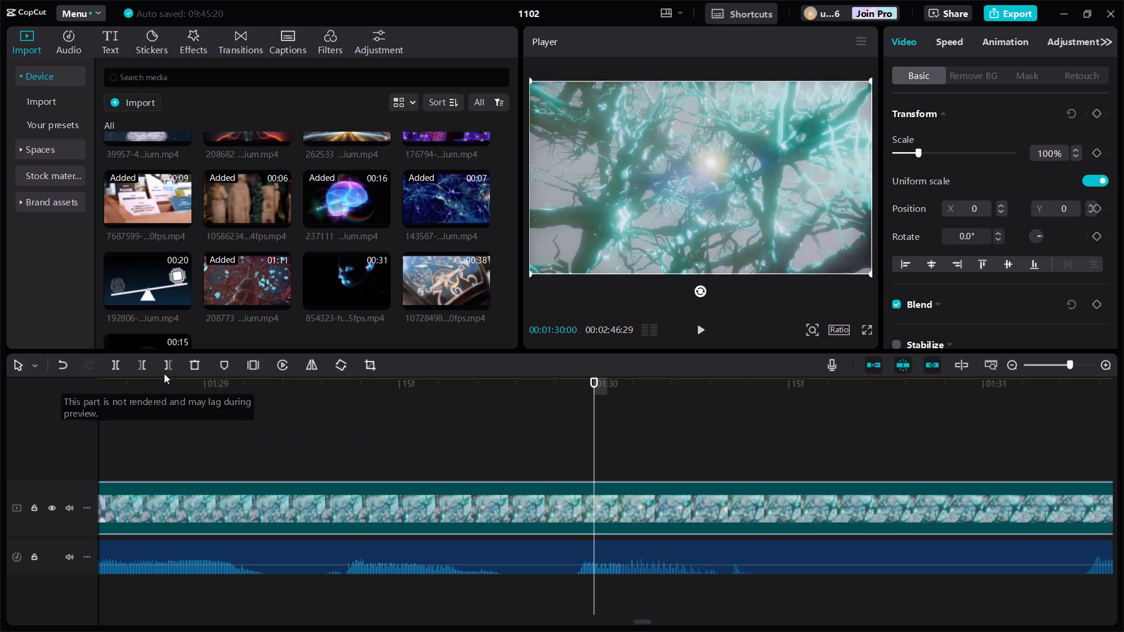
left_click(169, 370)
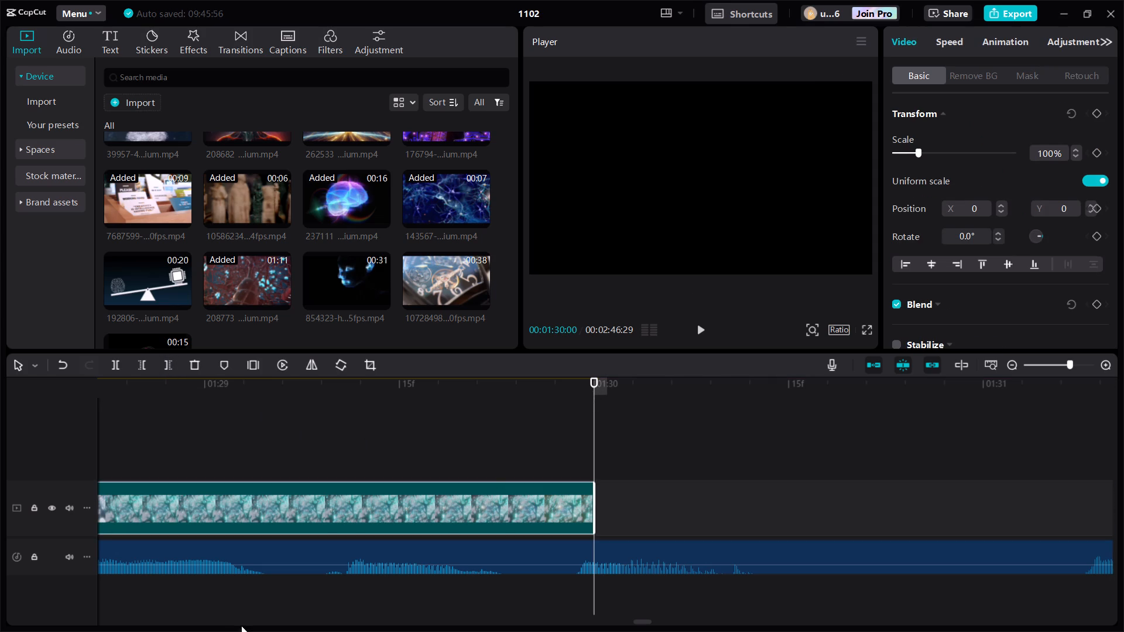
Add the 854323-hd glowing head clip to the video track at 00:01:30:00, directly after the 208773_medium clip.
triple_click(1016, 360)
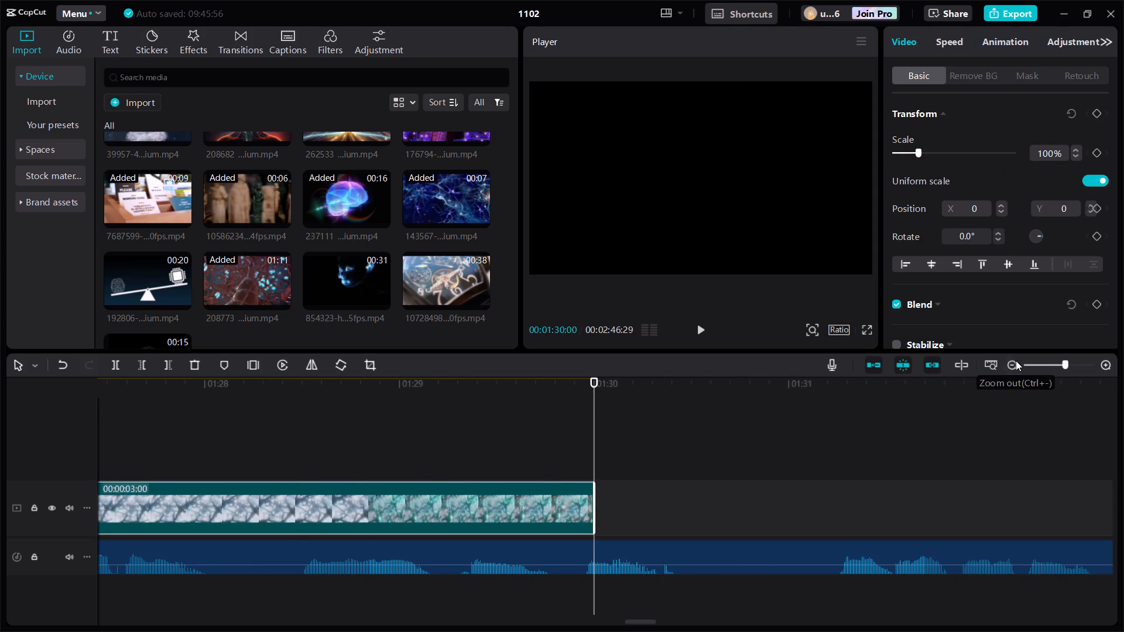
double_click(1016, 360)
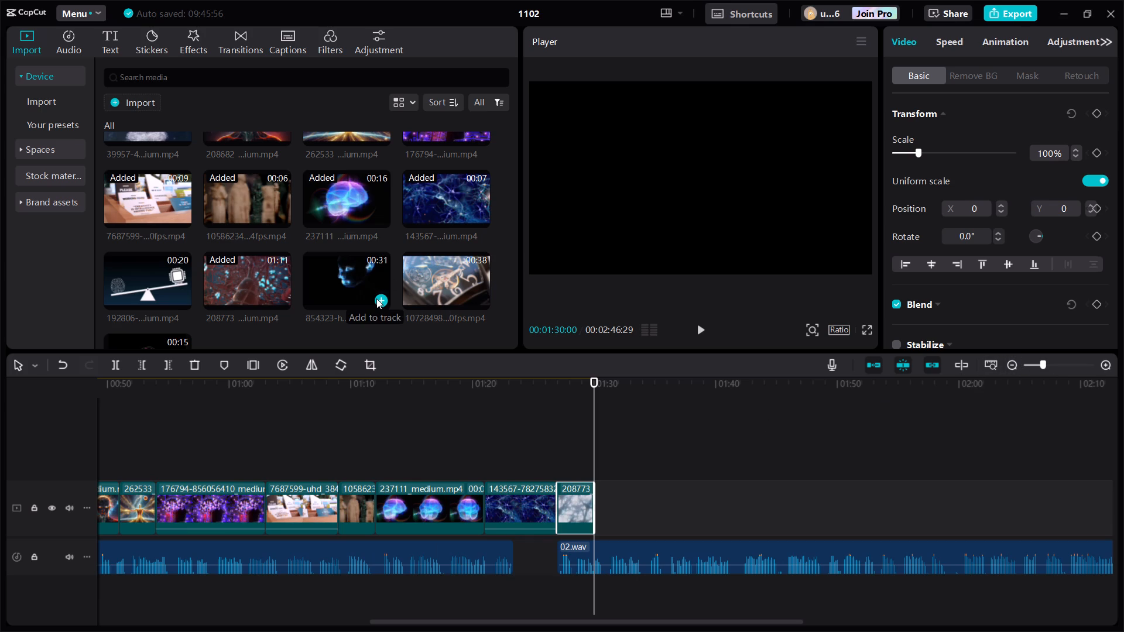
left_click(377, 298)
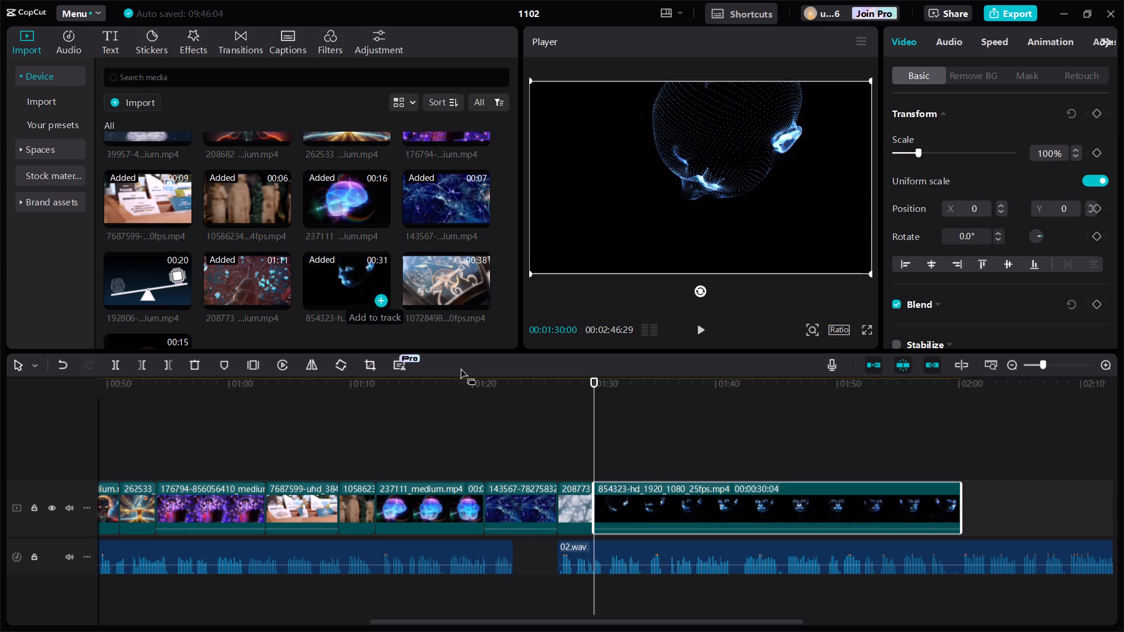
Review the 854323-hd head clip against the 02.wav voice-over to find a suitable cut point.
left_click_drag(591, 411, 725, 436)
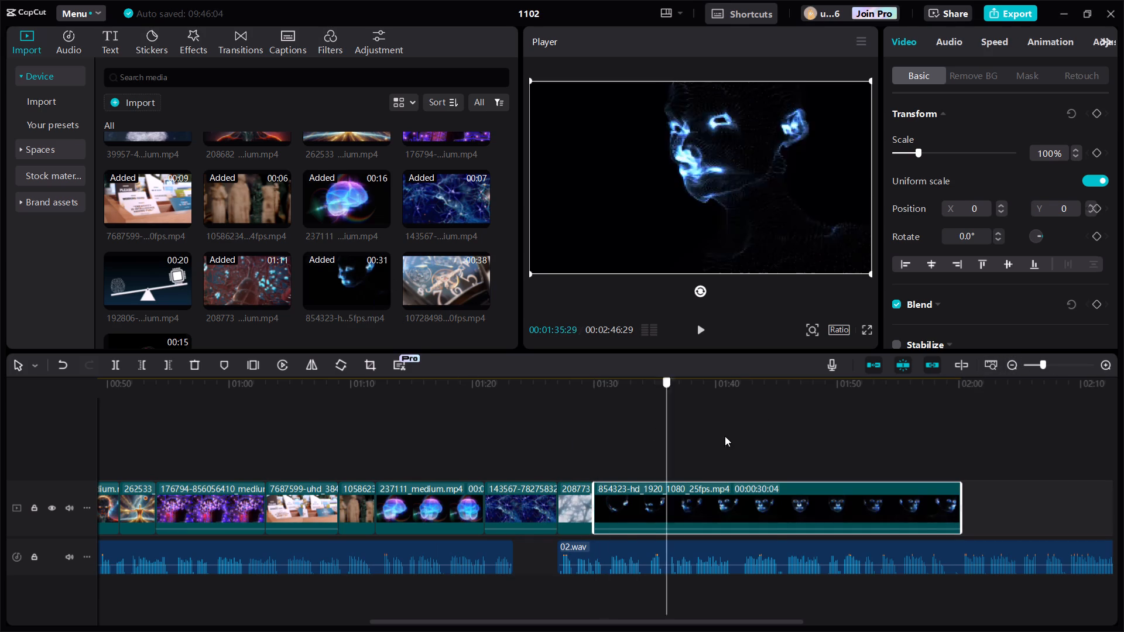
left_click_drag(725, 436, 839, 459)
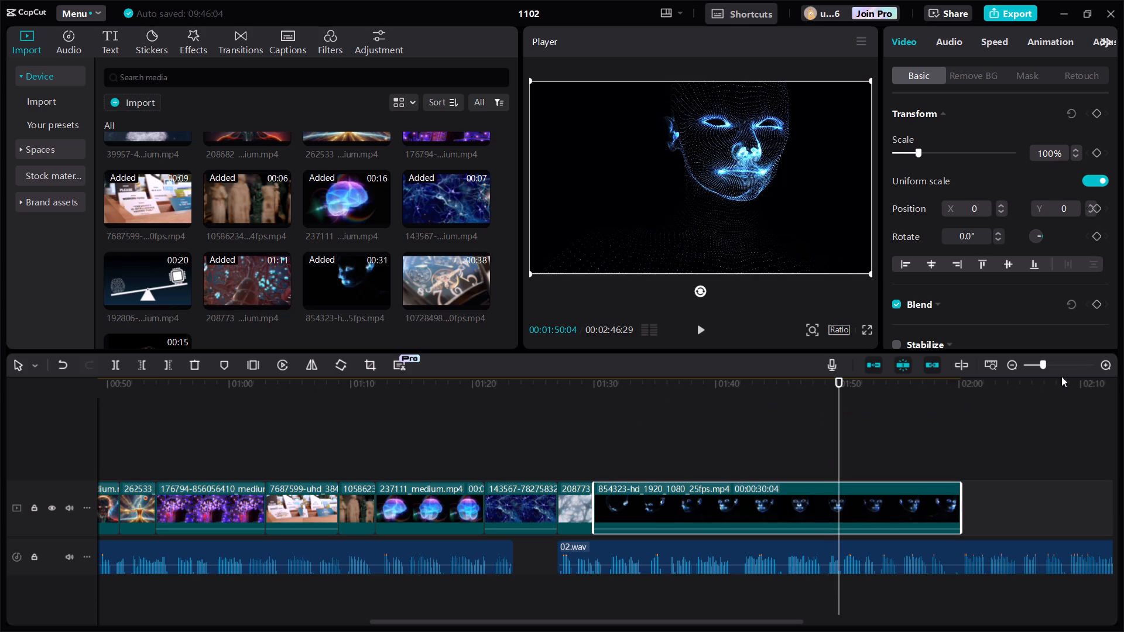
double_click(1102, 365)
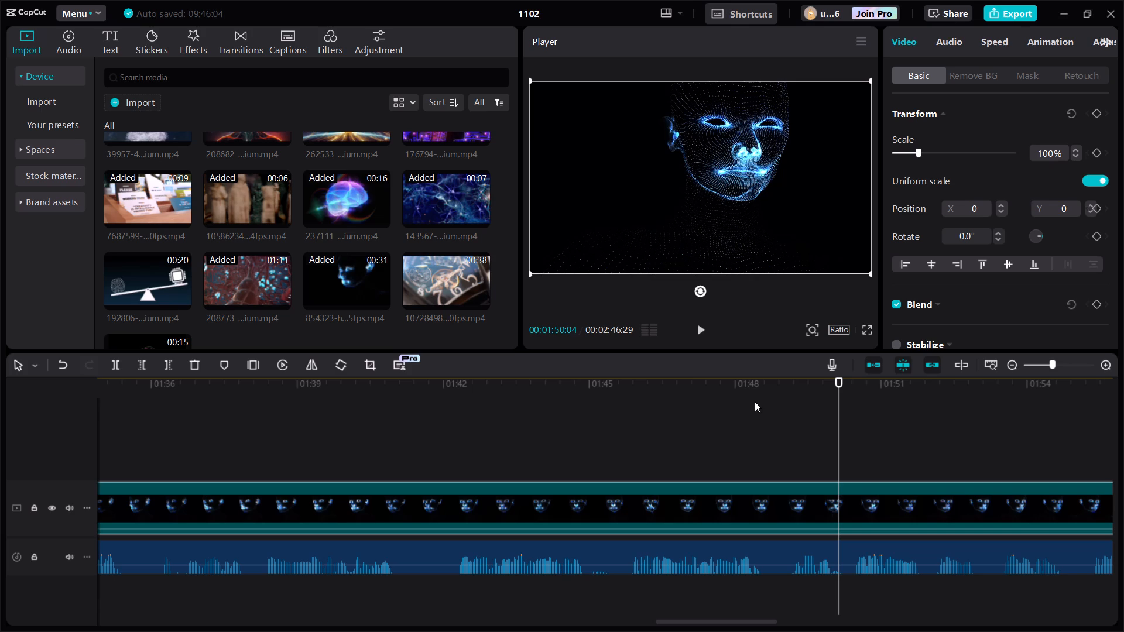
triple_click(1016, 362)
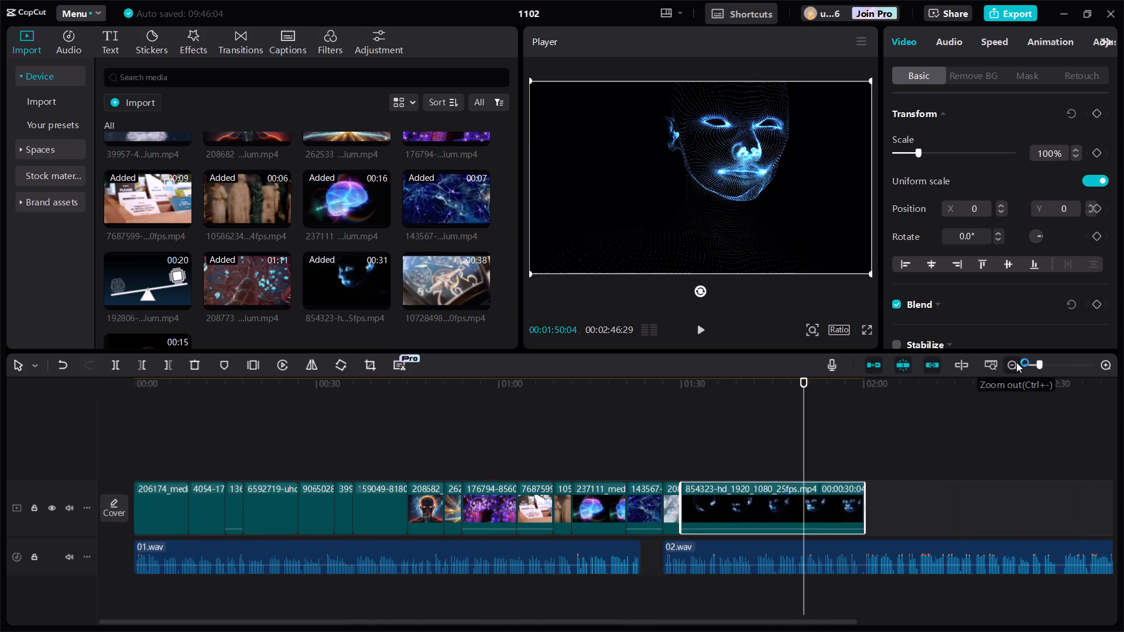
left_click(690, 392)
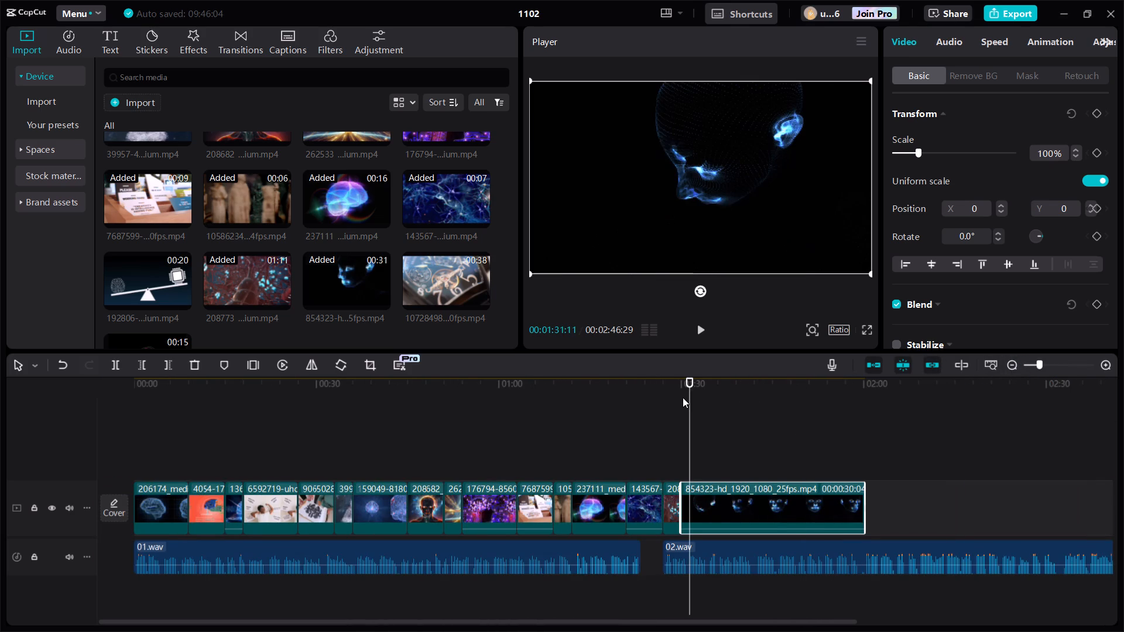
left_click(683, 399)
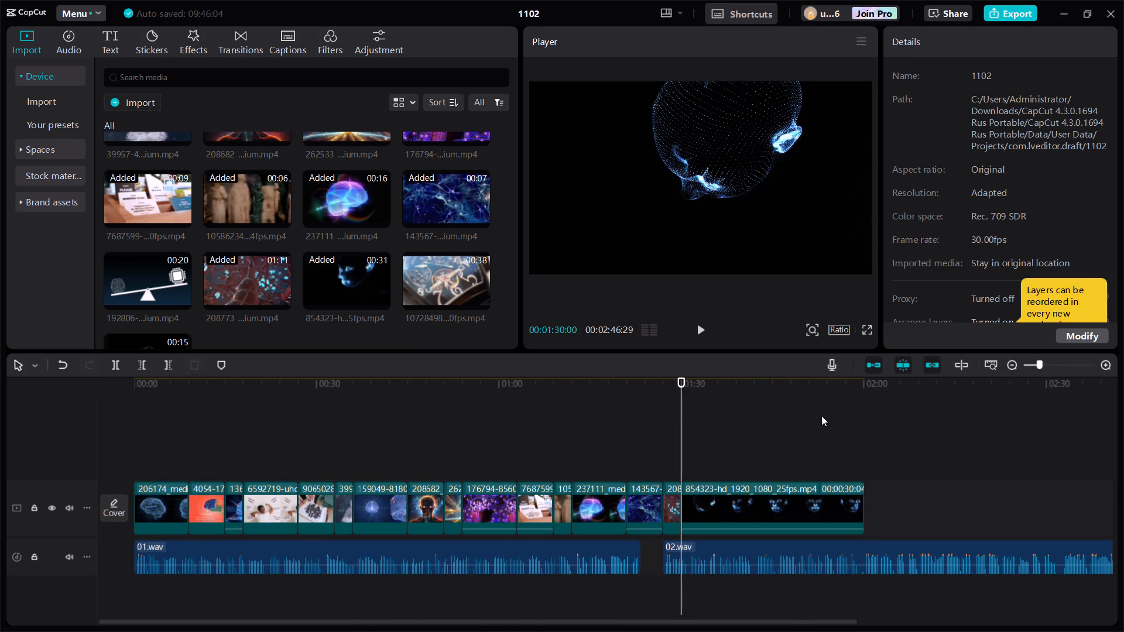
left_click(822, 415)
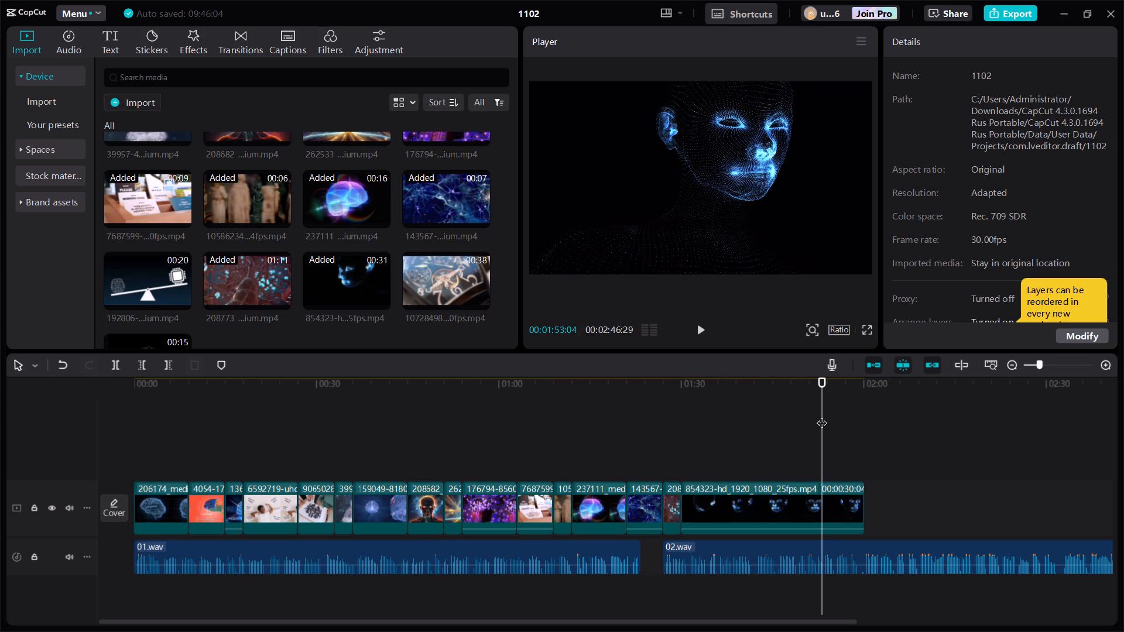
left_click(789, 410)
left_click(770, 417)
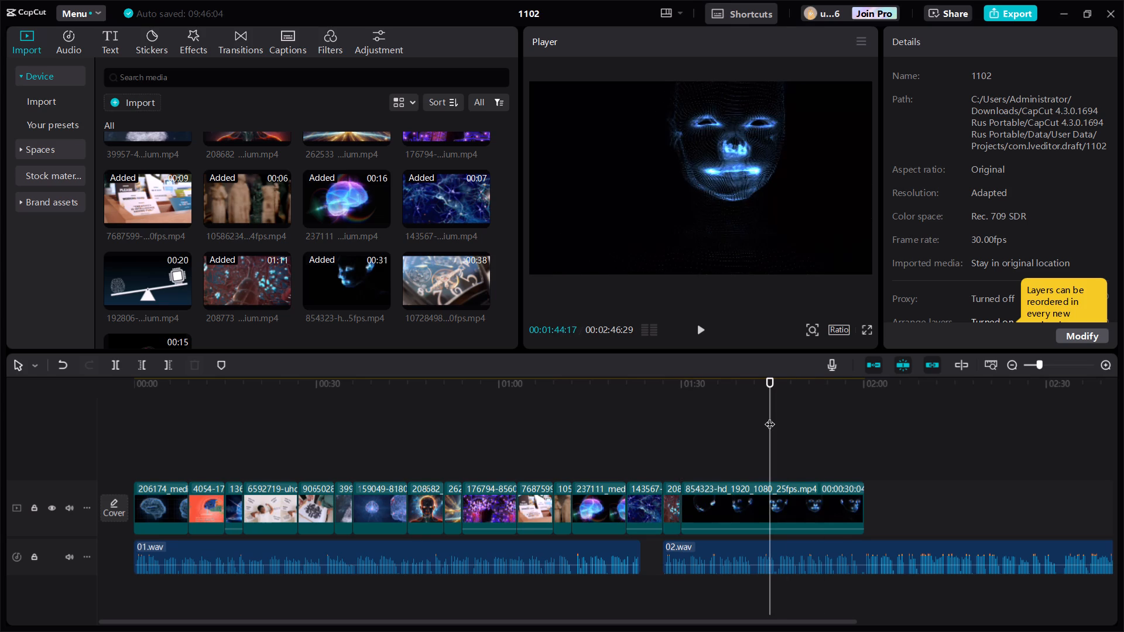
left_click(755, 417)
left_click(738, 424)
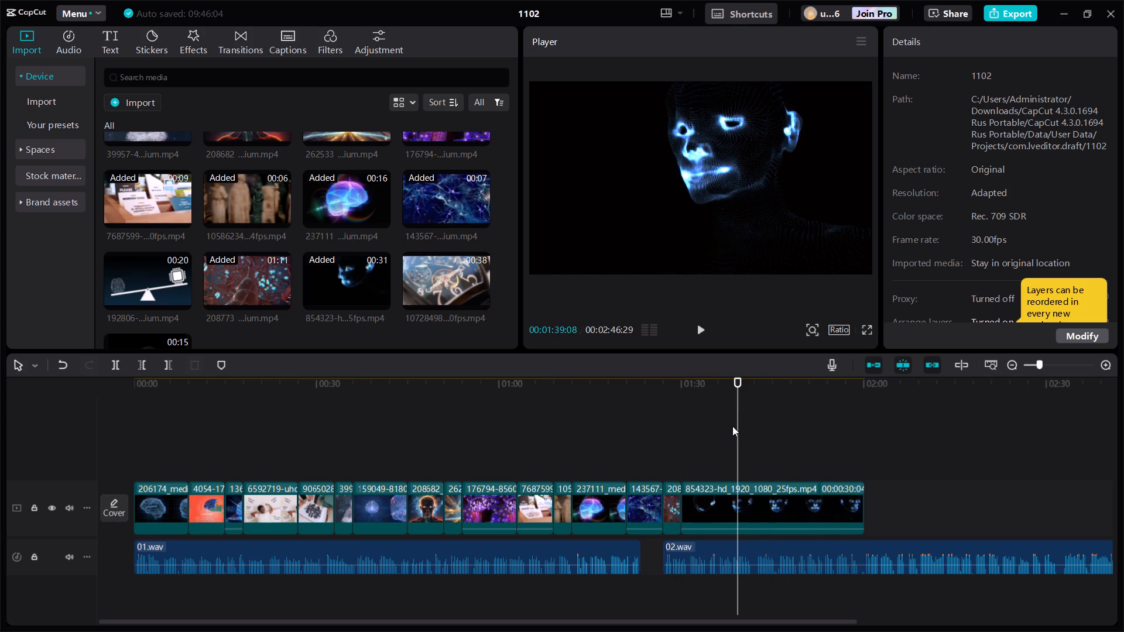
Trim the end of the 854323-hd head clip so that it finishes at 00:01:39:00.
left_click(1101, 363)
triple_click(1101, 363)
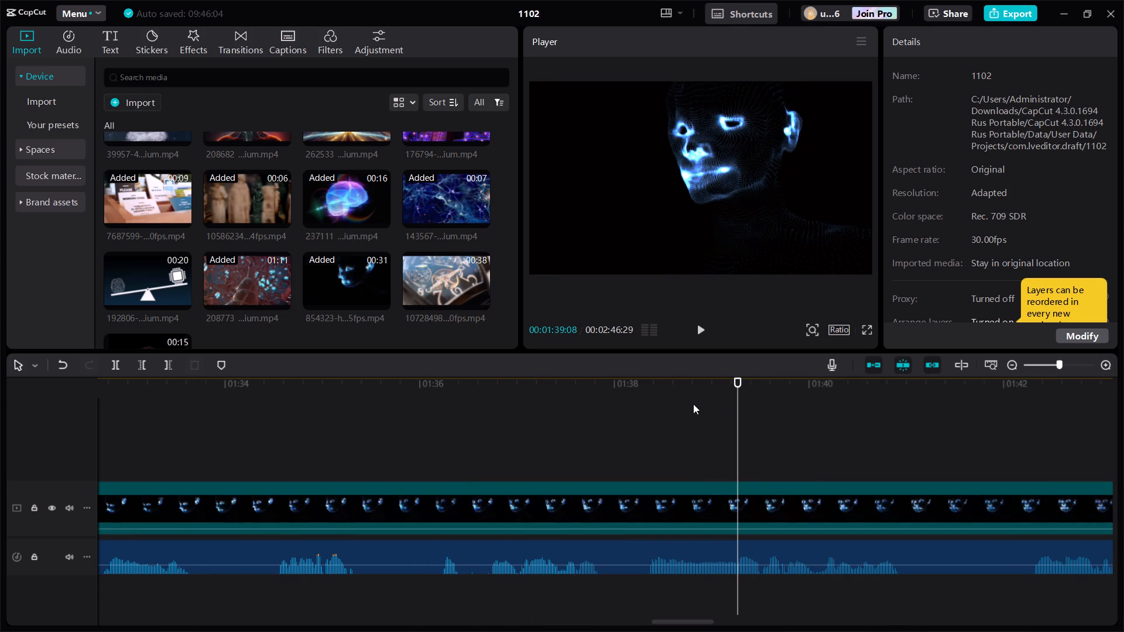
double_click(1104, 363)
left_click(633, 387)
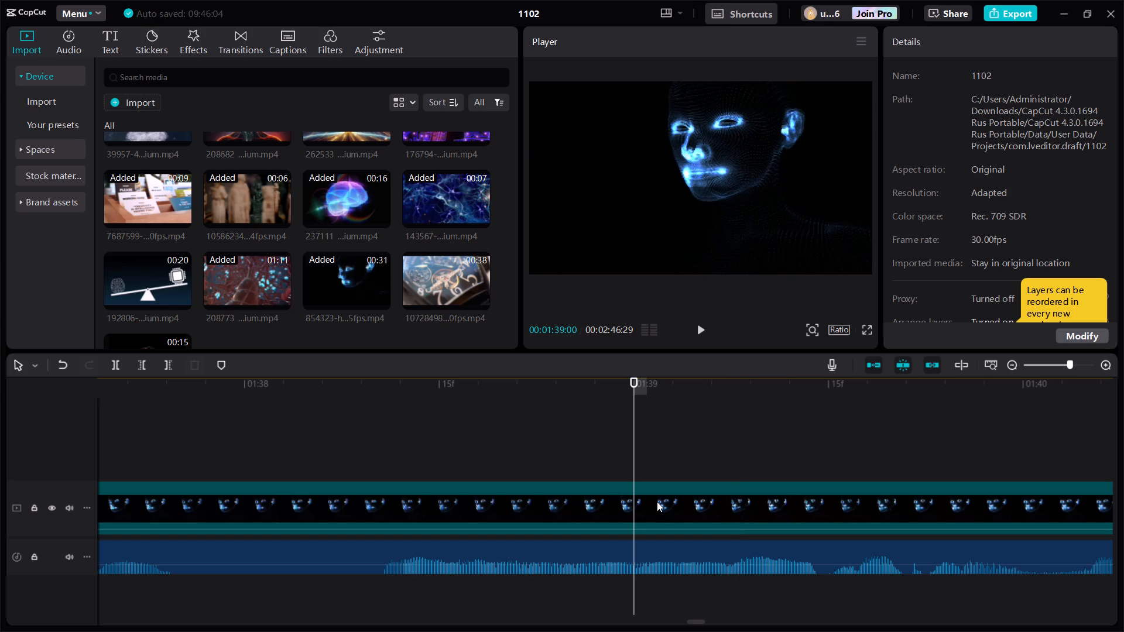
left_click(657, 502)
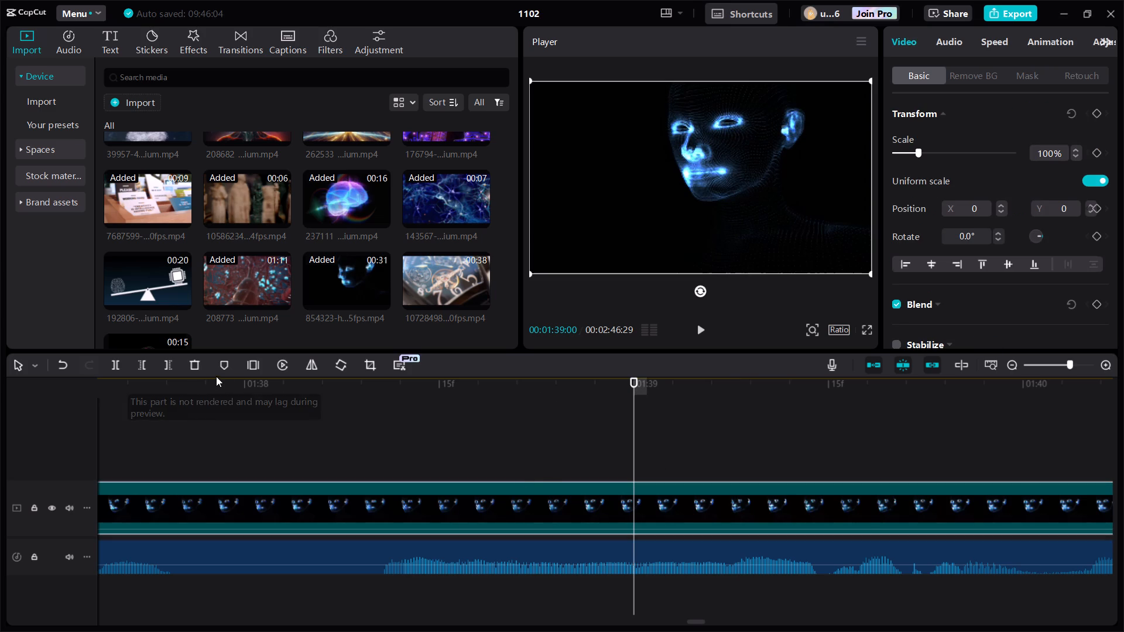
left_click(170, 363)
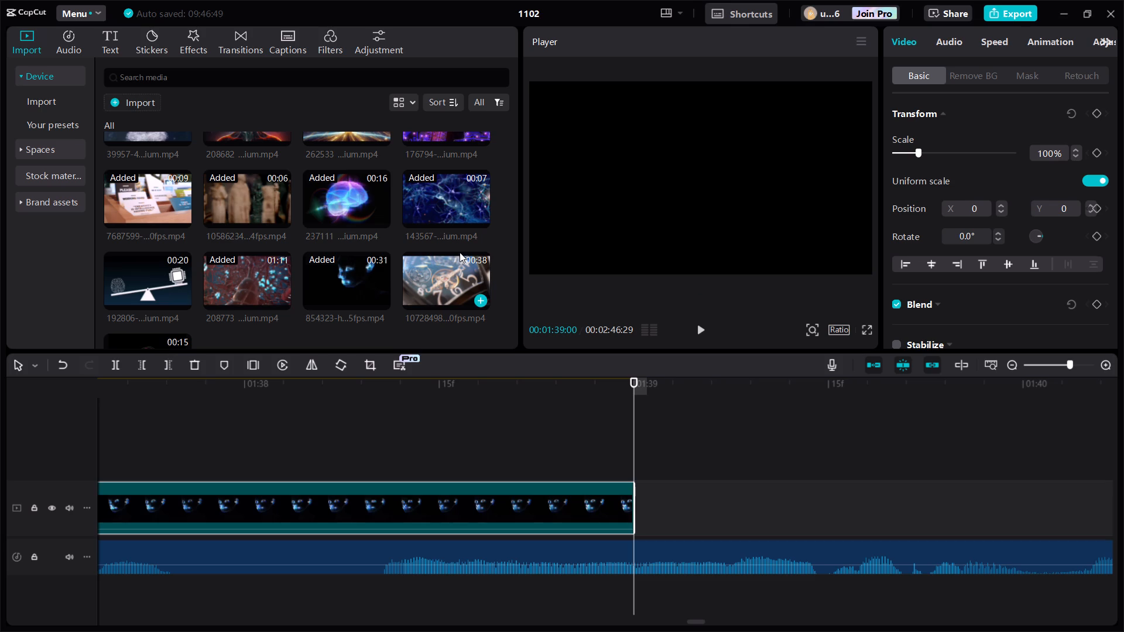
Add the 192806 brain-and-chip seesaw clip to the video track at 00:01:39:00.
left_click(185, 301)
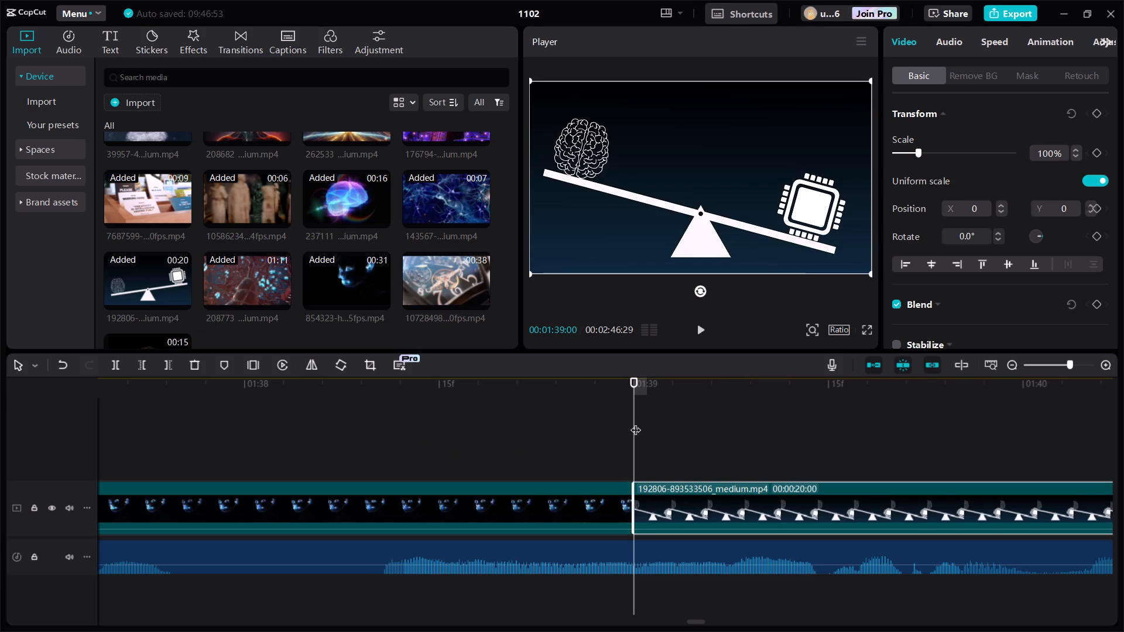
Check the 192806 seesaw clip against the voice-over and trim its end to 00:01:45:00.
left_click_drag(636, 423, 1089, 439)
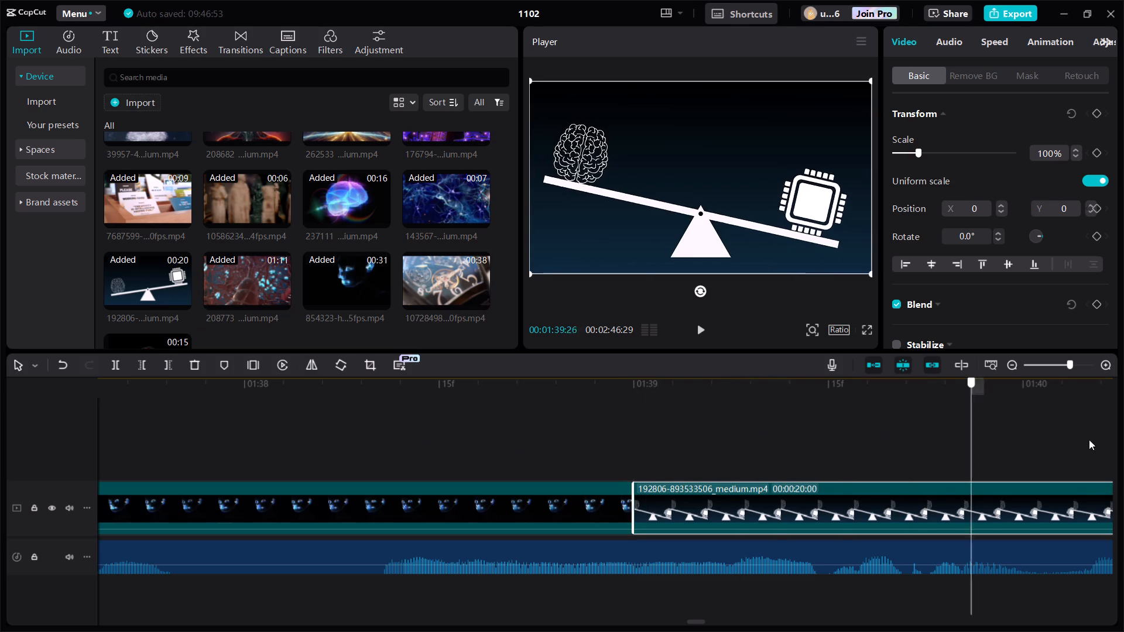
left_click_drag(1089, 439, 1123, 452)
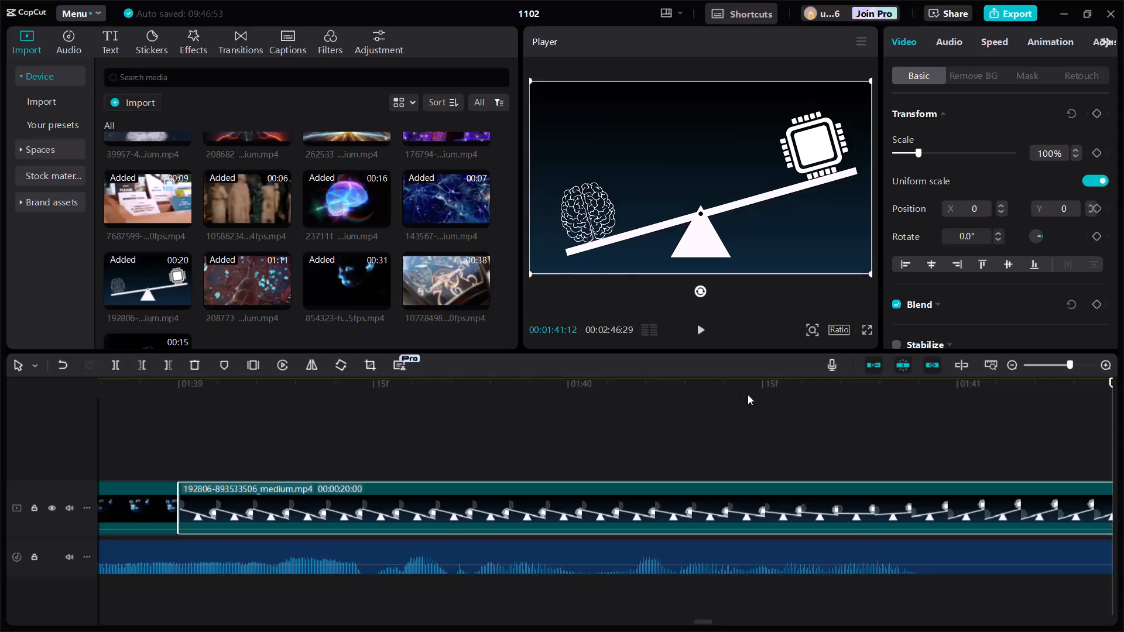
left_click(1014, 366)
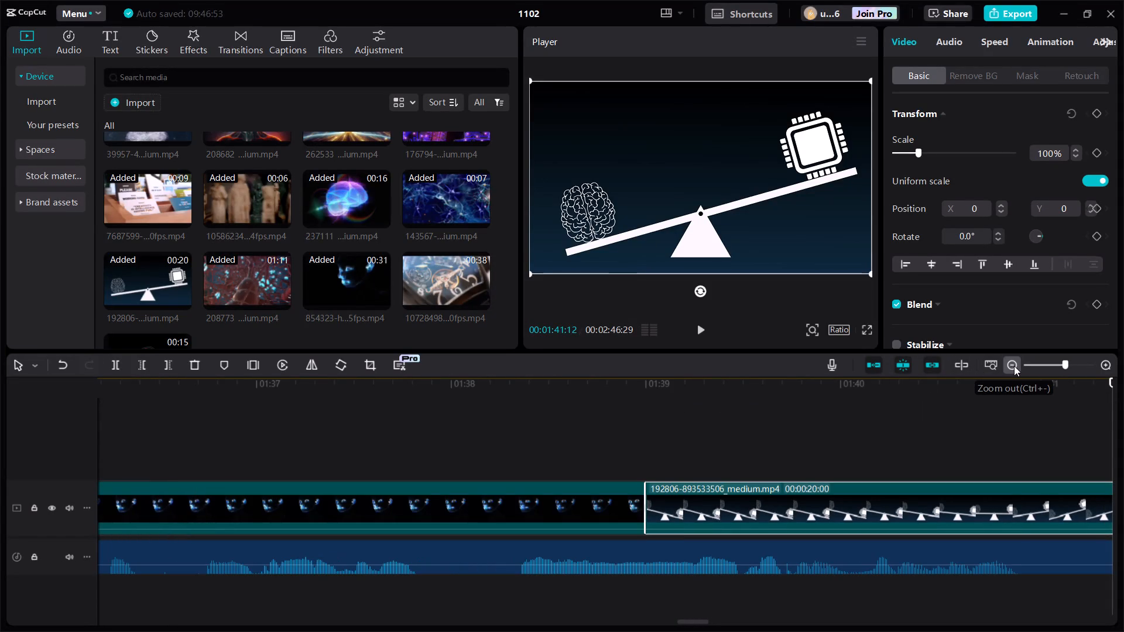
left_click(647, 390)
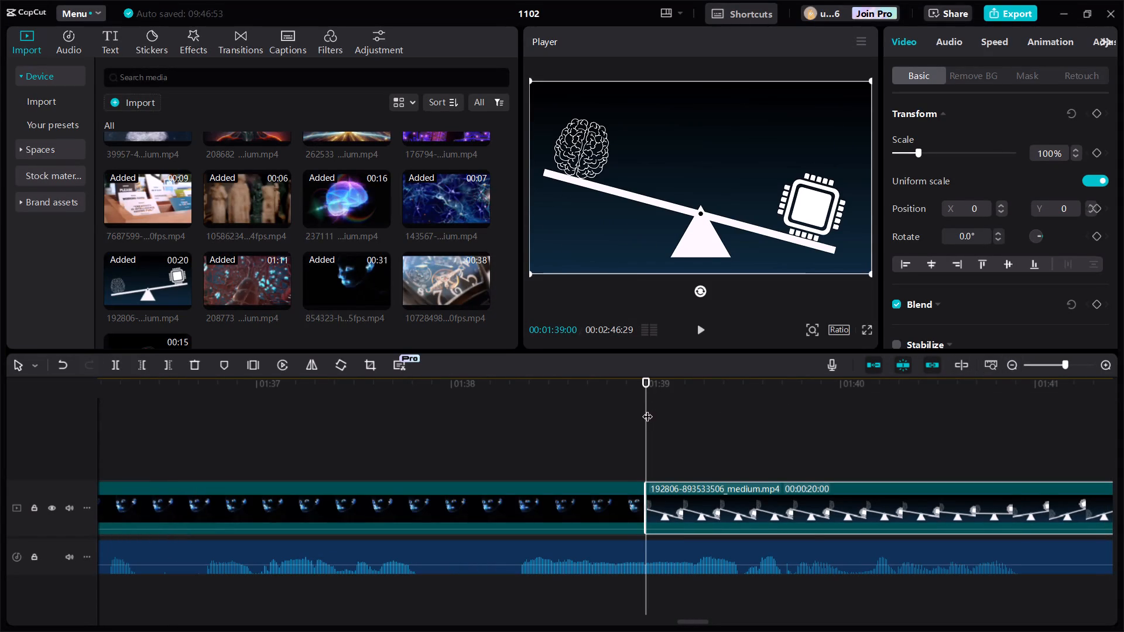
left_click_drag(647, 409, 1123, 486)
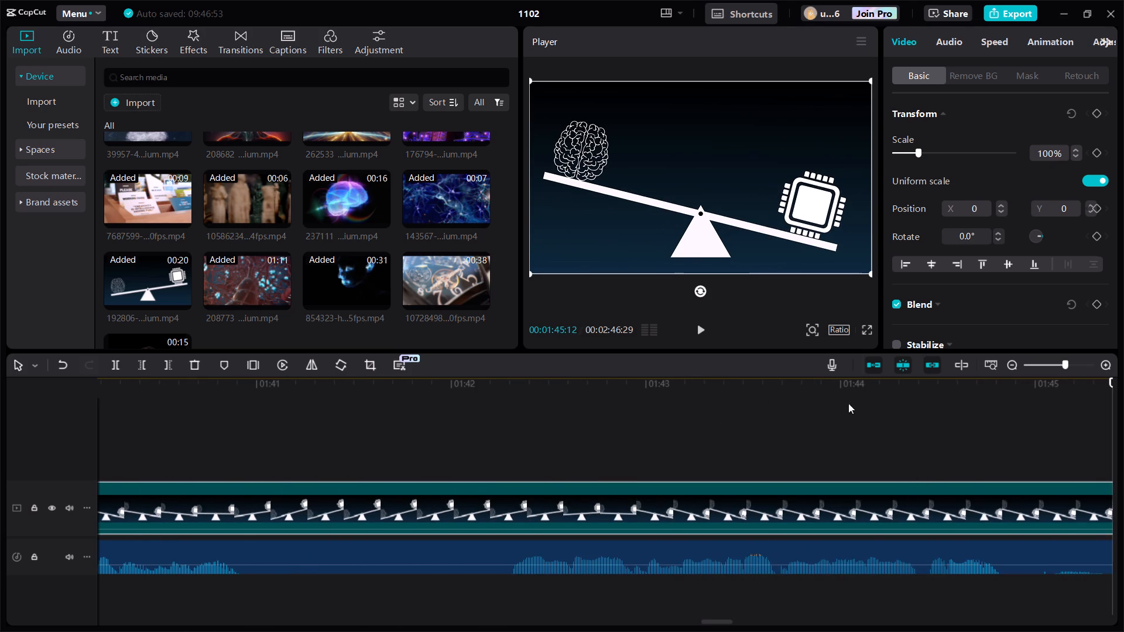
left_click(1035, 391)
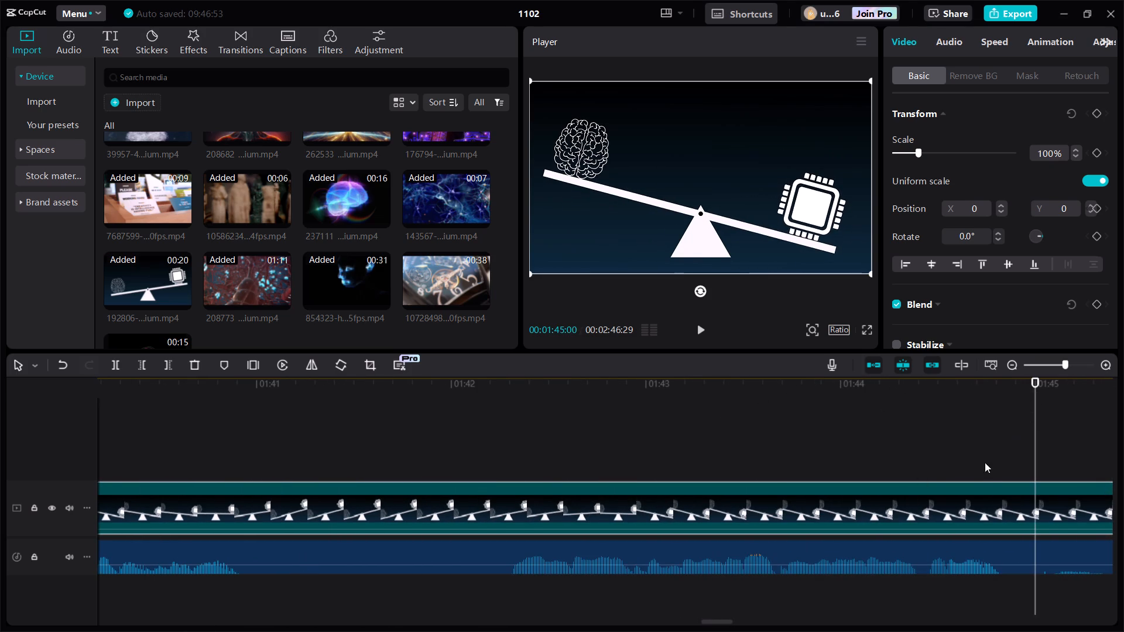
left_click(986, 503)
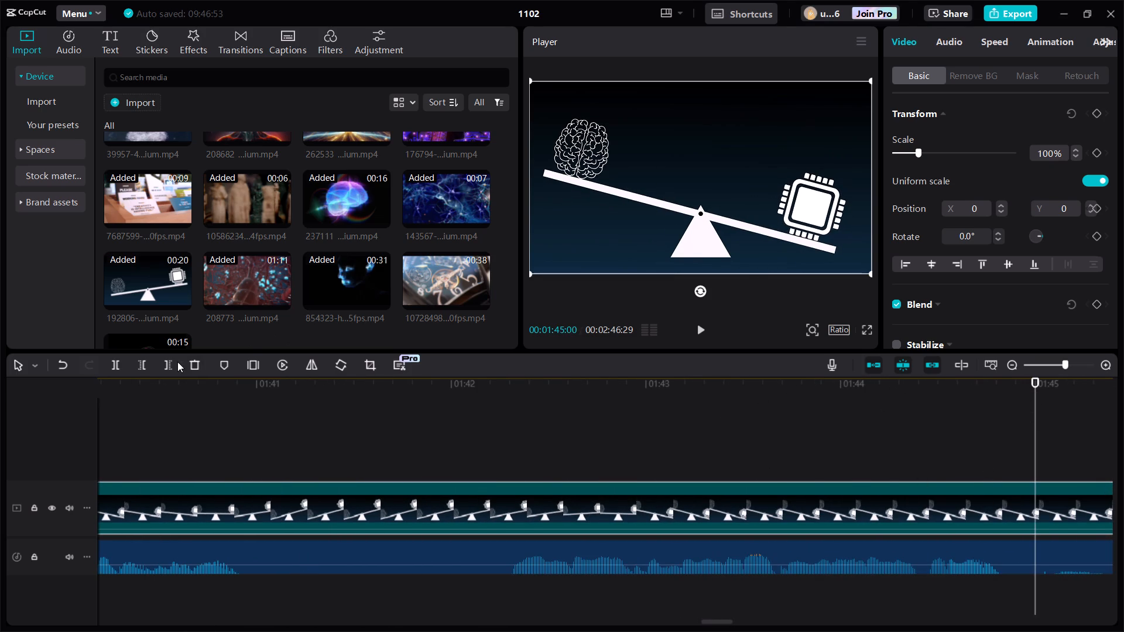
left_click(167, 366)
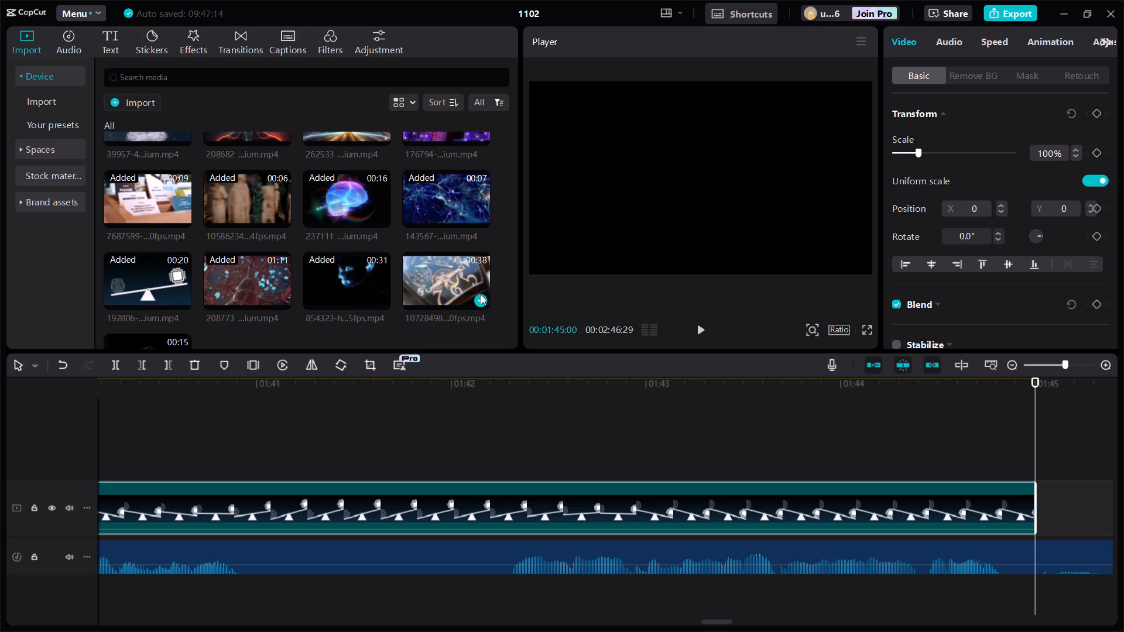
Add the 18388881-uhd pink brain outline clip to the video track at 00:01:45:00 and preview its opening seconds.
scroll(255, 283, "down", 2)
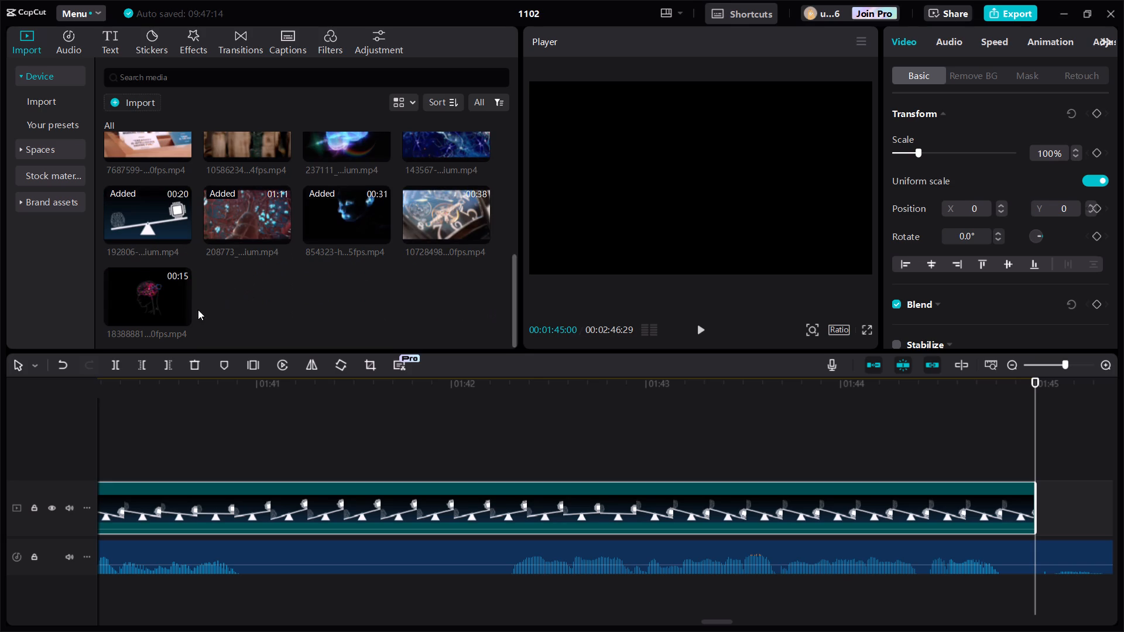
left_click(184, 316)
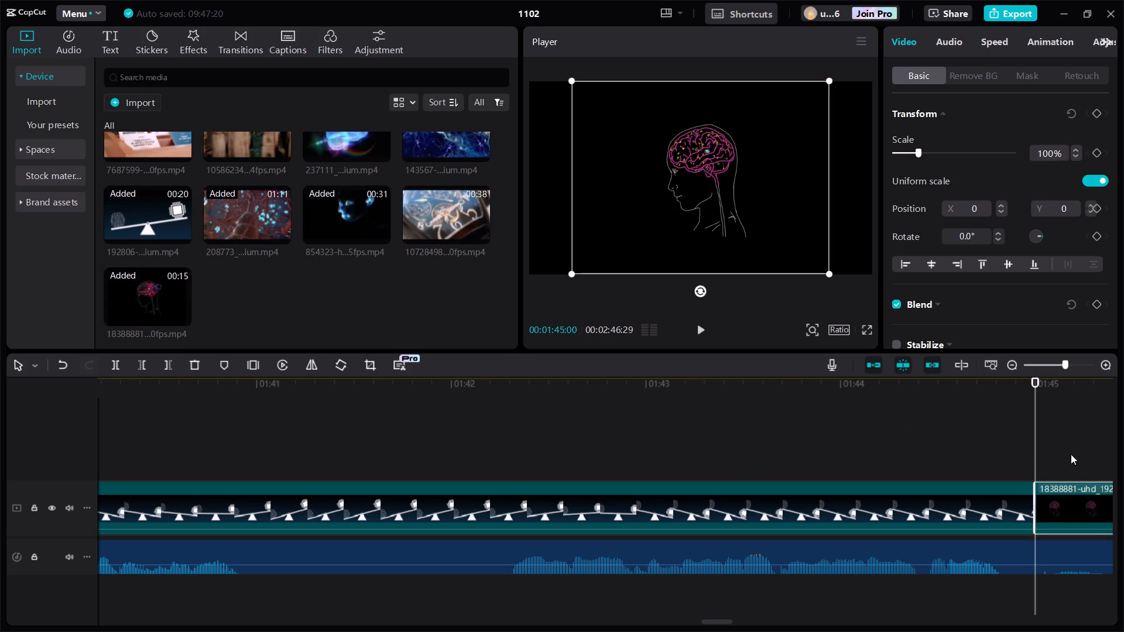
left_click_drag(1039, 449, 1123, 484)
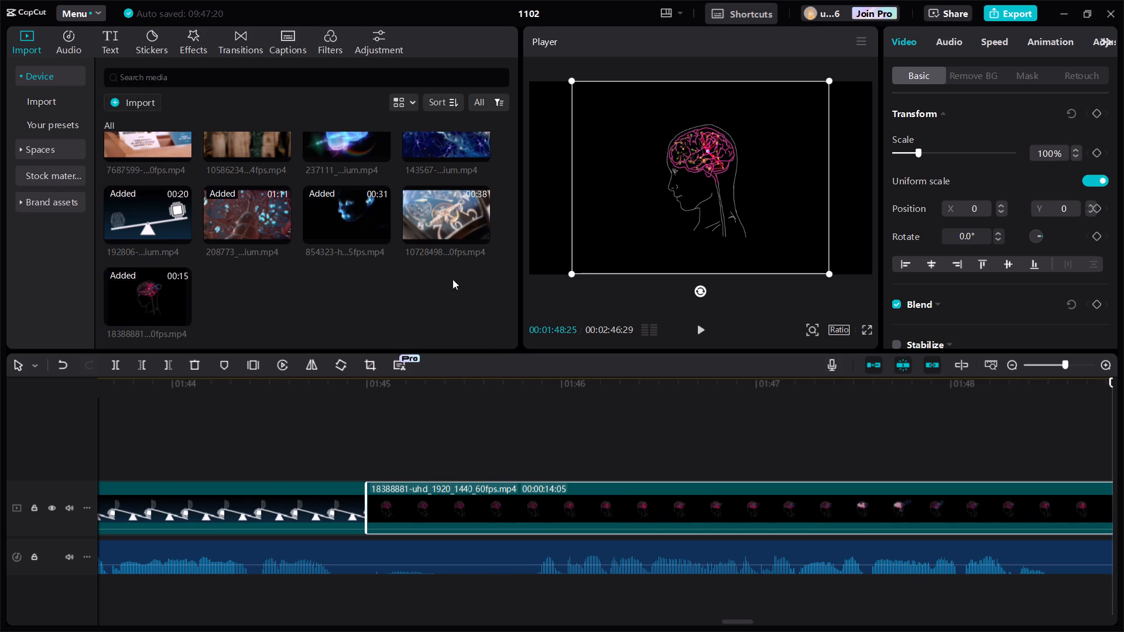
Insert the 10728498-hd watch clip at 00:01:45:00, between the 192806 seesaw clip and the 18388881-uhd brain clip.
left_click(368, 406)
left_click(481, 235)
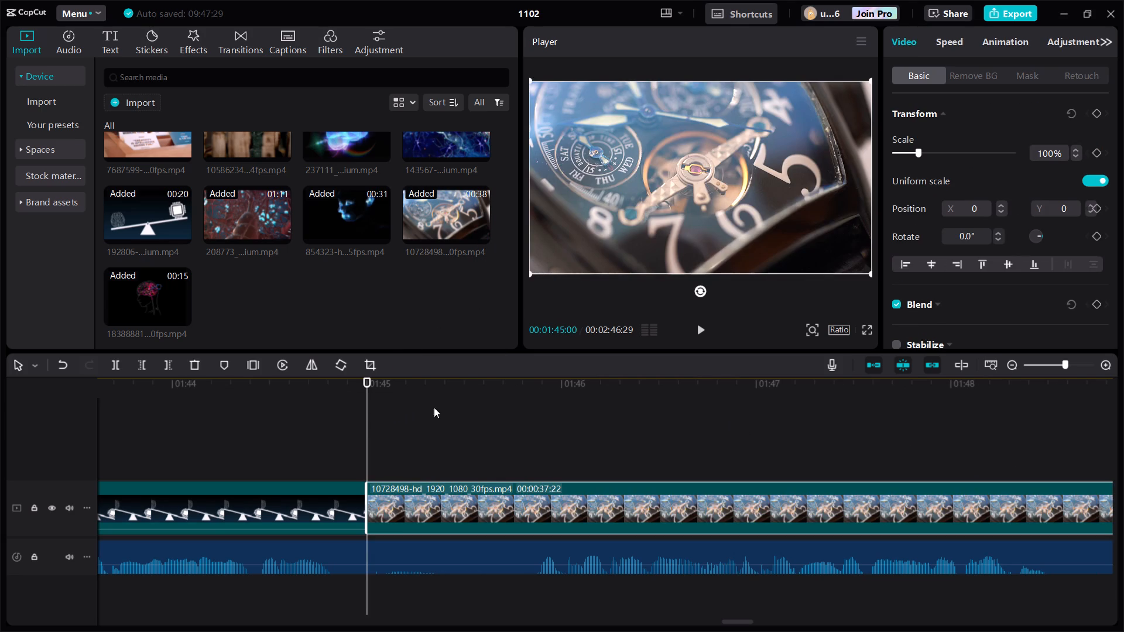
Trim the end of the 10728498-hd watch clip to 00:01:48:00.
left_click(952, 393)
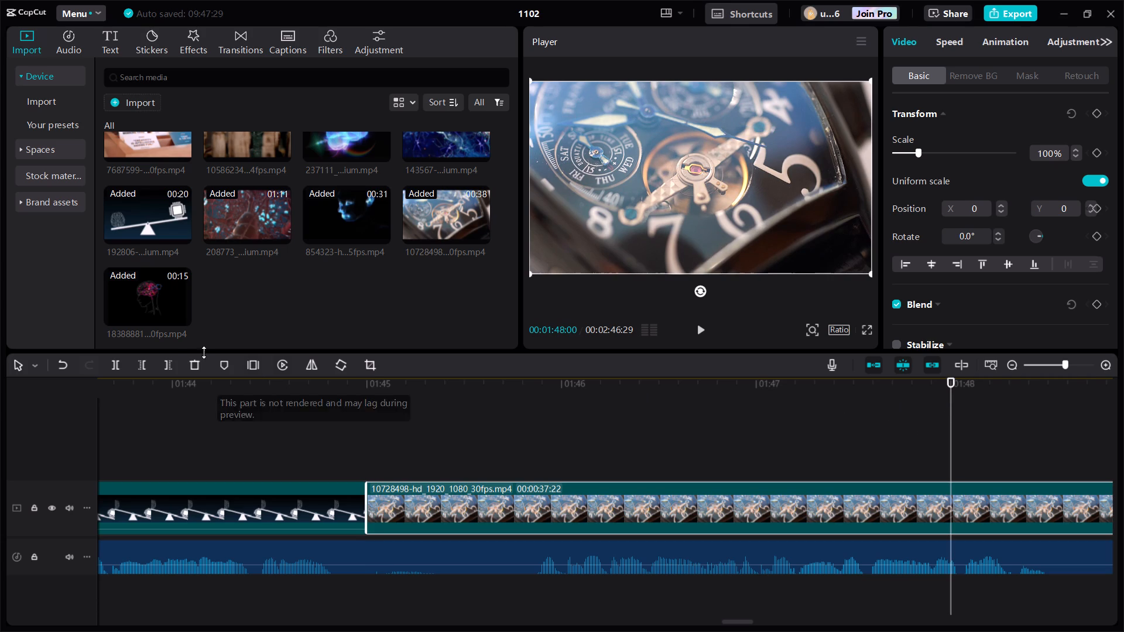
left_click(170, 366)
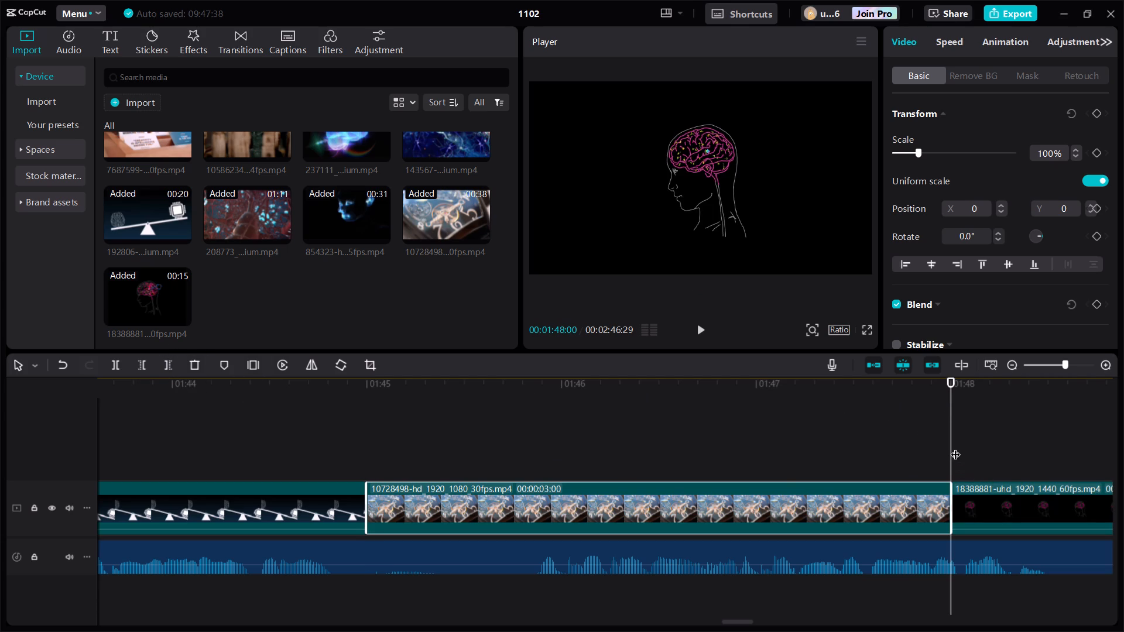
Check the 18388881-uhd brain outline clip against the voice-over and trim its end to 00:01:57:00.
left_click_drag(952, 445, 1123, 508)
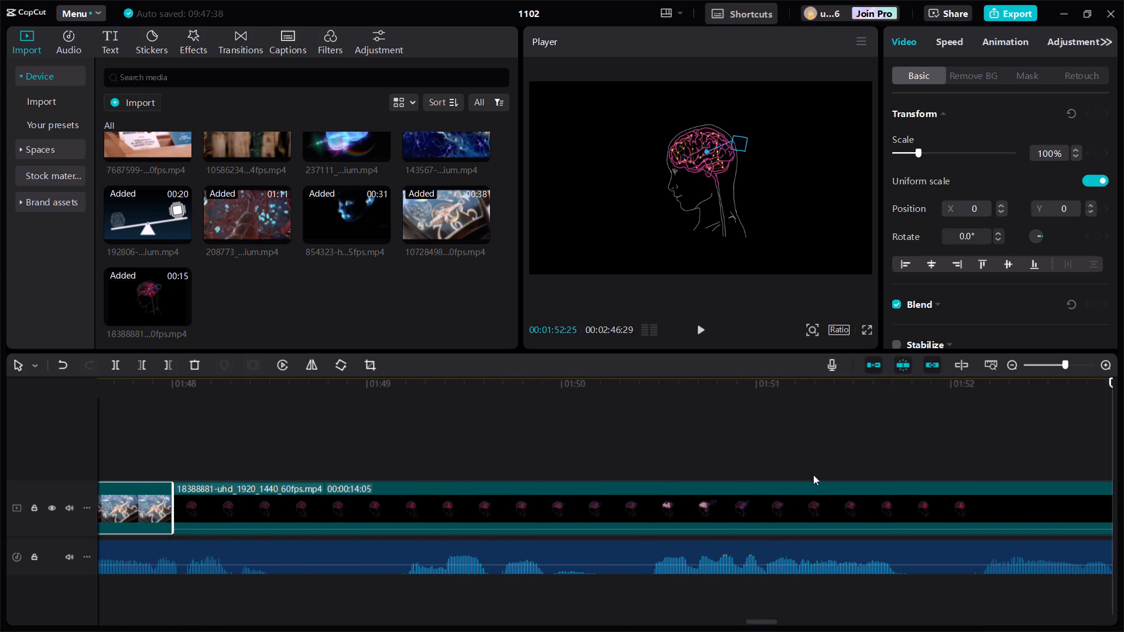
left_click_drag(1109, 422, 1123, 436)
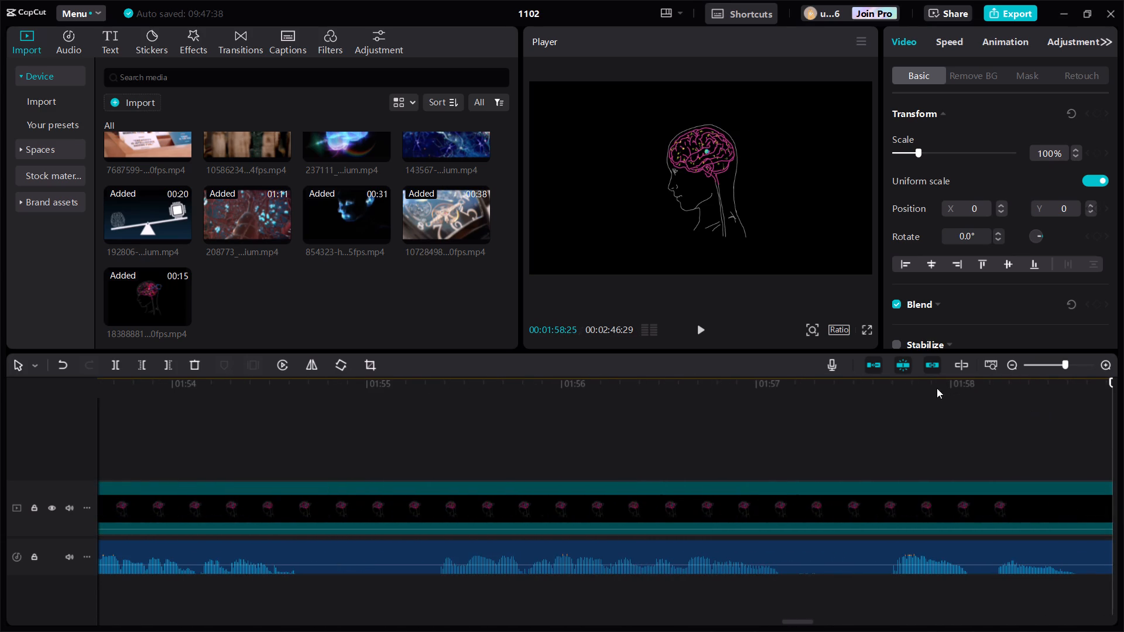
left_click(758, 386)
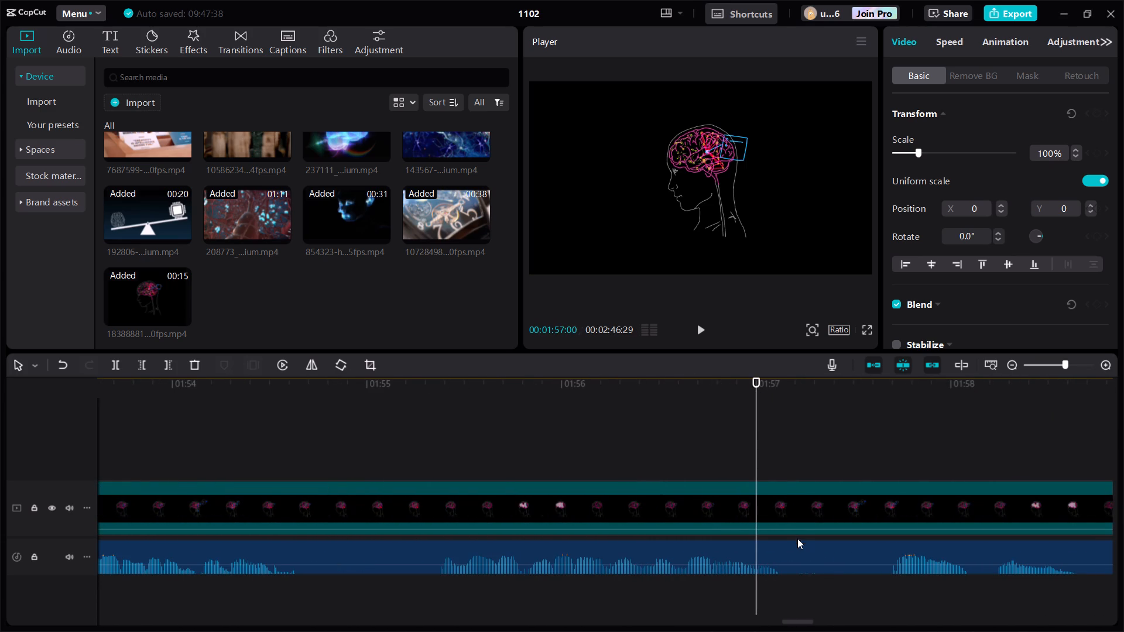
left_click(800, 515)
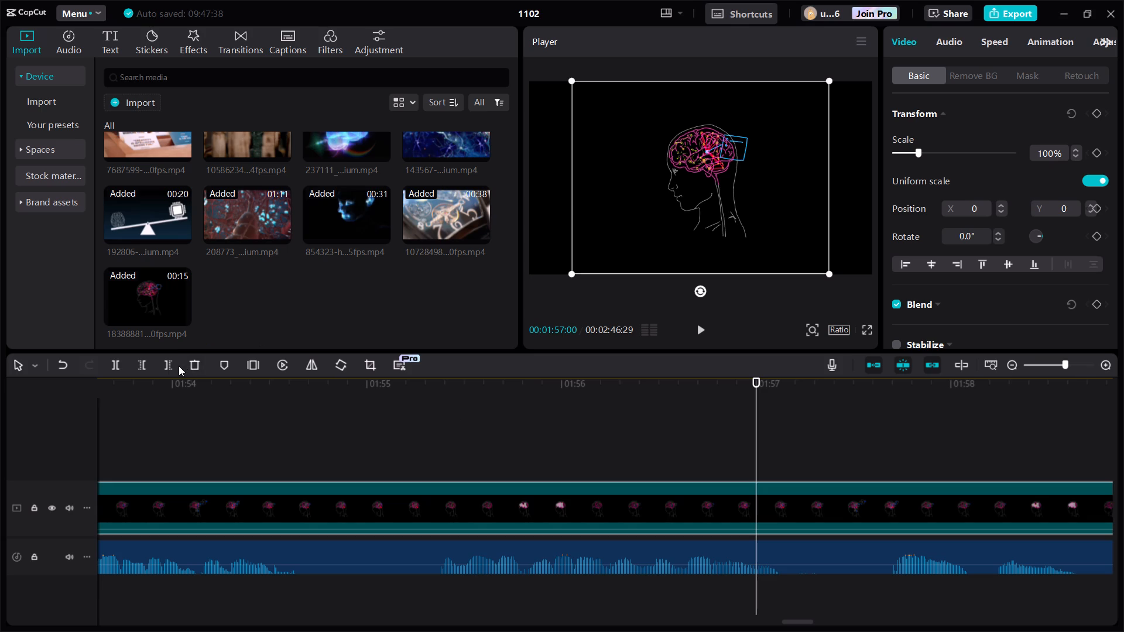
left_click(164, 366)
scroll(256, 287, "up", 2)
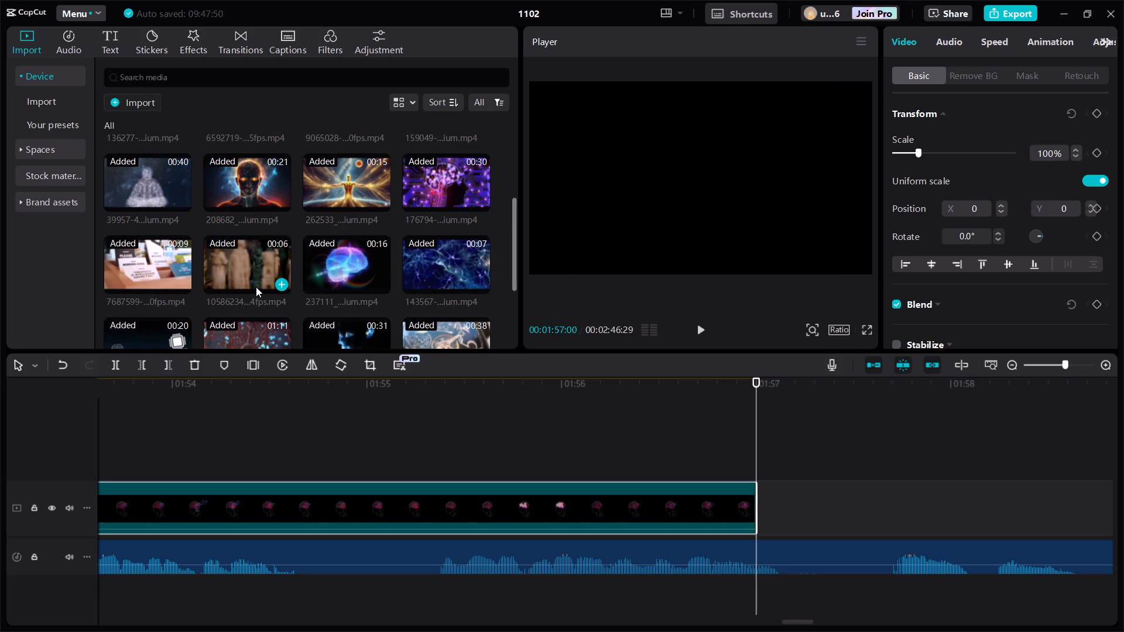
scroll(253, 290, "up", 4)
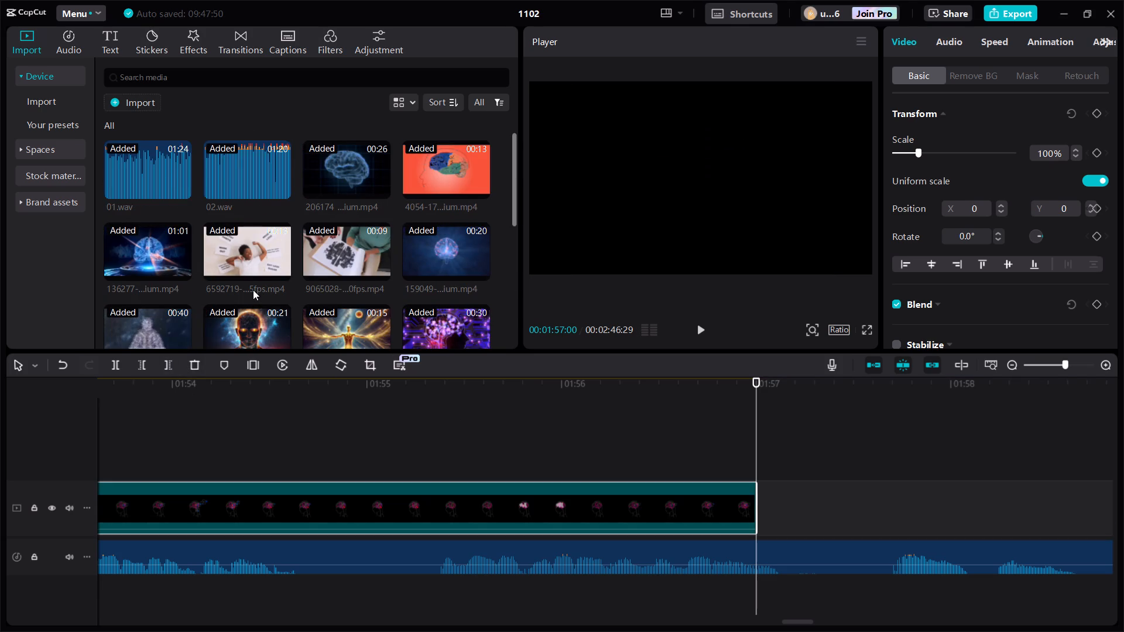
scroll(253, 290, "down", 3)
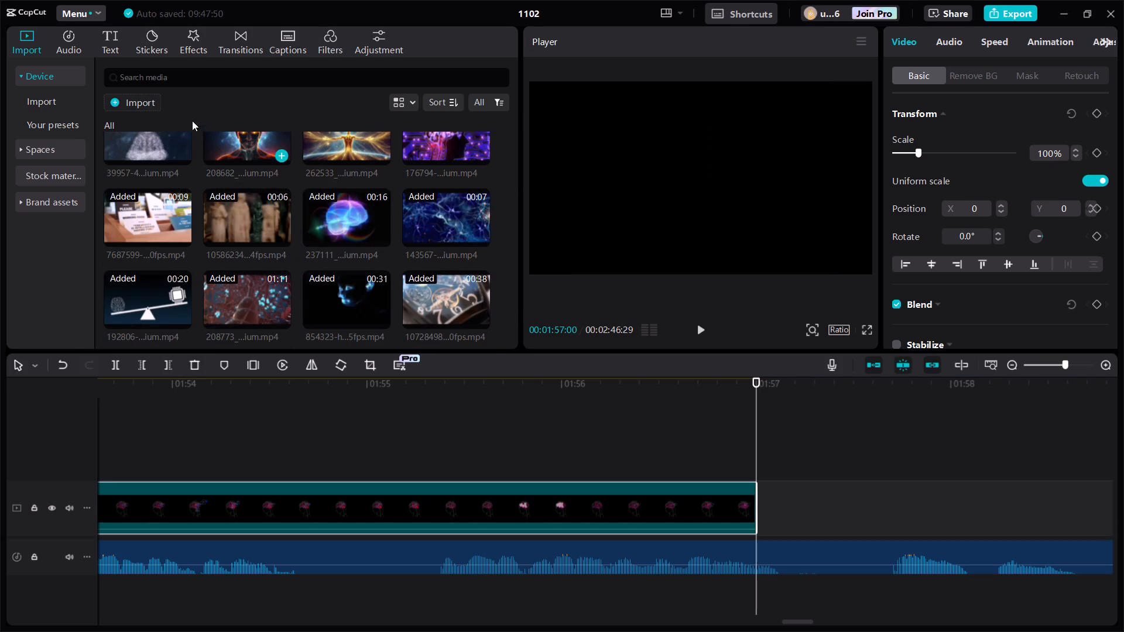
left_click(130, 98)
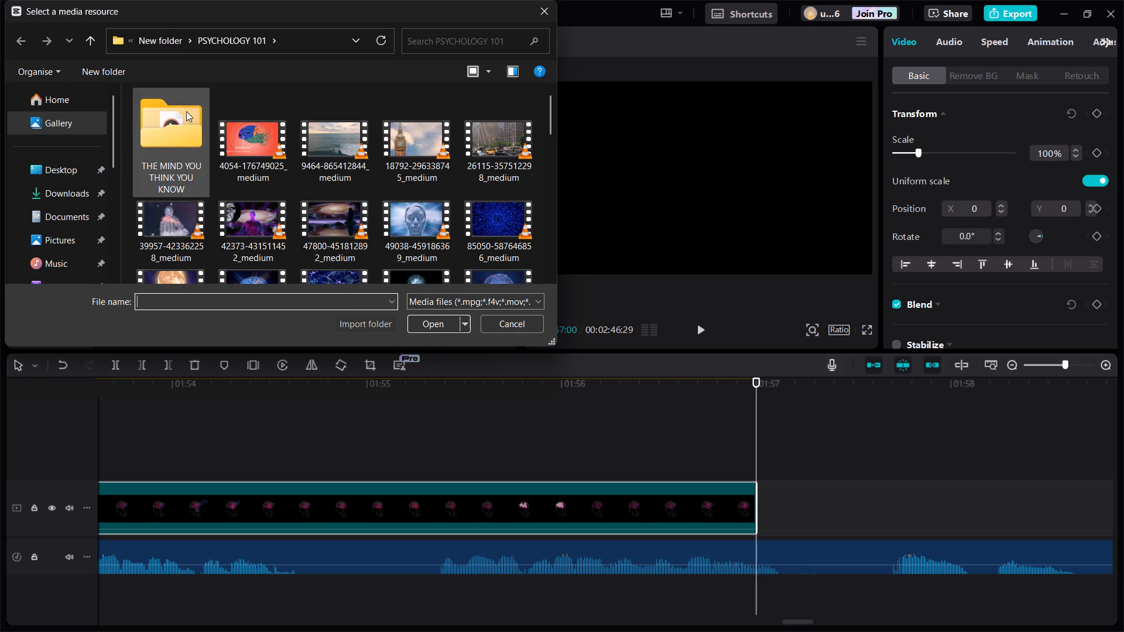
scroll(359, 200, "down", 1)
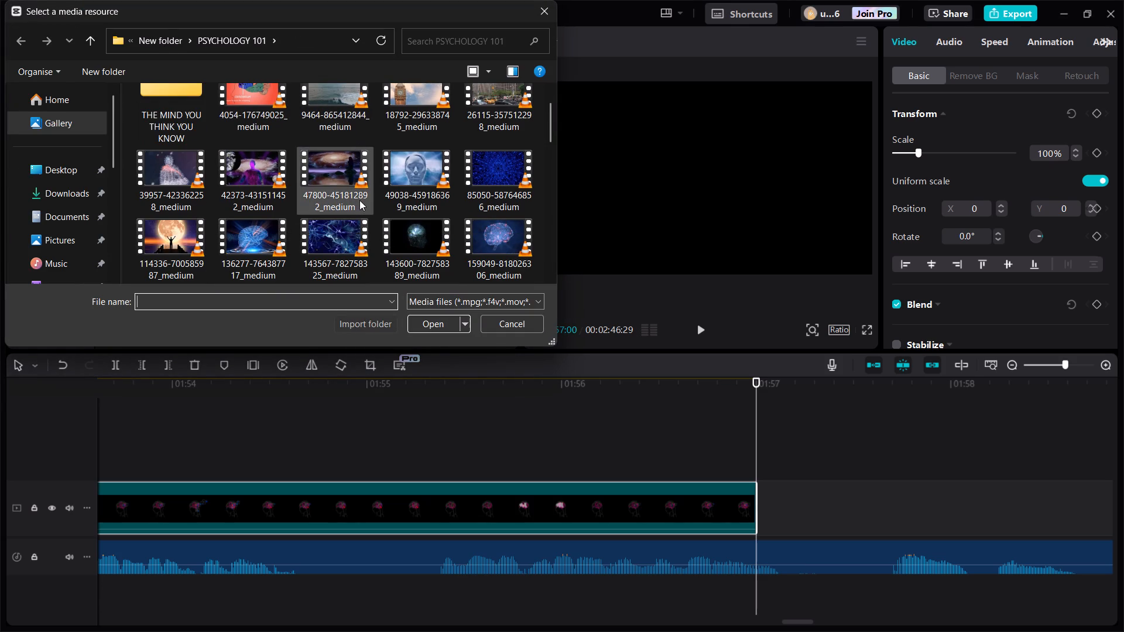
left_click(254, 172)
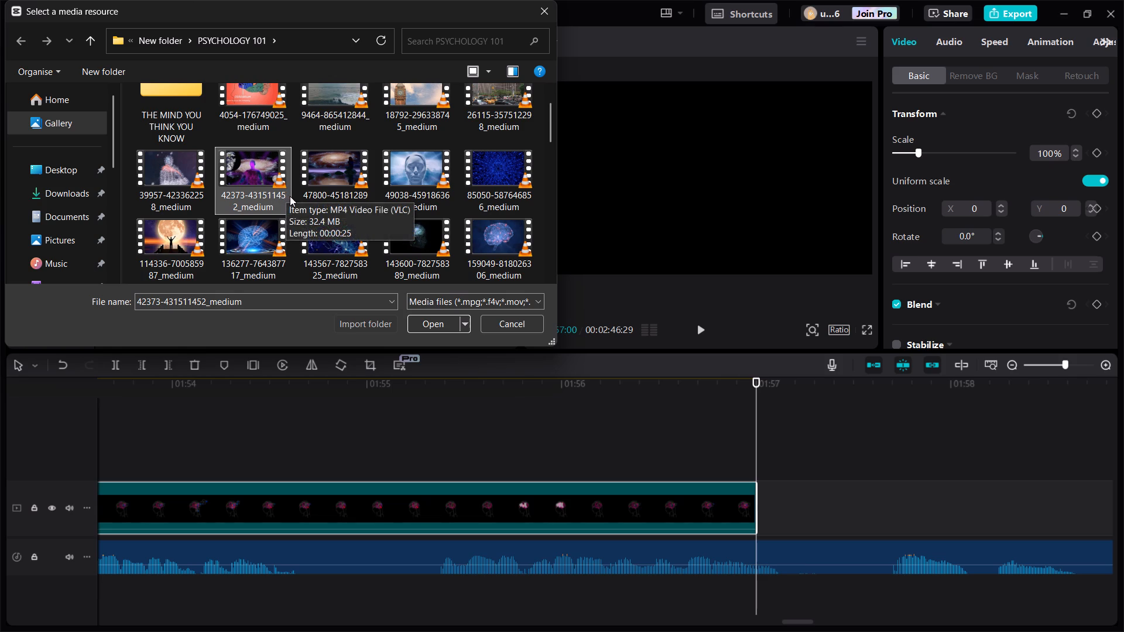
left_click(183, 233, "ctrl")
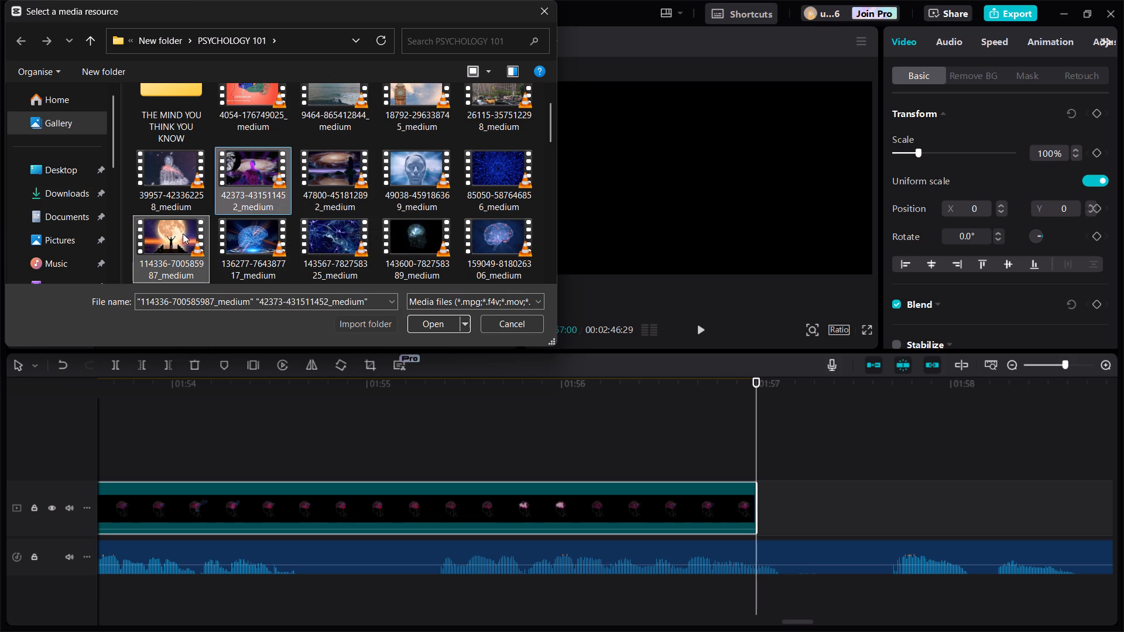
left_click(551, 276)
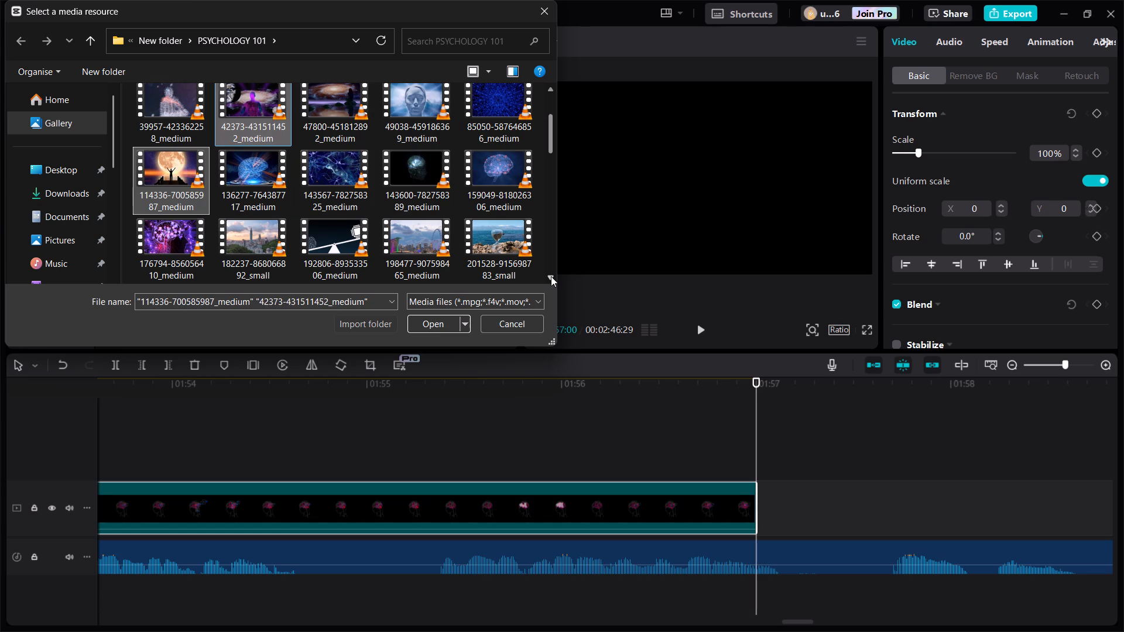
left_click(551, 276)
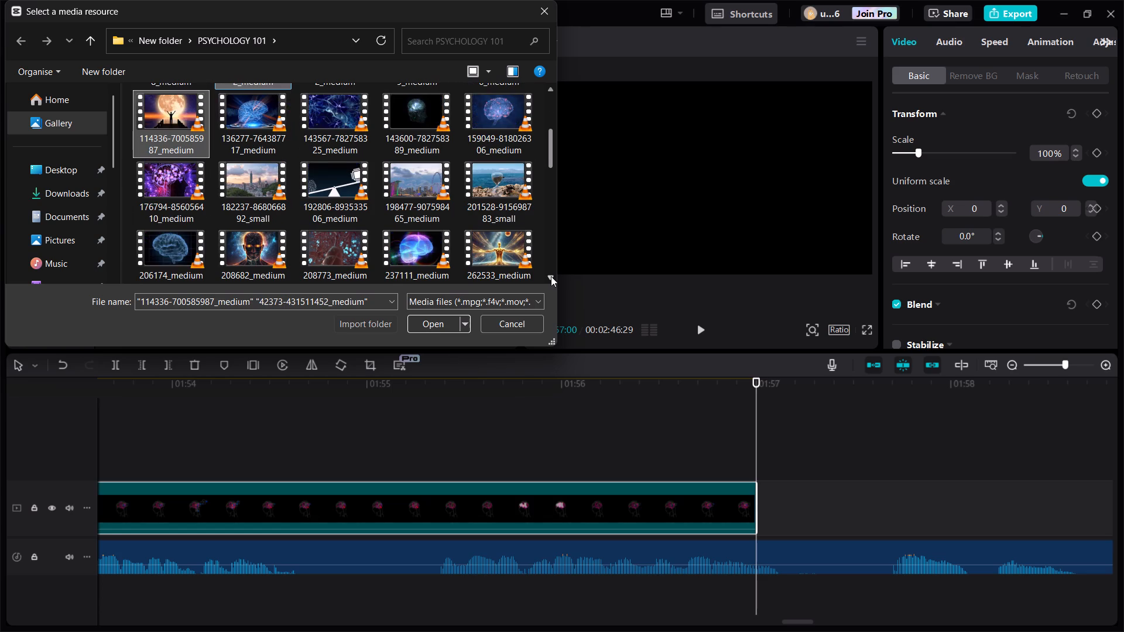
left_click(551, 276)
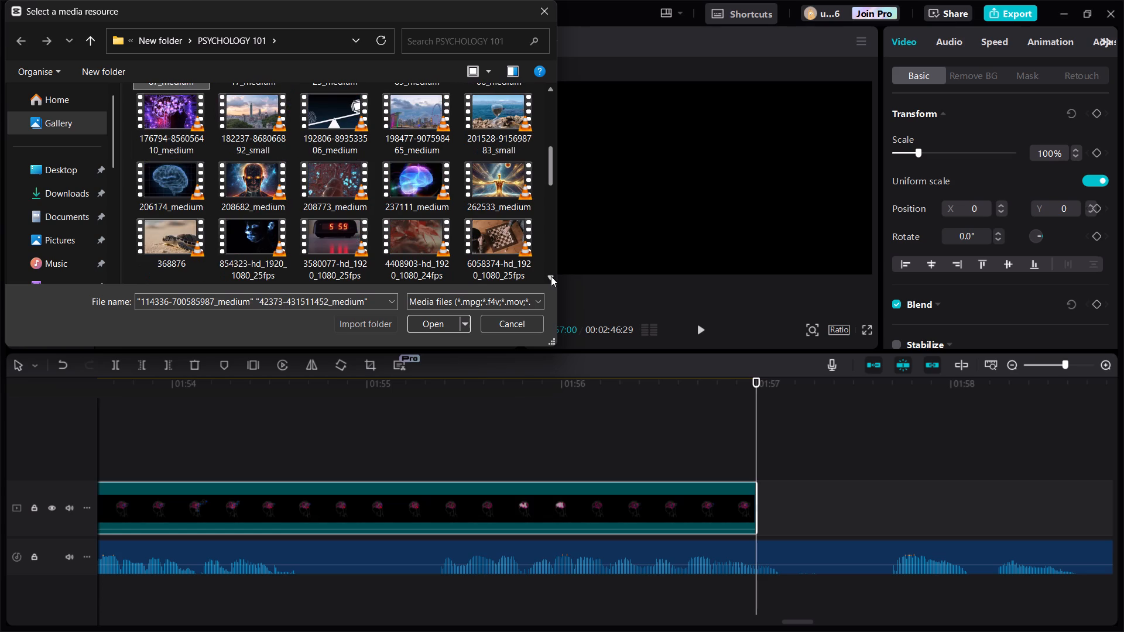
left_click(551, 276)
left_click(551, 276)
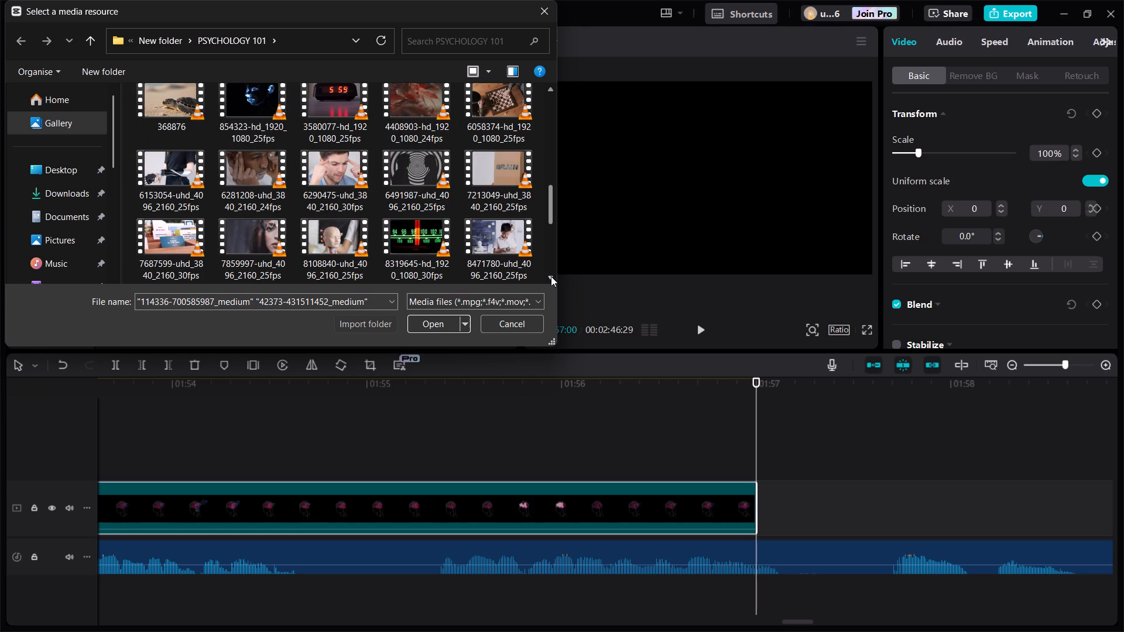
left_click(406, 174, "ctrl")
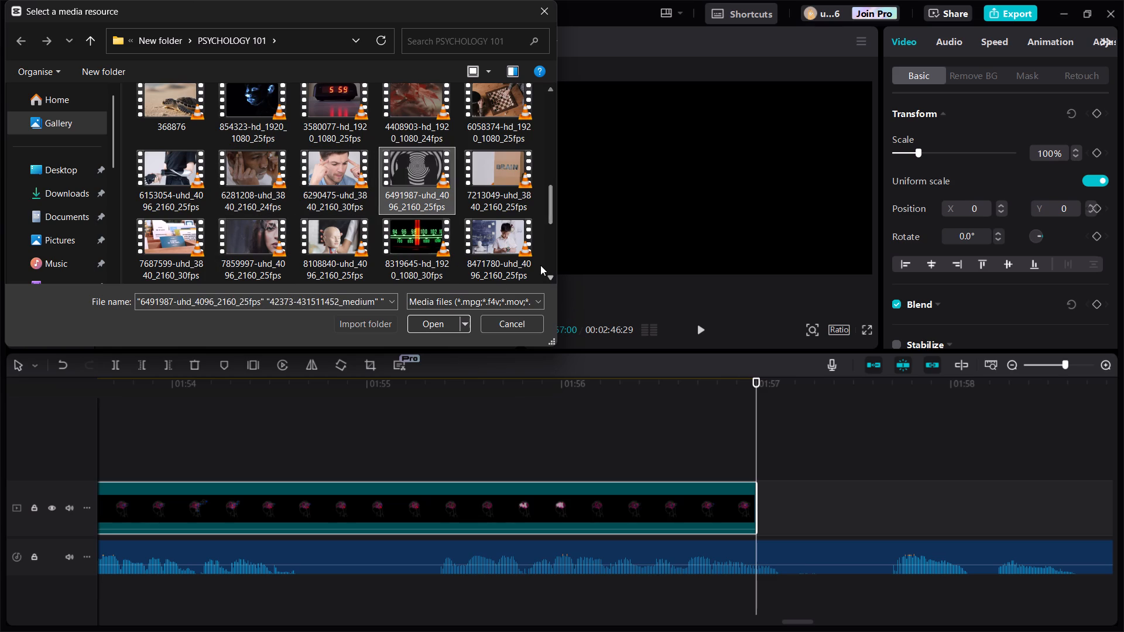
left_click(551, 276, "ctrl")
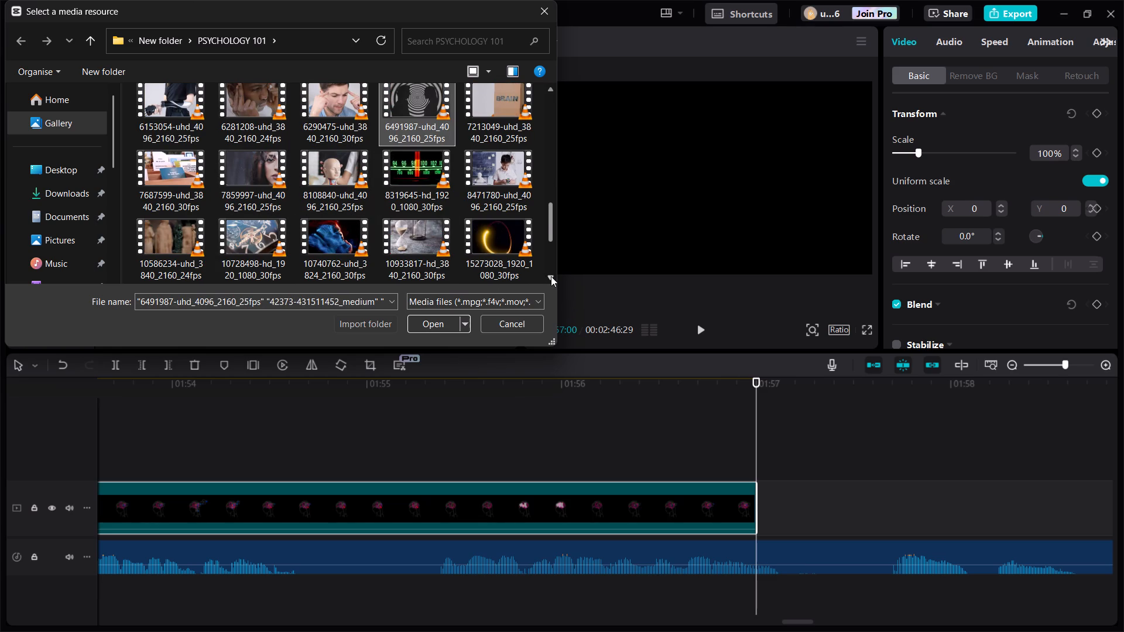
left_click(551, 276, "ctrl")
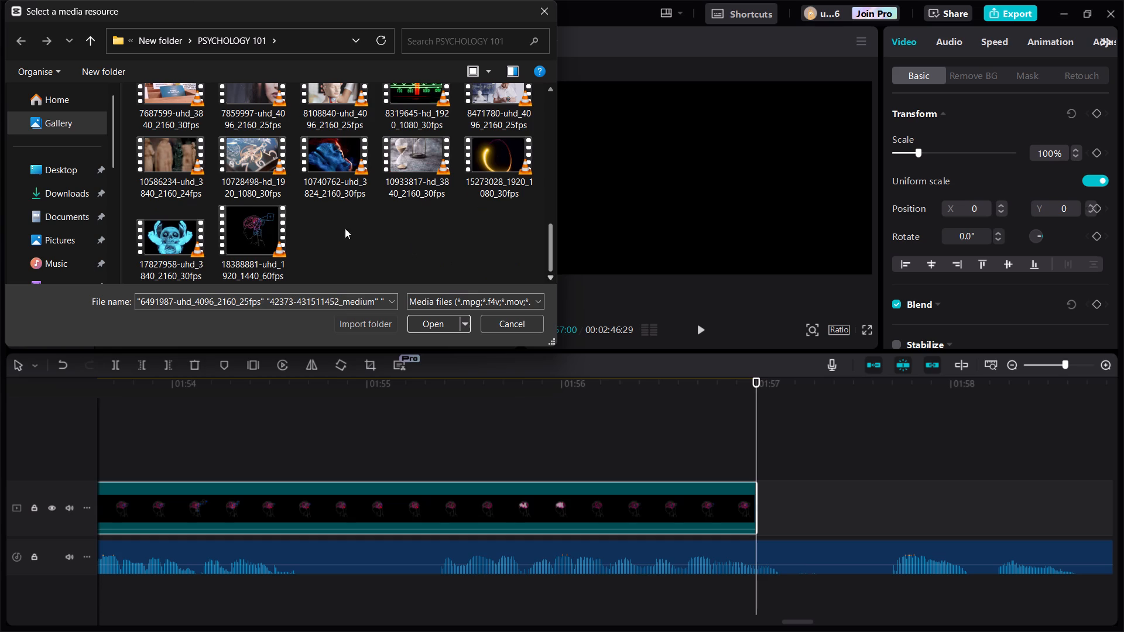
left_click(186, 226, "ctrl")
left_click(443, 325)
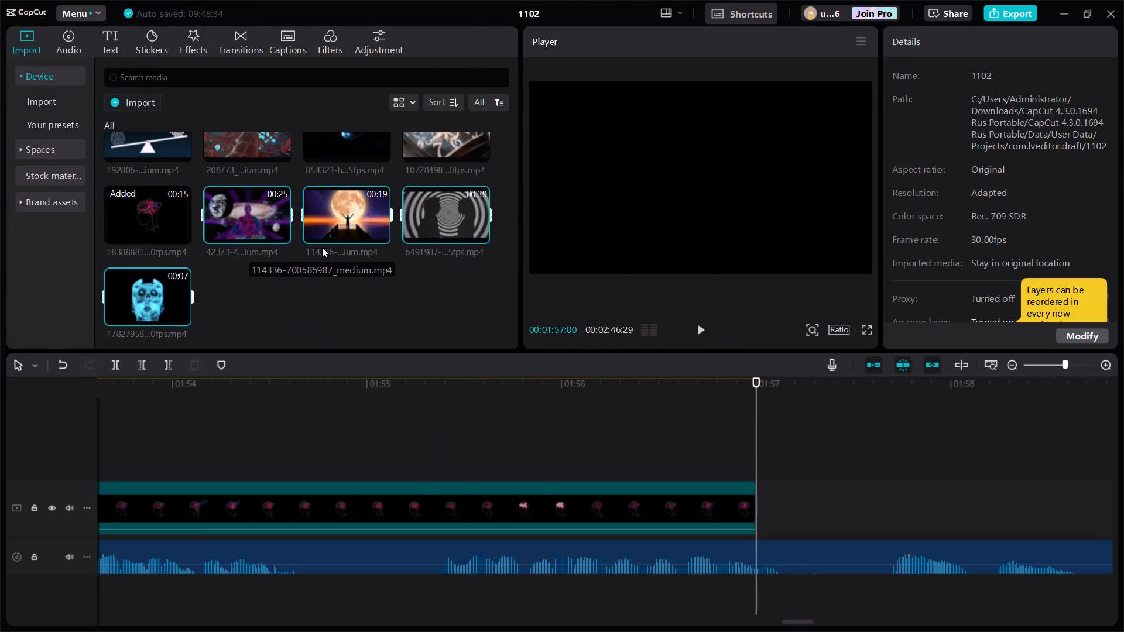
Add the four newly imported clips together to the video track at 00:01:57:00, starting with the 42373 meditation clip.
left_click(279, 233)
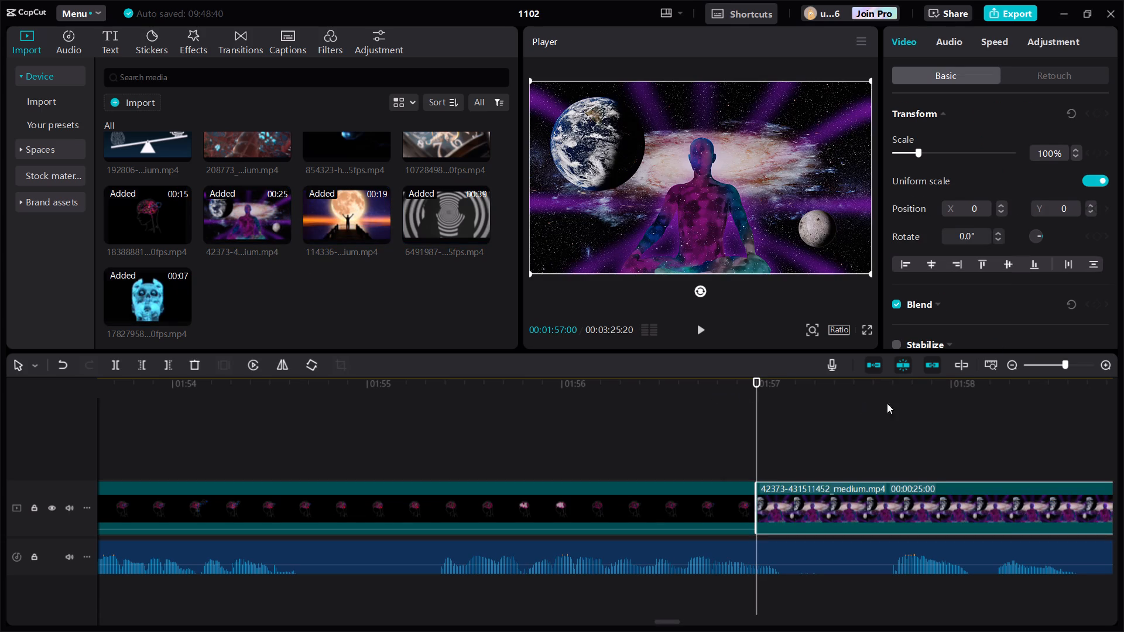
Check the 42373 cosmic meditation clip against the voice-over and trim its end to 00:02:03:00.
double_click(1008, 363)
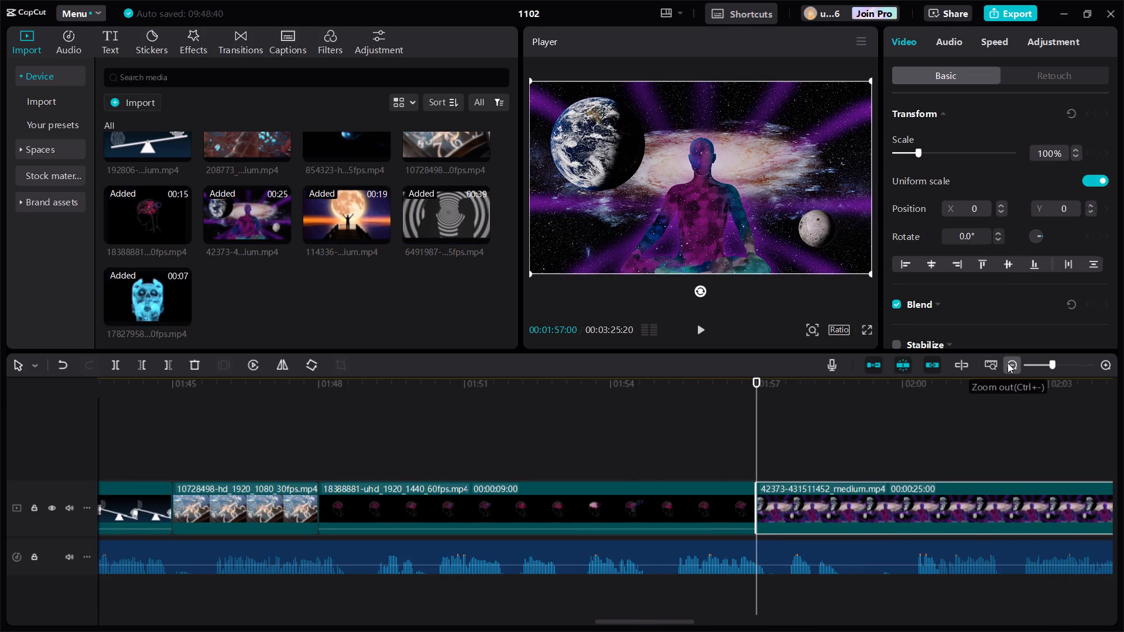
left_click(1008, 363)
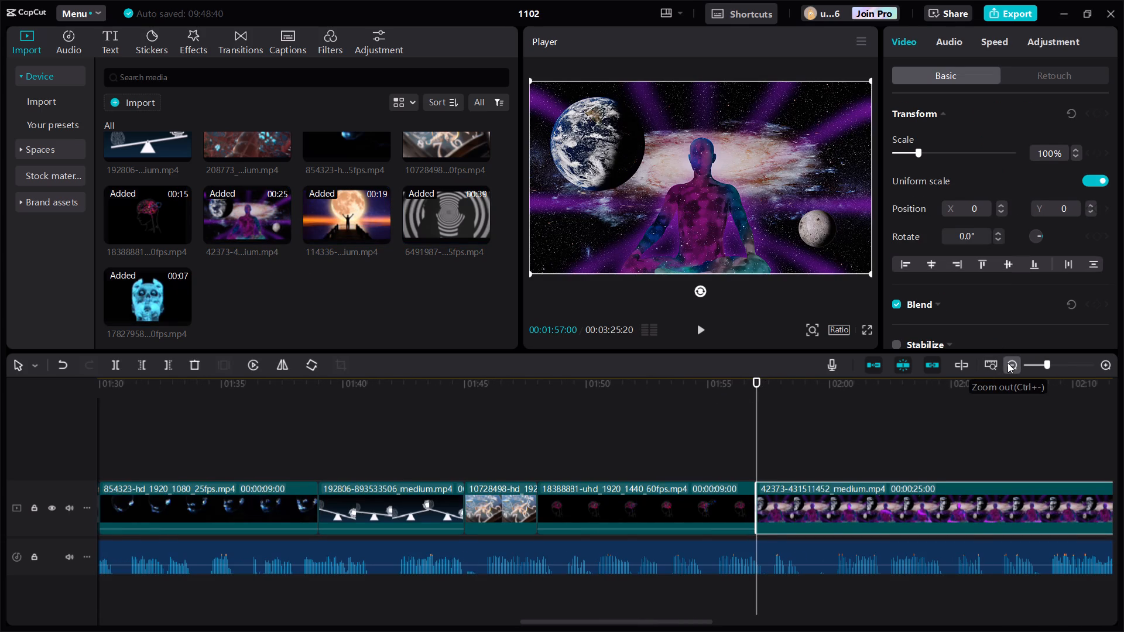
left_click(1105, 363)
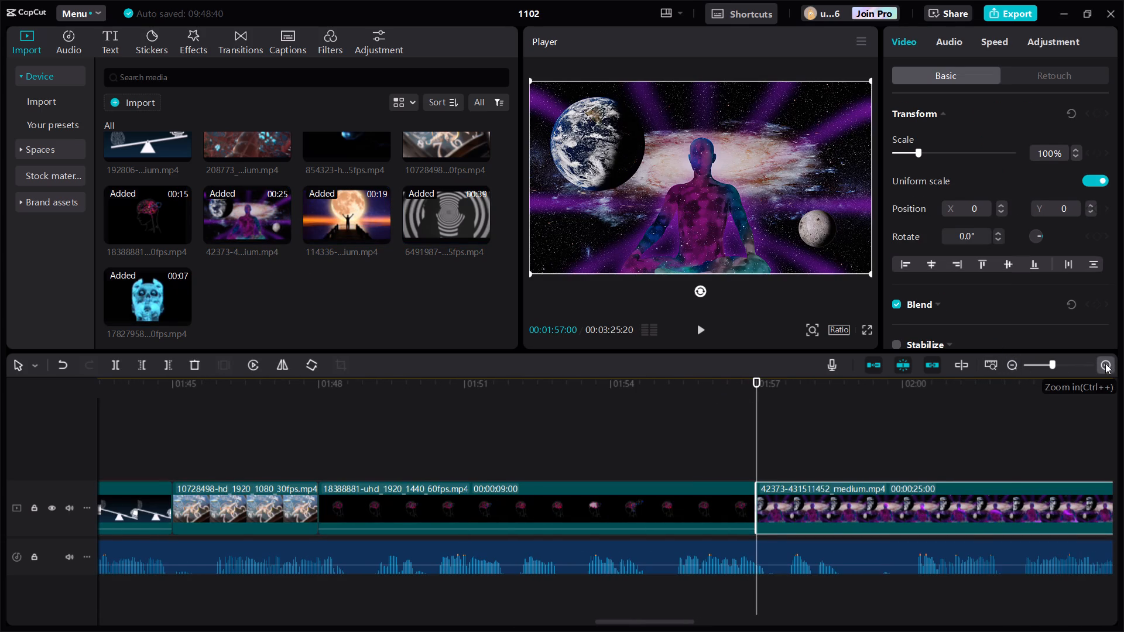
left_click_drag(759, 430, 773, 432)
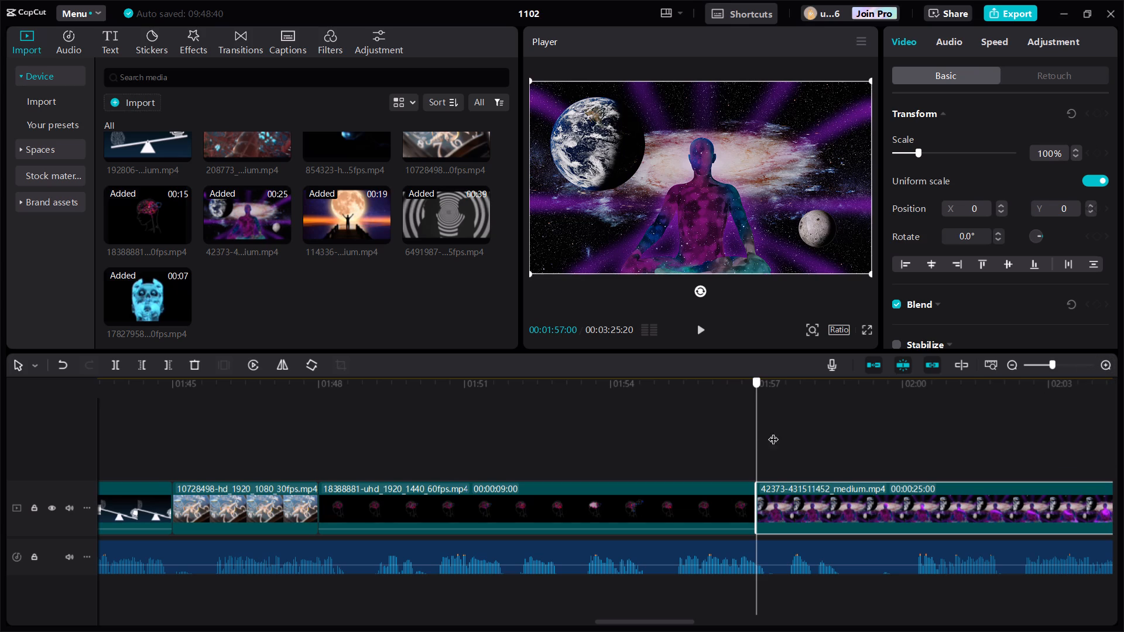
left_click_drag(773, 432, 848, 443)
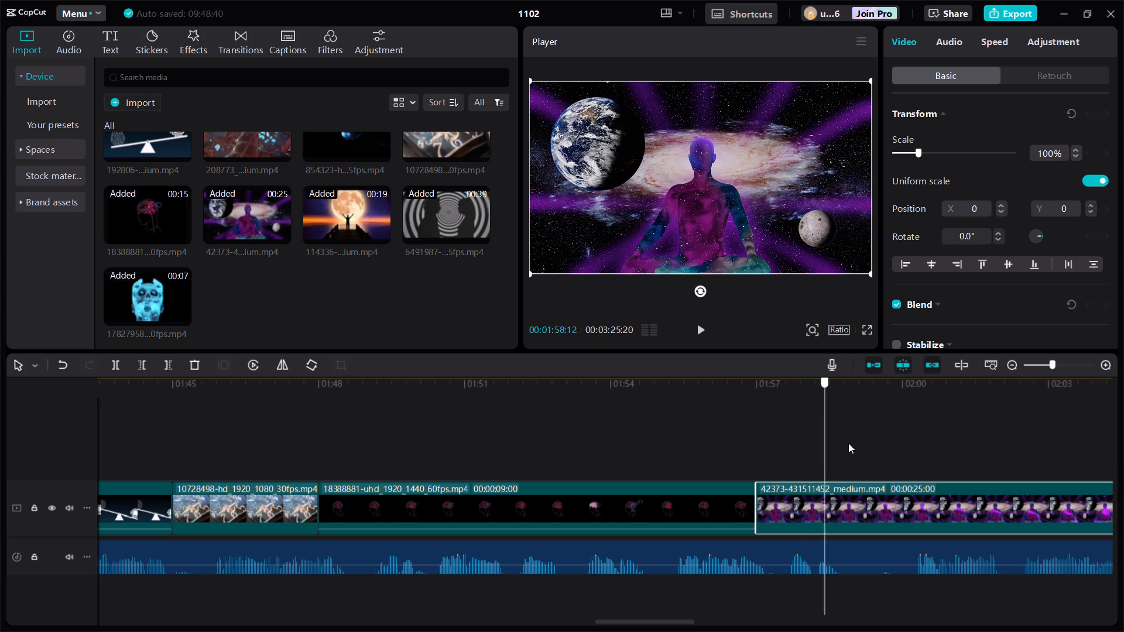
left_click_drag(848, 443, 1098, 471)
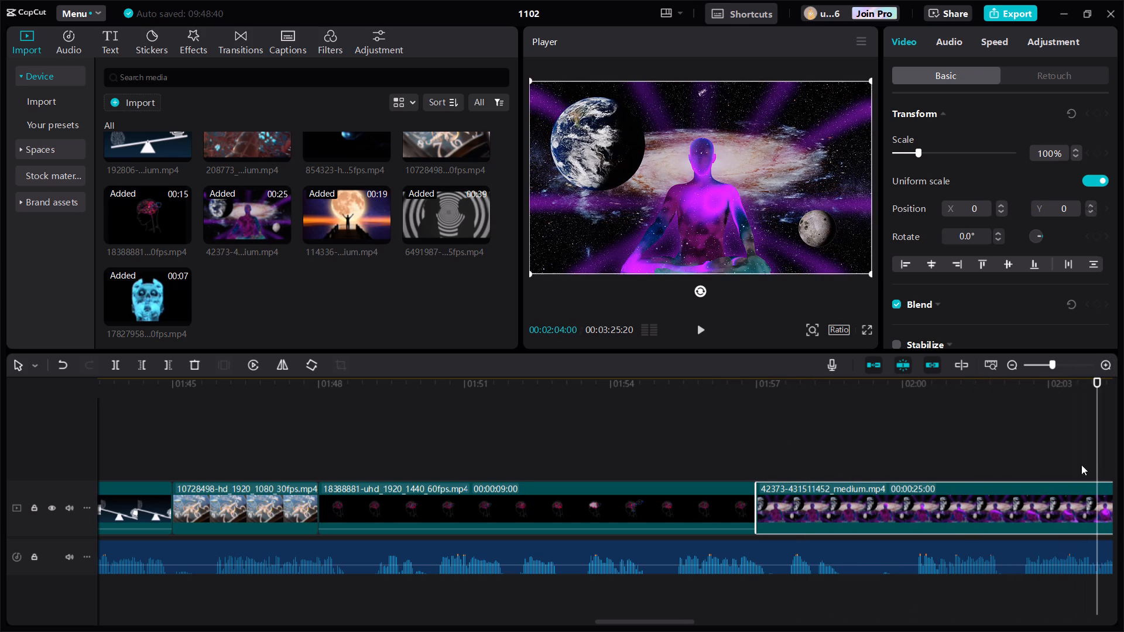
left_click(1049, 387)
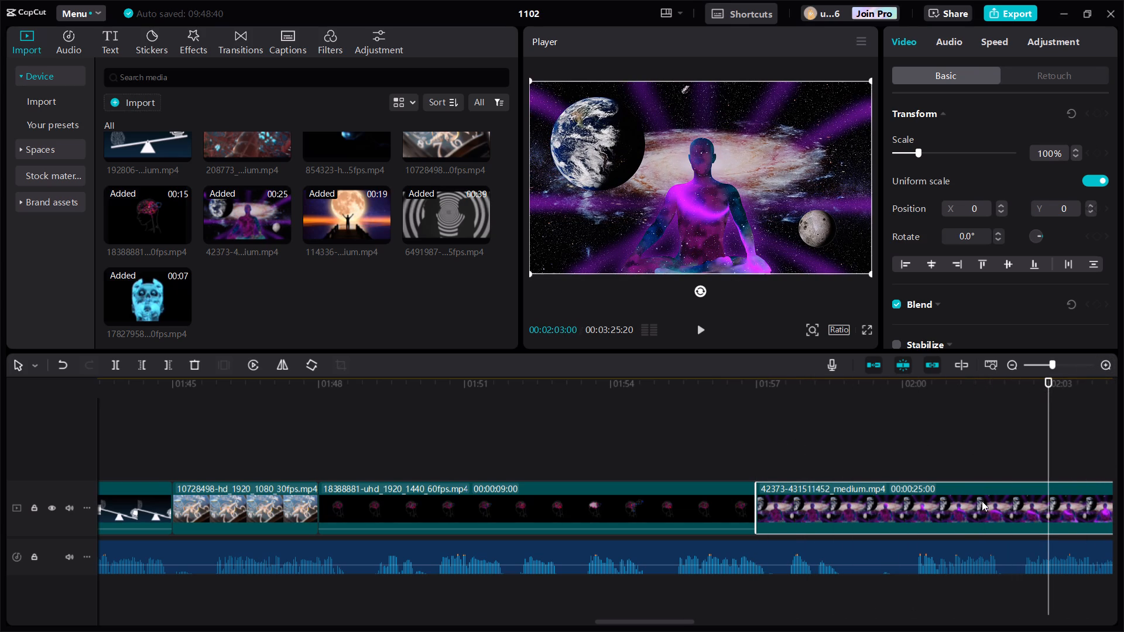
left_click(975, 514)
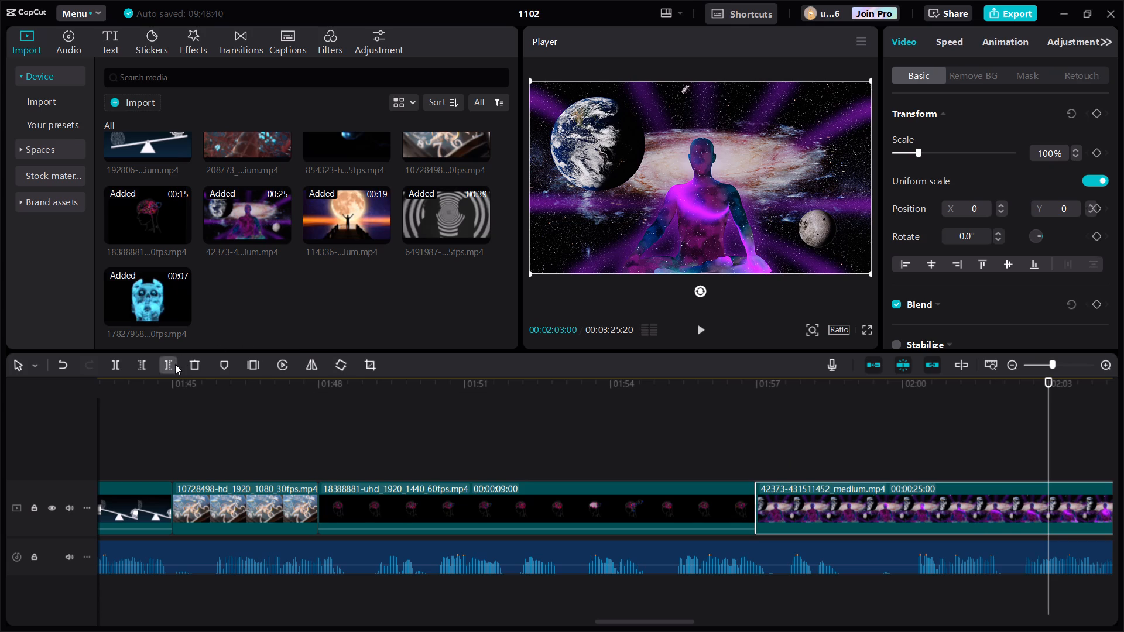
left_click(175, 364)
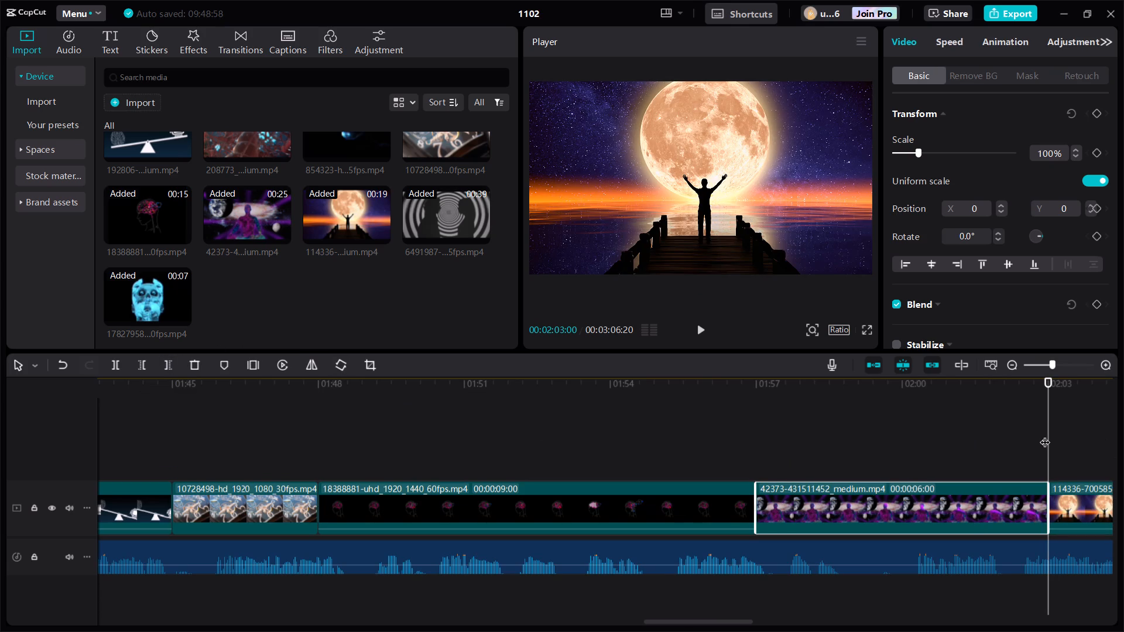
Preview the 114336 moon-and-pier clip and trim its end to 00:02:06:00.
left_click_drag(1048, 431, 1123, 446)
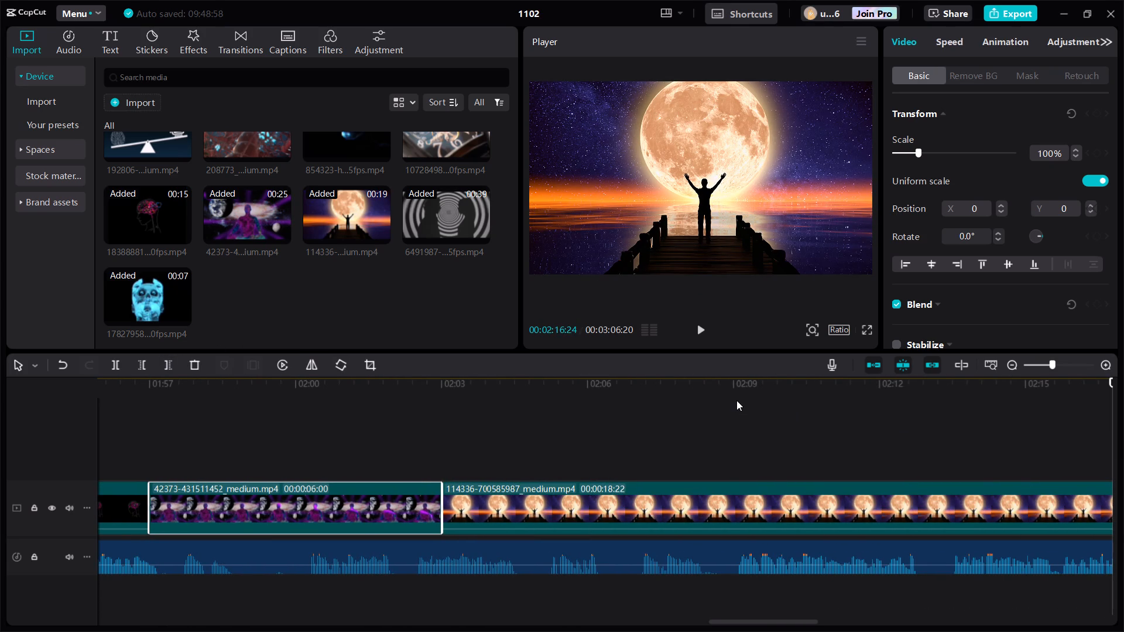
left_click(587, 390)
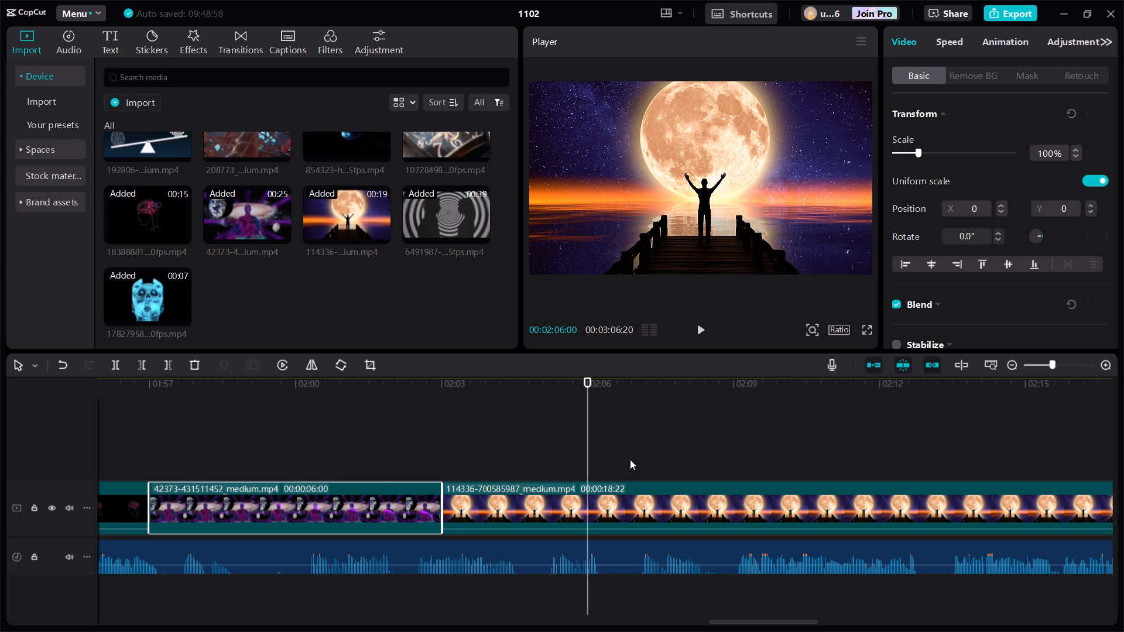
left_click(649, 502)
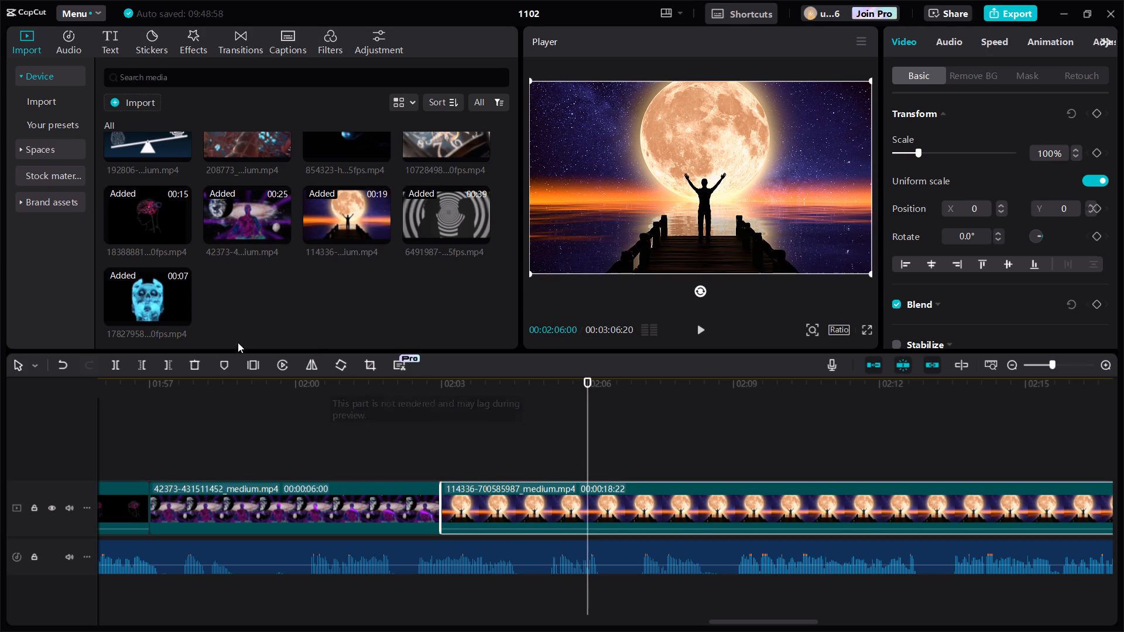
left_click(171, 362)
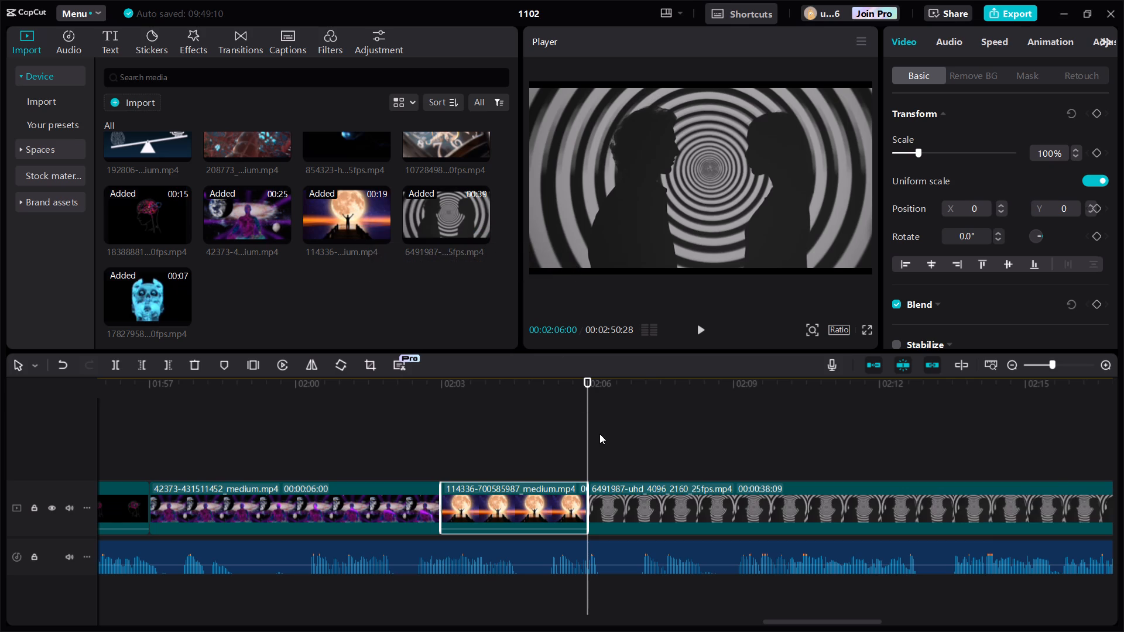
Trim the end of the 6491987 spiral-silhouette clip to 00:02:15:00 on the video track.
left_click_drag(588, 434, 598, 437)
left_click_drag(598, 437, 1042, 558)
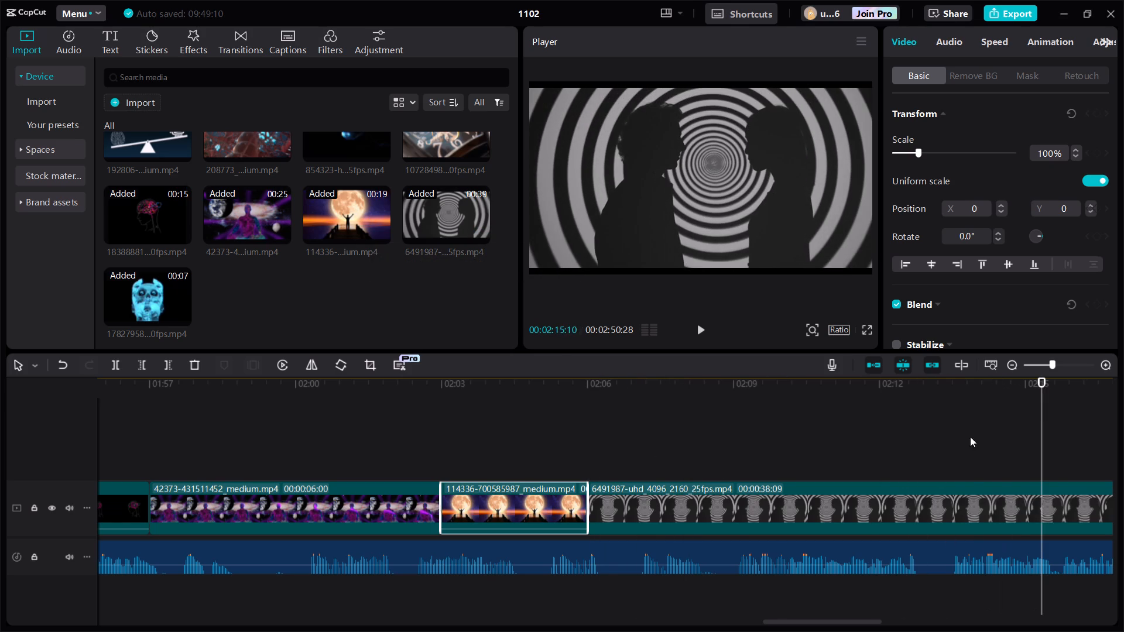
left_click(1028, 387)
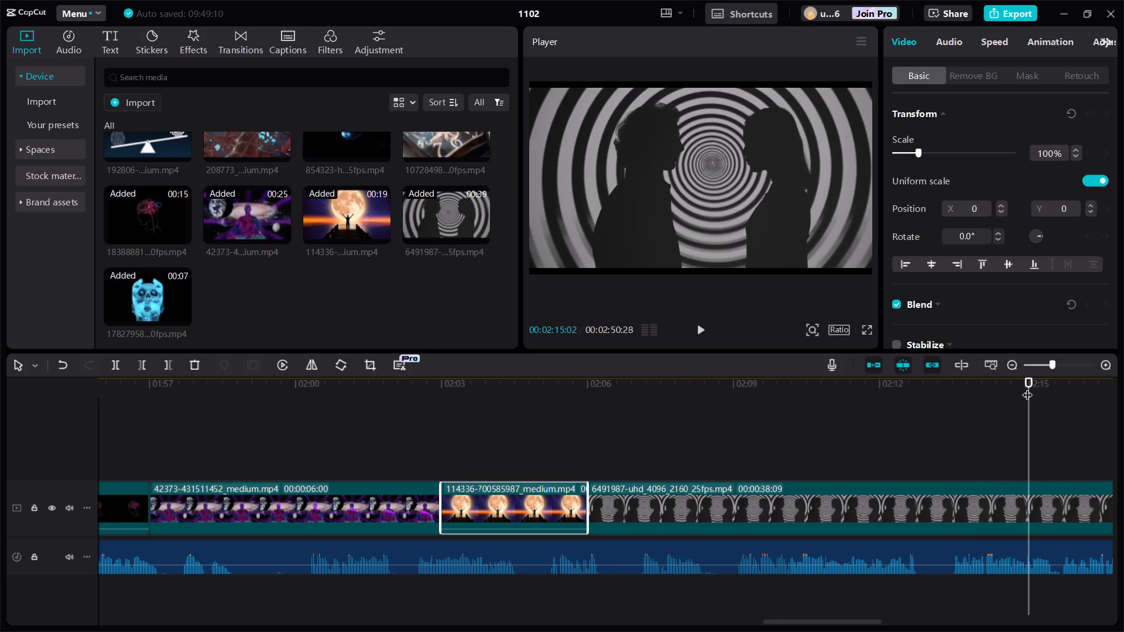
left_click(1053, 400)
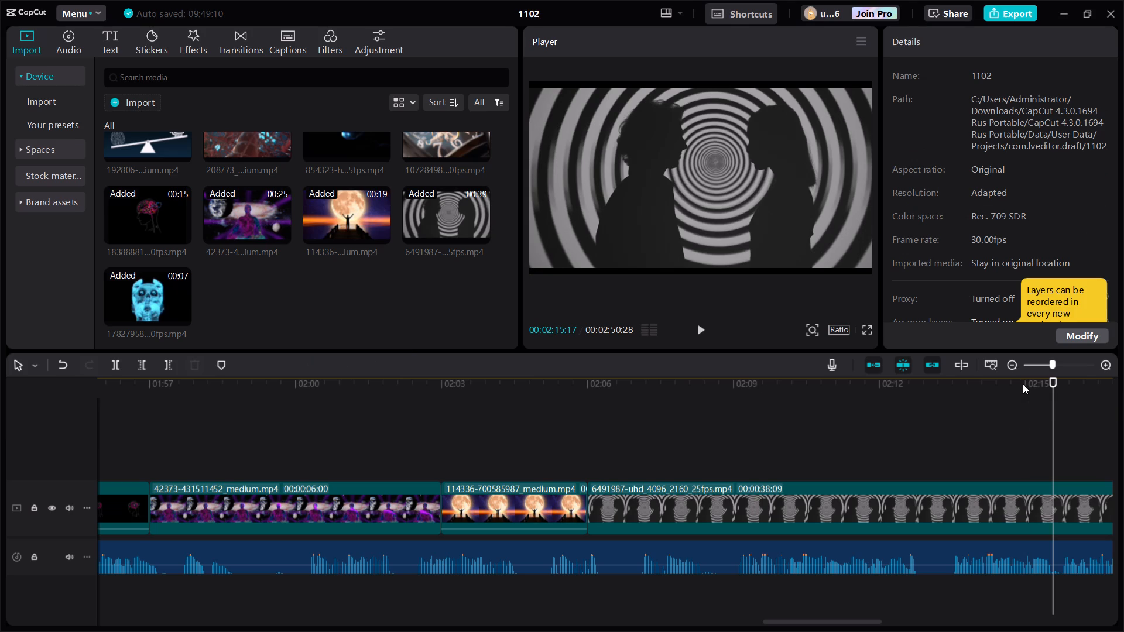
left_click(1026, 386)
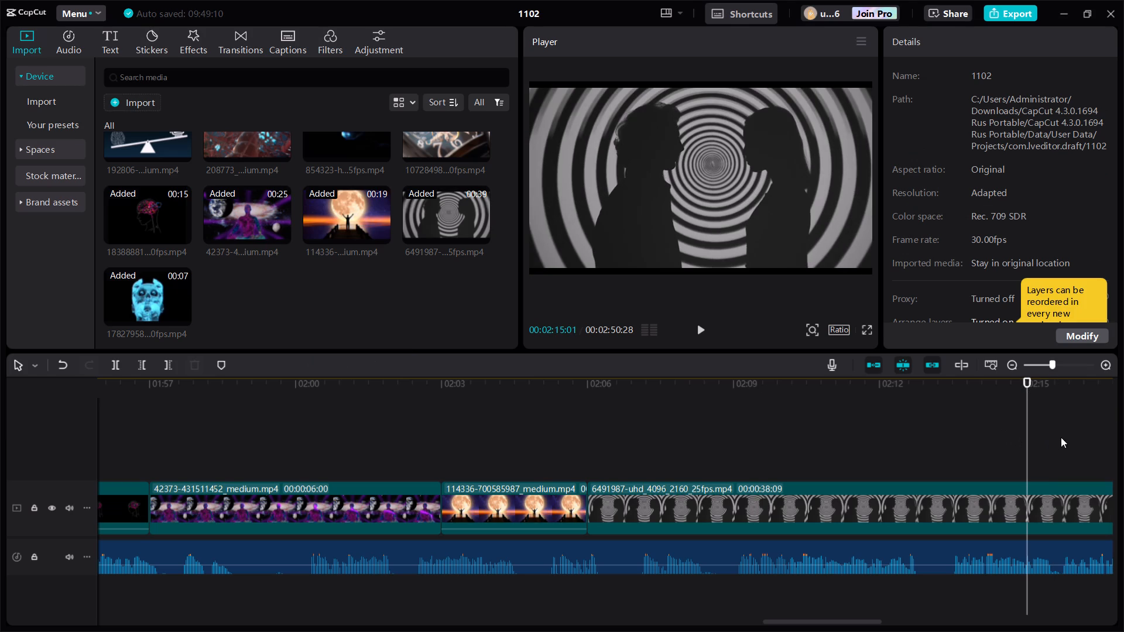
left_click(1073, 423)
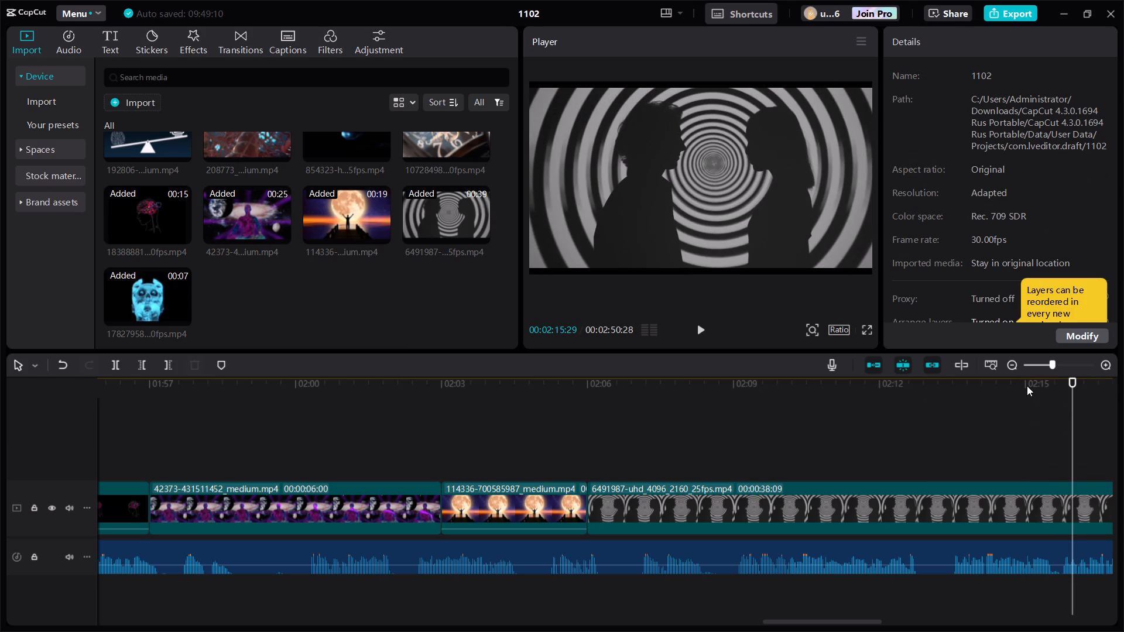
left_click(1026, 386)
left_click(1050, 404)
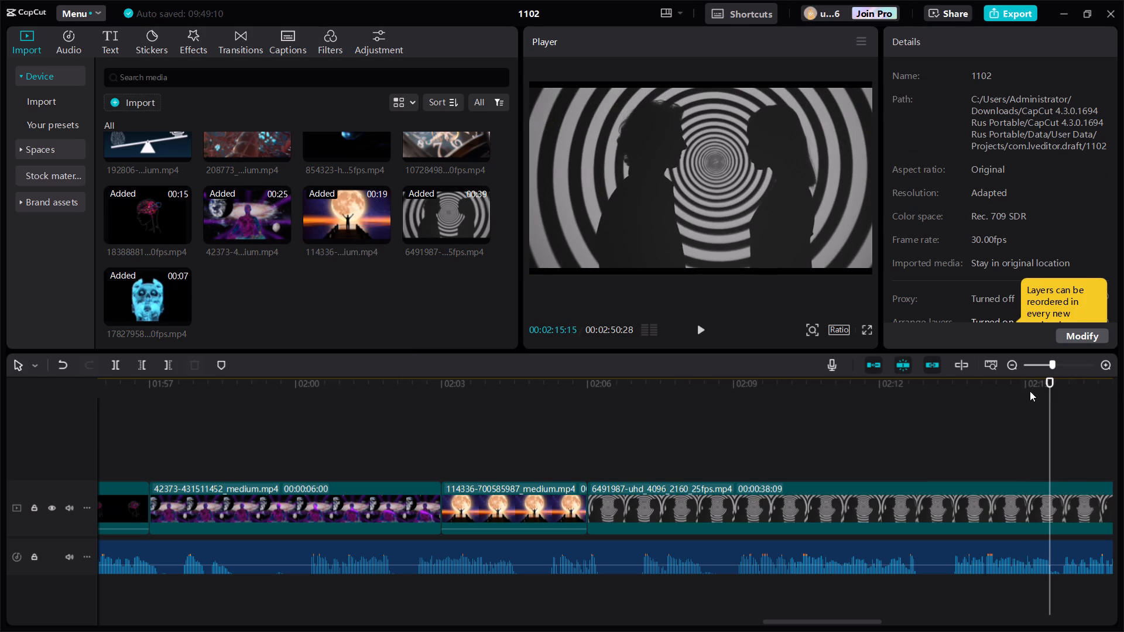
left_click(1026, 389)
left_click(852, 496)
left_click(167, 366)
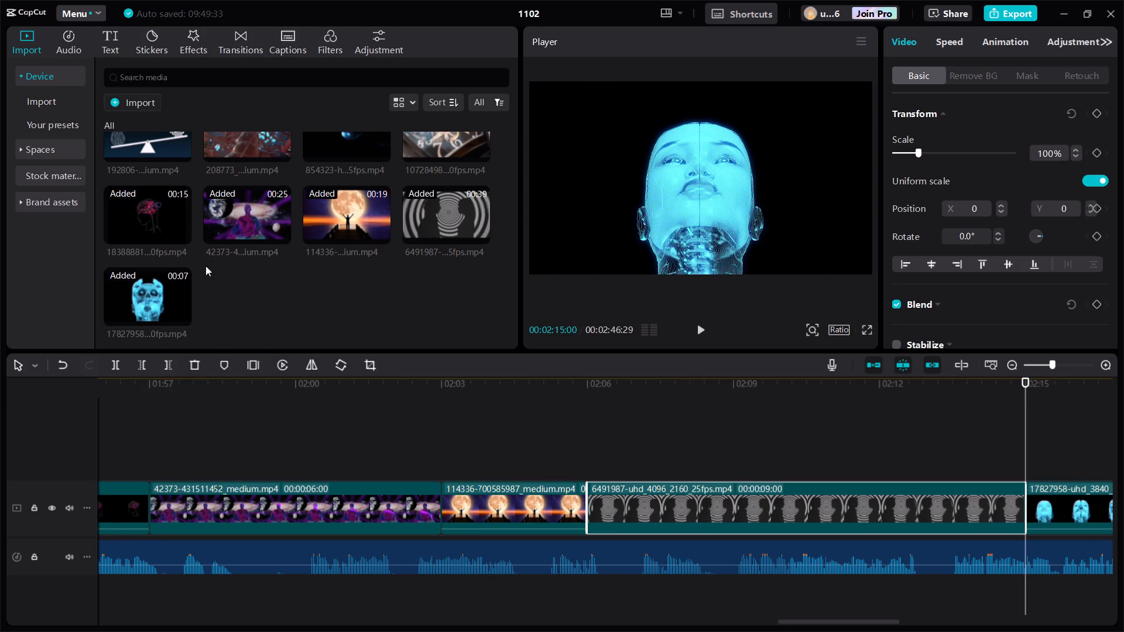
Trim the end of the 17827958 blue digital head clip to 00:02:21:00.
scroll(302, 253, "up", 1)
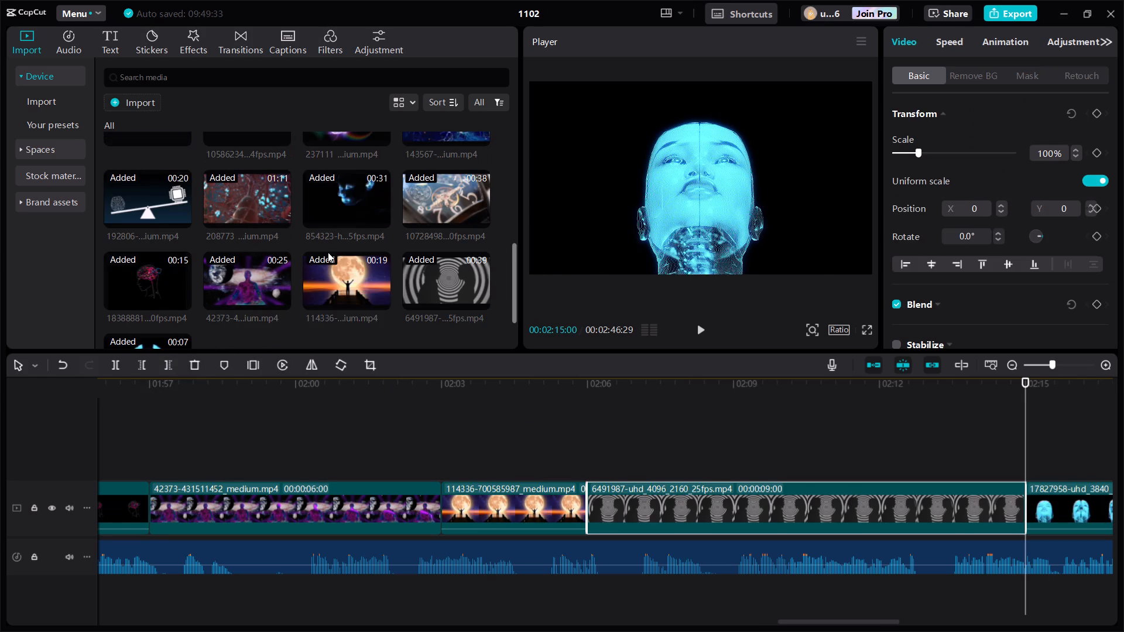
scroll(348, 255, "up", 1)
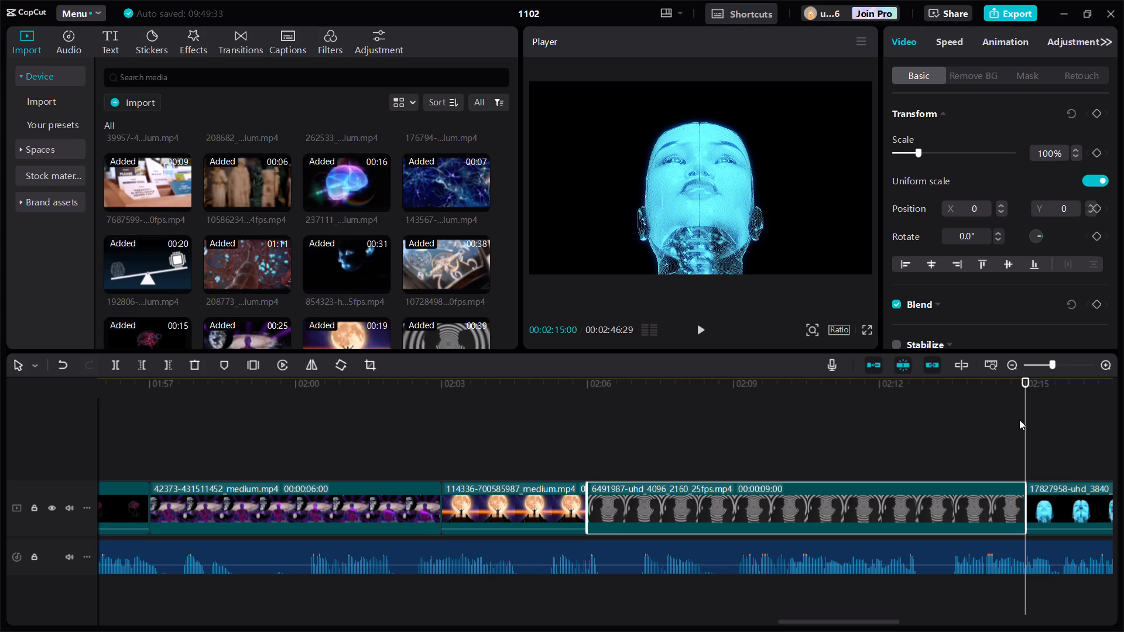
left_click_drag(1029, 420, 1030, 421)
left_click_drag(1030, 421, 1123, 424)
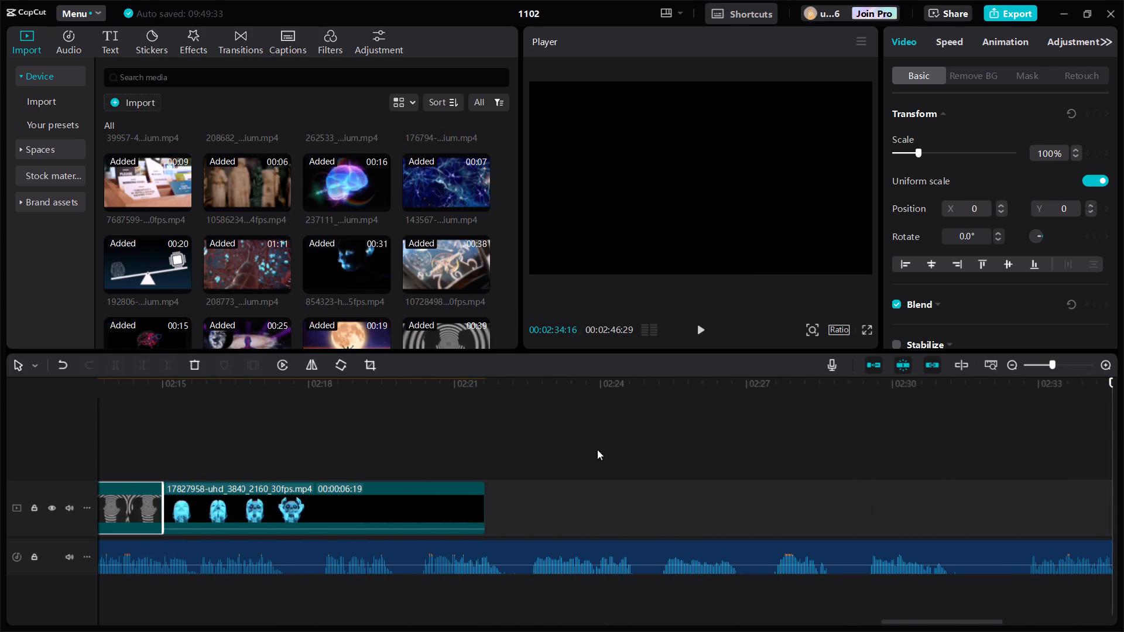
left_click(165, 390)
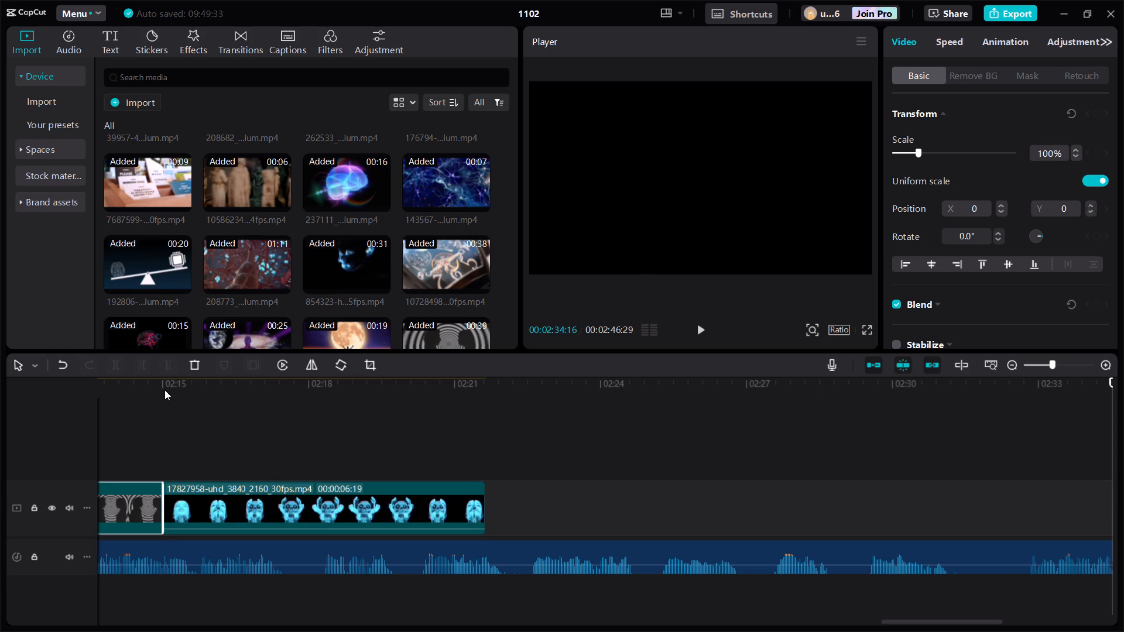
left_click(454, 386)
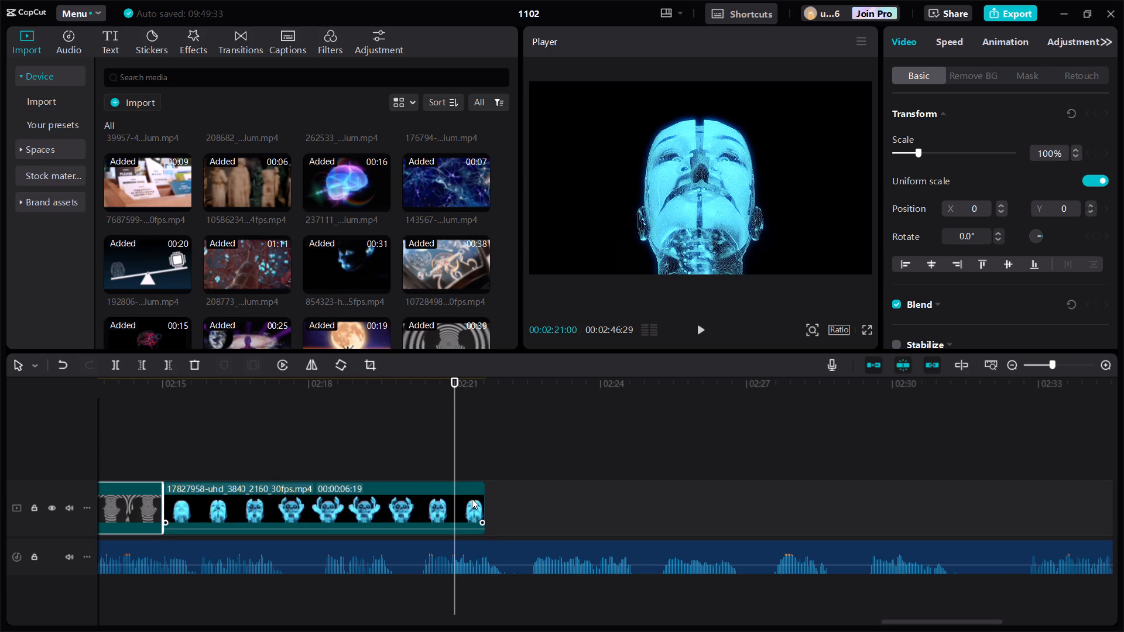
left_click(472, 499)
left_click(167, 370)
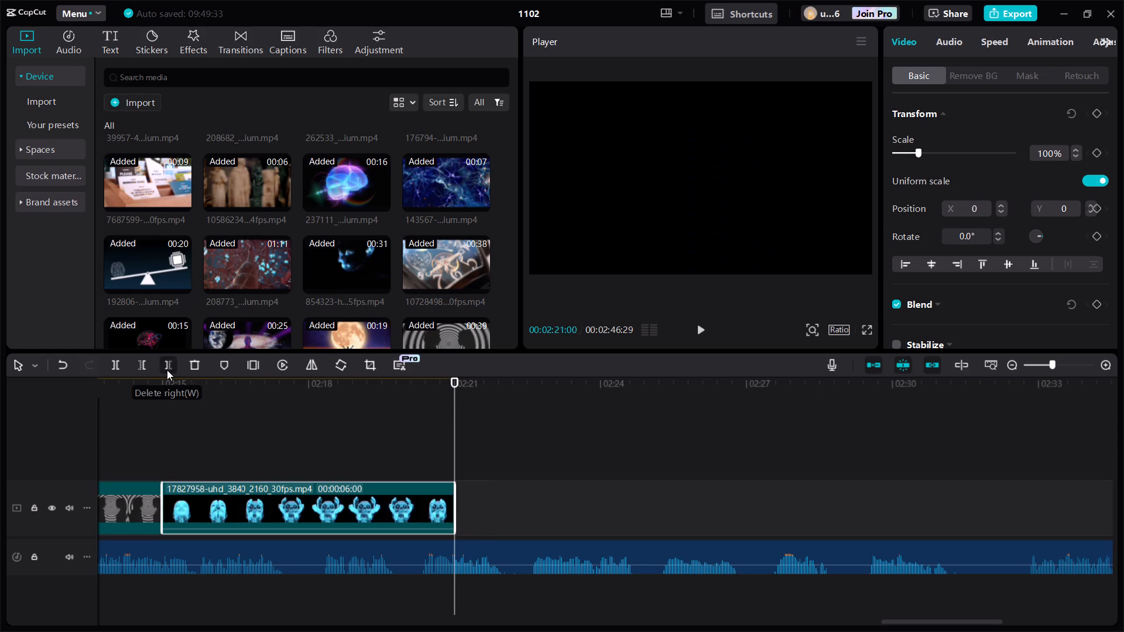
Import the clip 7213049-uhd_3840_2160_25fps from the PSYCHOLOGY 101 folder.
scroll(299, 298, "up", 7)
scroll(299, 297, "down", 3)
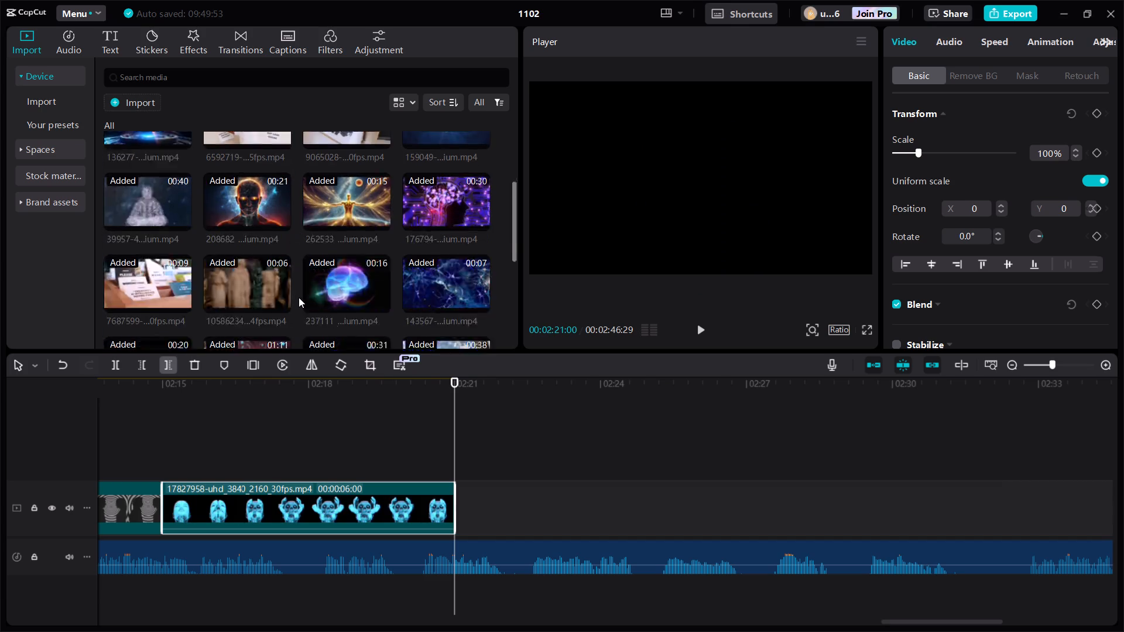
scroll(299, 297, "down", 7)
scroll(299, 297, "up", 3)
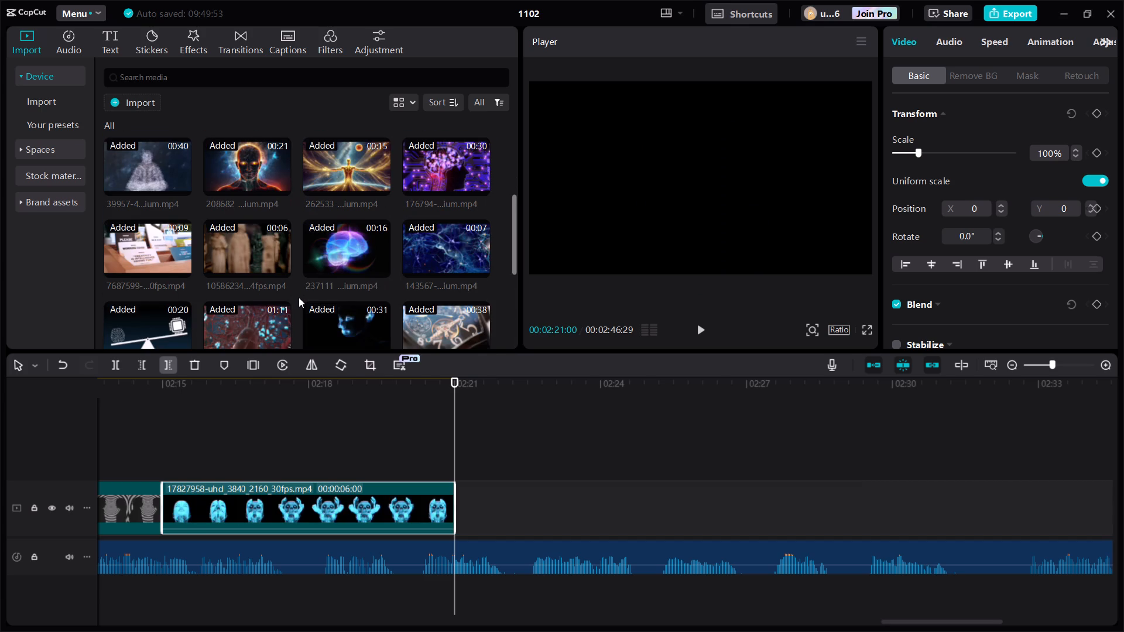
scroll(299, 297, "up", 5)
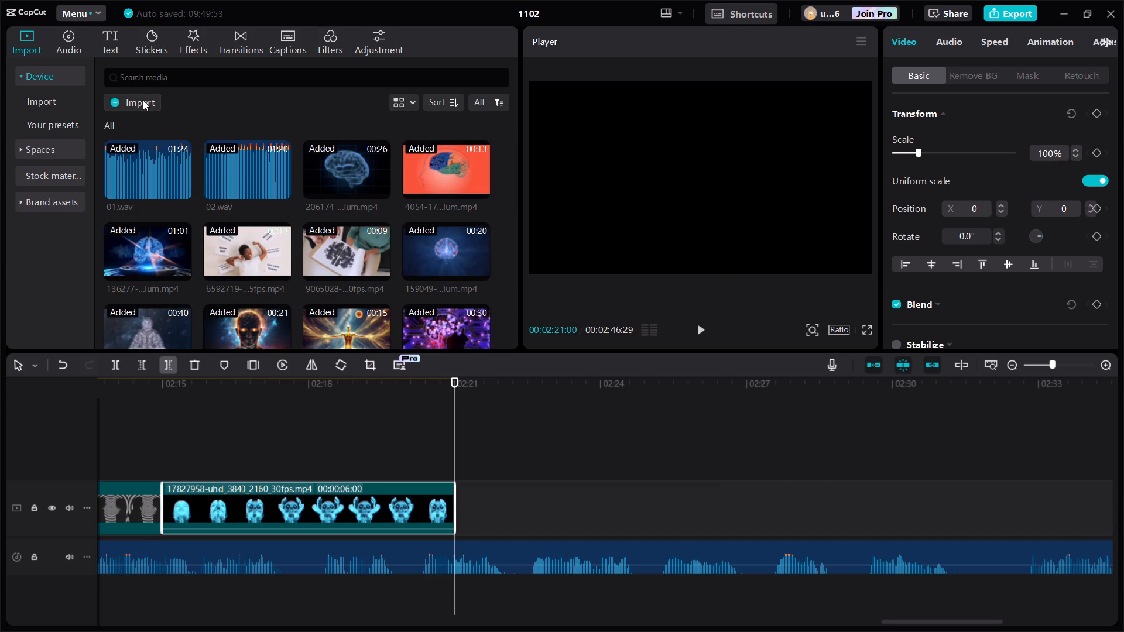
left_click(143, 100)
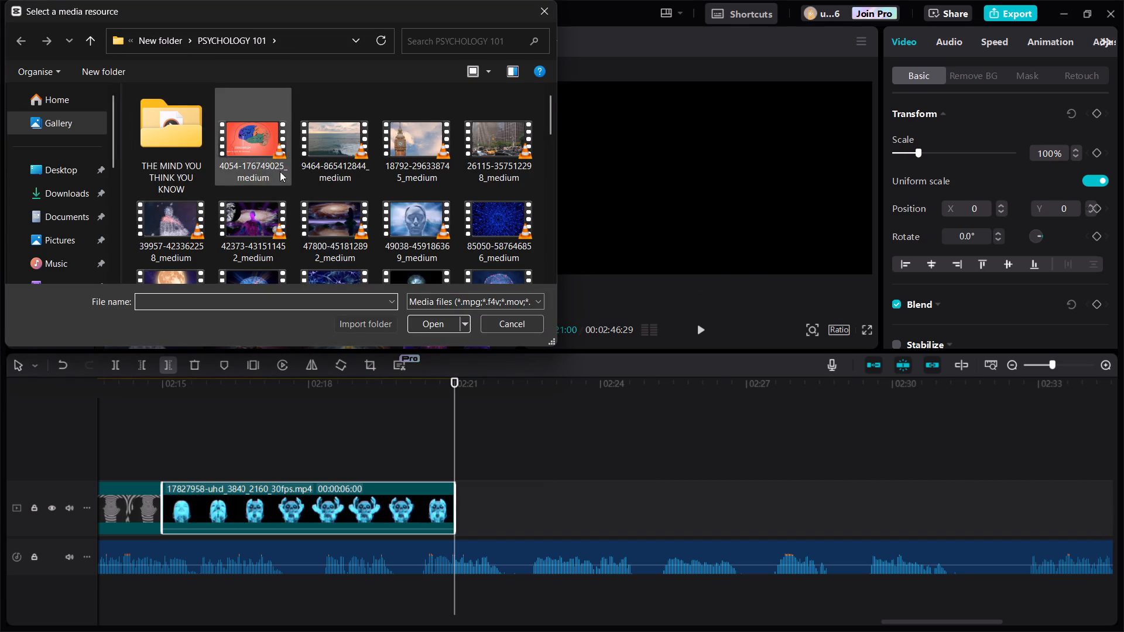
scroll(306, 181, "down", 3)
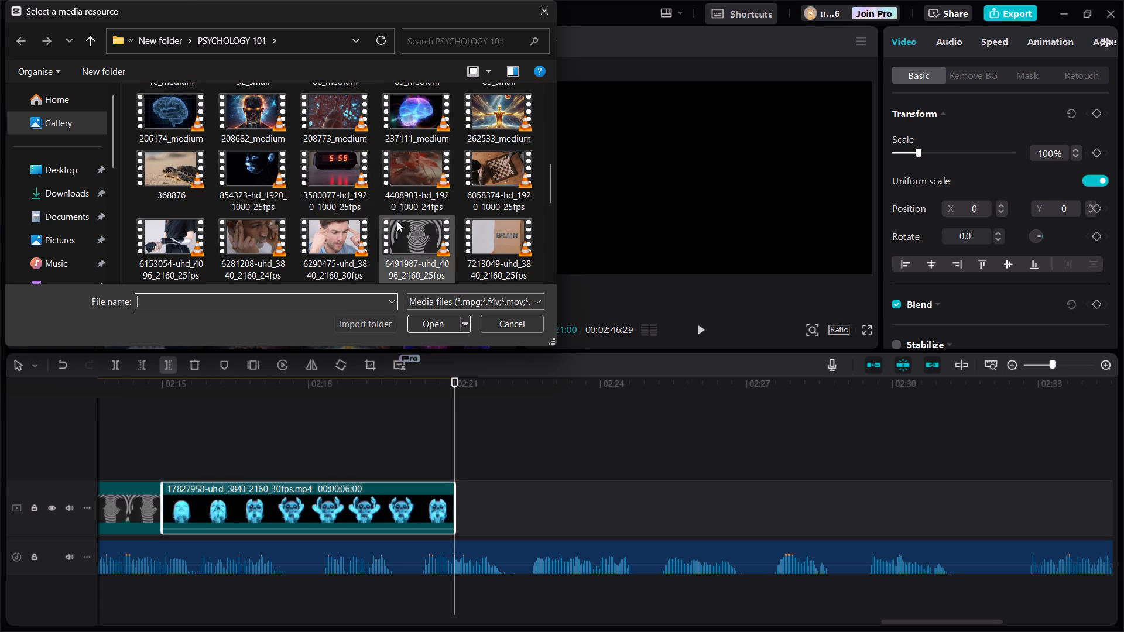
left_click(513, 242)
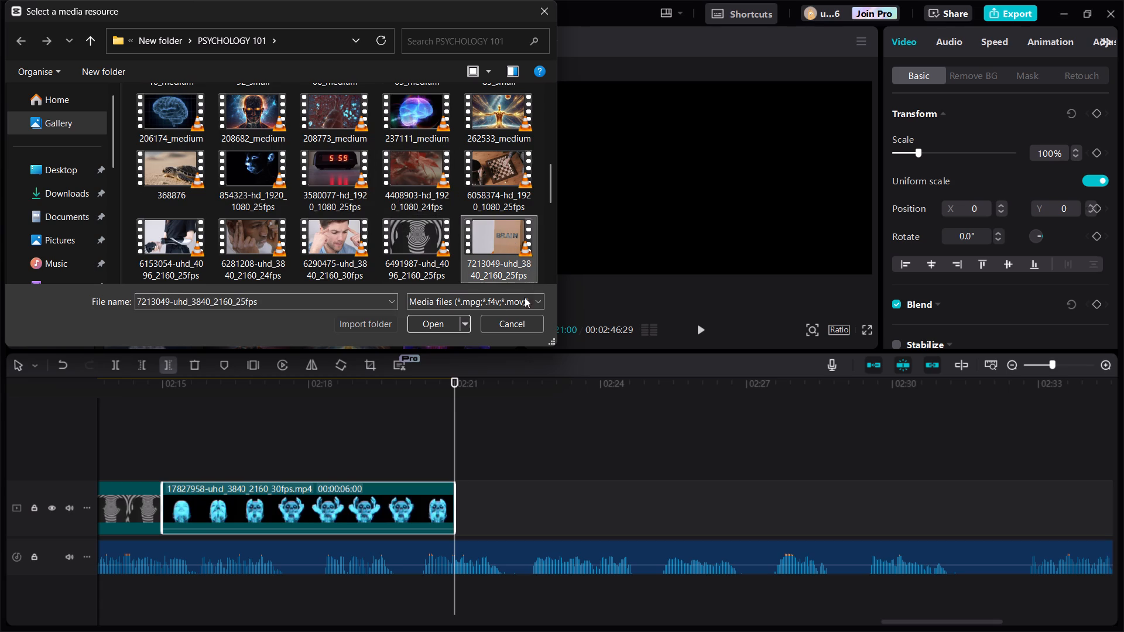
left_click(438, 324)
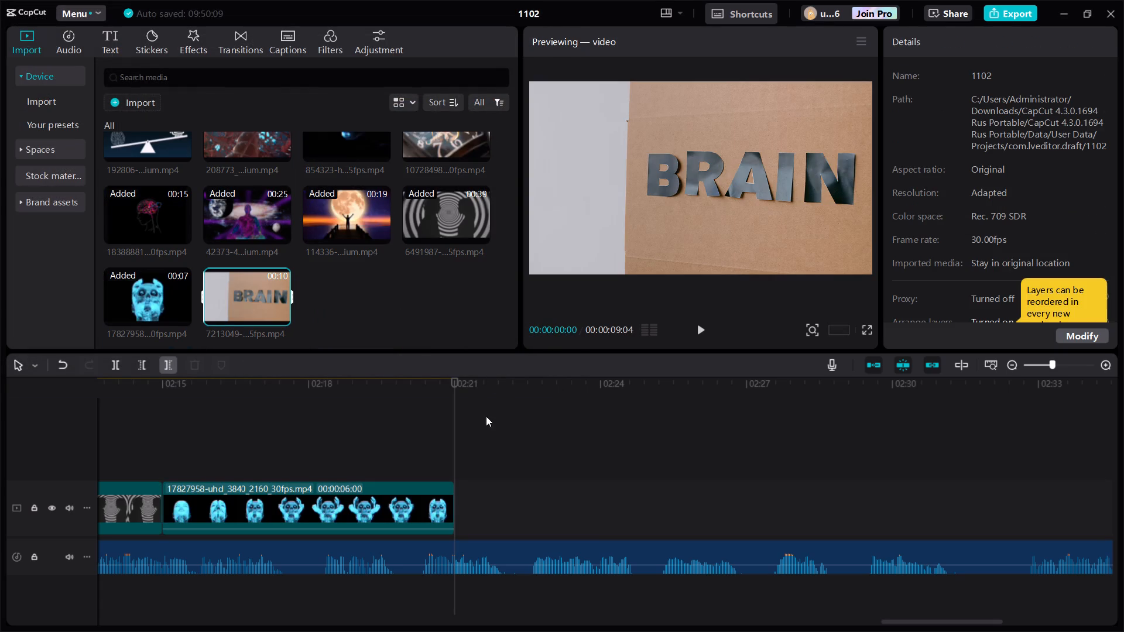
Add the 7213049 BRAIN box clip to the video track at 00:02:21:00 and trim its end to 00:02:24:00.
left_click(452, 407)
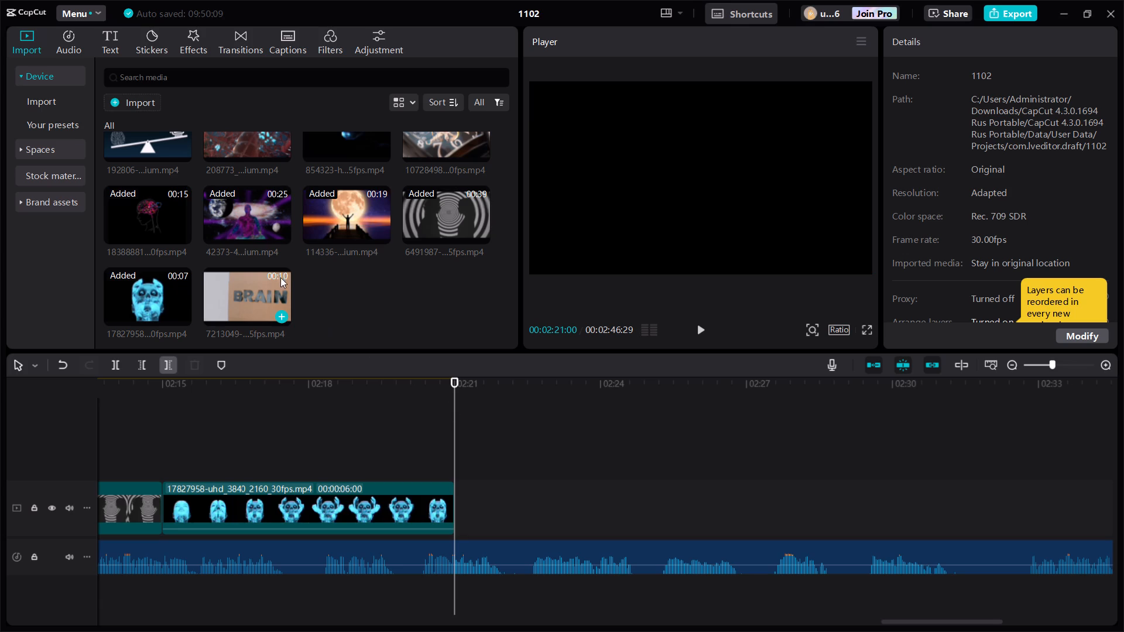
left_click(284, 315)
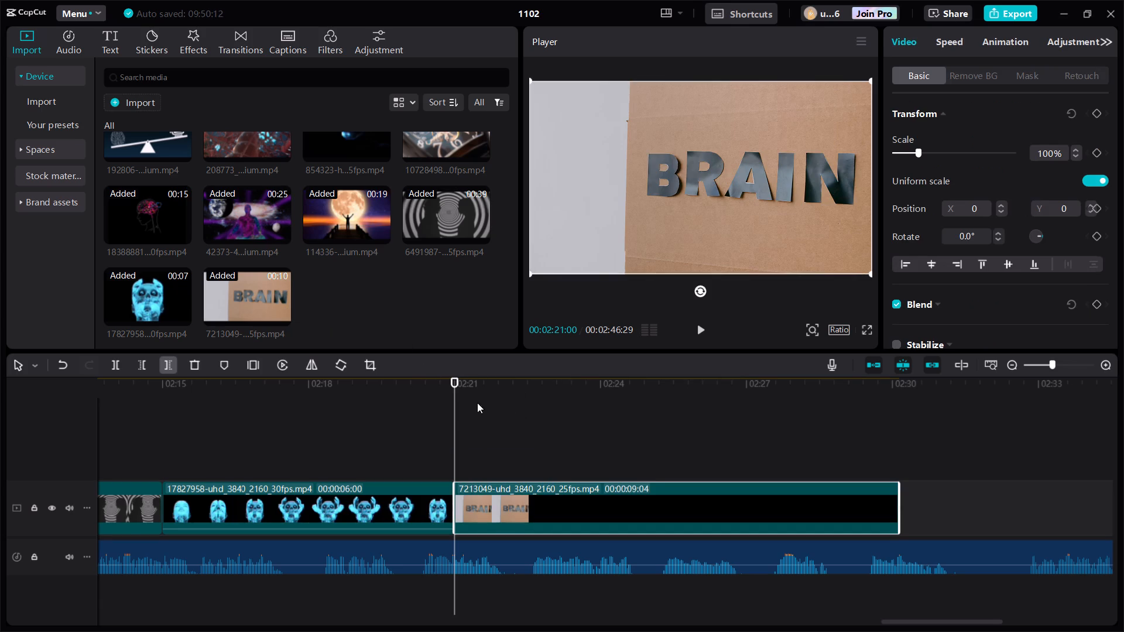
left_click(601, 386)
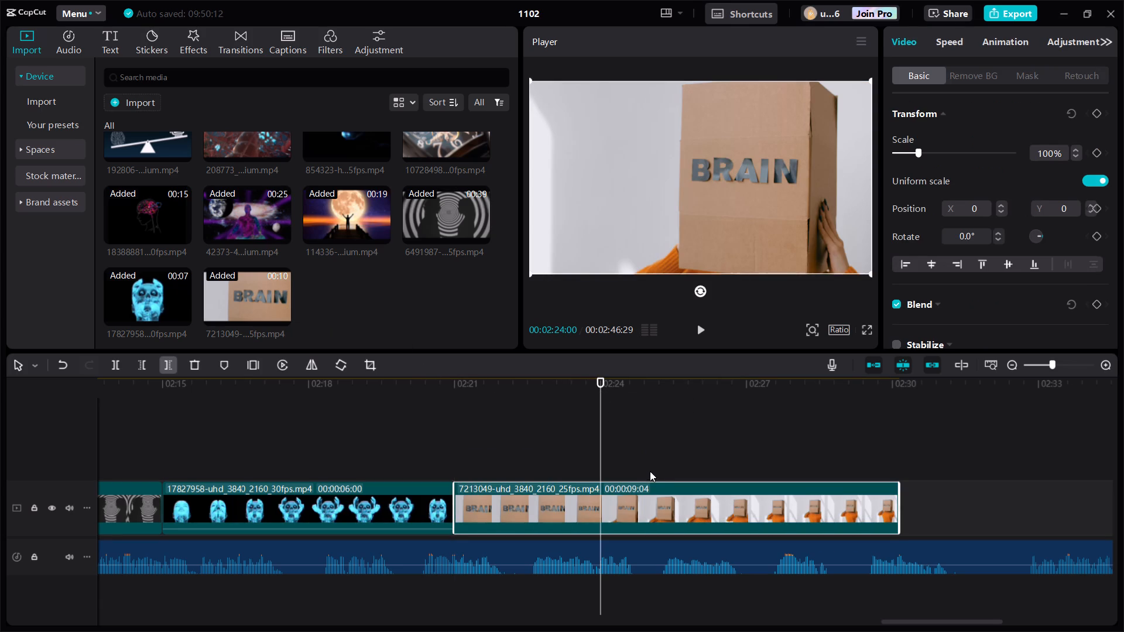
left_click(604, 428)
left_click(674, 506)
left_click(171, 362)
scroll(194, 317, "up", 6)
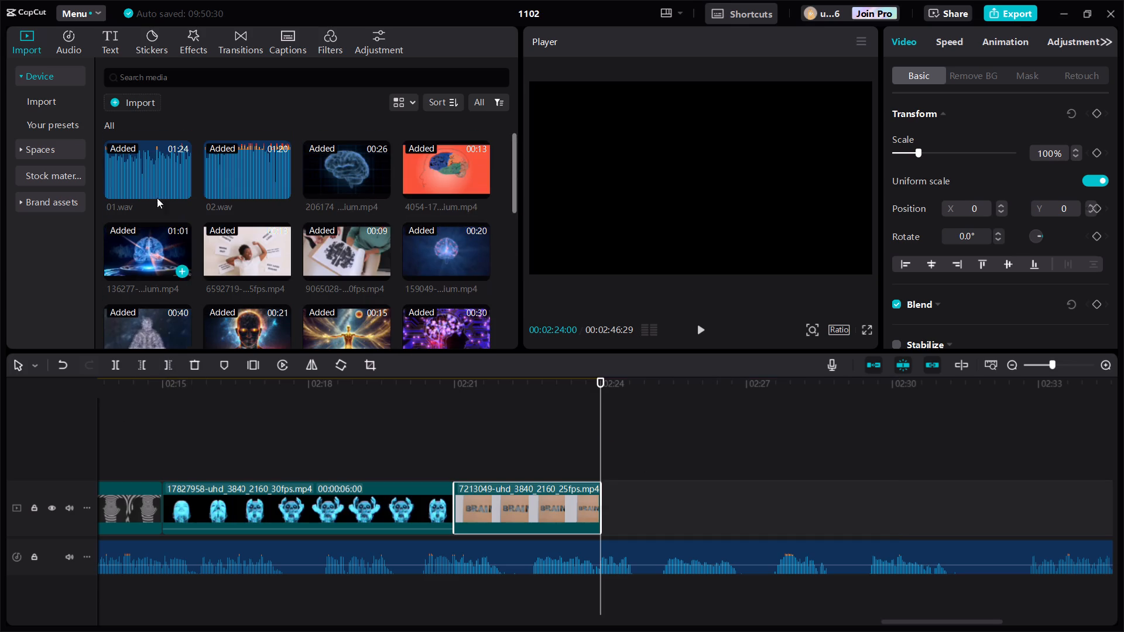
left_click(138, 102)
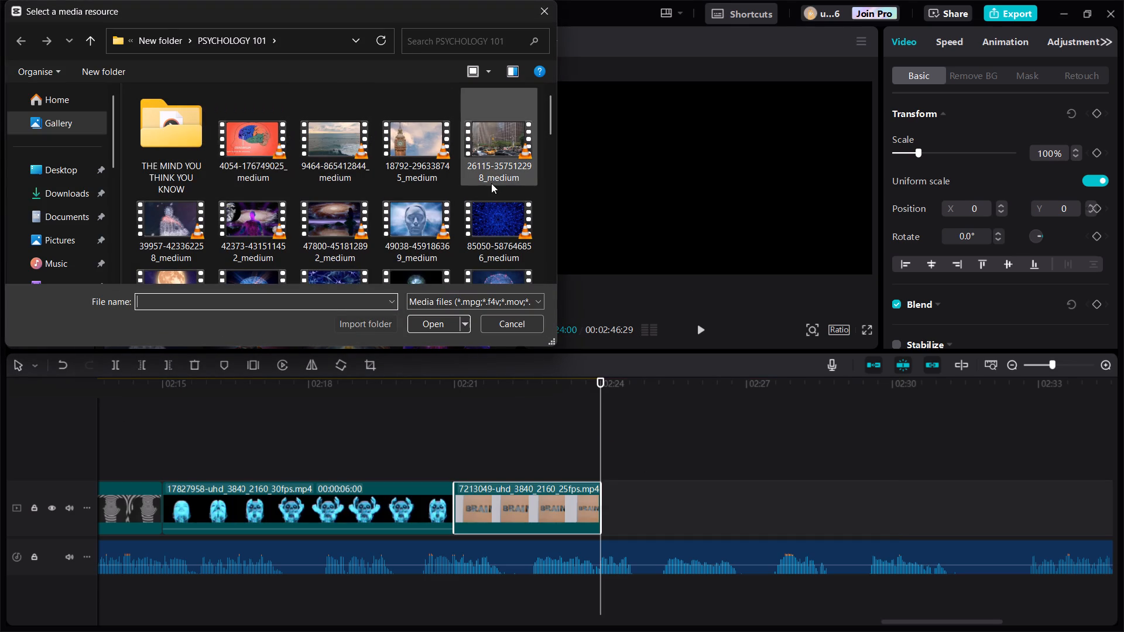
left_click(417, 233)
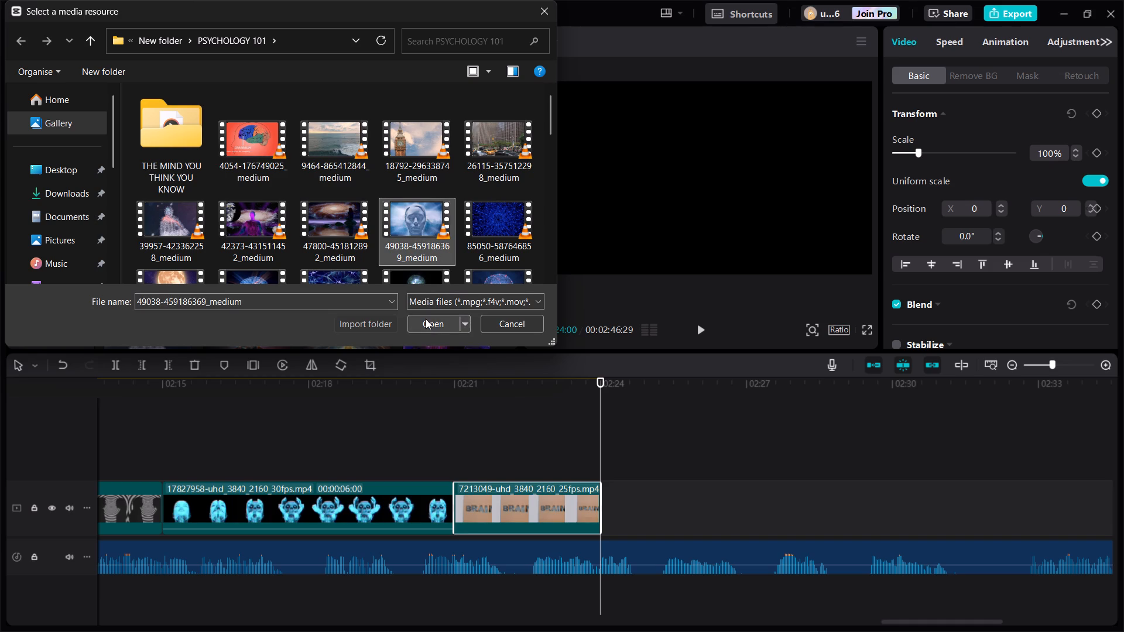
left_click(346, 236, "ctrl")
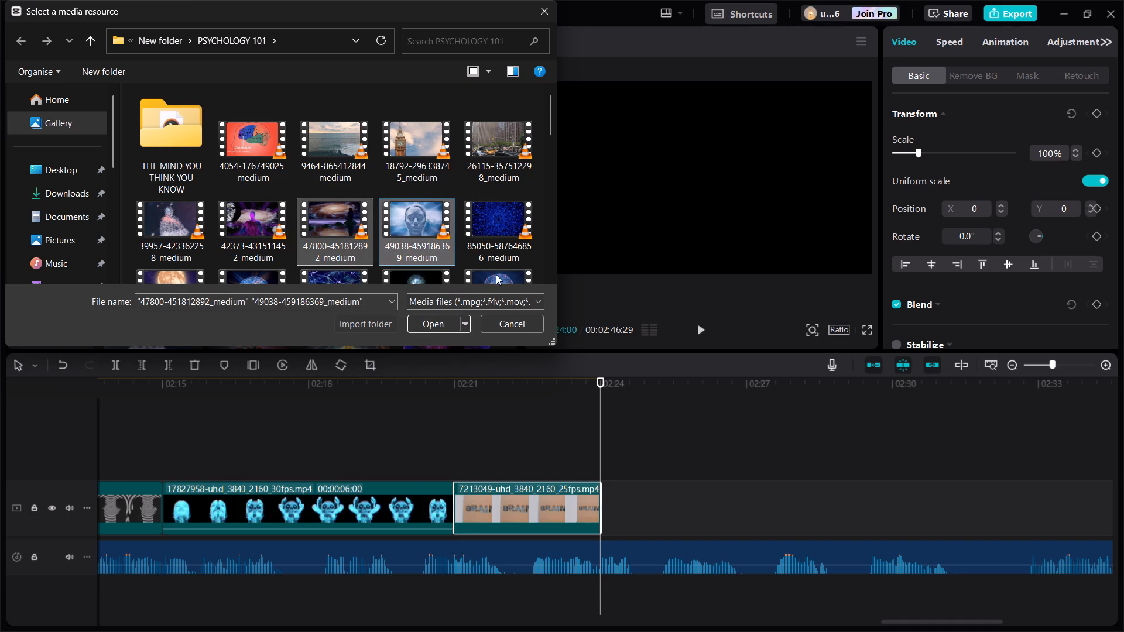
left_click(550, 273, "ctrl")
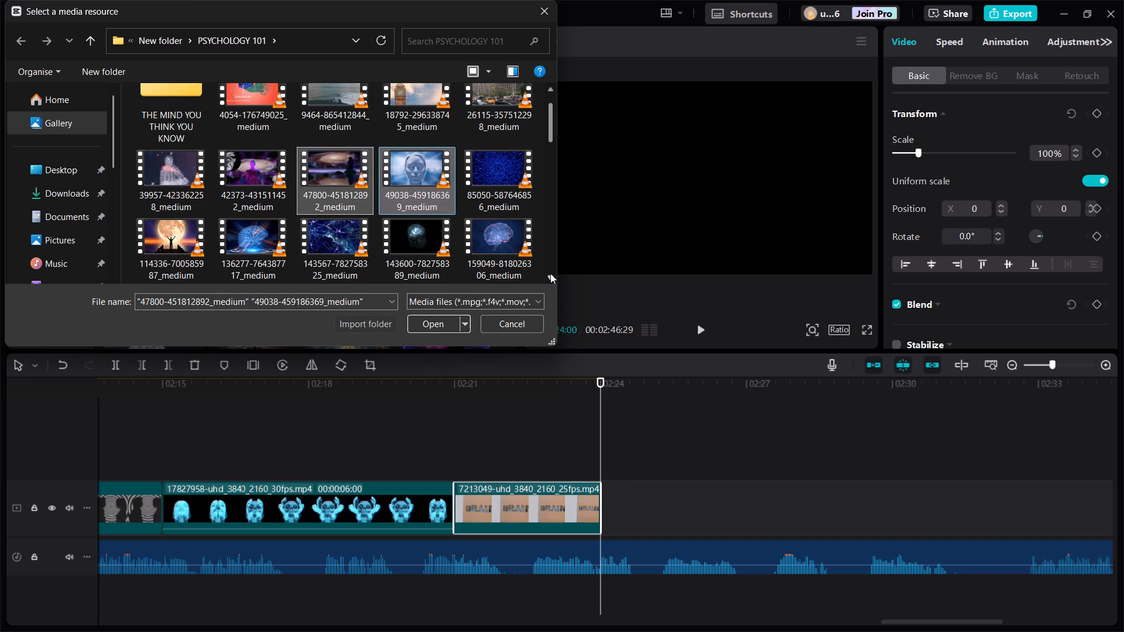
left_click(550, 273, "ctrl")
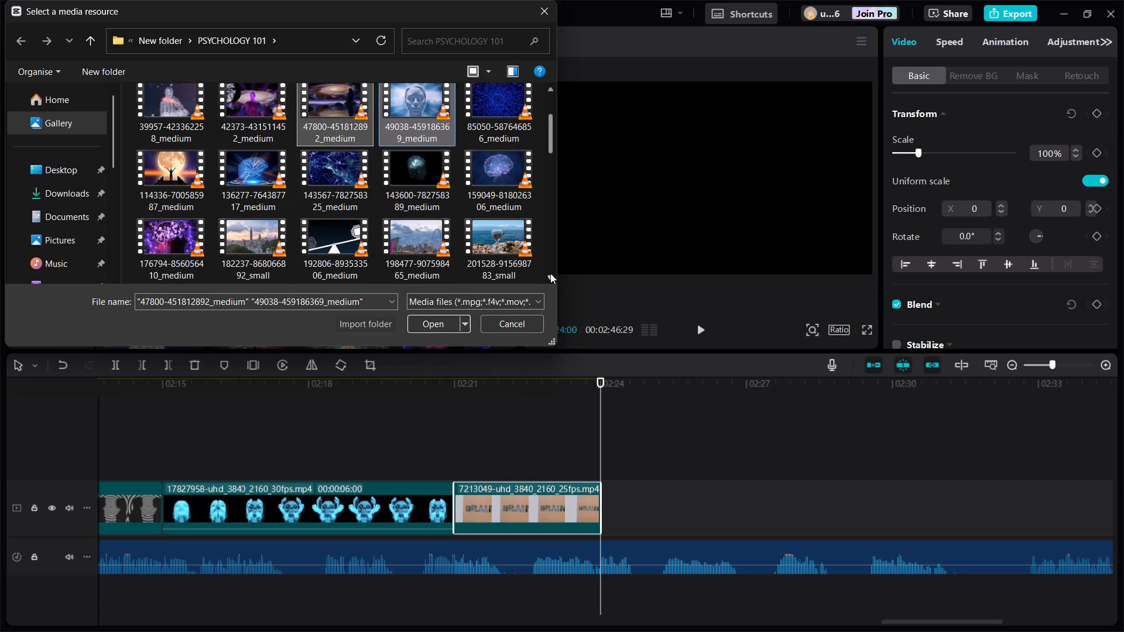
left_click(550, 273, "ctrl")
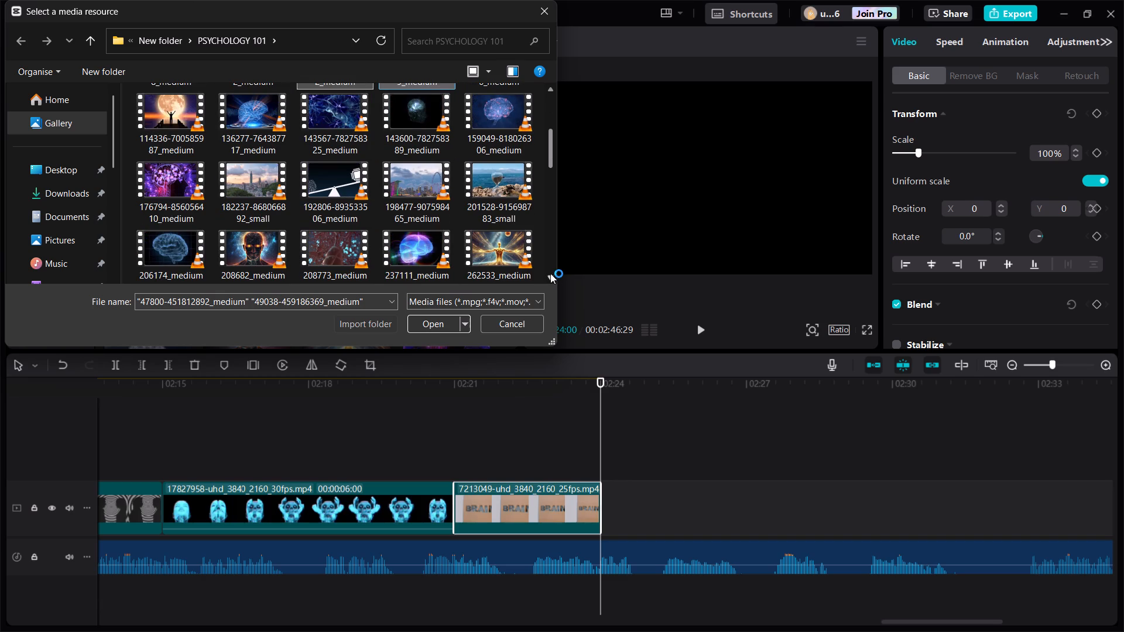
left_click(550, 273, "ctrl")
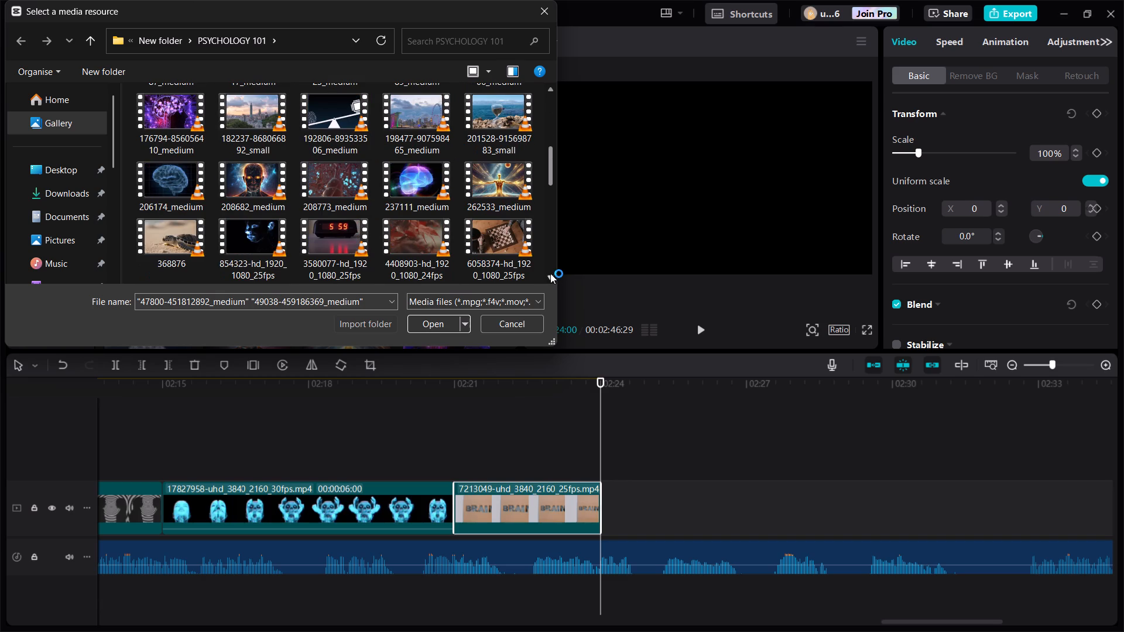
left_click(550, 273, "ctrl")
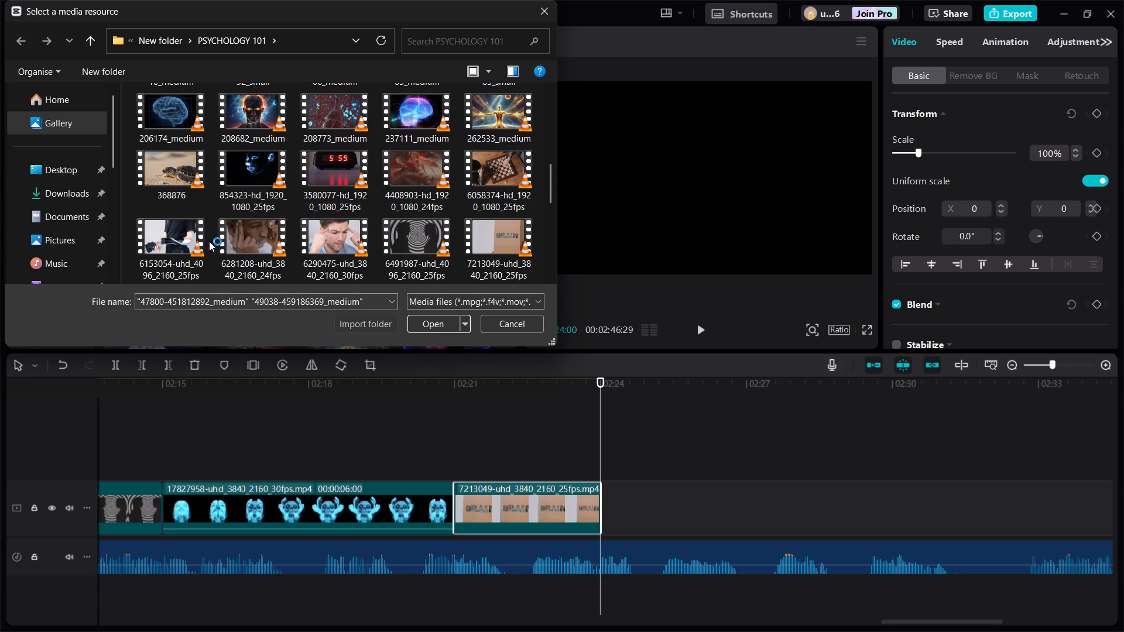
left_click(187, 242, "ctrl")
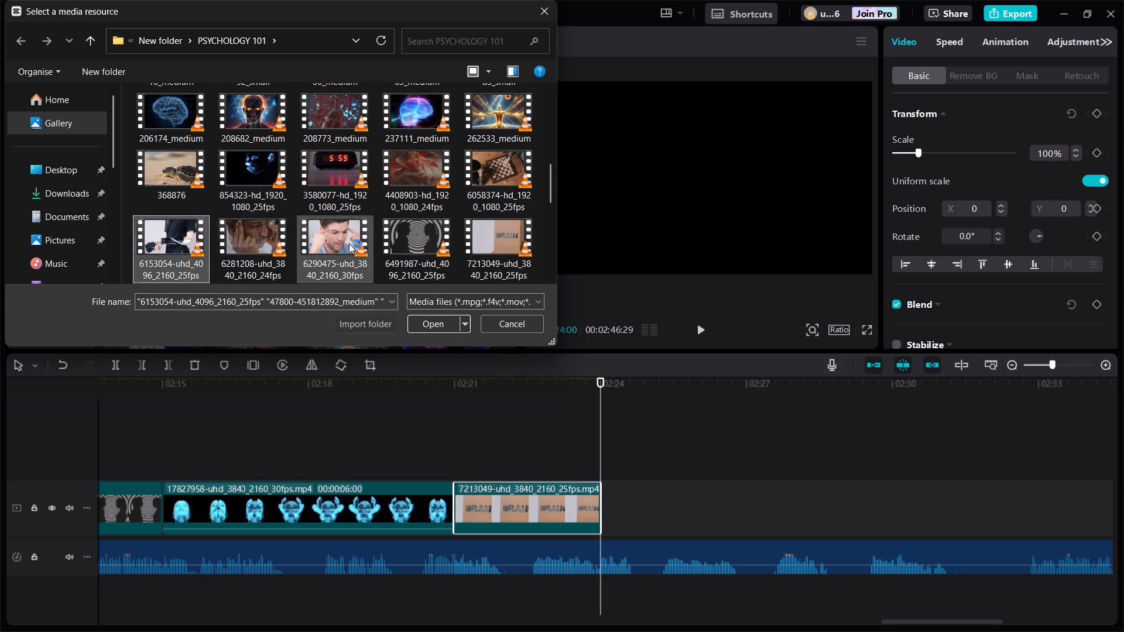
left_click(349, 239, "ctrl")
left_click(244, 230, "ctrl")
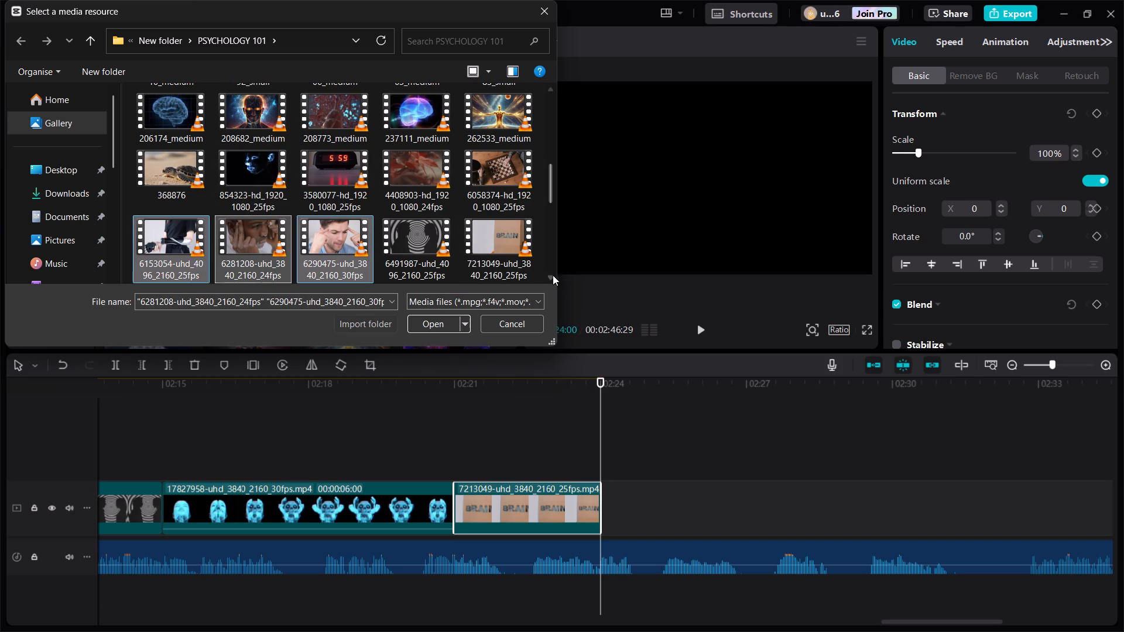
left_click(547, 273, "ctrl")
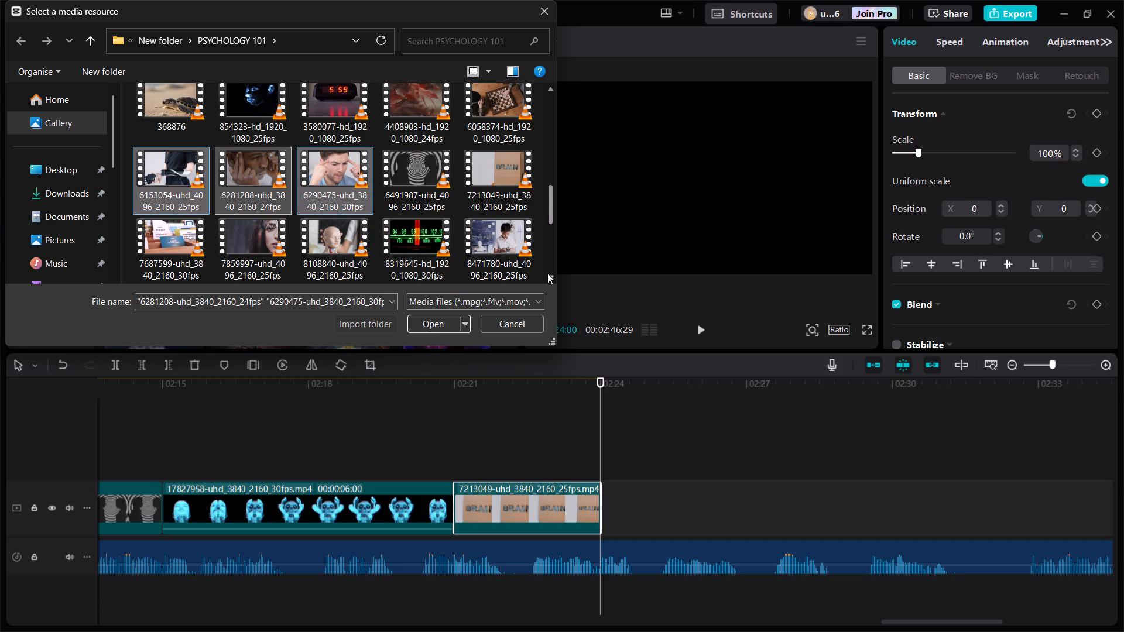
left_click(331, 238, "ctrl")
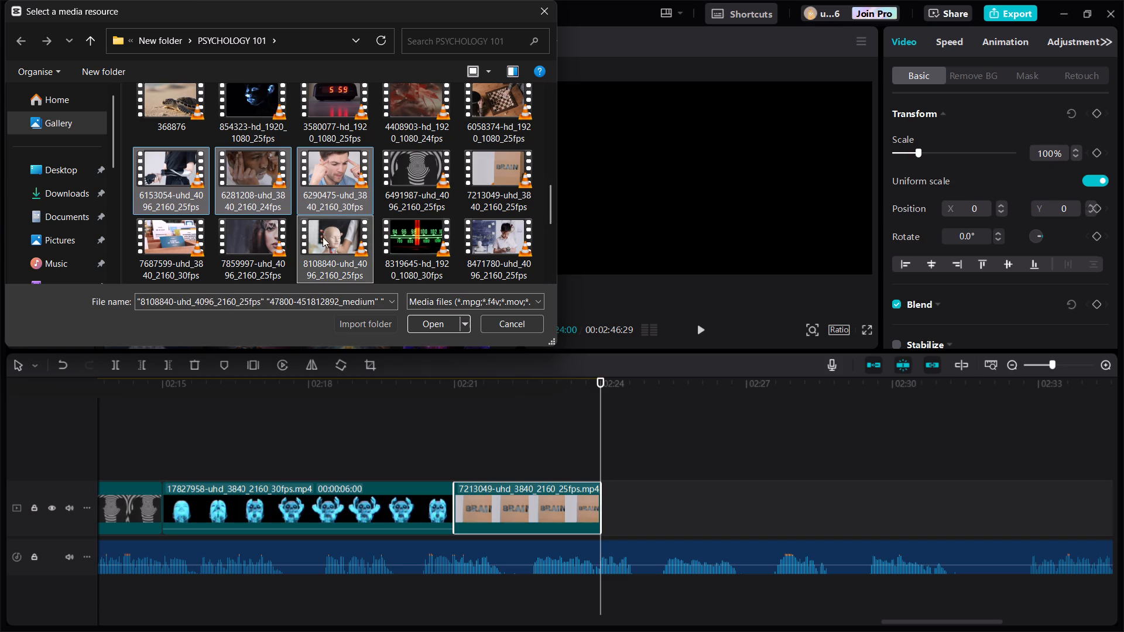
left_click(547, 276, "ctrl")
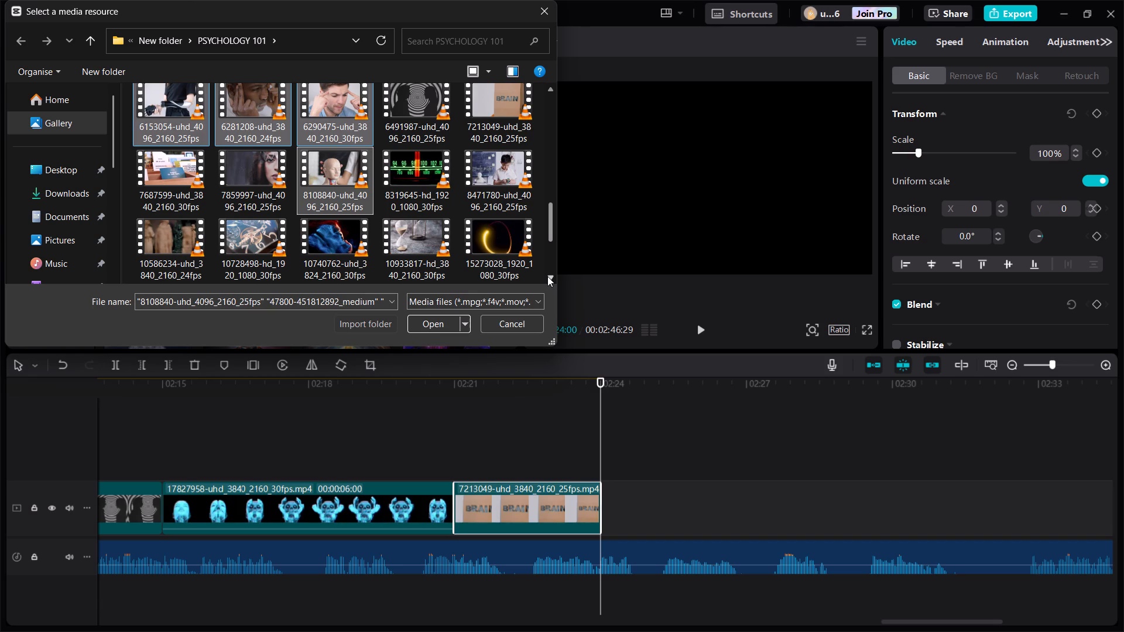
left_click(547, 276, "ctrl")
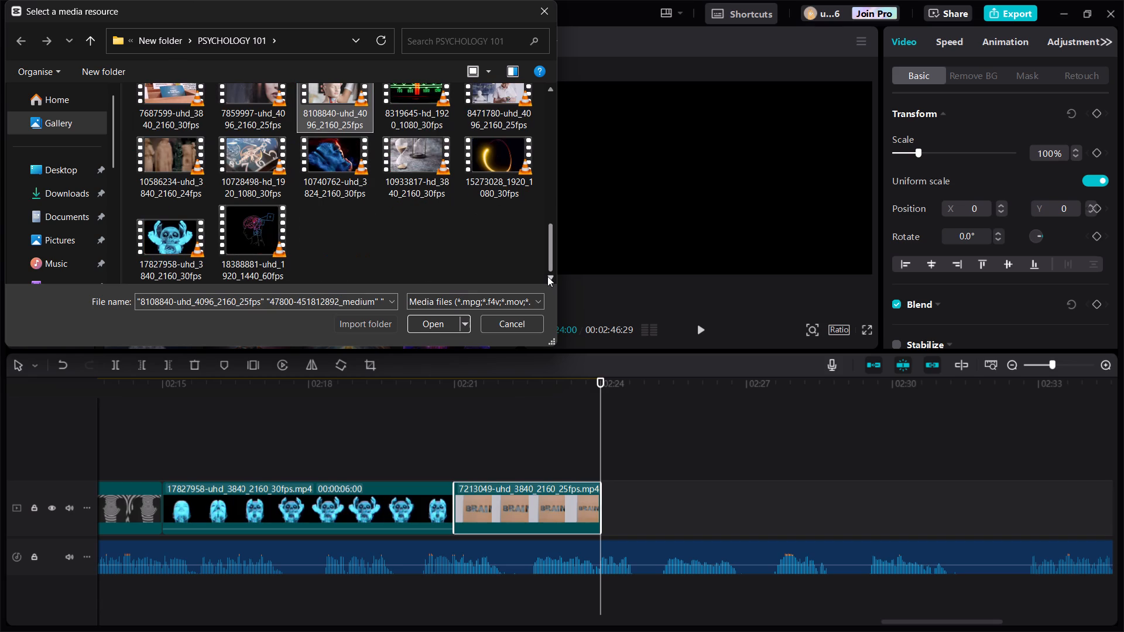
left_click(417, 325)
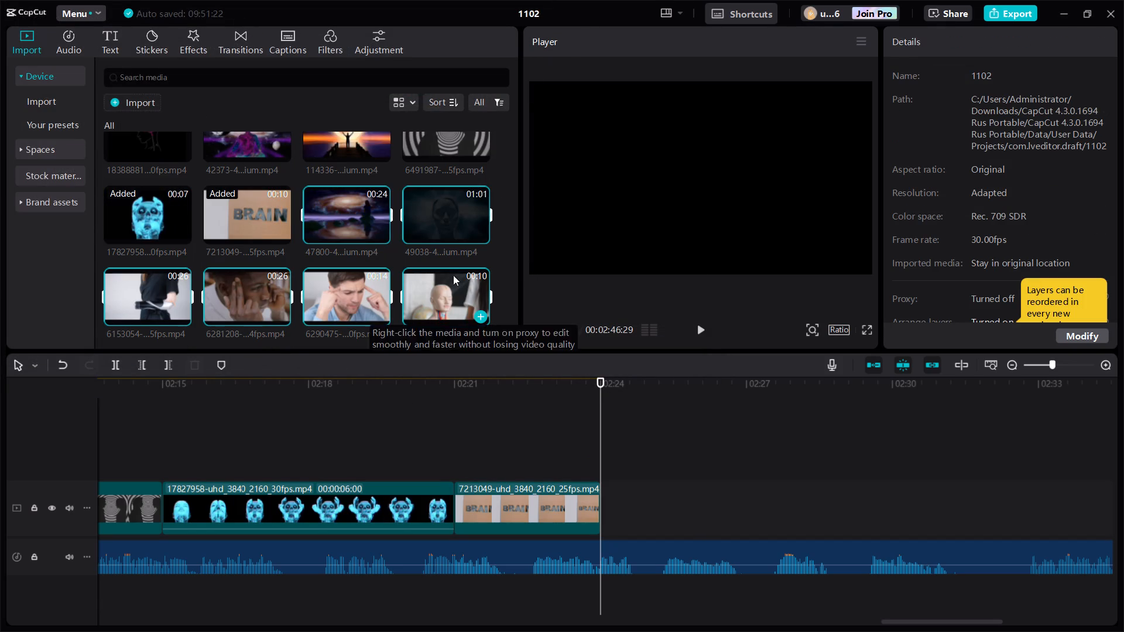
Add the six newly imported clips to the video track at 00:02:24:00, starting with the 47800 galaxy clip.
left_click(381, 232)
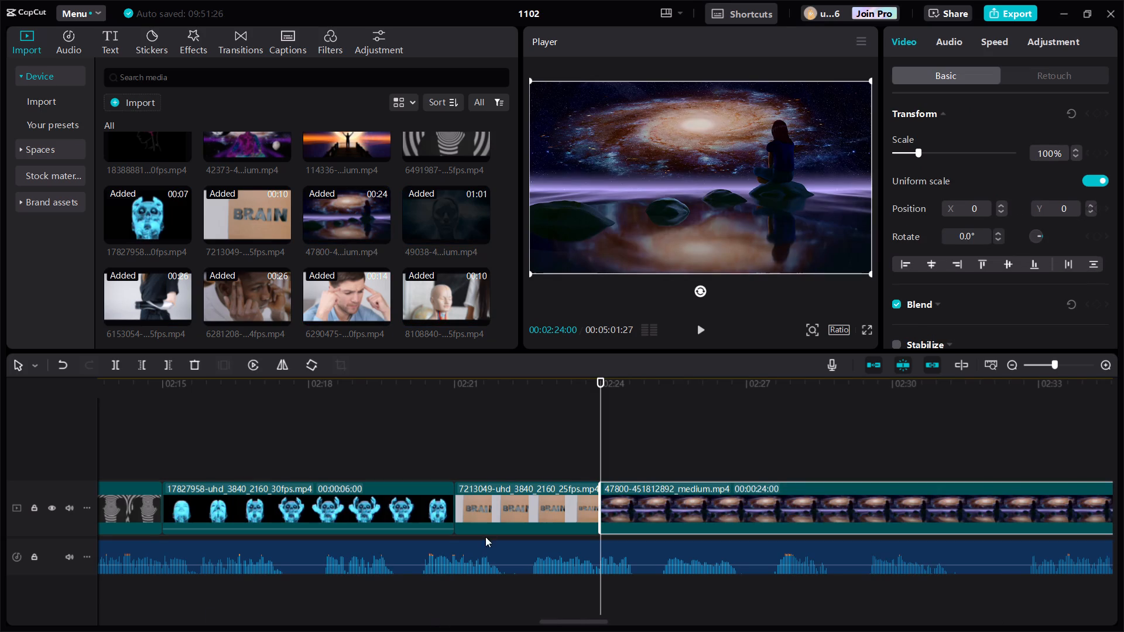
Trim the end of the 47800 galaxy clip to 00:02:33:00 on the video track.
left_click_drag(601, 406, 611, 406)
left_click_drag(611, 406, 1123, 471)
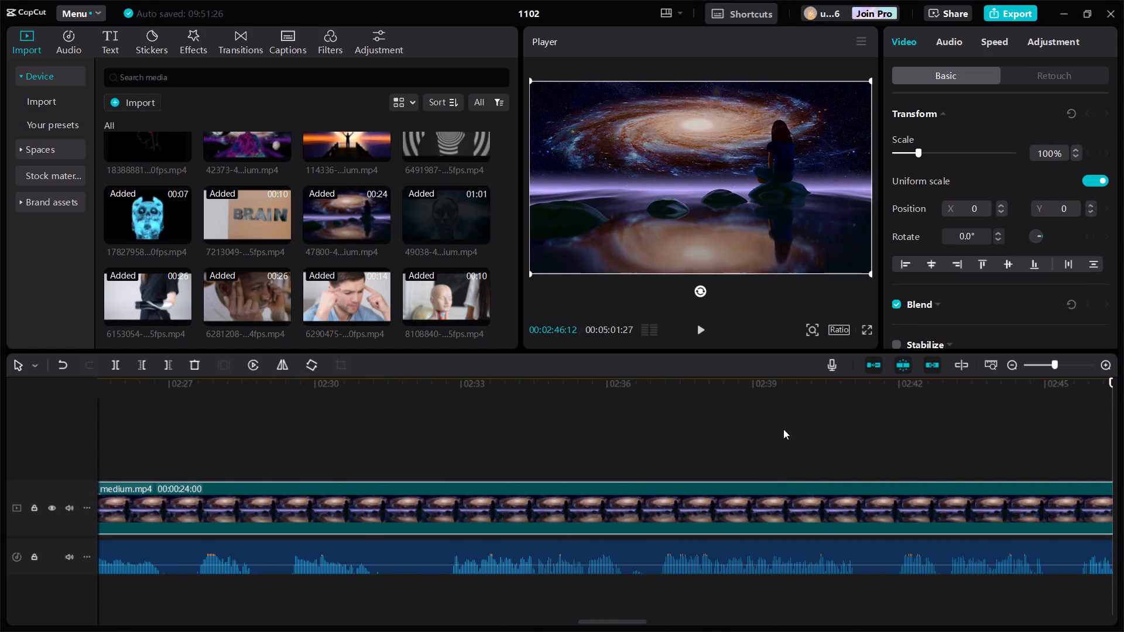
left_click(462, 390)
left_click(508, 401)
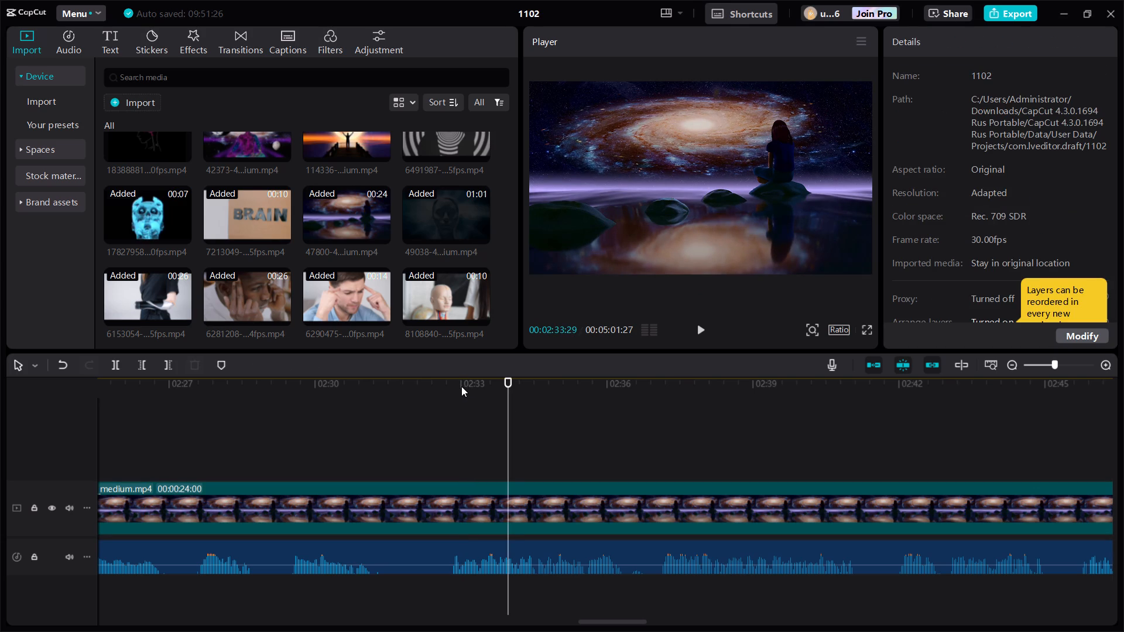
left_click(461, 386)
left_click(493, 520)
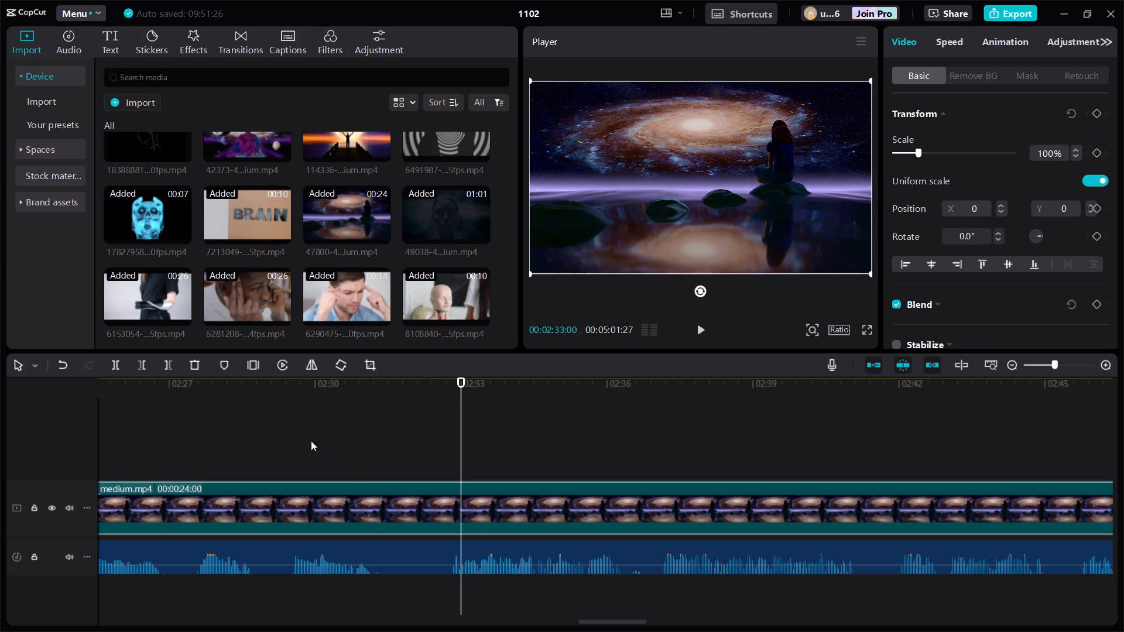
left_click(163, 362)
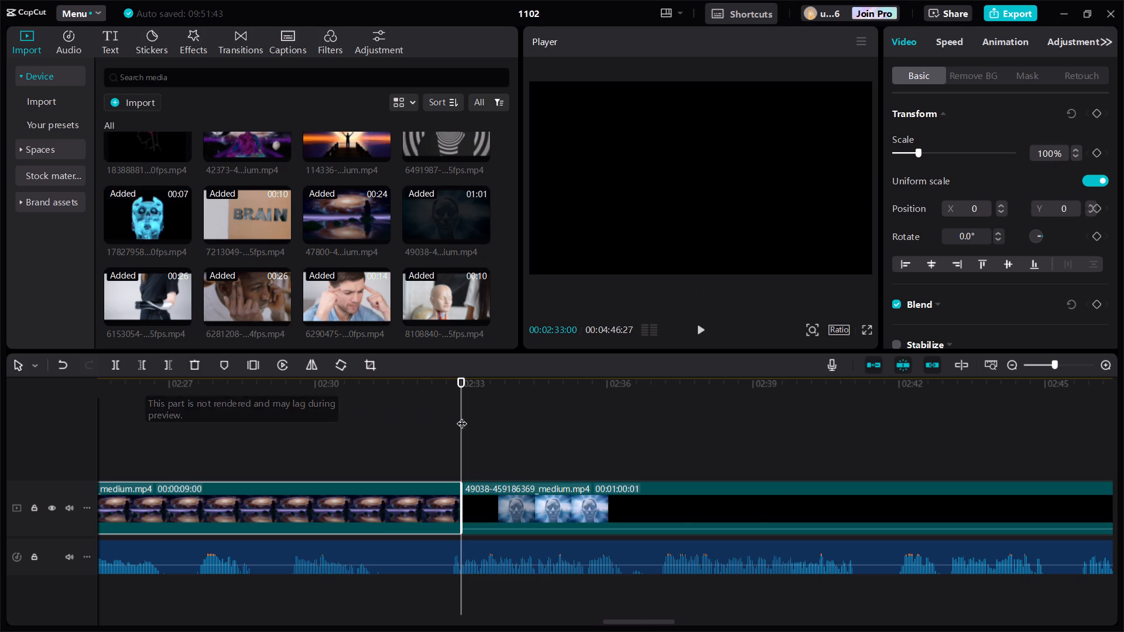
Trim the black opening off the 49038 stone-head clip by cutting away everything before 00:02:34:16.
left_click_drag(462, 415, 1123, 540)
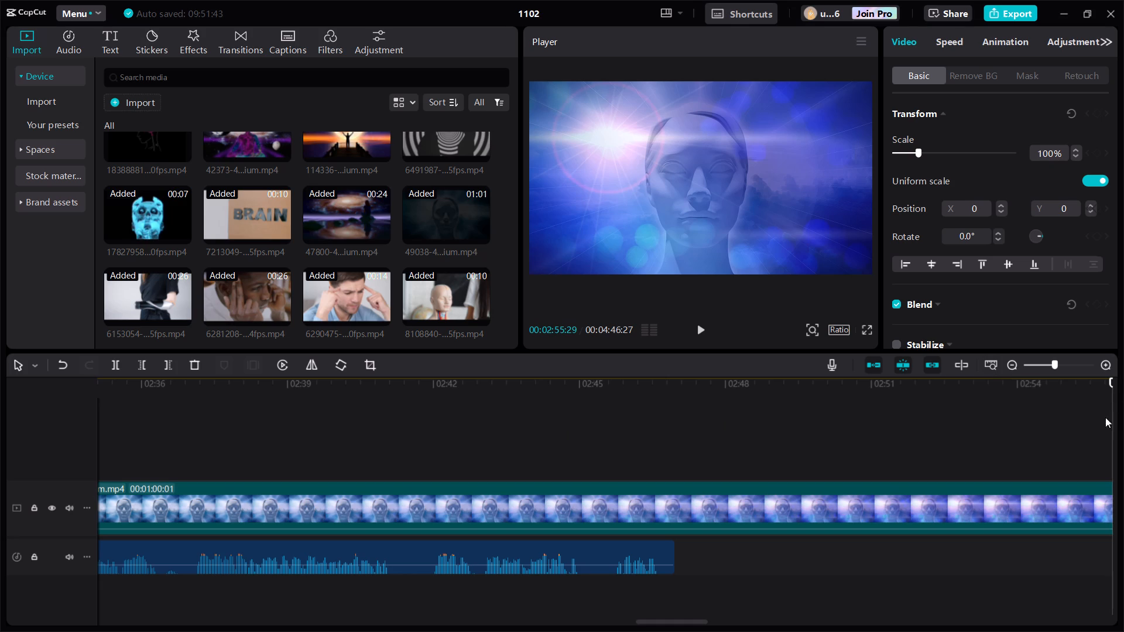
left_click(1016, 365)
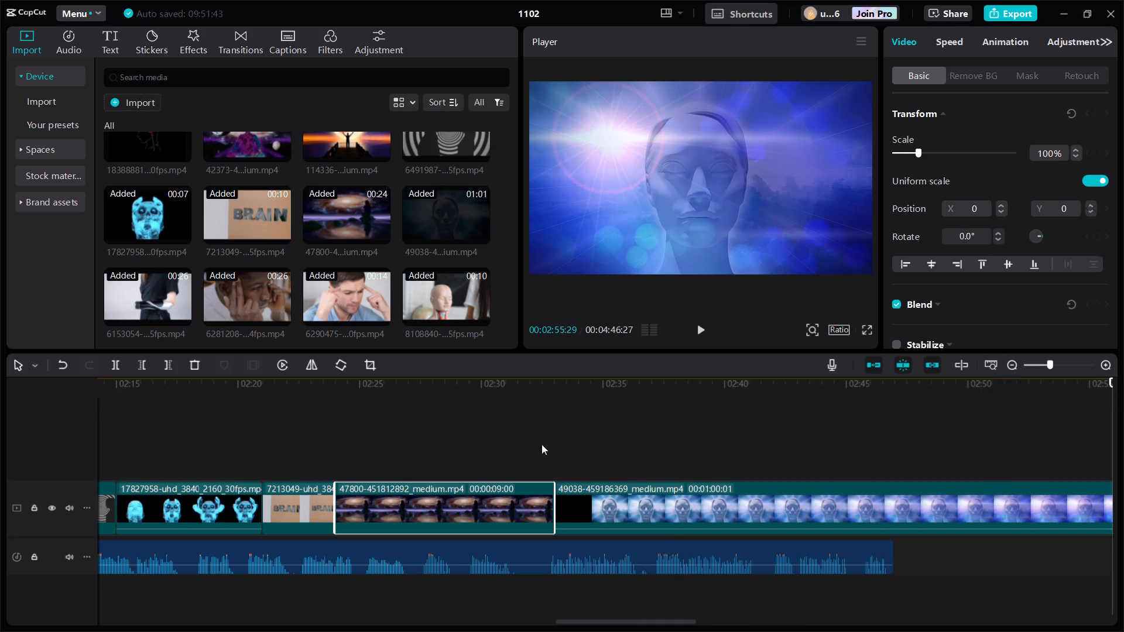
left_click(540, 434)
left_click(551, 423)
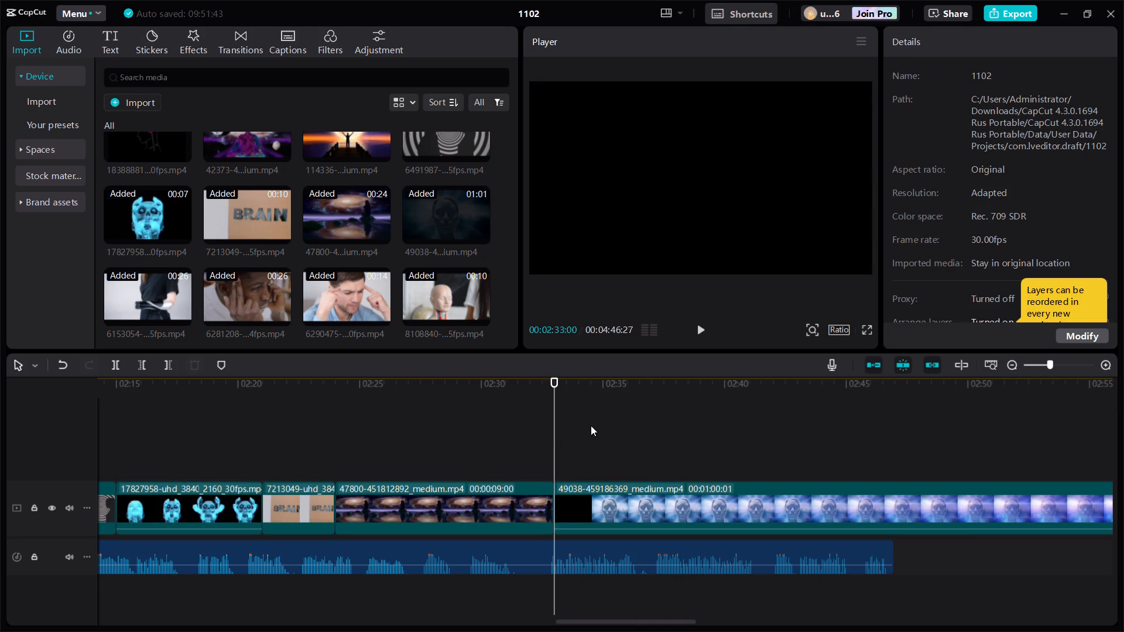
left_click(592, 414)
left_click(622, 503)
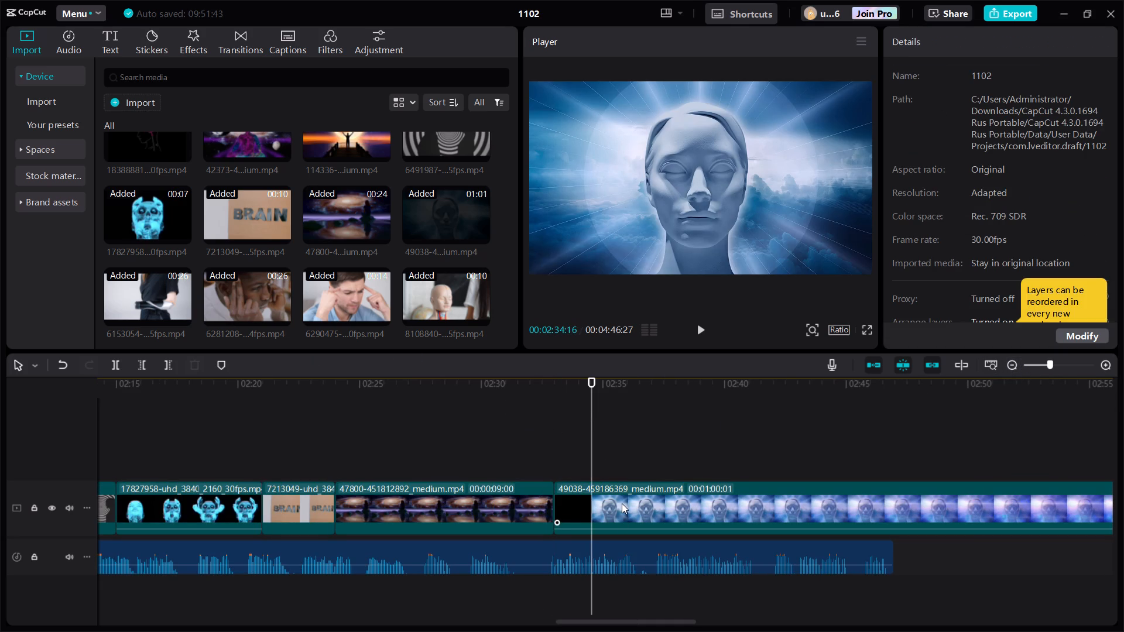
left_click(133, 363)
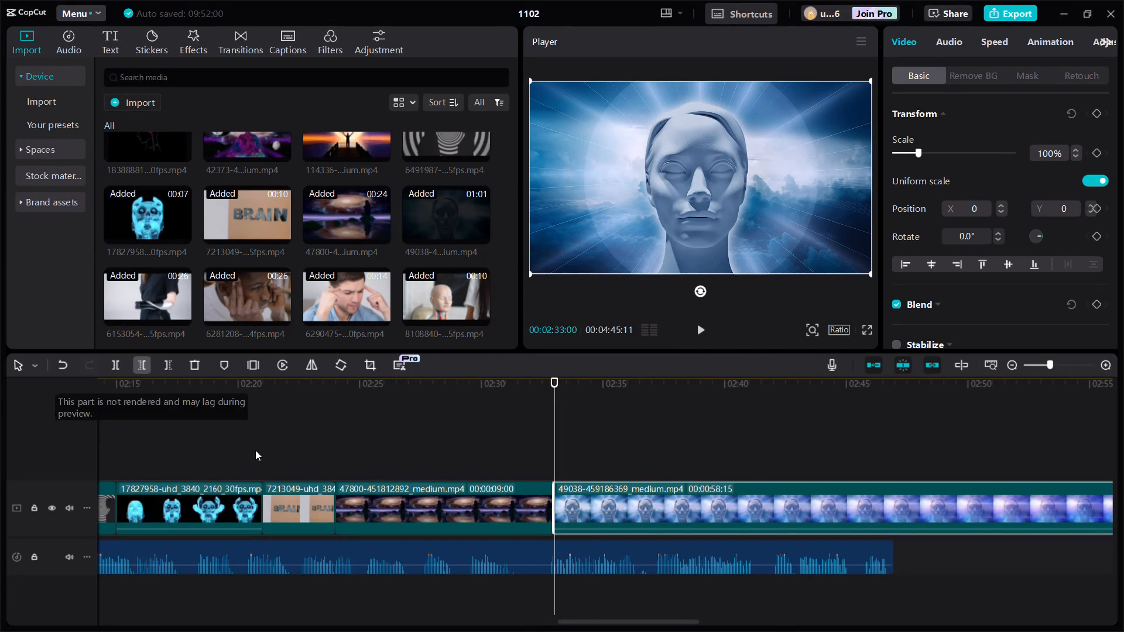
Trim the end of the 49038 stone-head clip to 00:02:39:00 on the video track.
left_click(340, 407)
left_click(334, 397)
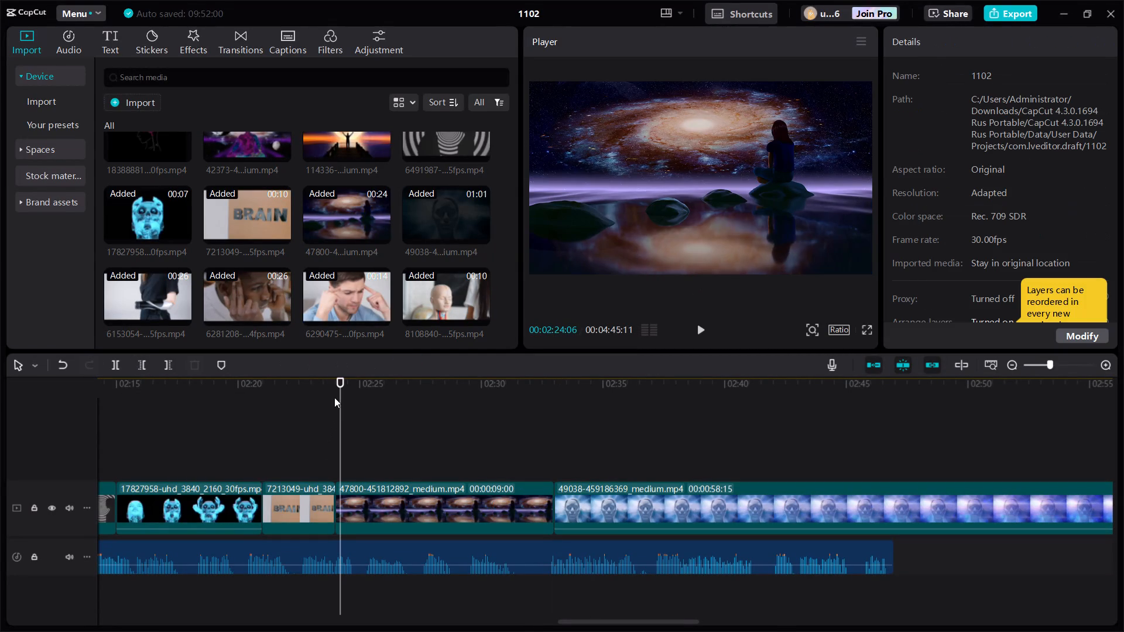
left_click(553, 400)
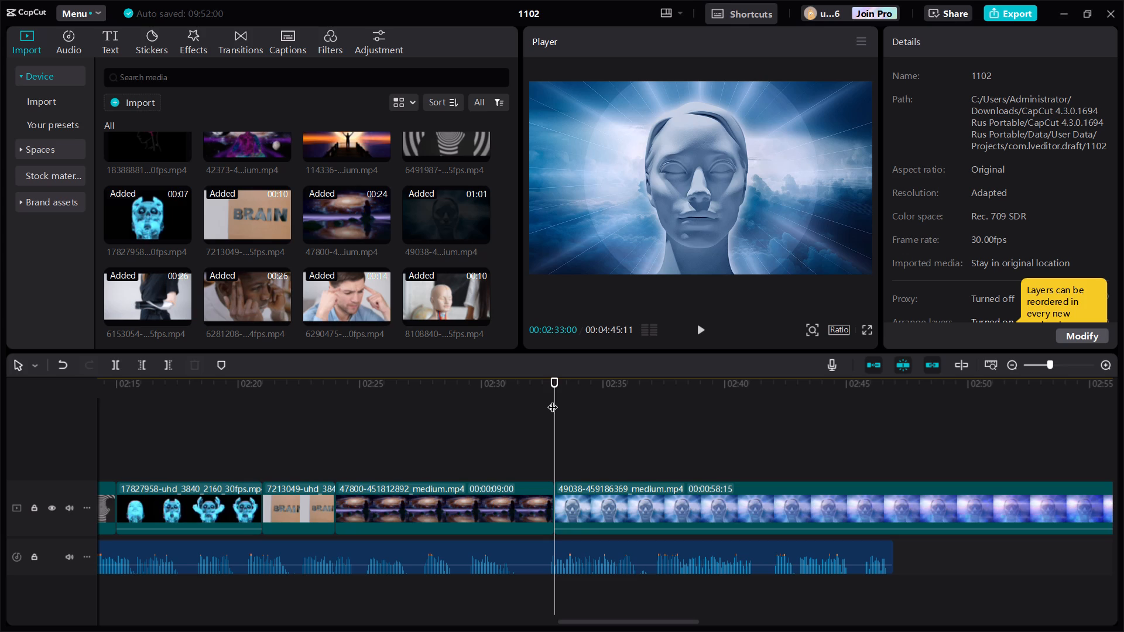
double_click(1099, 366)
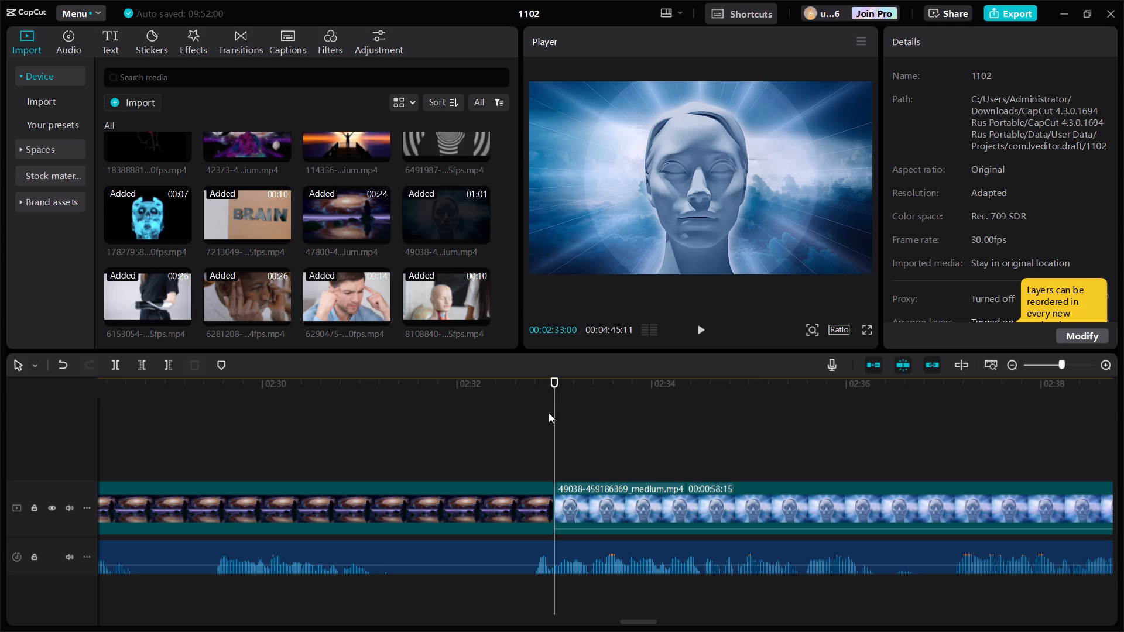
left_click_drag(553, 411, 1123, 476)
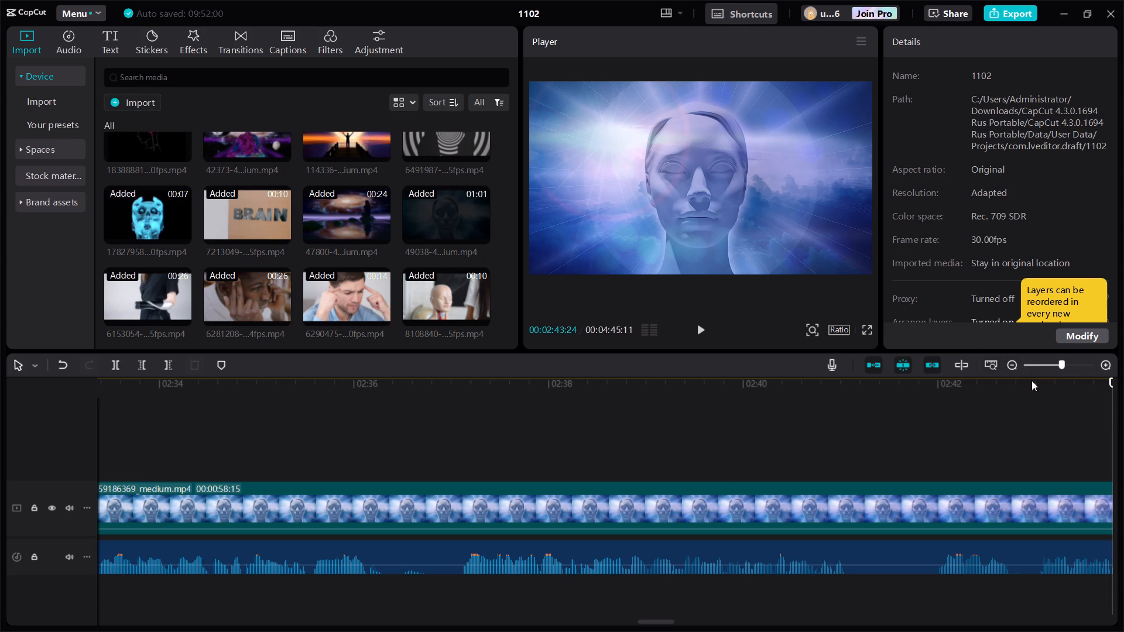
left_click(1014, 364)
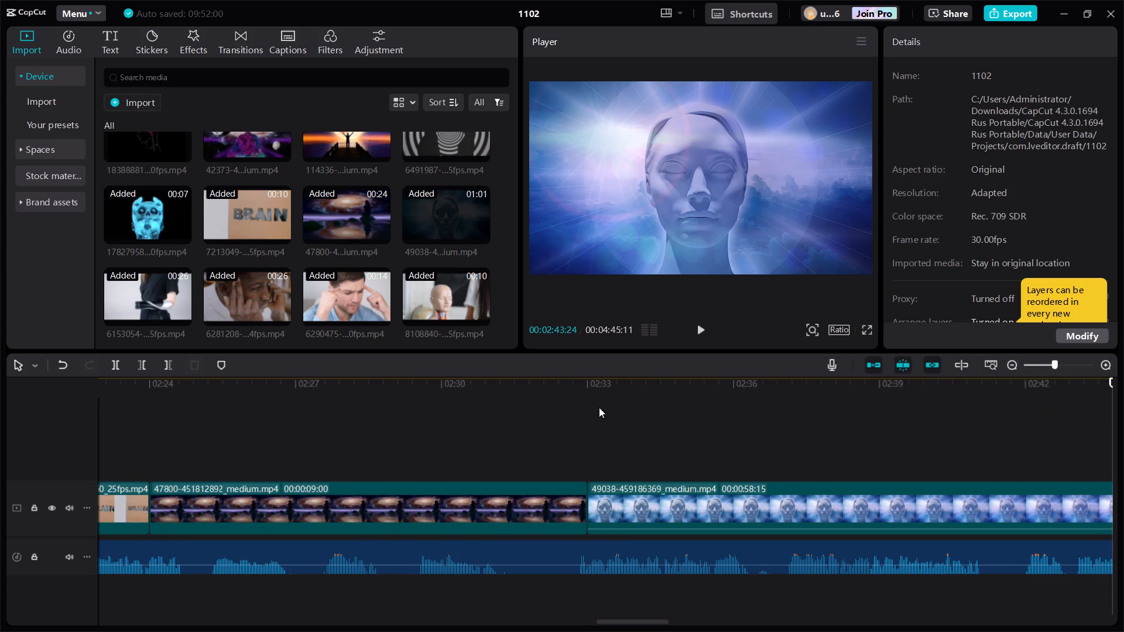
left_click(591, 408)
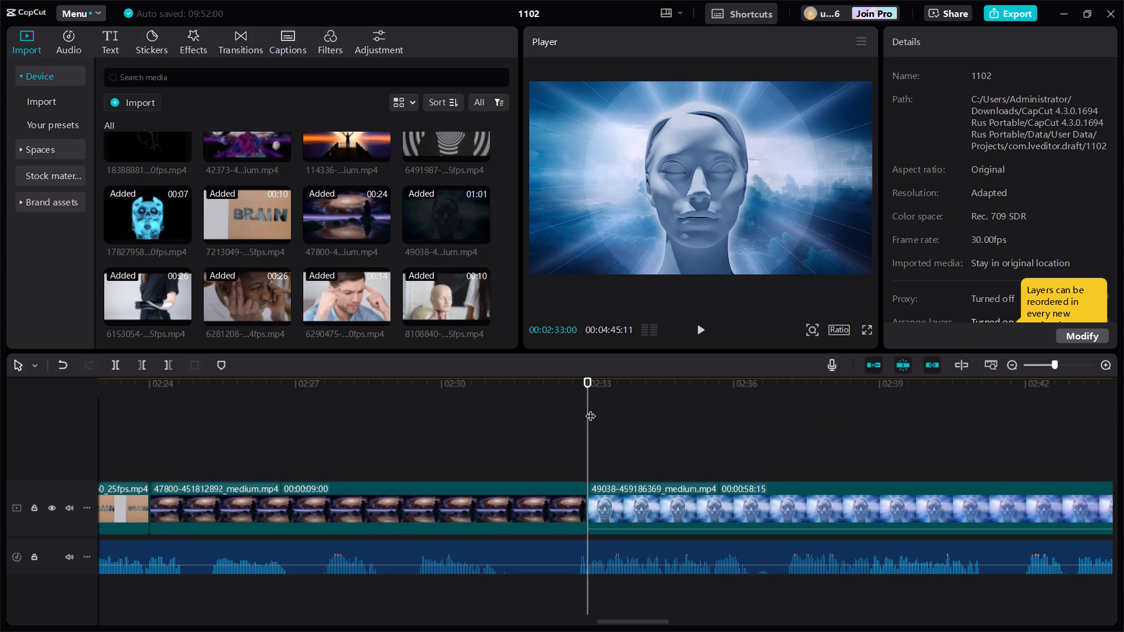
left_click(880, 385)
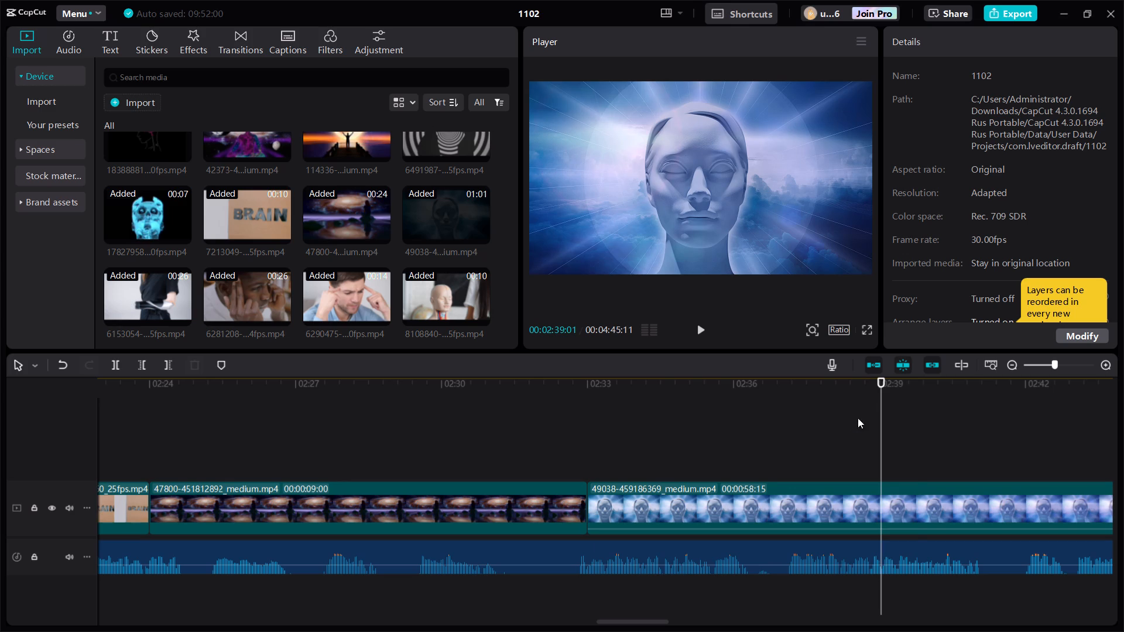
left_click(916, 396)
left_click(880, 386)
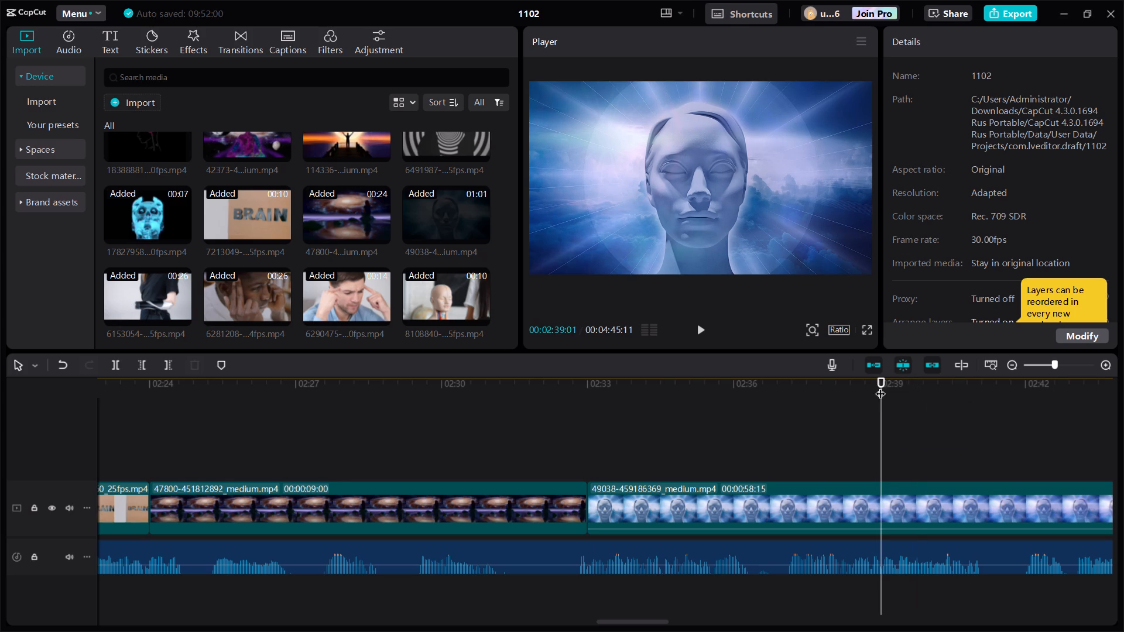
left_click(899, 459)
left_click(880, 384)
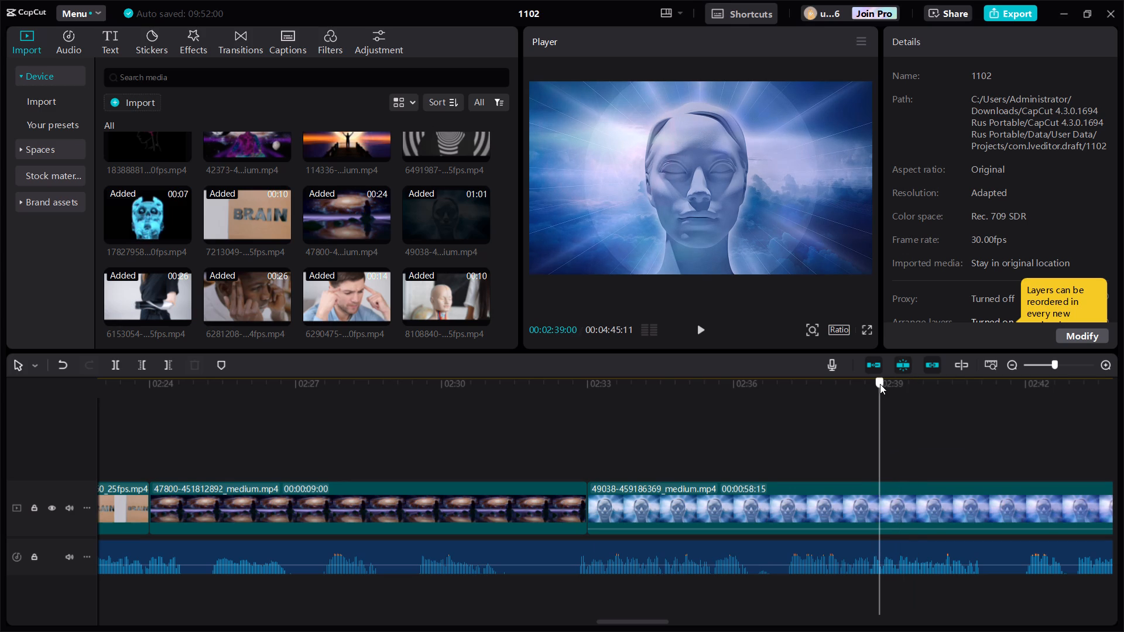
left_click(847, 510)
left_click(167, 366)
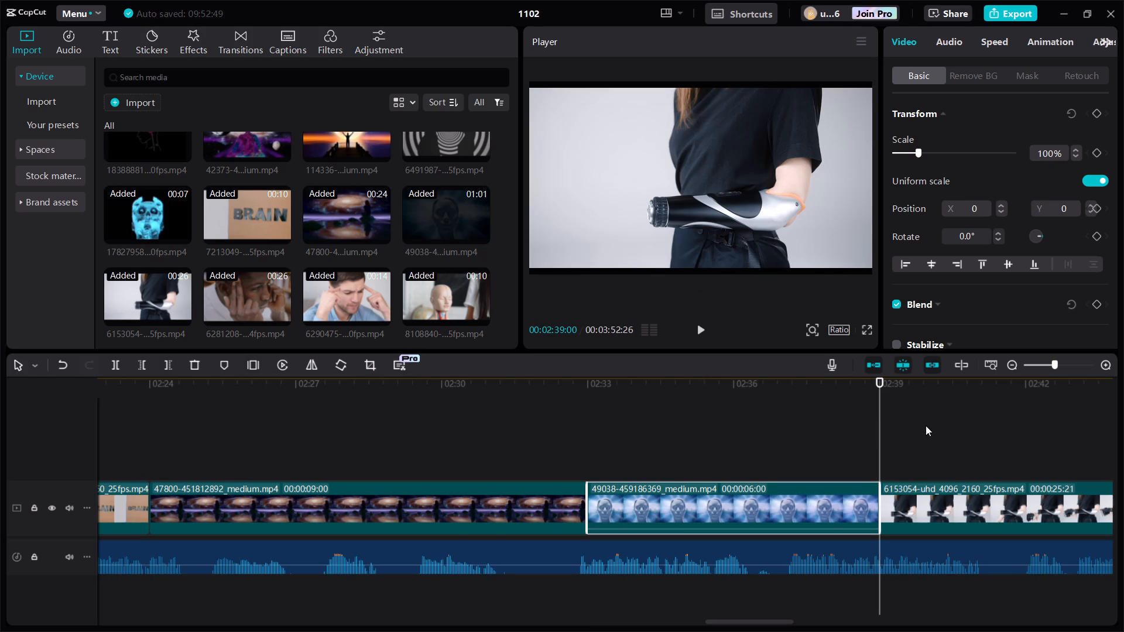
Trim the end of the 6153054 prosthetic-arm clip to 00:02:42:00 on the video track.
left_click_drag(885, 410, 1078, 475)
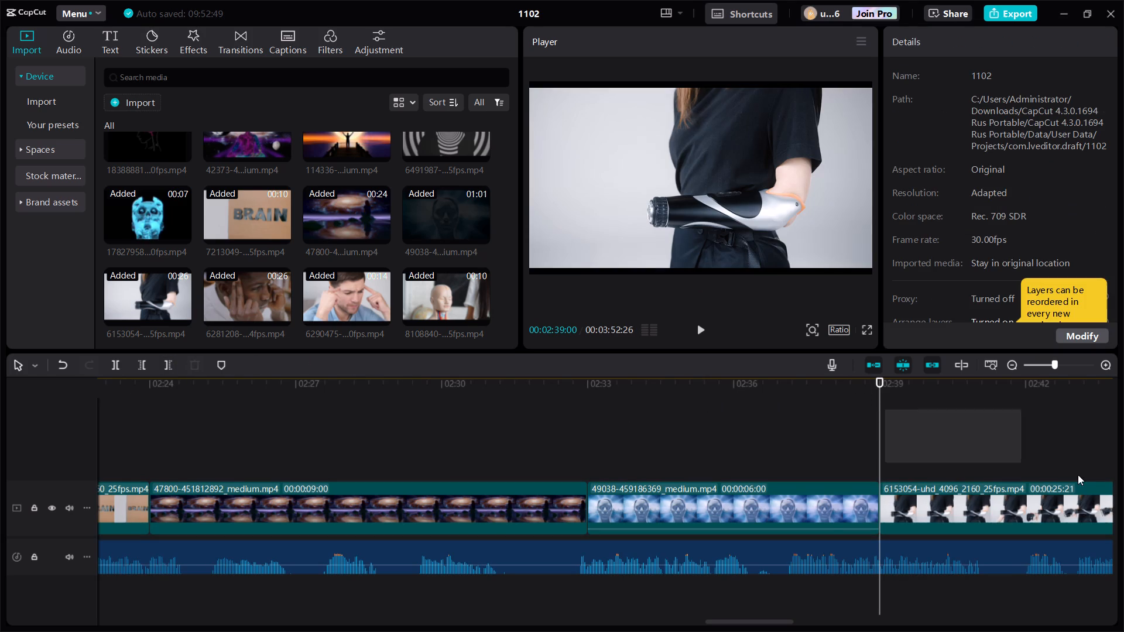
left_click_drag(1078, 475, 1078, 475)
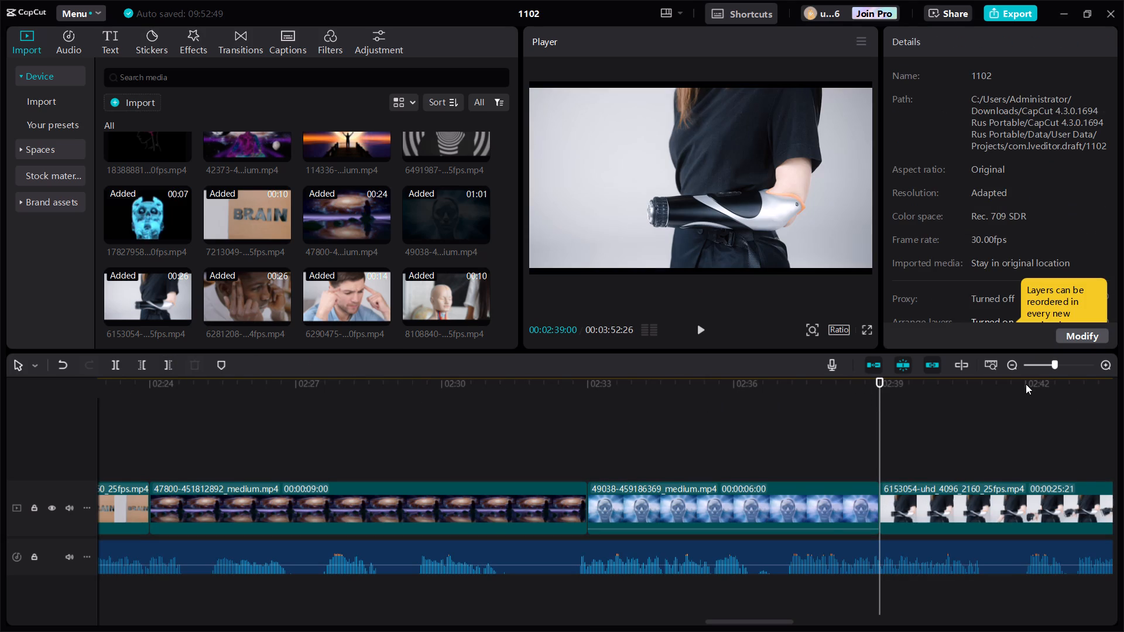
left_click(1026, 387)
left_click(965, 502)
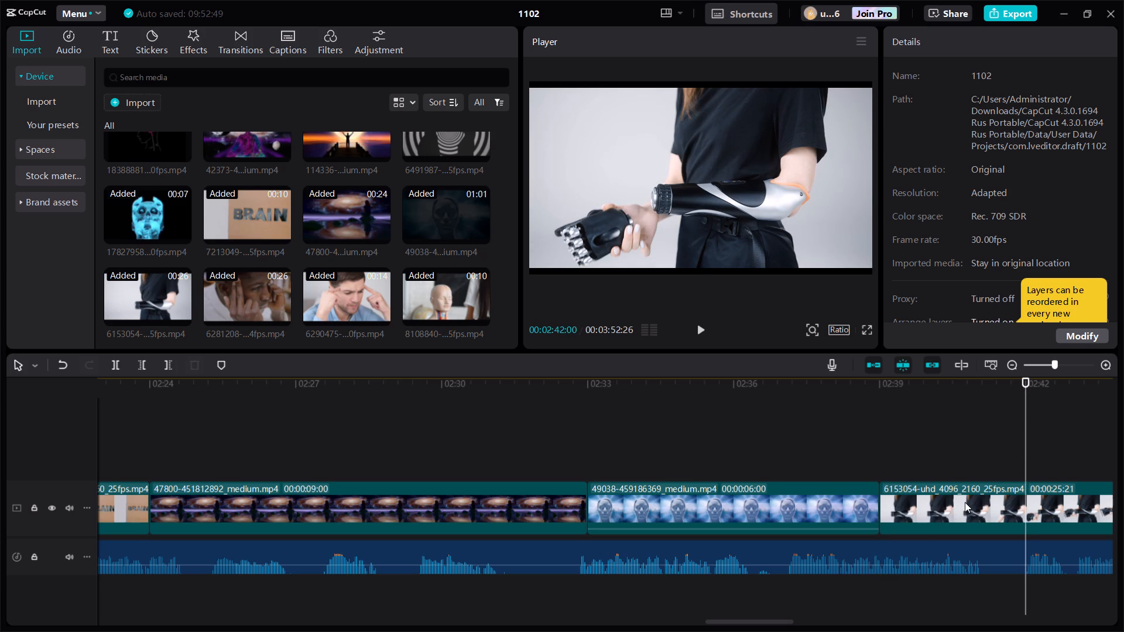
left_click(172, 360)
Trim the end of the 6281208 clip of the man holding his temples to 00:02:51:00.
left_click_drag(1024, 414, 1034, 414)
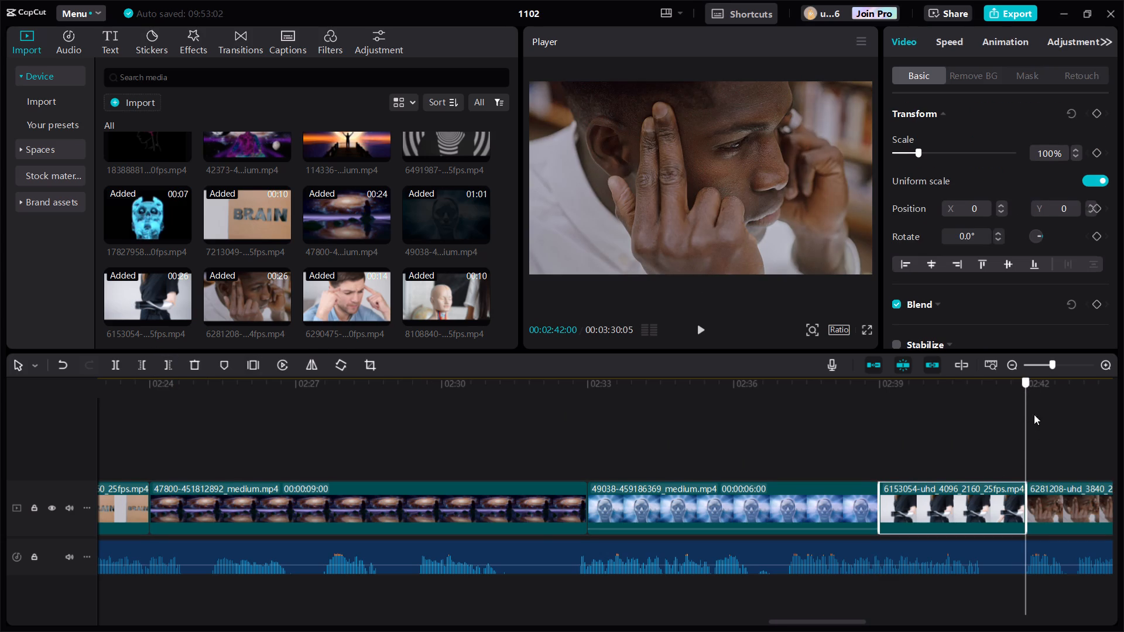
left_click_drag(1034, 414, 1123, 418)
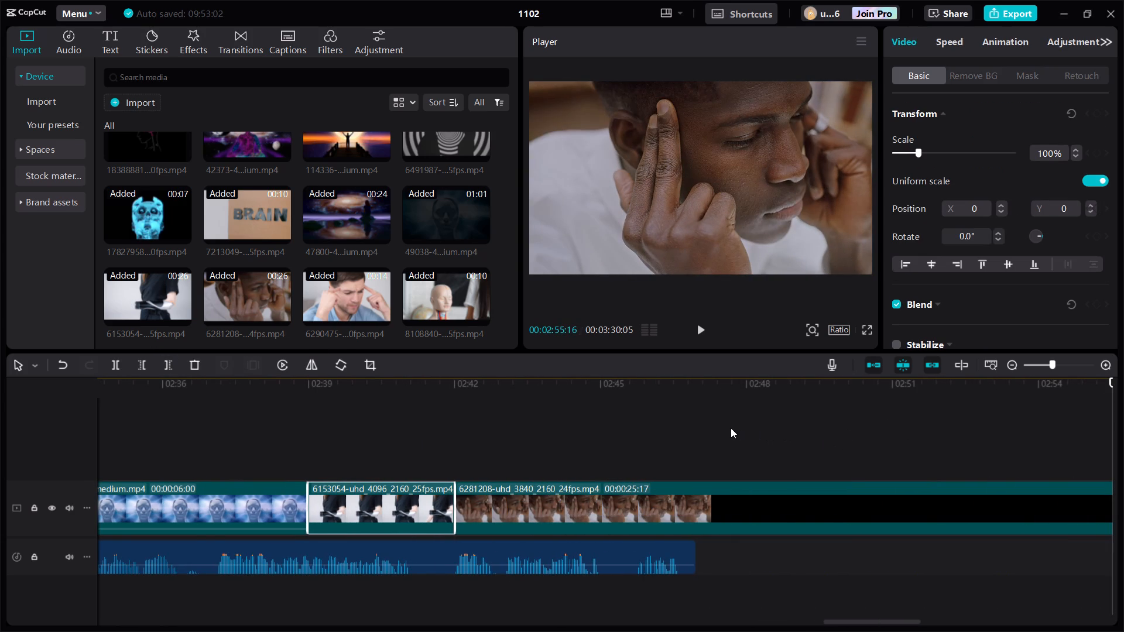
left_click(457, 390)
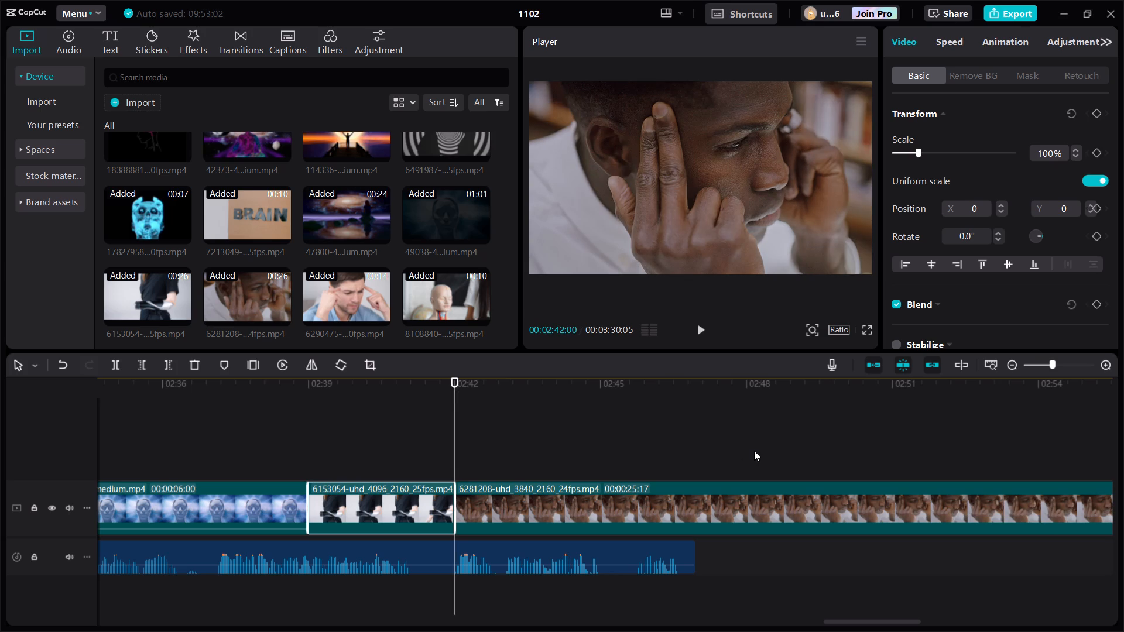
left_click(895, 389)
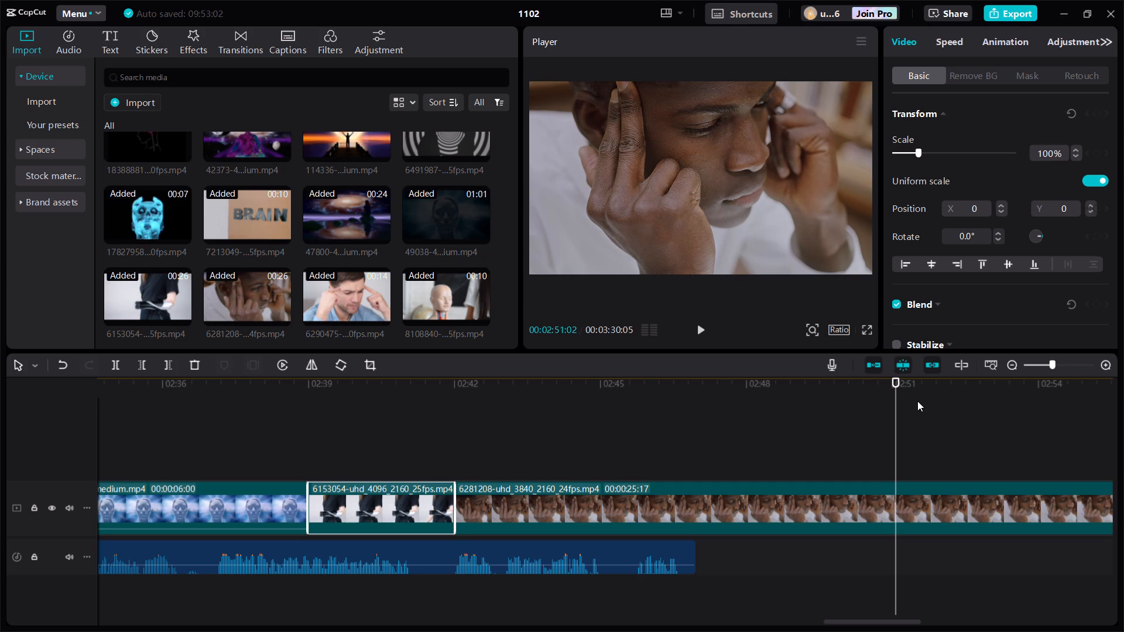
left_click(917, 401)
left_click(893, 386)
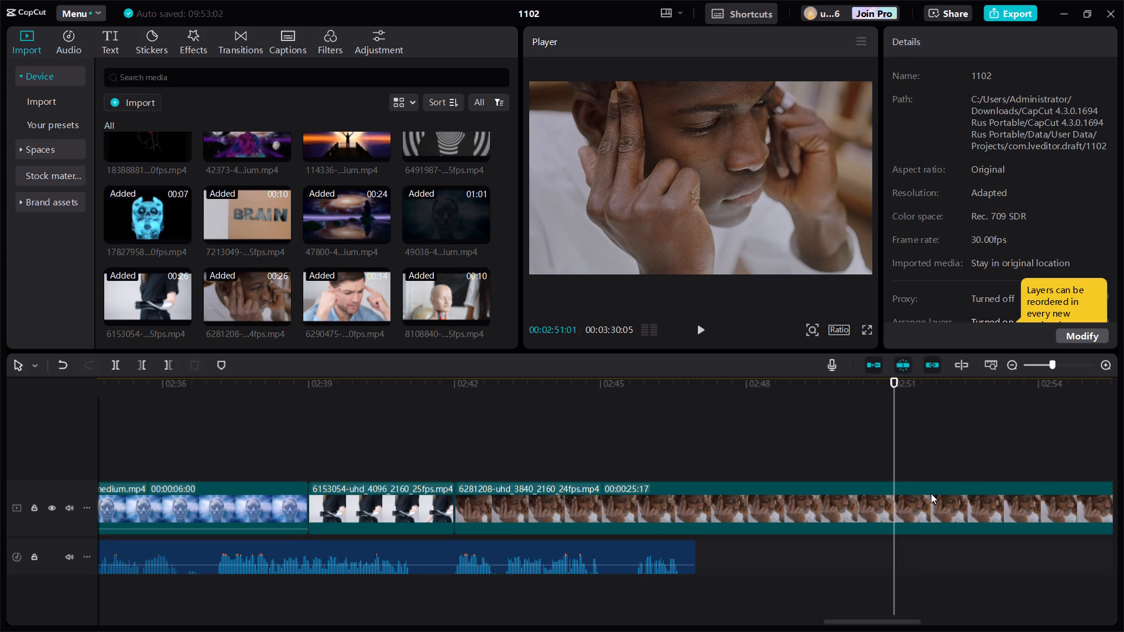
left_click(941, 475)
left_click(893, 385)
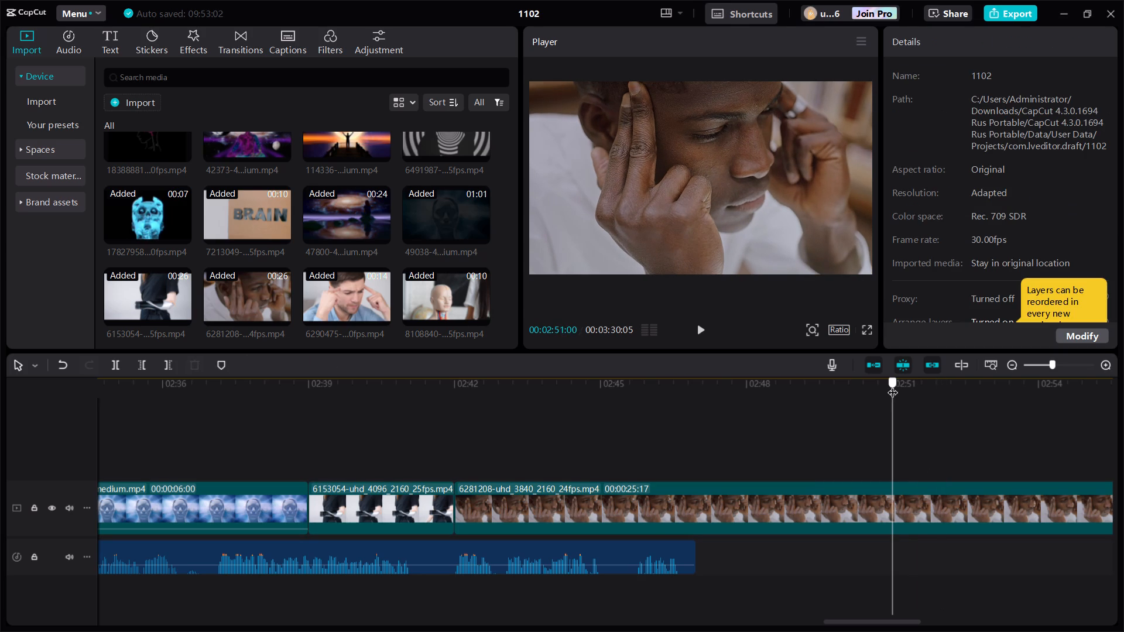
left_click(929, 515)
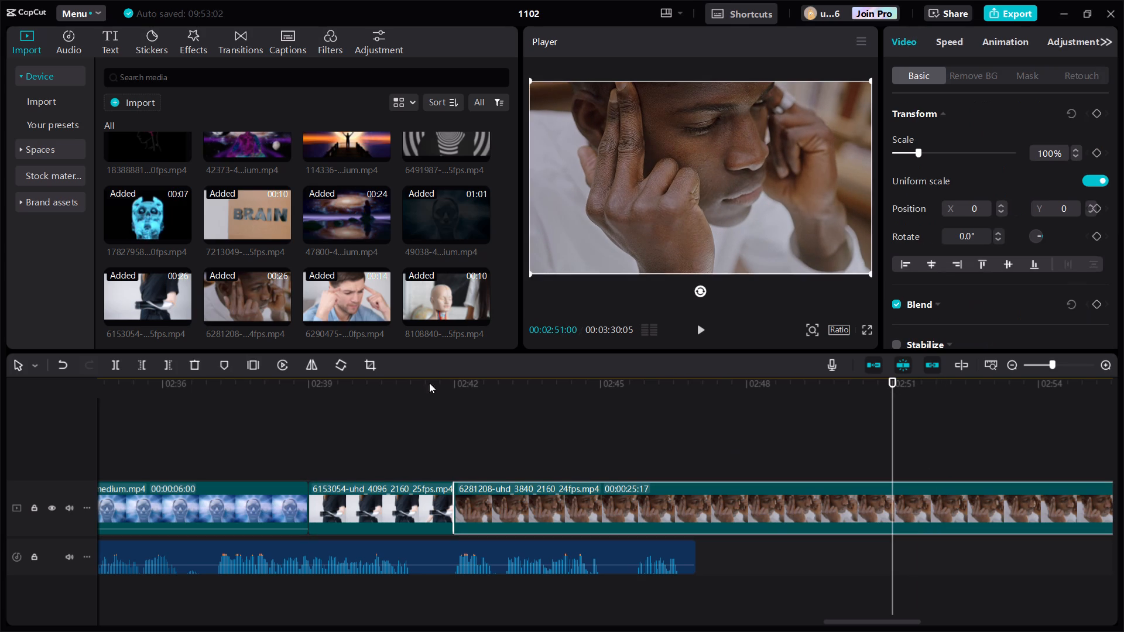
left_click(173, 367)
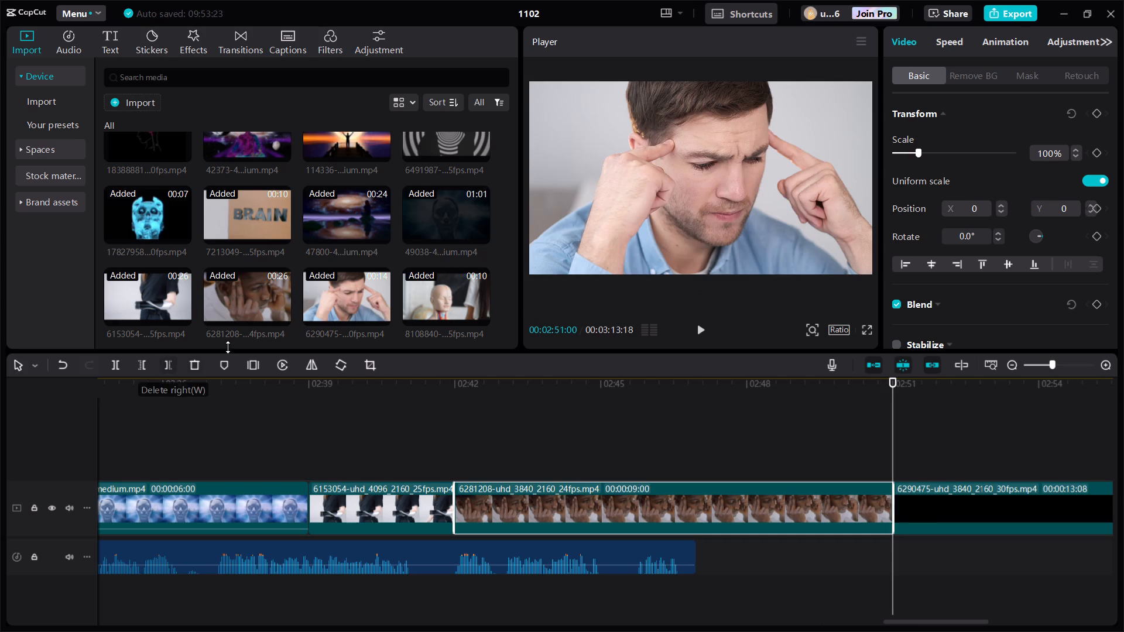
Import the 03 WAV voice-over from the CARL JUNG ON CONSCIOUSNESS folder inside BEYOND THE VEIL.
scroll(502, 293, "down", 2)
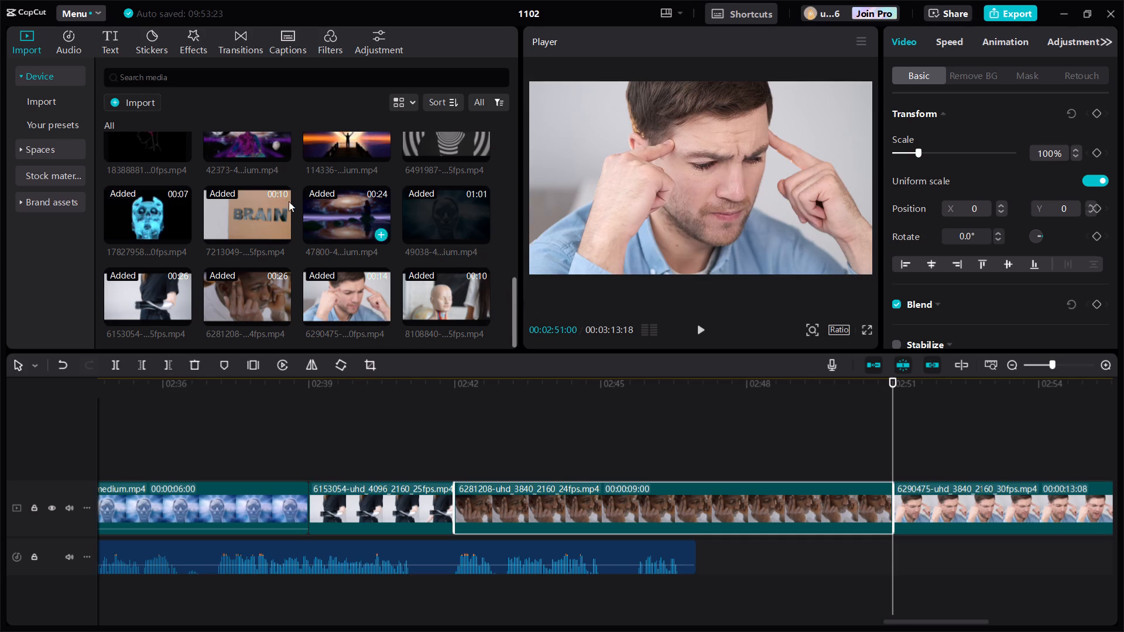
left_click(131, 102)
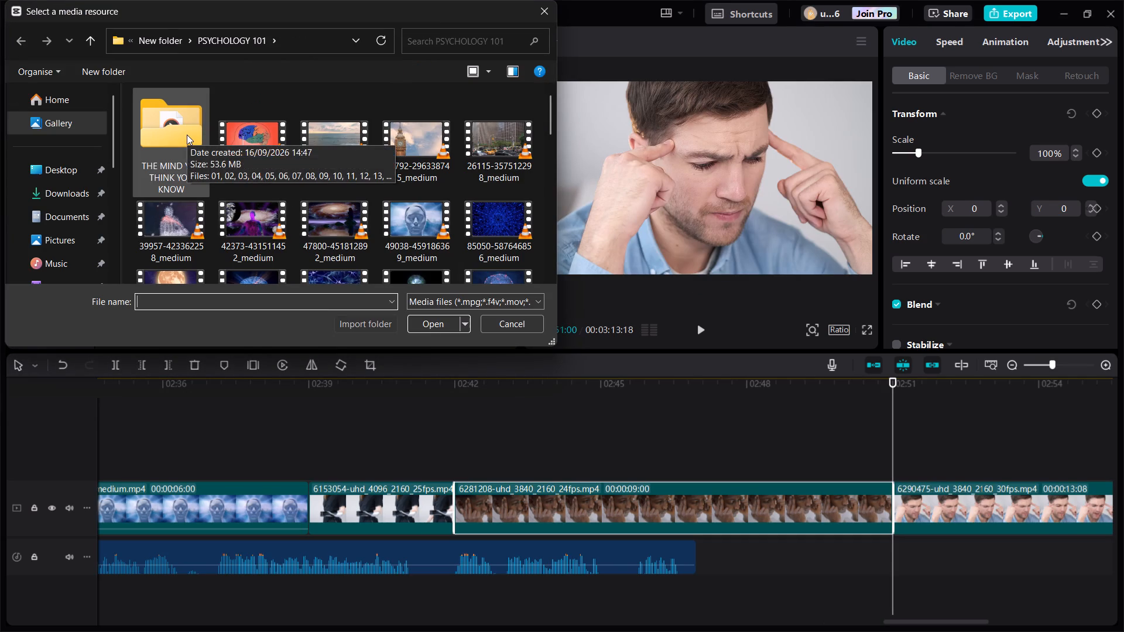
left_click(151, 40)
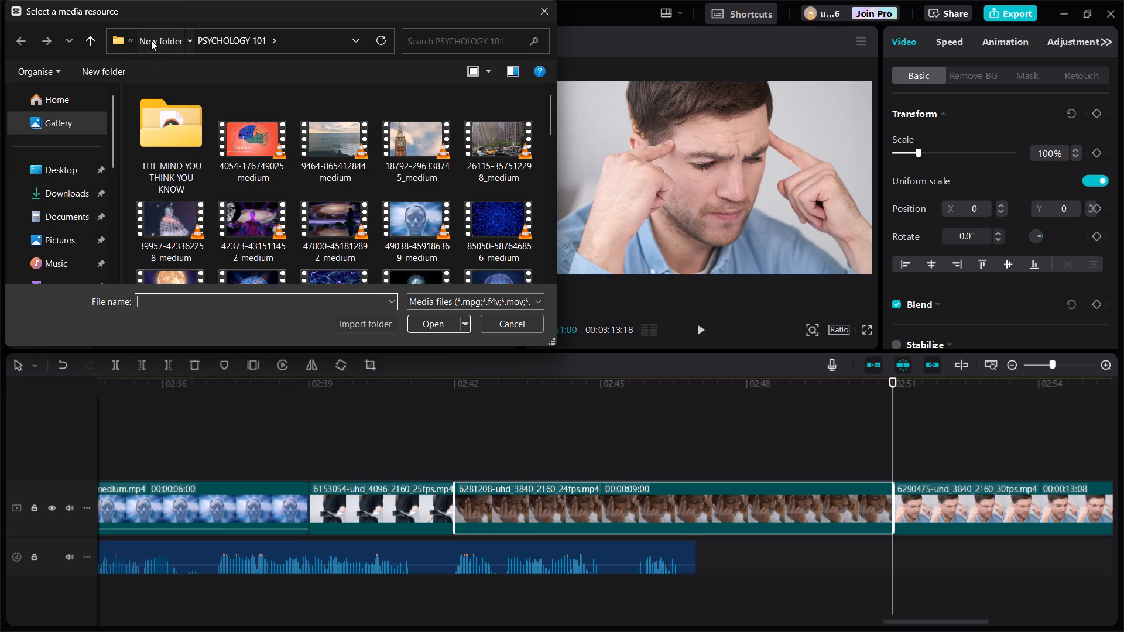
scroll(196, 166, "up", 3)
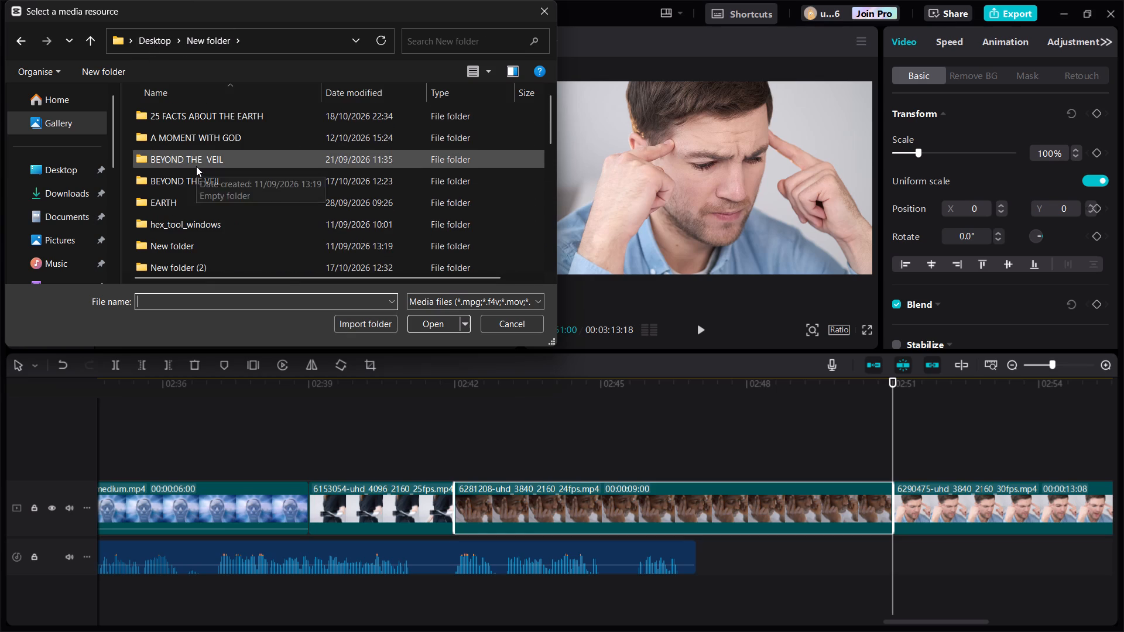
double_click(196, 166)
double_click(209, 121)
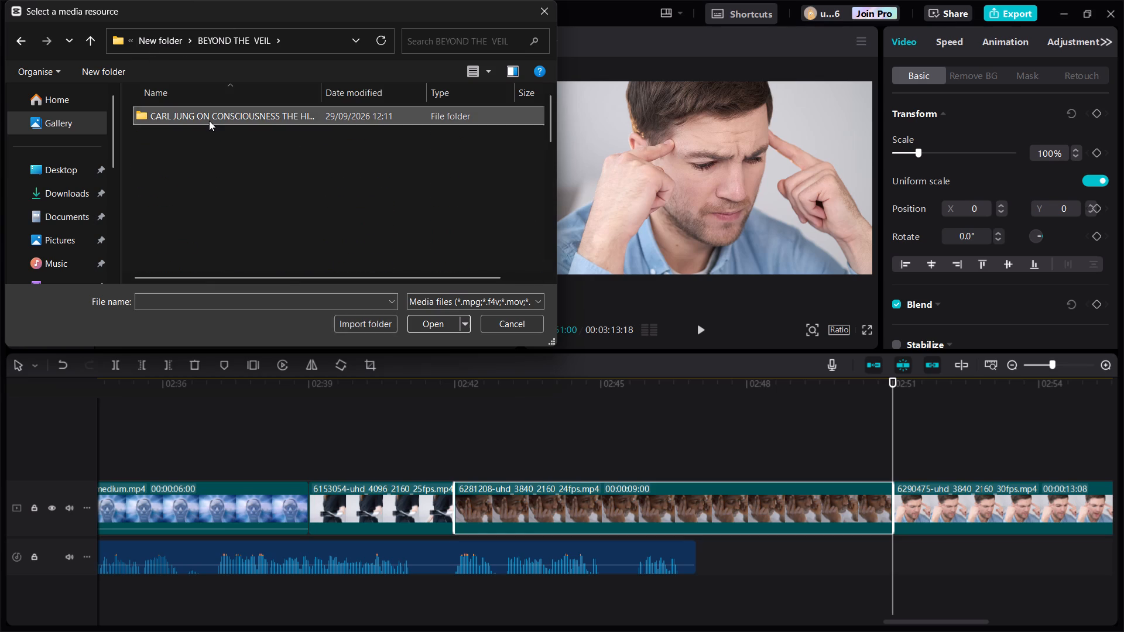
scroll(268, 193, "down", 12)
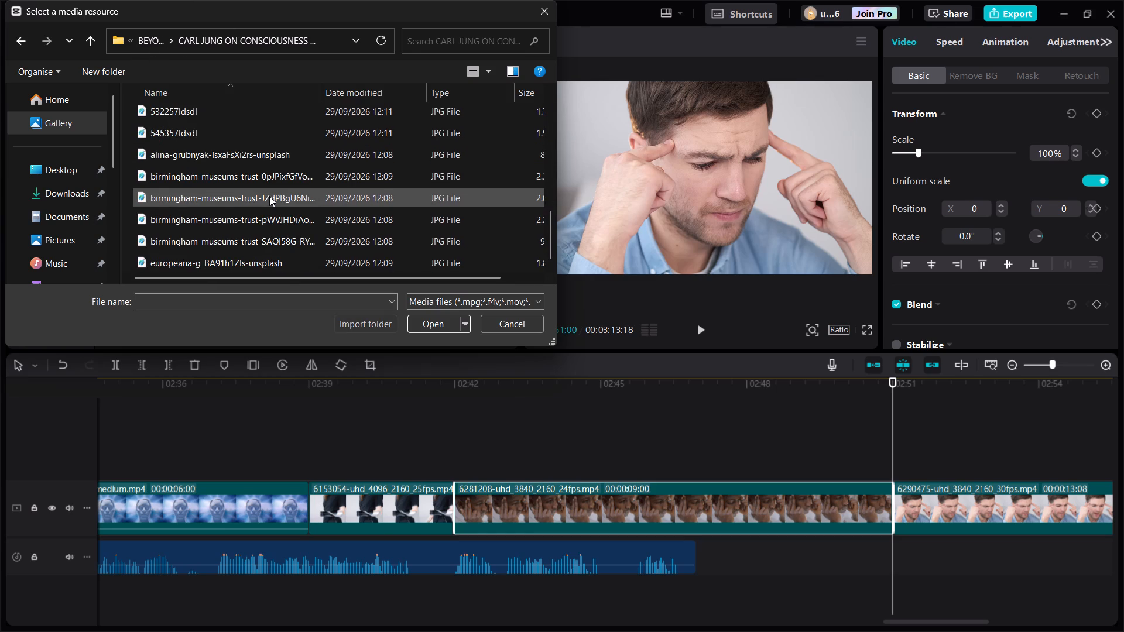
scroll(269, 196, "up", 5)
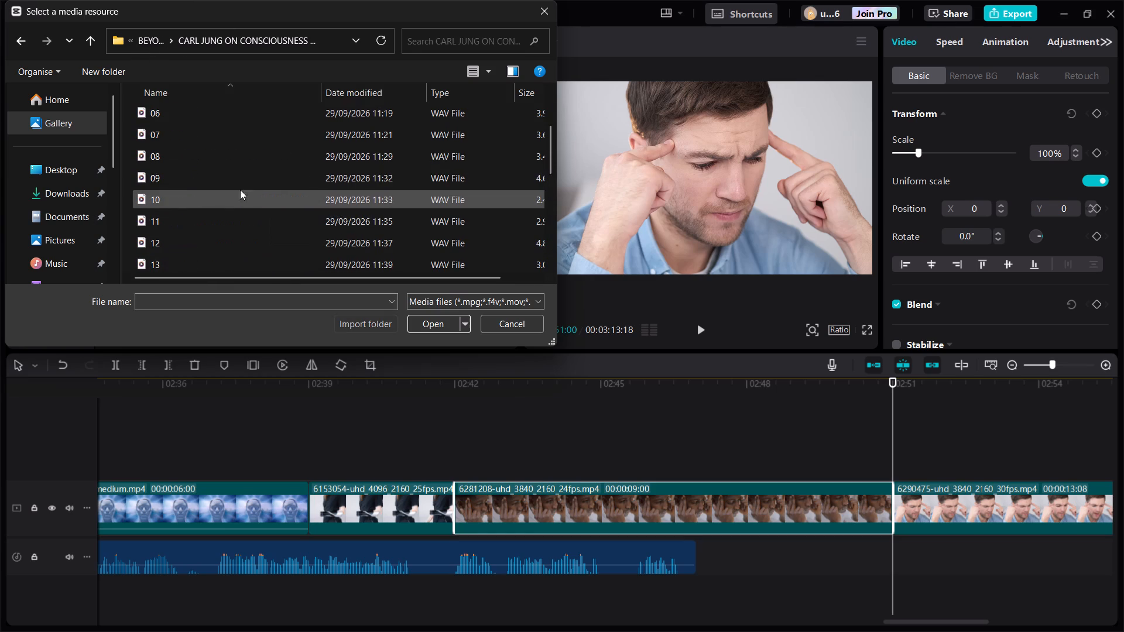
scroll(205, 173, "down", 5)
scroll(205, 173, "up", 2)
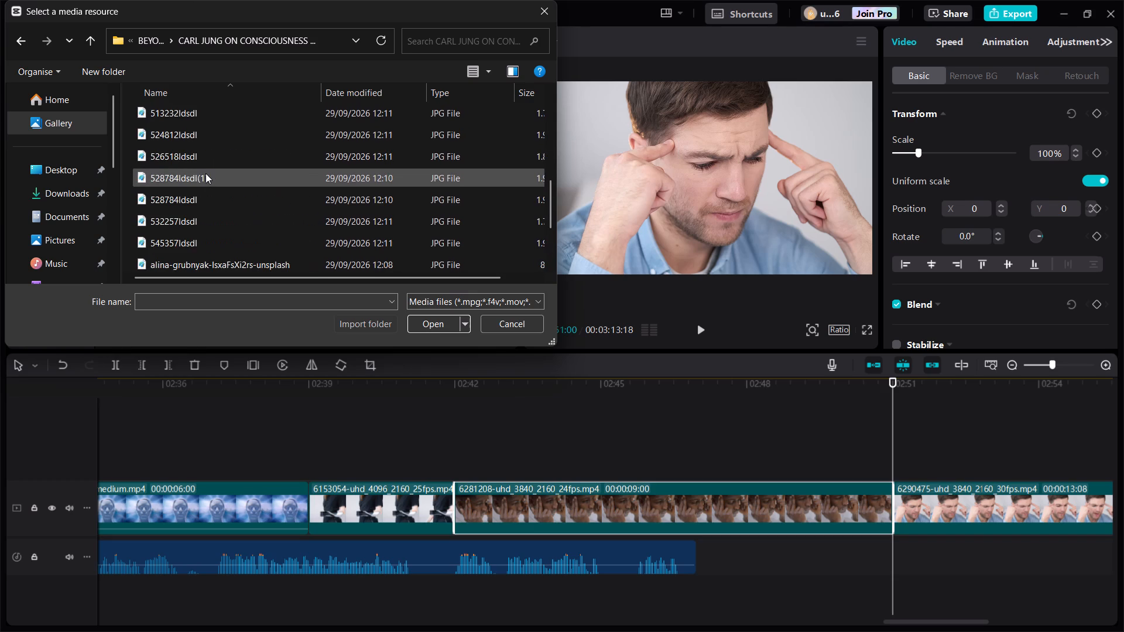
scroll(205, 173, "up", 4)
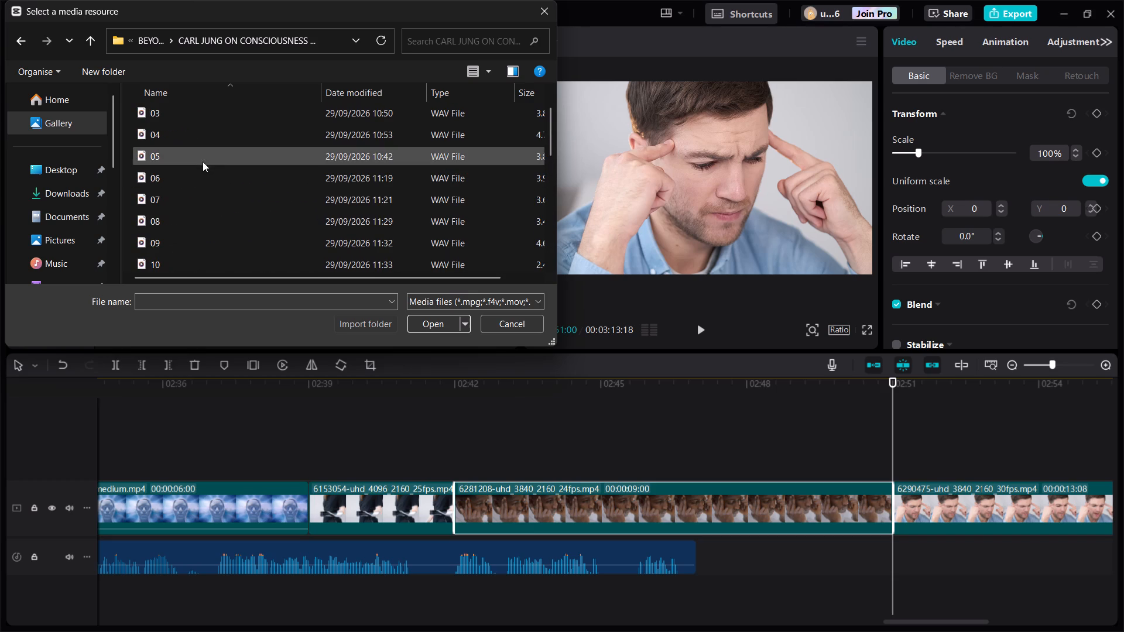
scroll(198, 119, "up", 2)
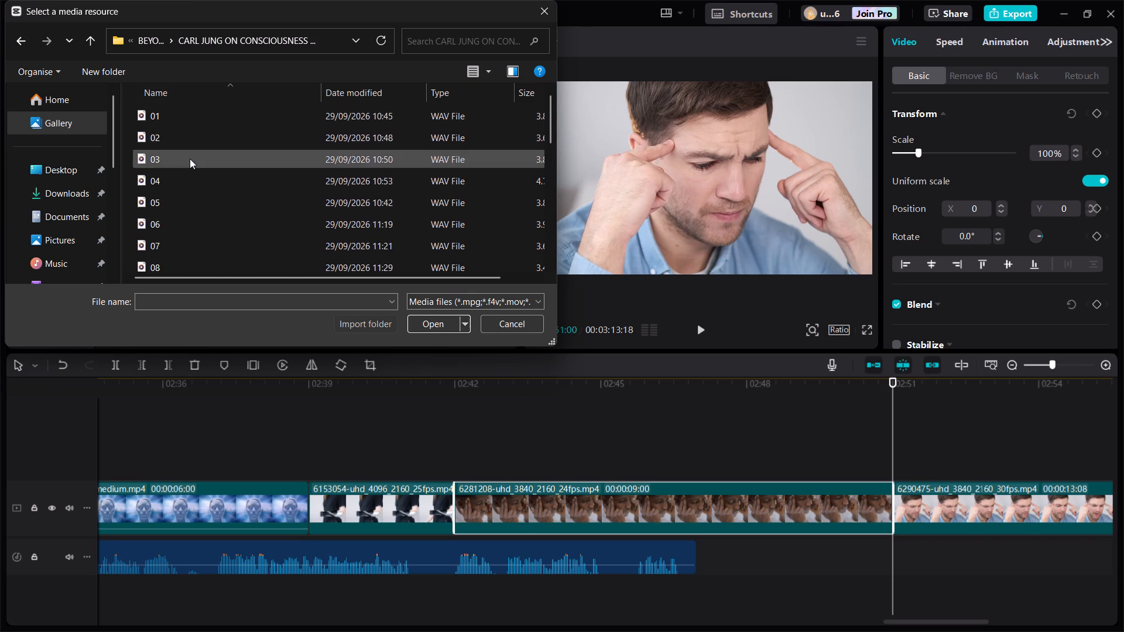
left_click(190, 160)
left_click(441, 325)
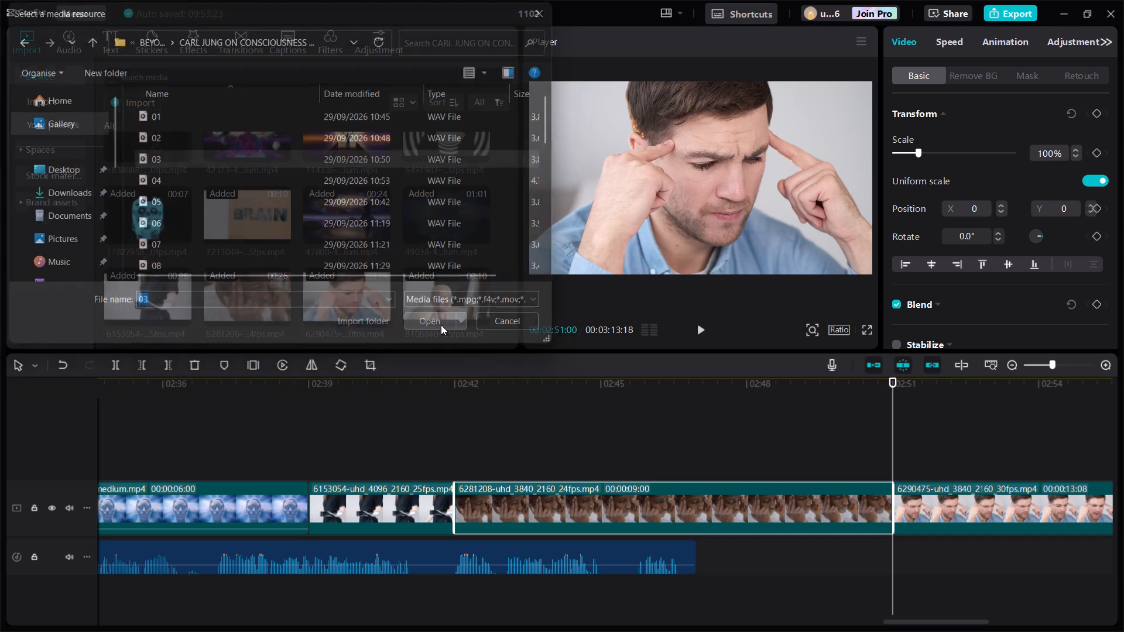
Add 03.wav to the audio track at 00:02:51:00 and play the timeline from there to review the new voice-over.
left_click(179, 316)
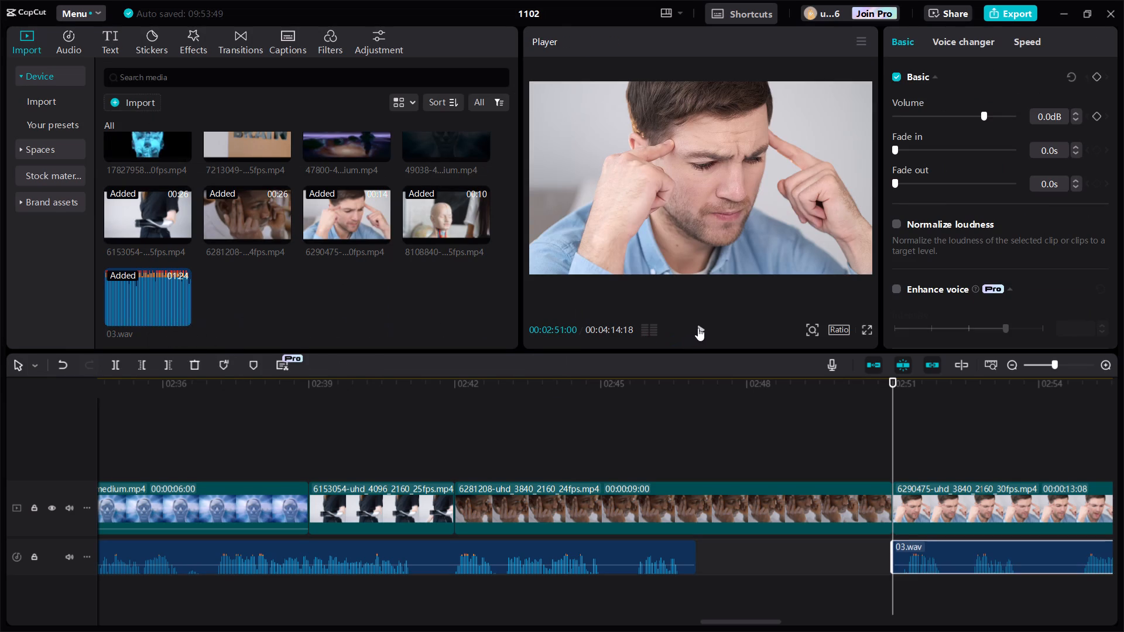
left_click(698, 328)
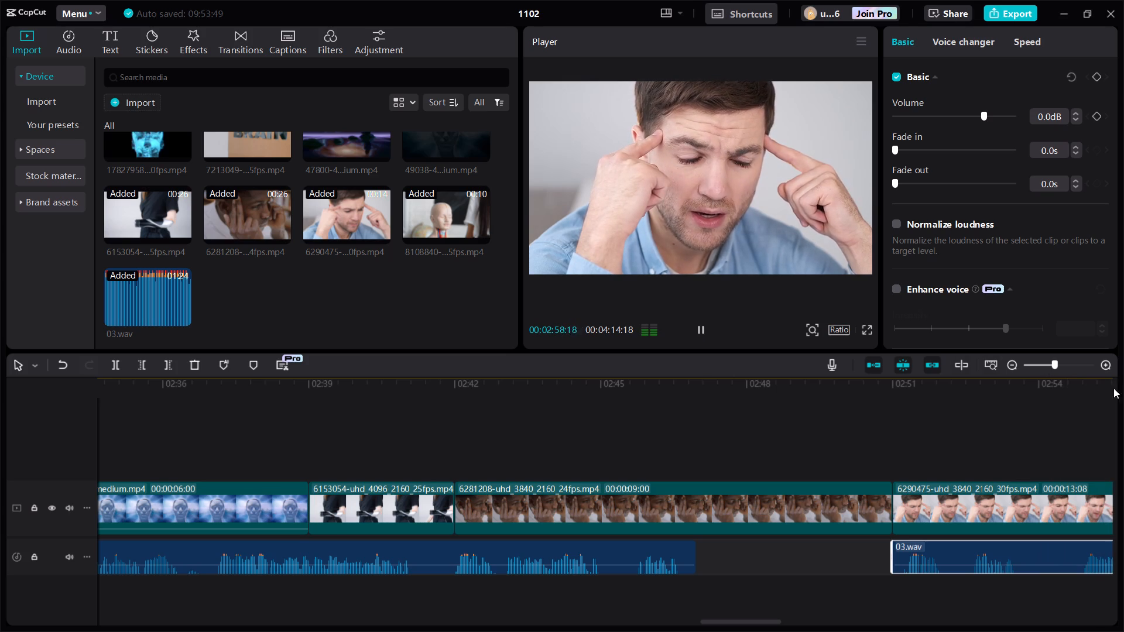
left_click(1015, 365)
left_click(1015, 365)
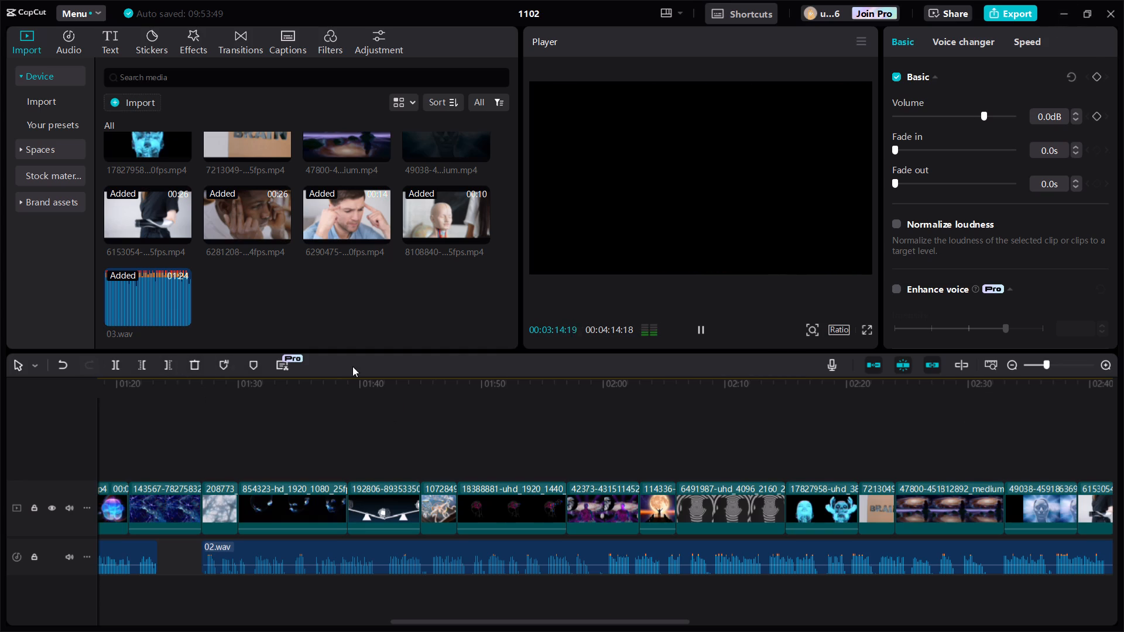
left_click(697, 324)
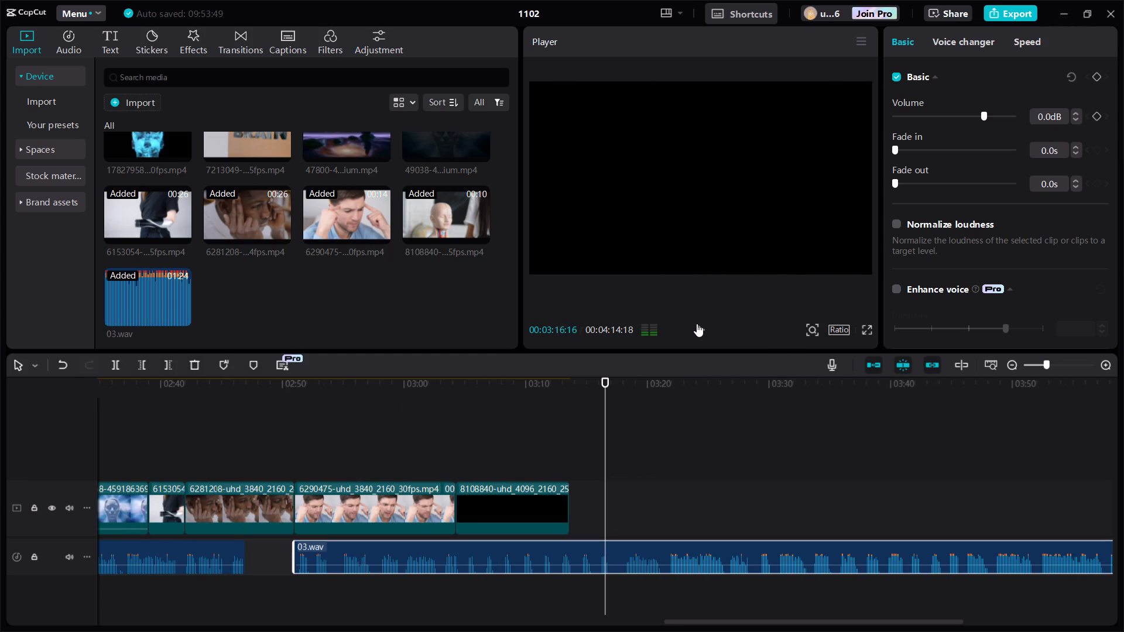
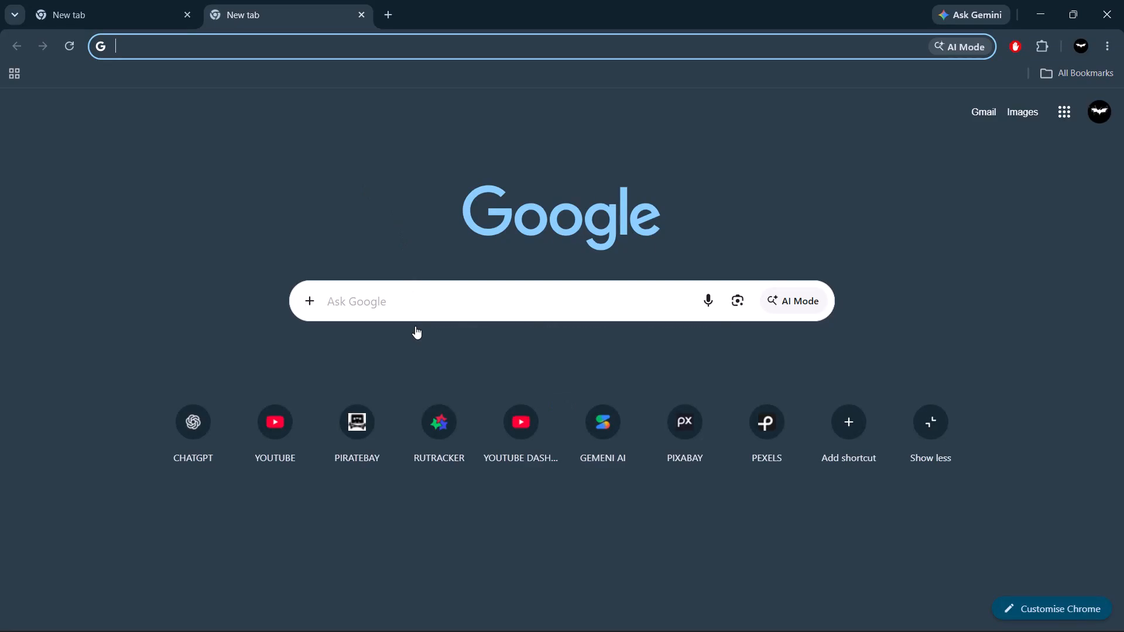
Search Google for "carl jung and the archetypes".
left_click(419, 306)
type("ca")
type("rl")
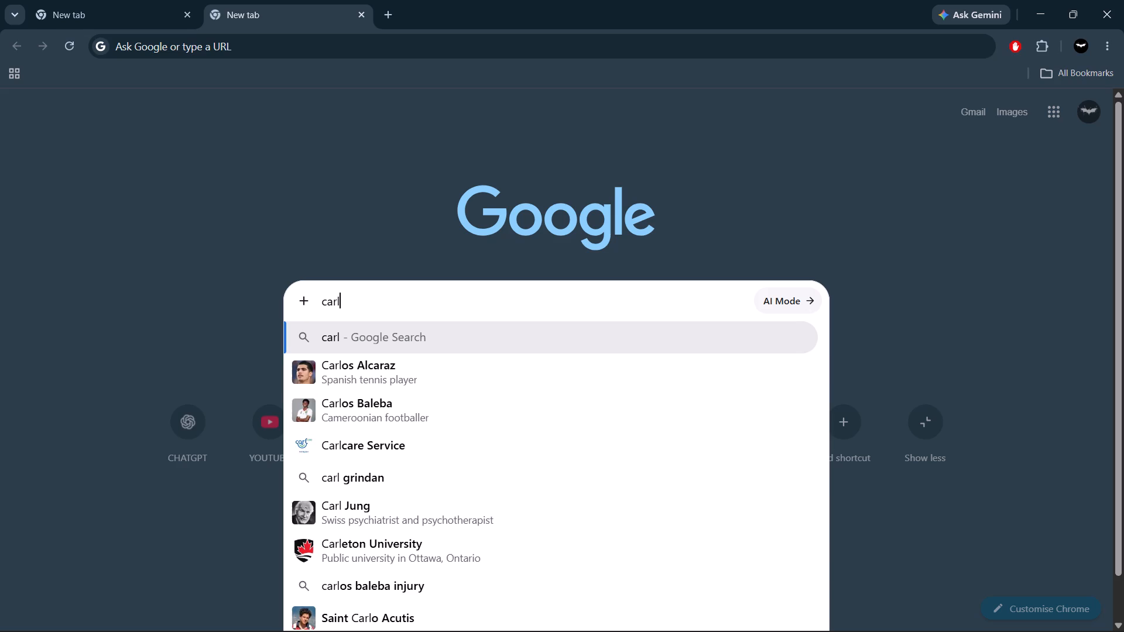
key("Left")
key("space")
type("ung")
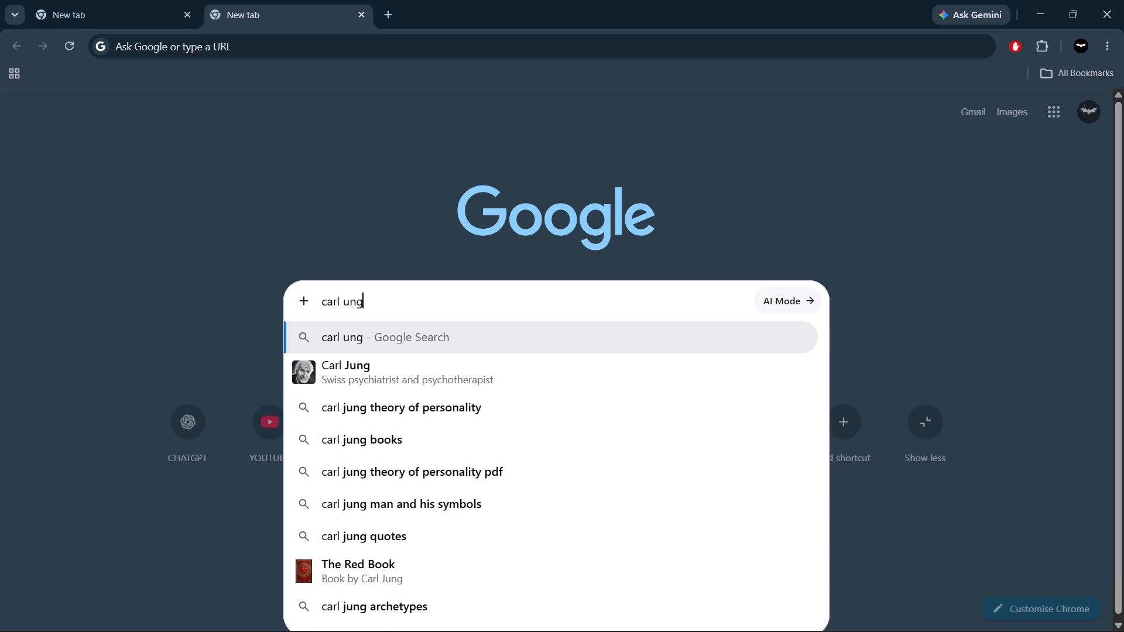
key("BackSpace")
key("BackSpace")
key("BackSpace")
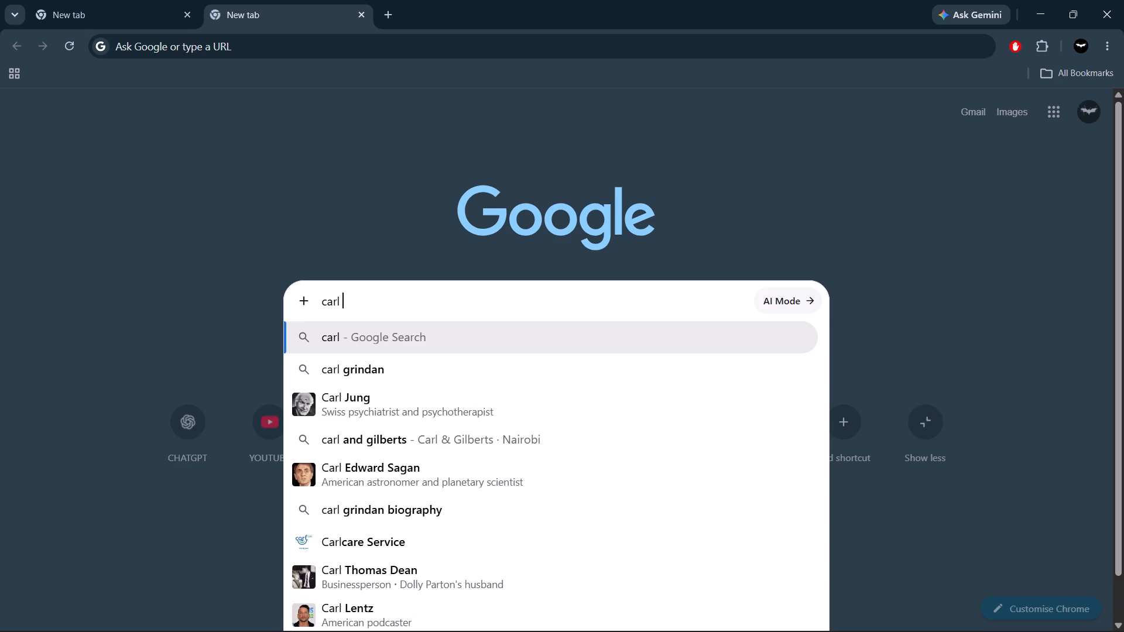
type("=f")
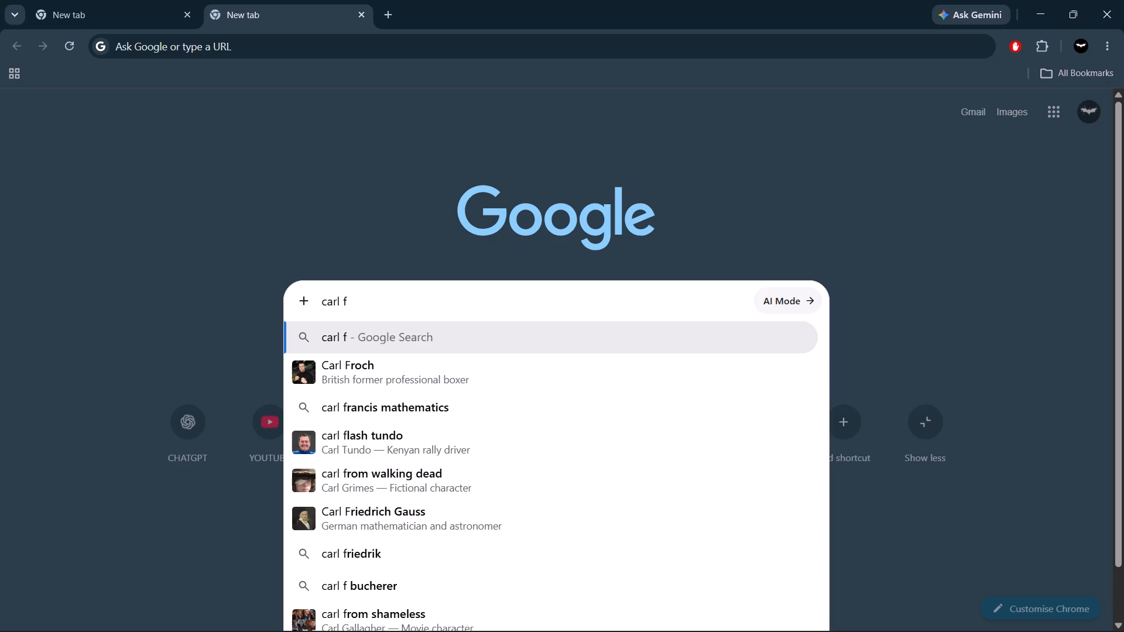
key("BackSpace")
type("[v")
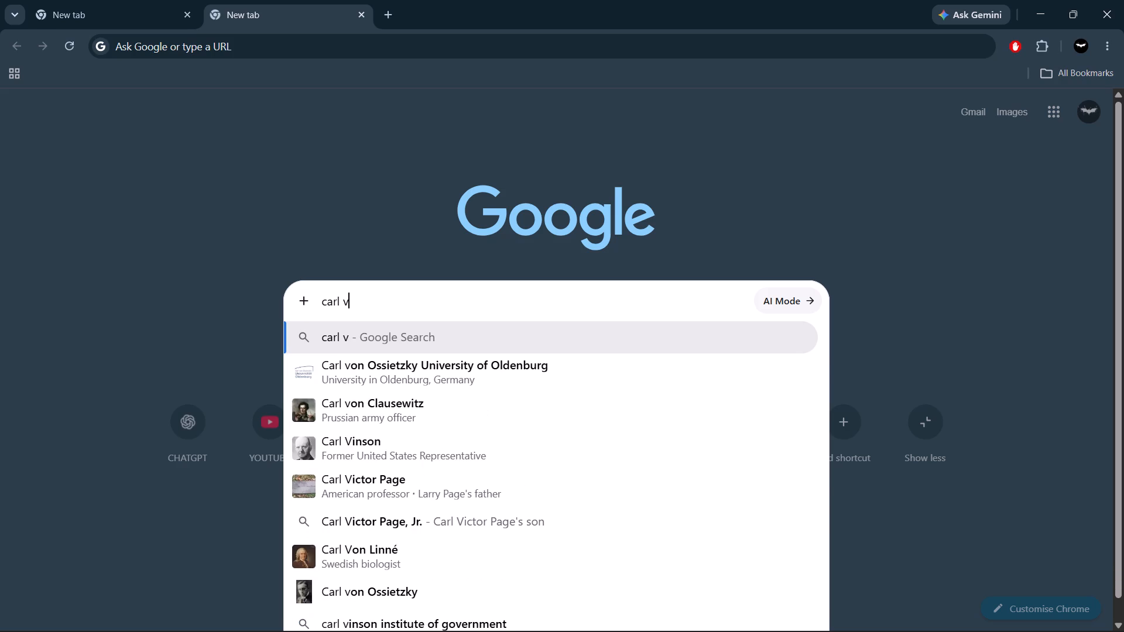
key("BackSpace")
type("]j")
key("u")
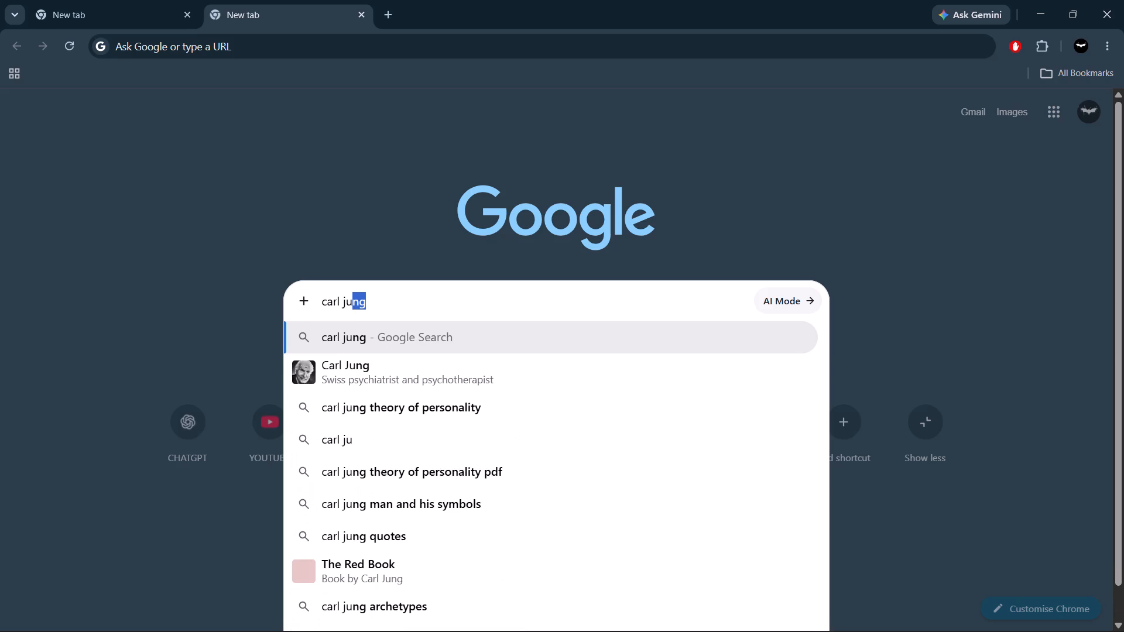
key("n")
key("g")
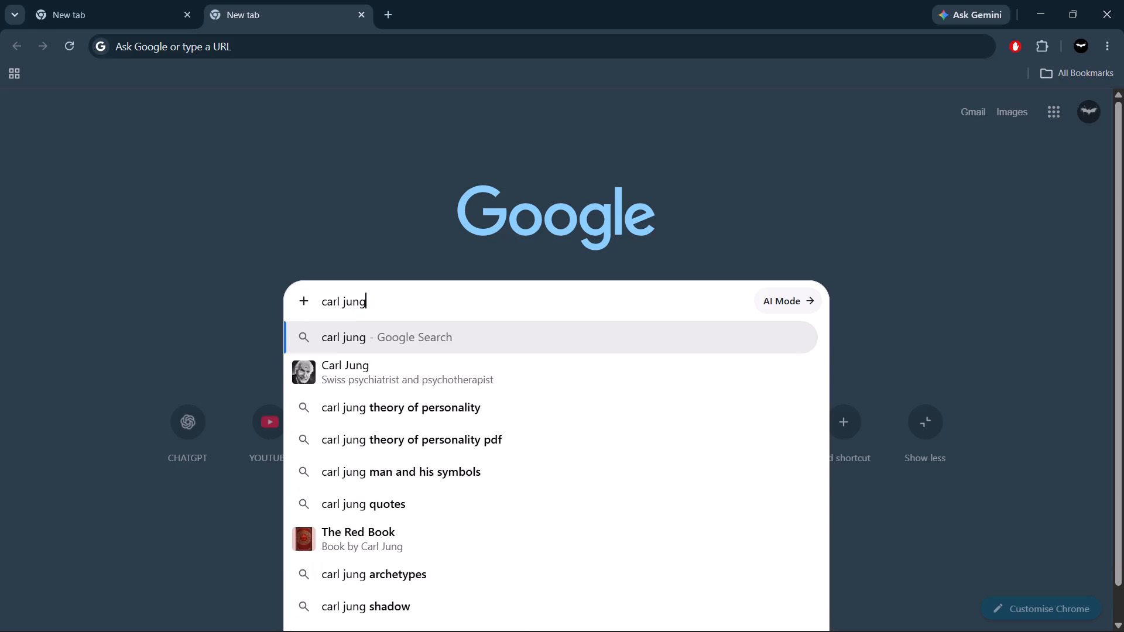
key("Left")
key("space")
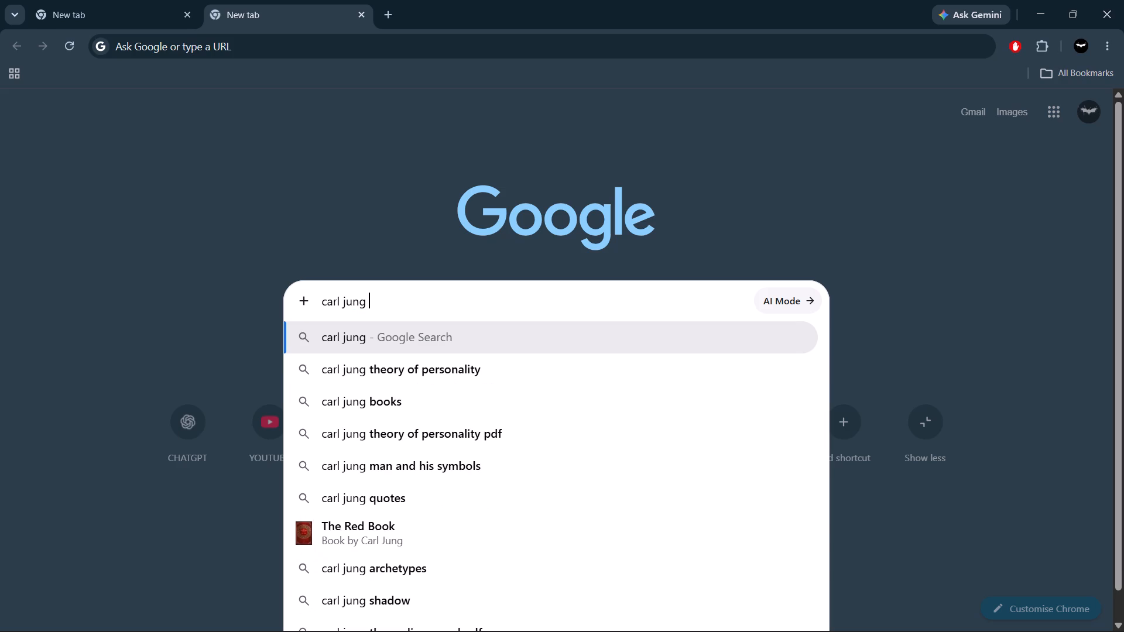
type("and")
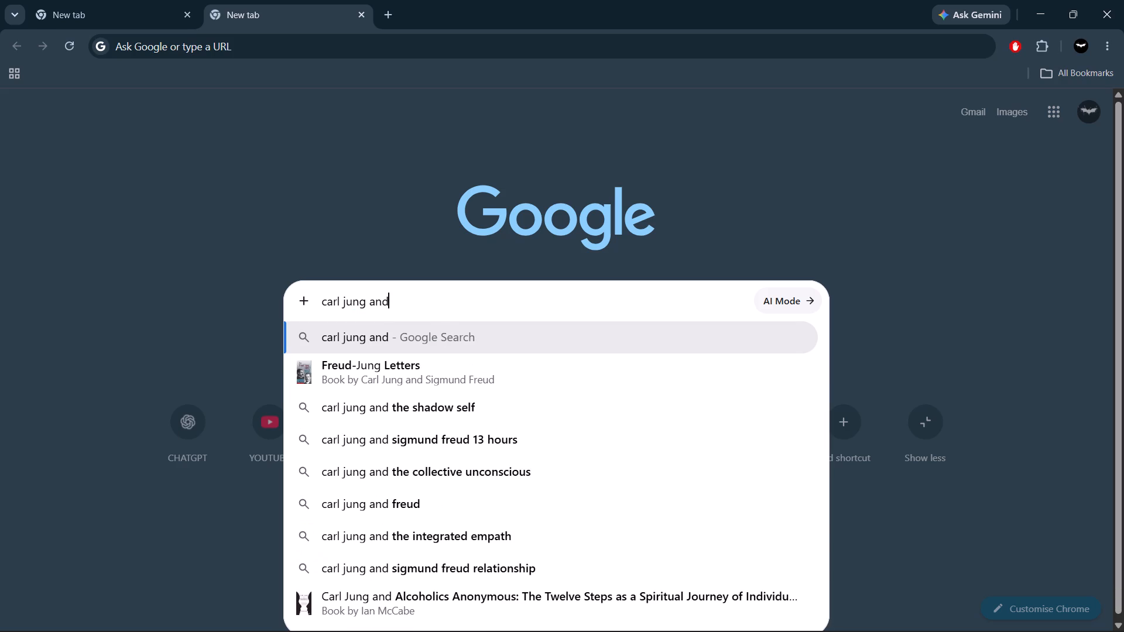
key("space")
key("Left")
type("th")
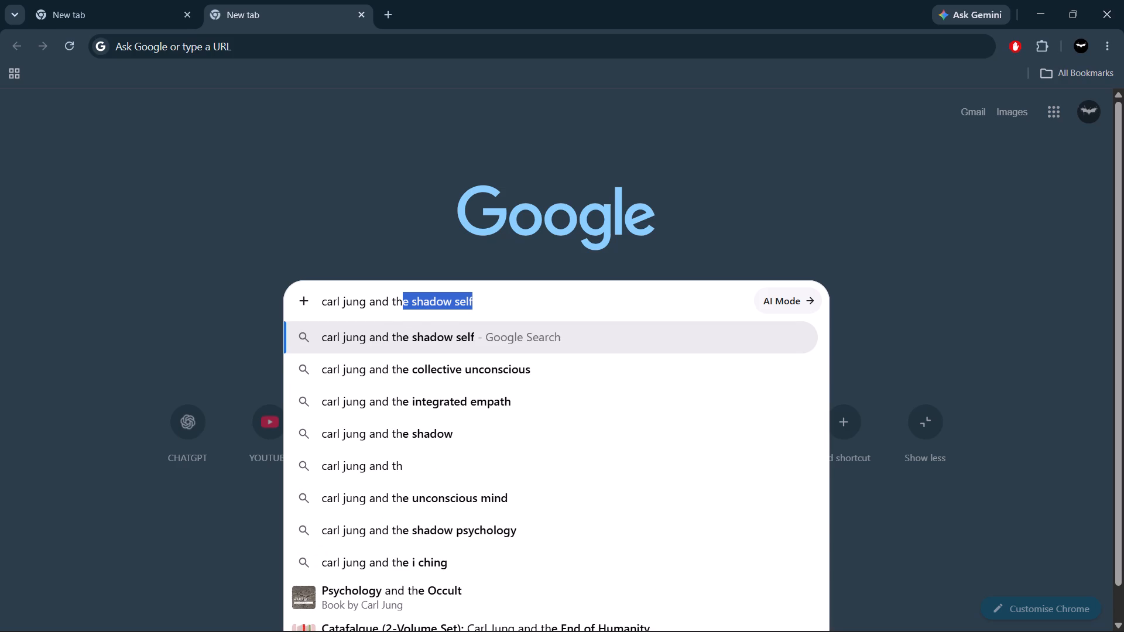
key("e")
key("Left")
key("space")
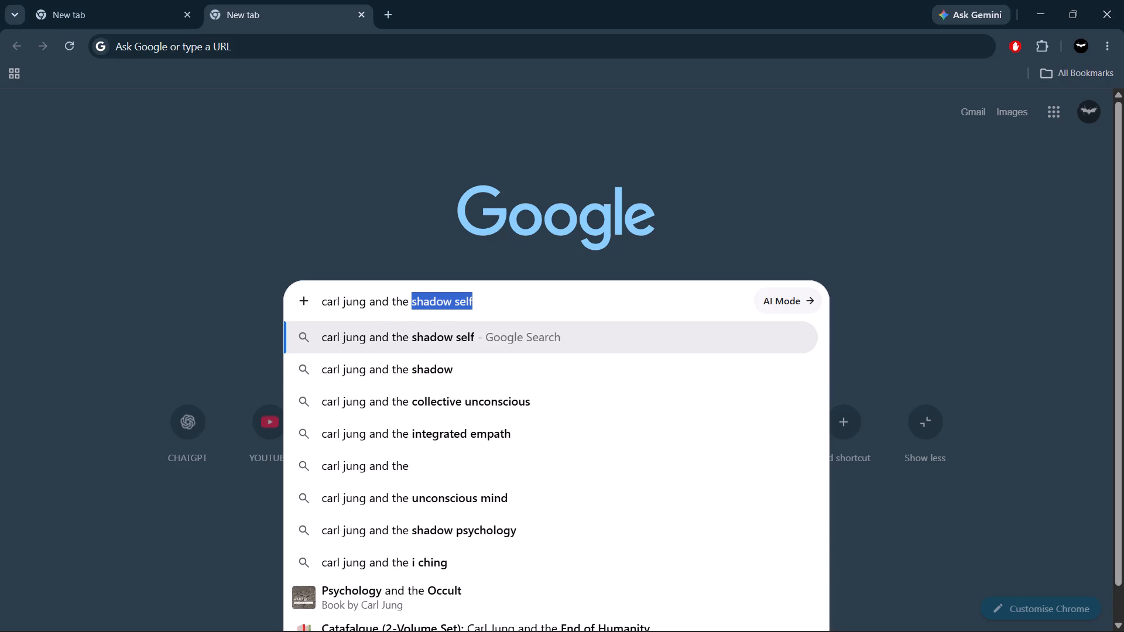
type("ac")
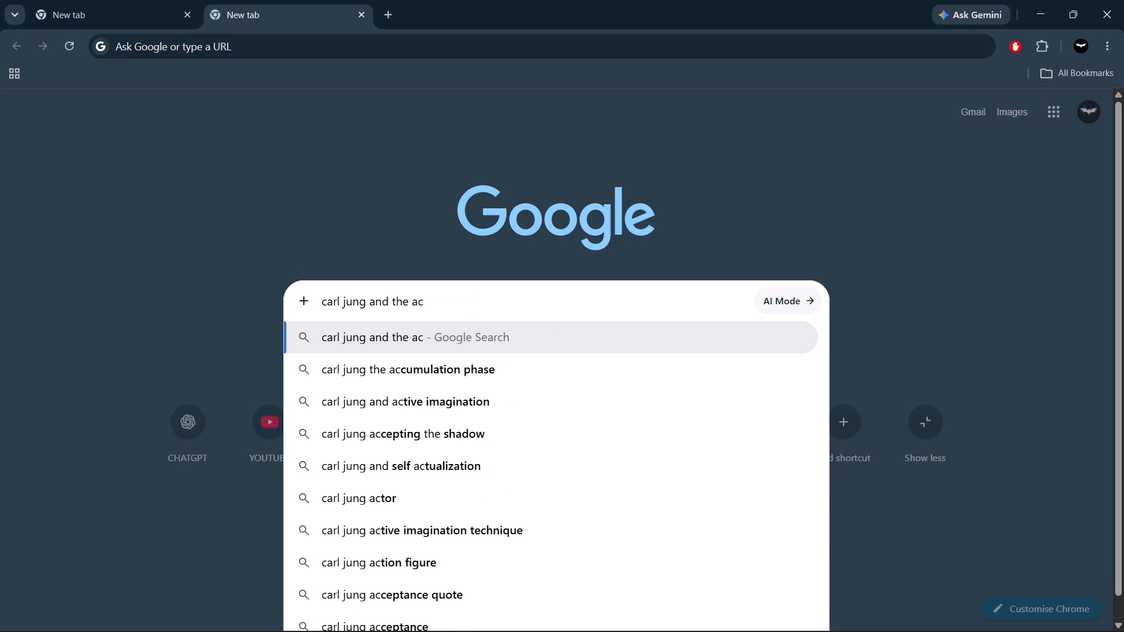
key("h")
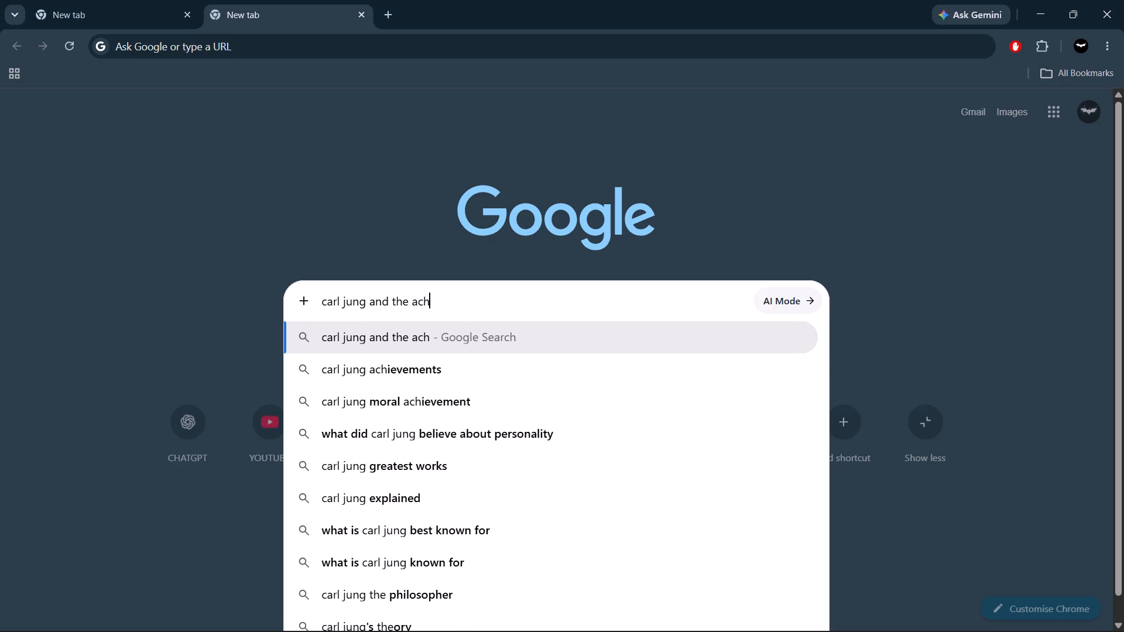
type("ety")
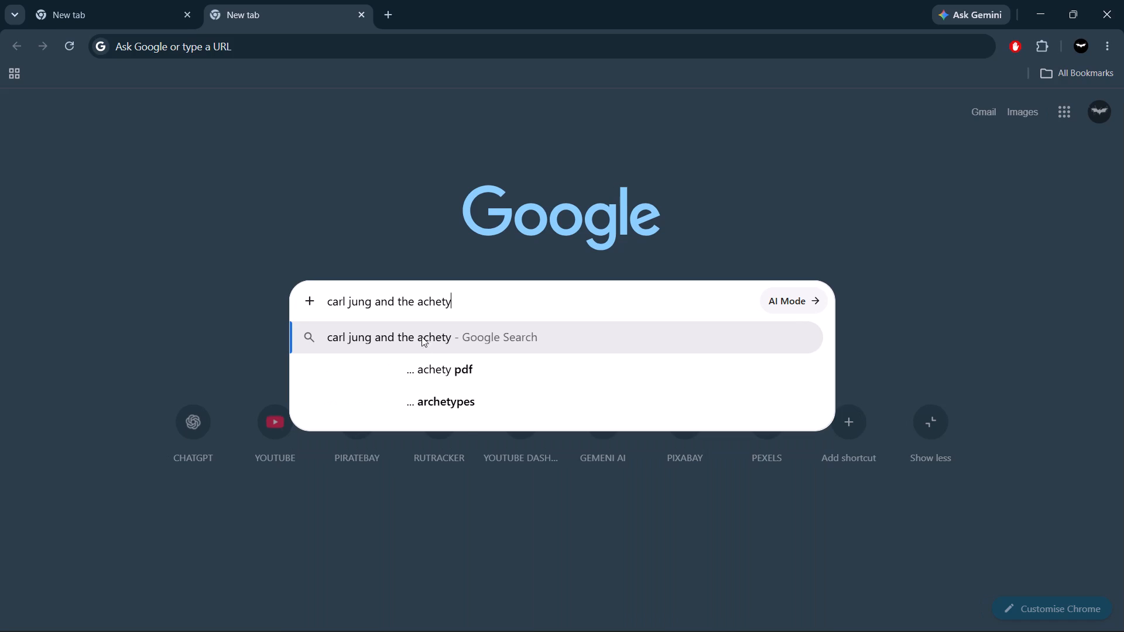
left_click(452, 387)
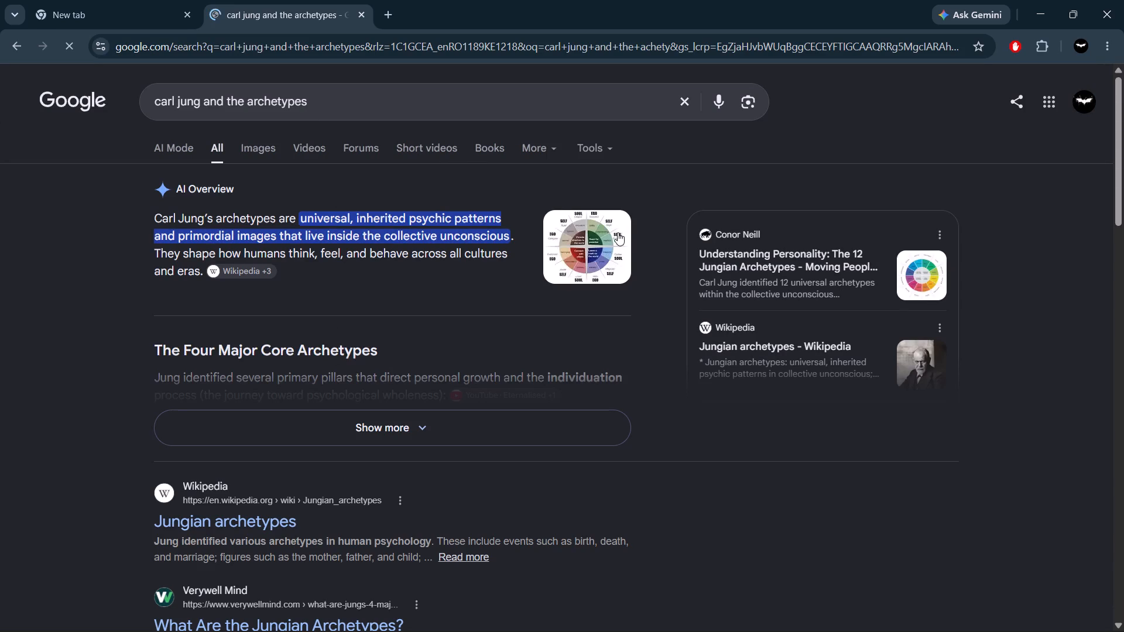
Switch the "carl jung and the archetypes" search to image results and look through the archetype diagrams and illustrations.
left_click(276, 149)
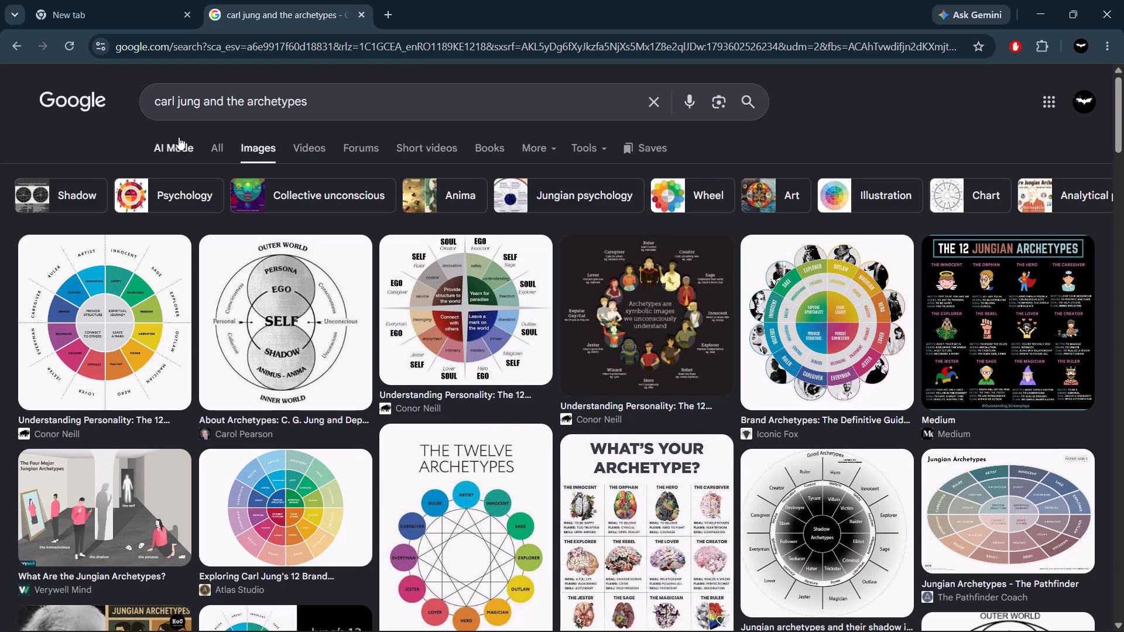
scroll(172, 213, "down", 1)
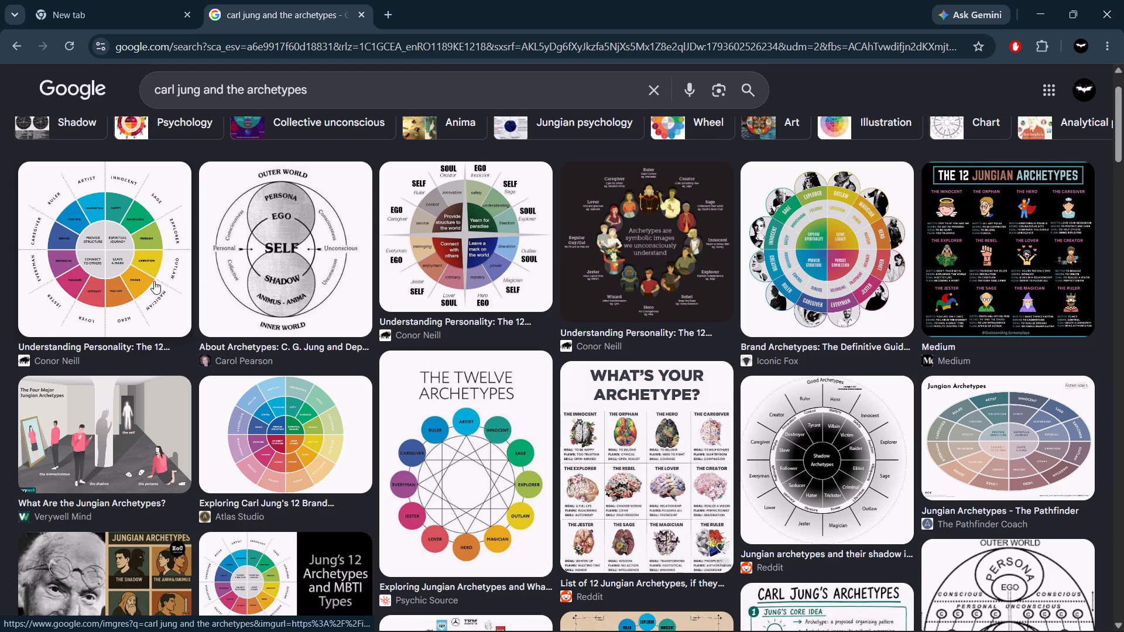
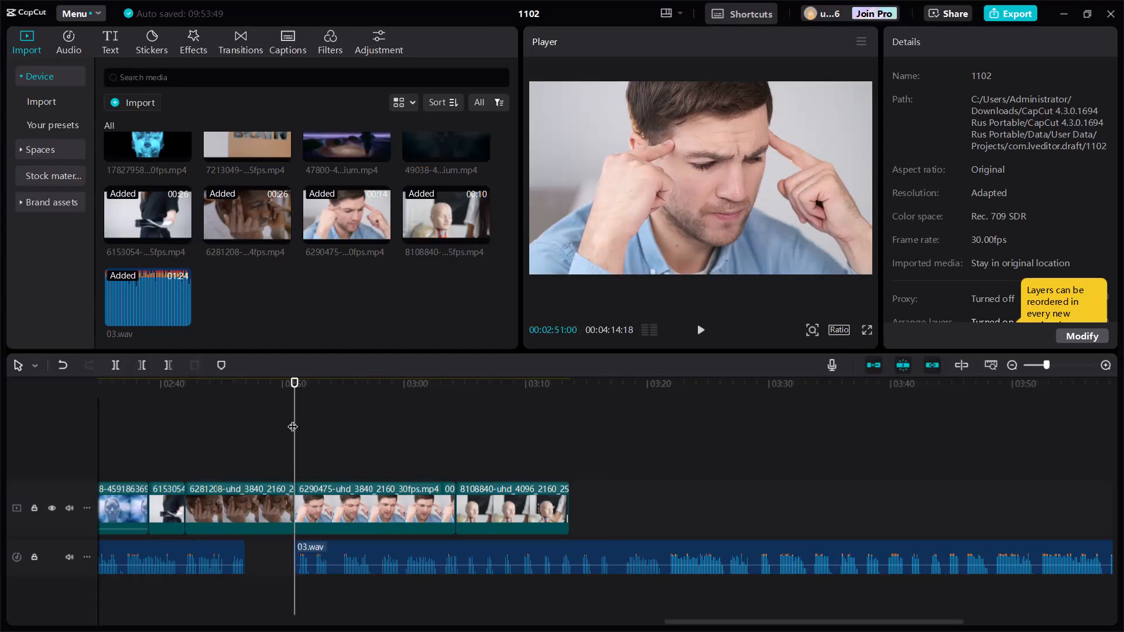
Play the opening of the 03.wav section, set the playhead at 00:03:03:06 and select the 6290475 clip of the man touching his temples.
key("Left")
key("space")
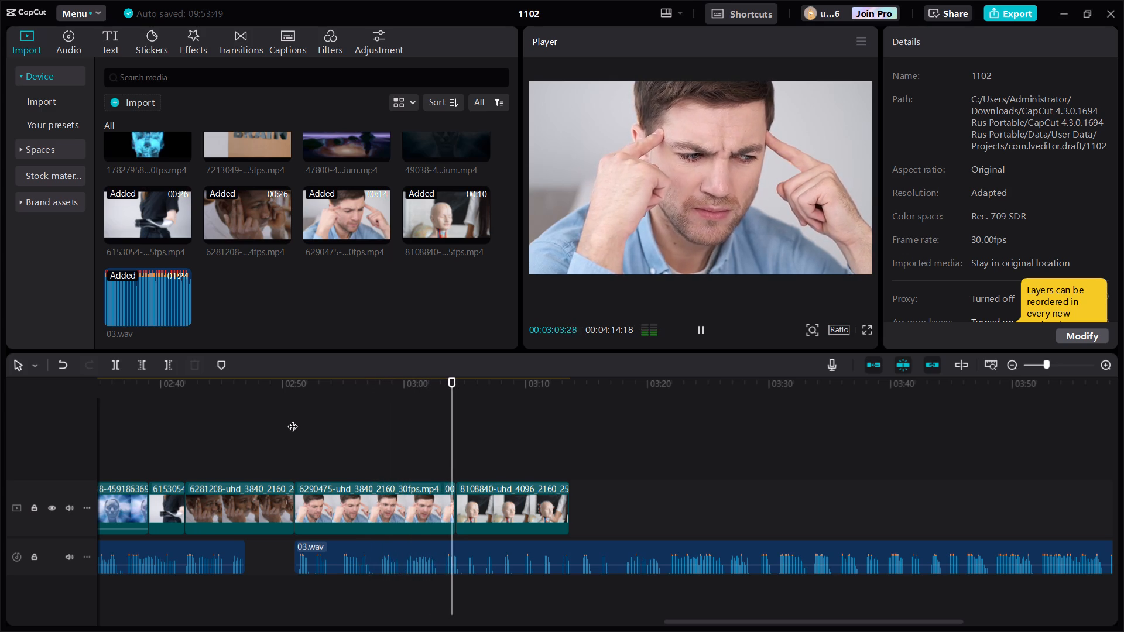
left_click(436, 454)
left_click(443, 446)
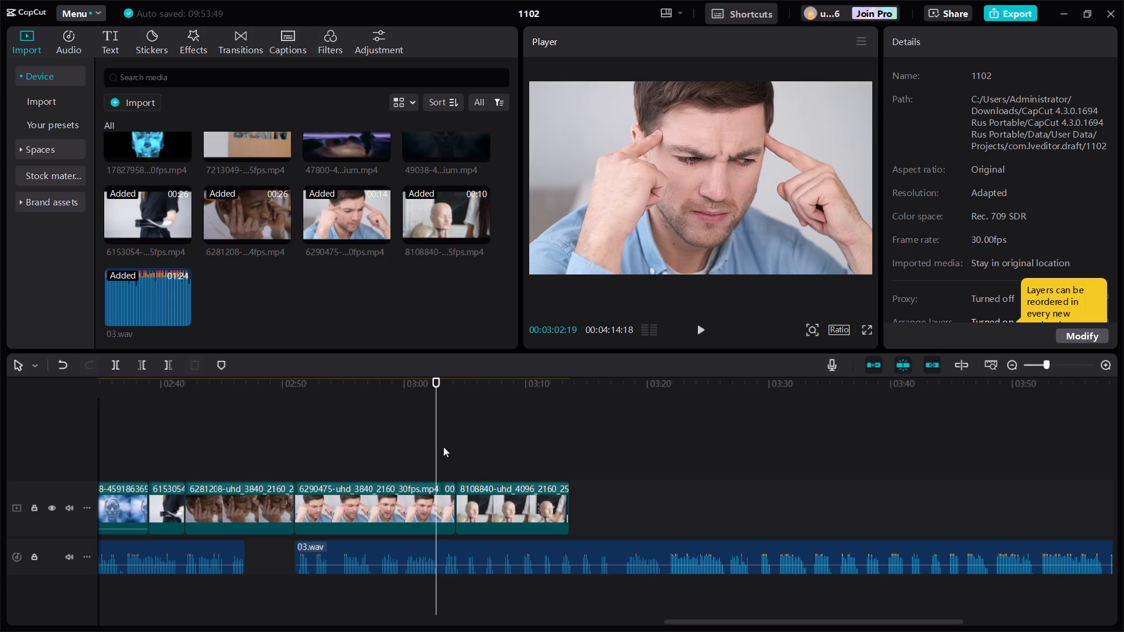
left_click(444, 499)
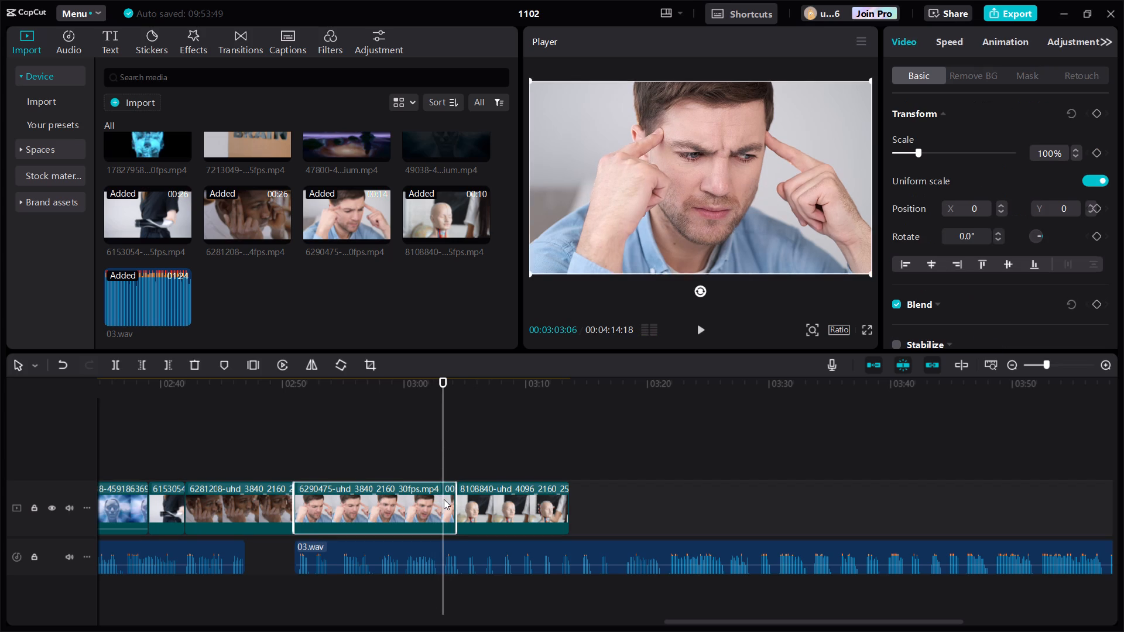
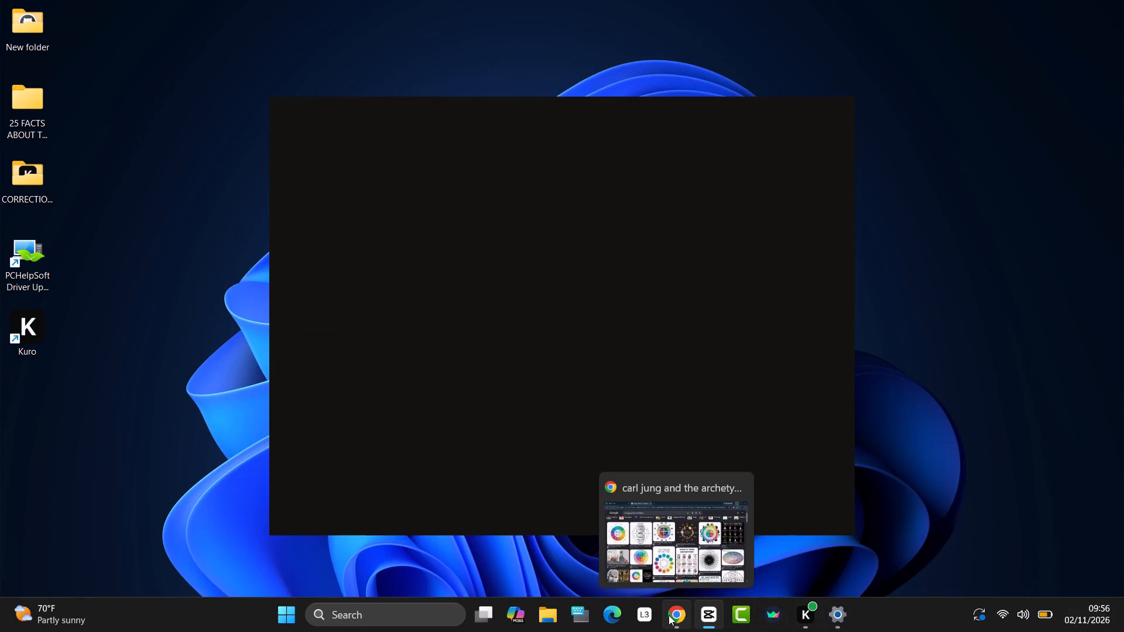
Switch to Chrome and open Conor Neill's page on the 12 Jungian archetypes from the image results.
left_click(678, 545)
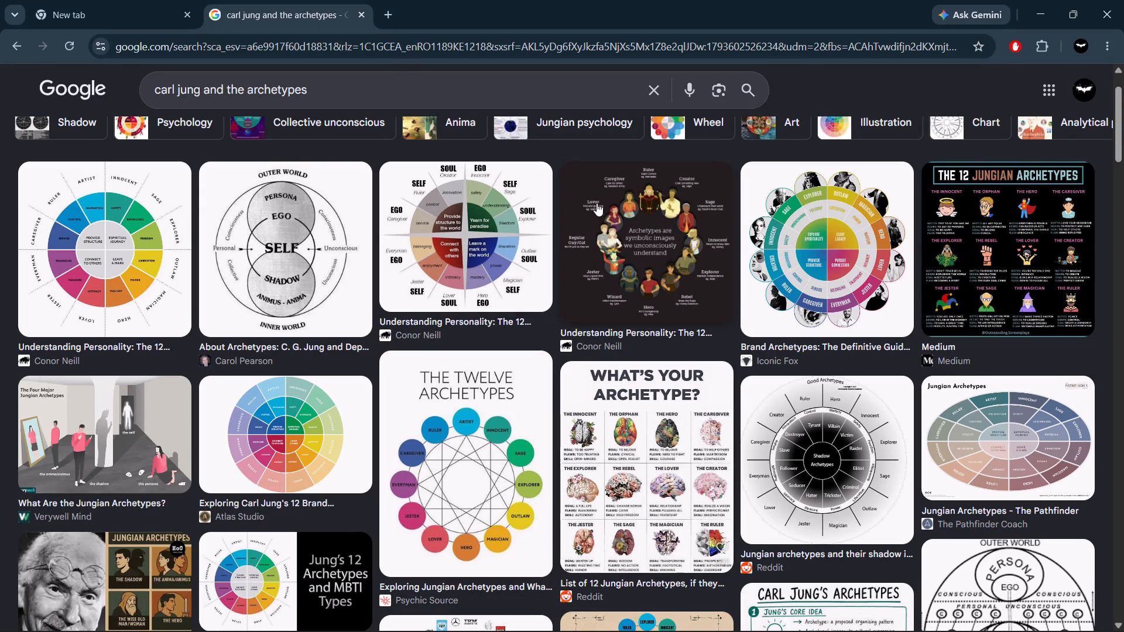
left_click(654, 214)
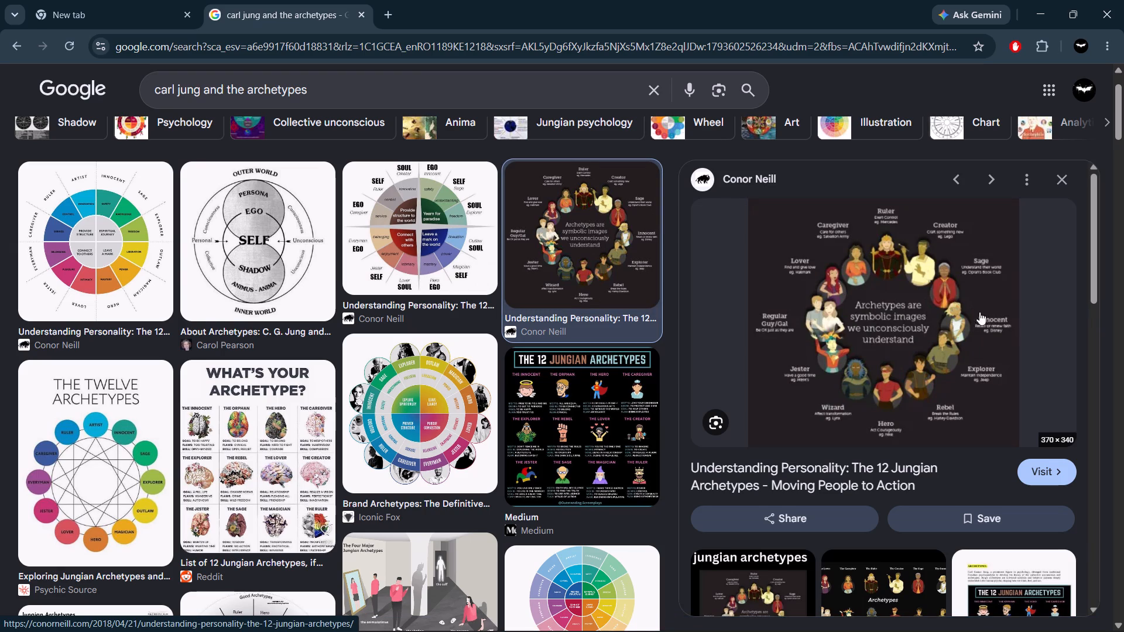
left_click(1041, 468)
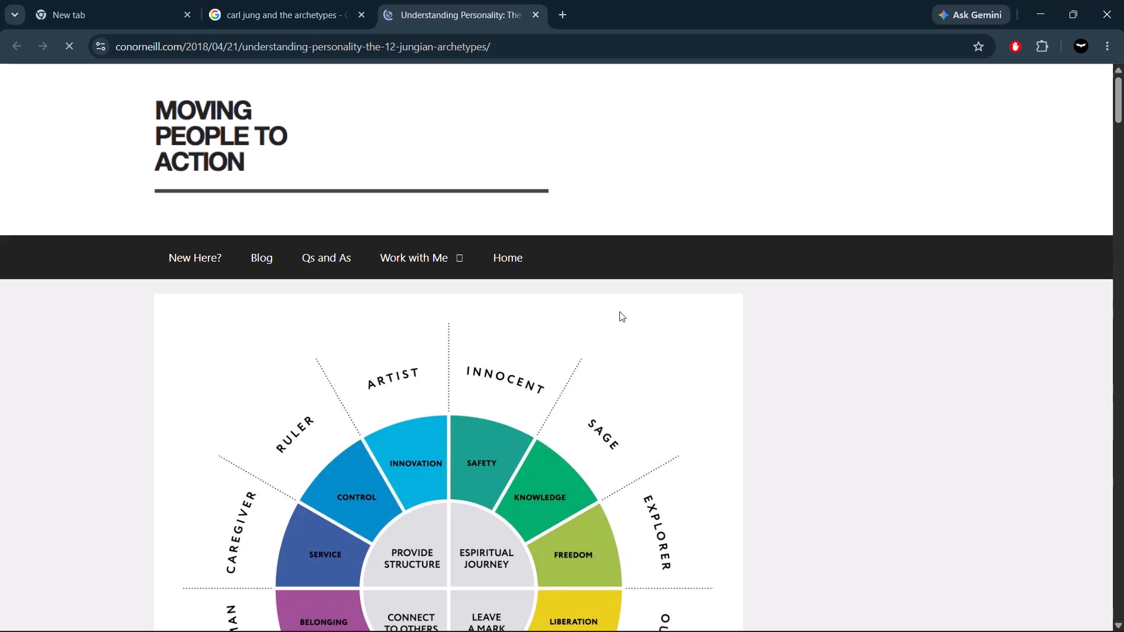
Save the page's colored archetypes wheel as a WEBP file in the CORRECTIONS folder, keeping the suggested name.
scroll(556, 370, "down", 2)
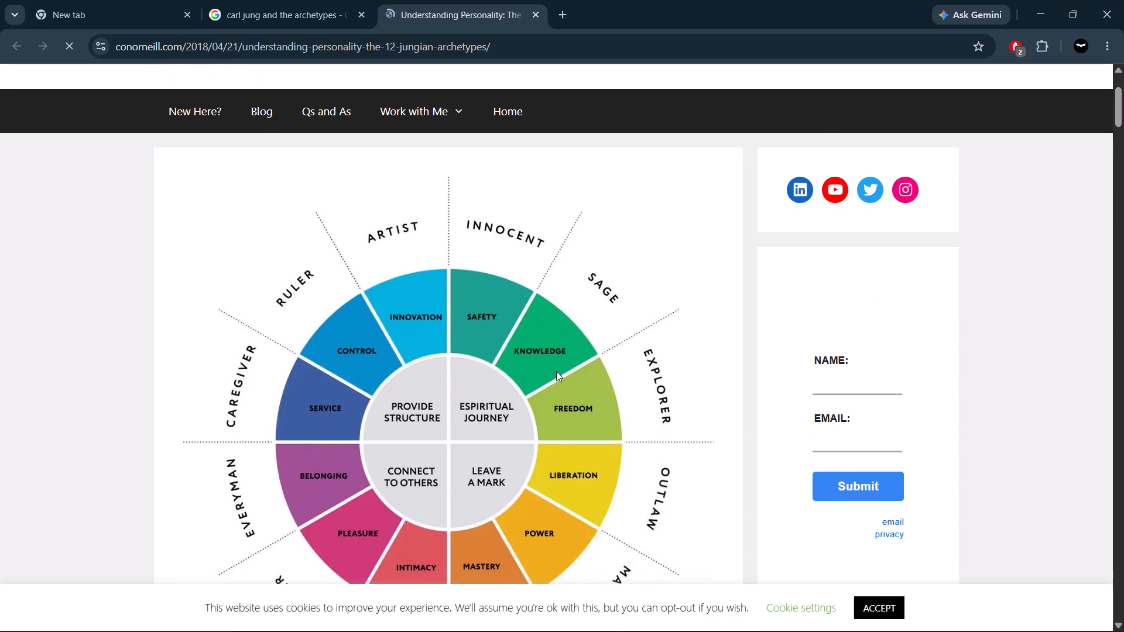
scroll(556, 371, "down", 2)
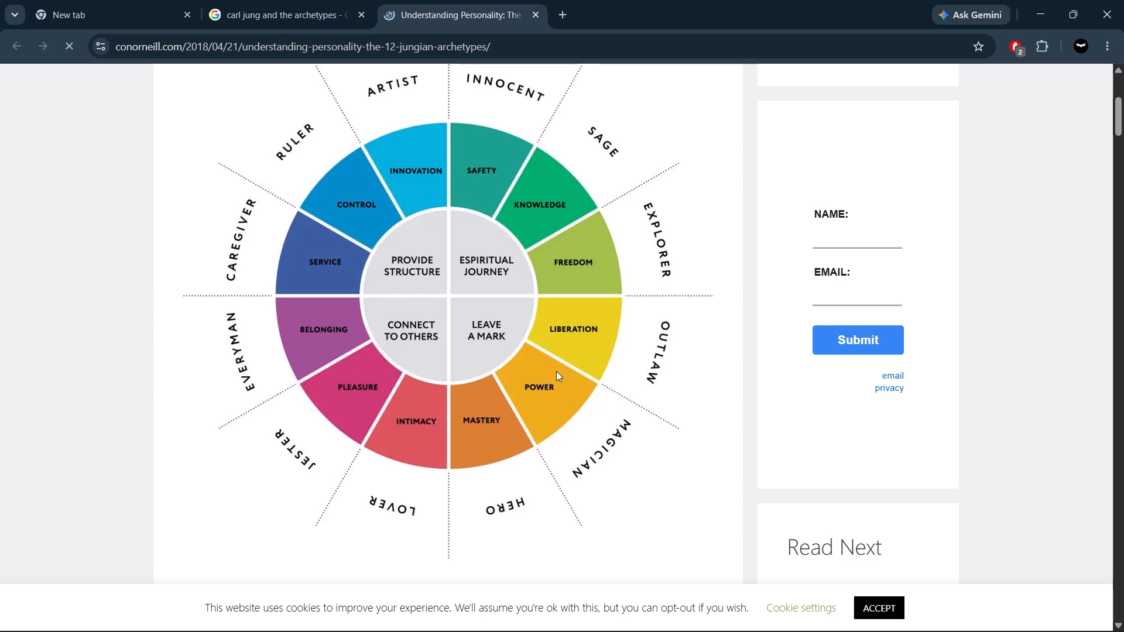
right_click(471, 329)
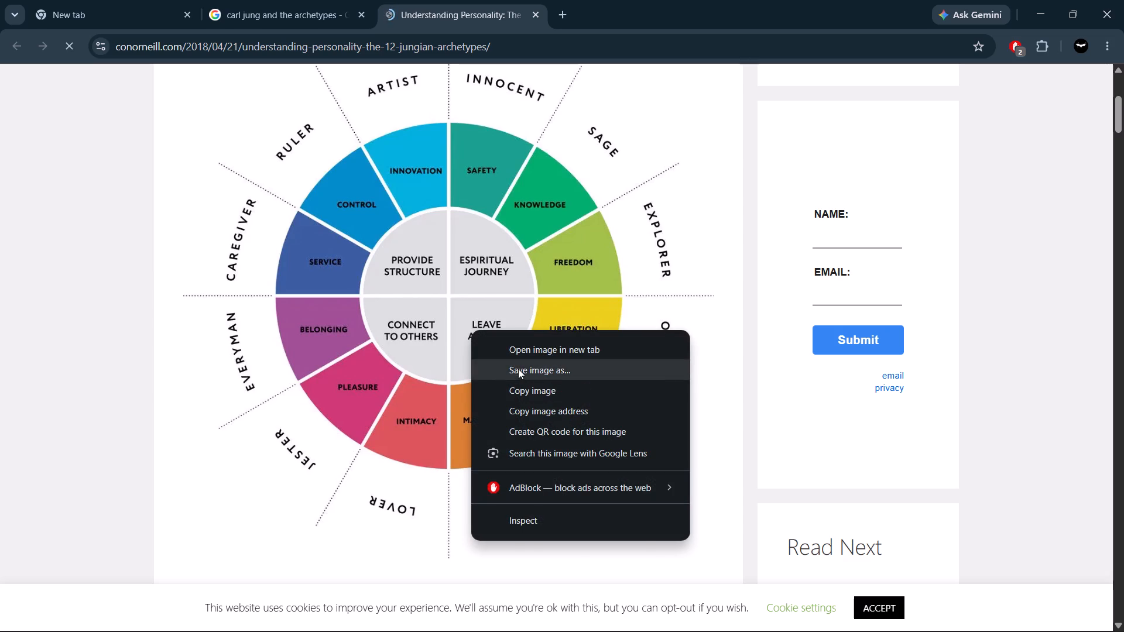
left_click(518, 369)
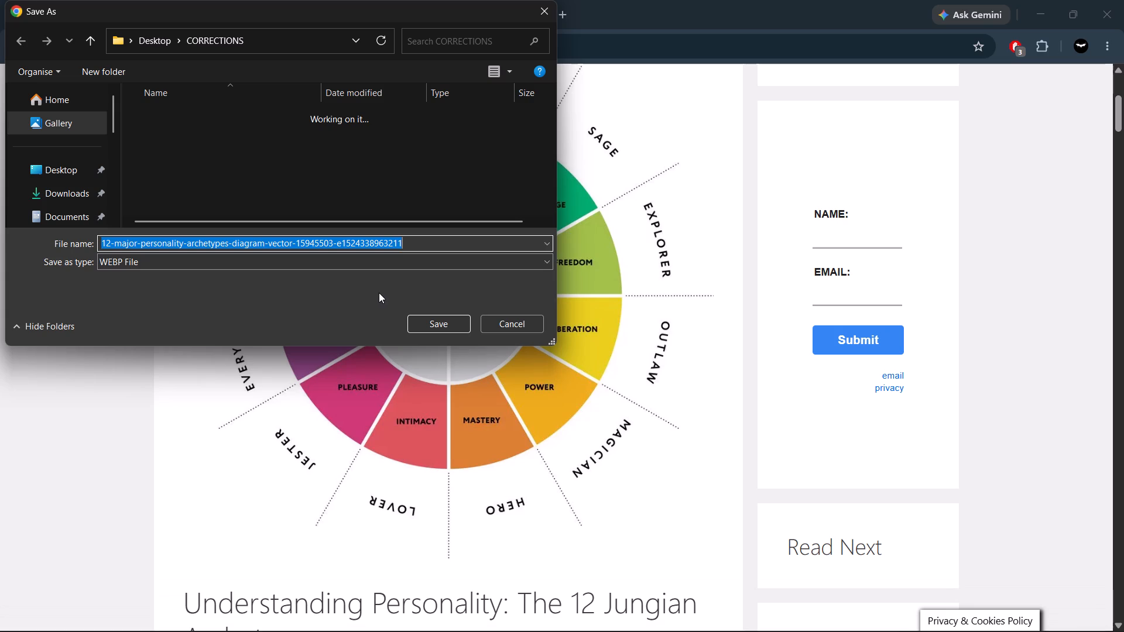
left_click(441, 325)
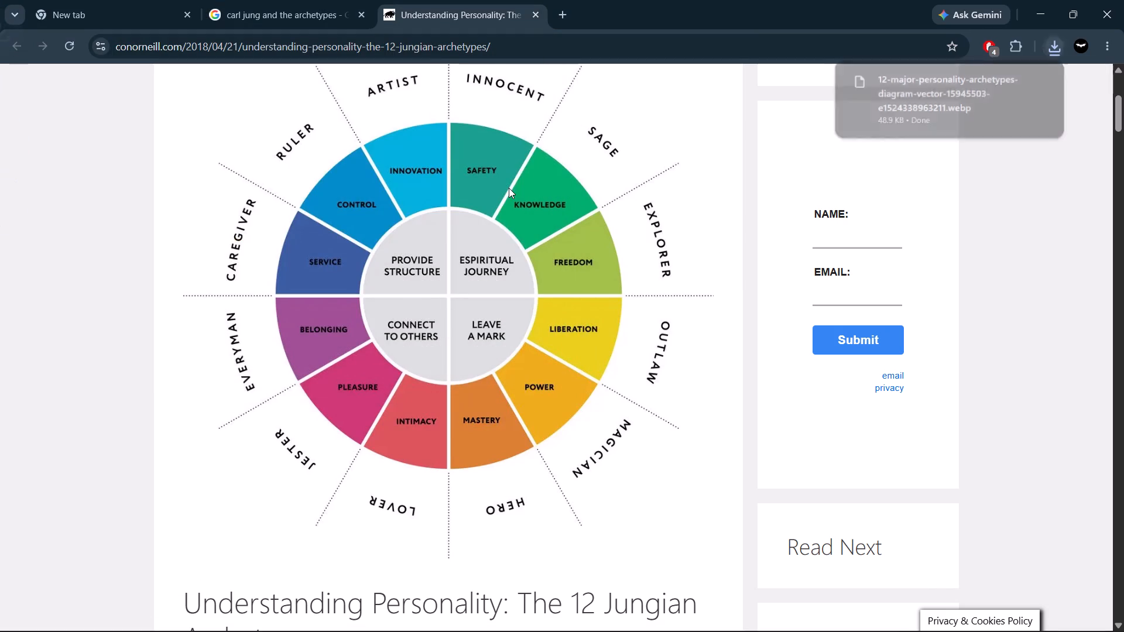
Search for "resize image" in a new tab, open the Simple Image Resizer KB or MB page and dismiss its ad-blocker notice.
left_click(565, 9)
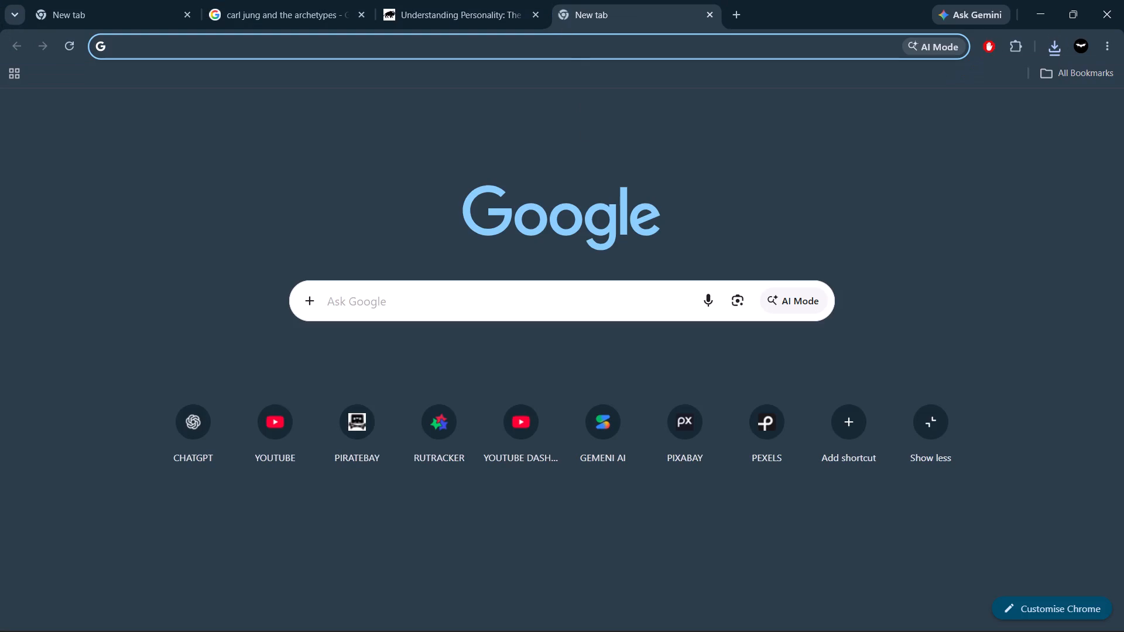
left_click(577, 311)
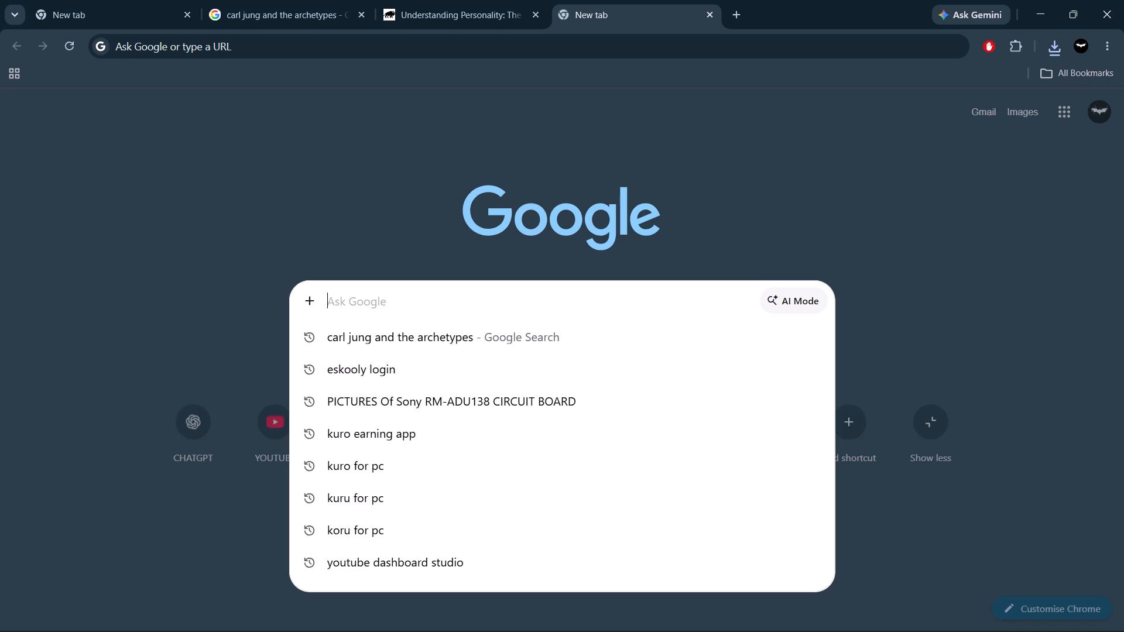
type("re")
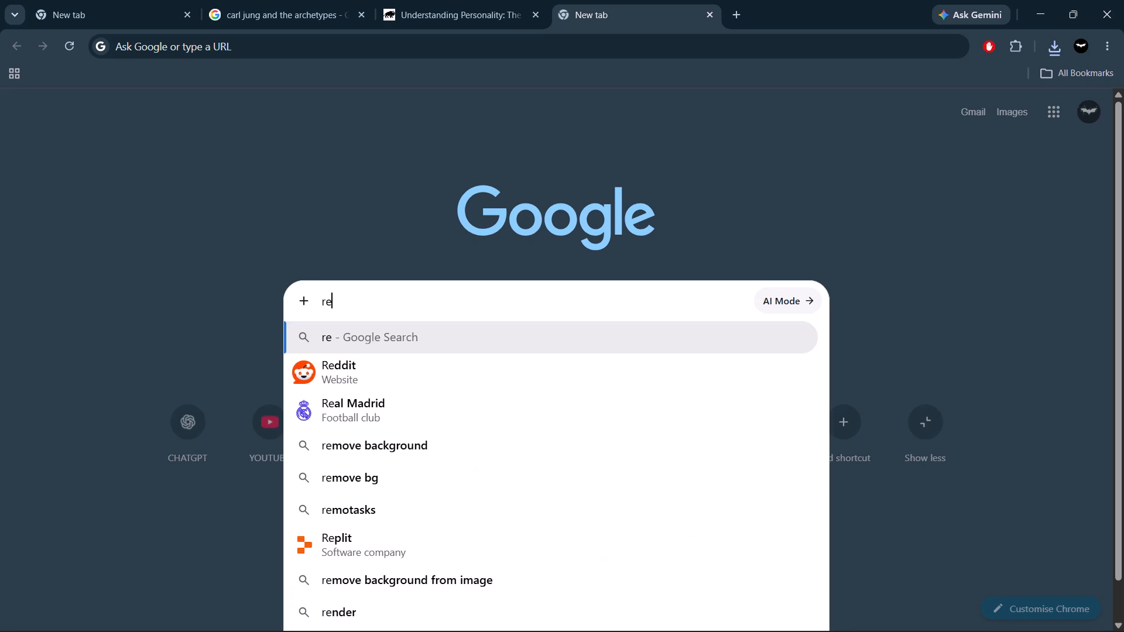
key("s")
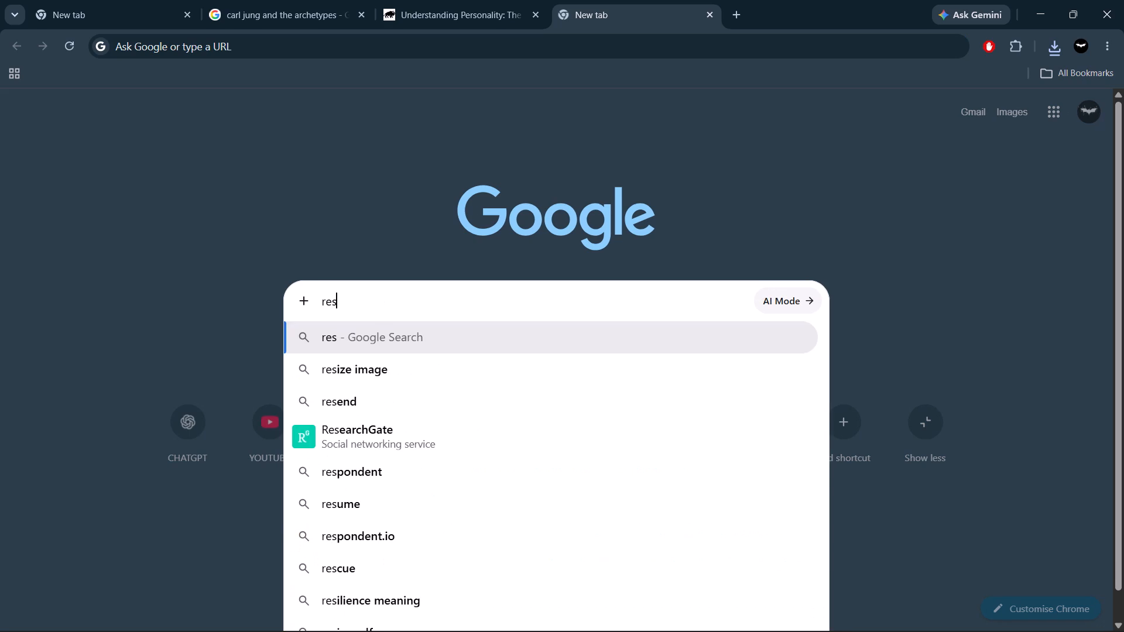
left_click(567, 373)
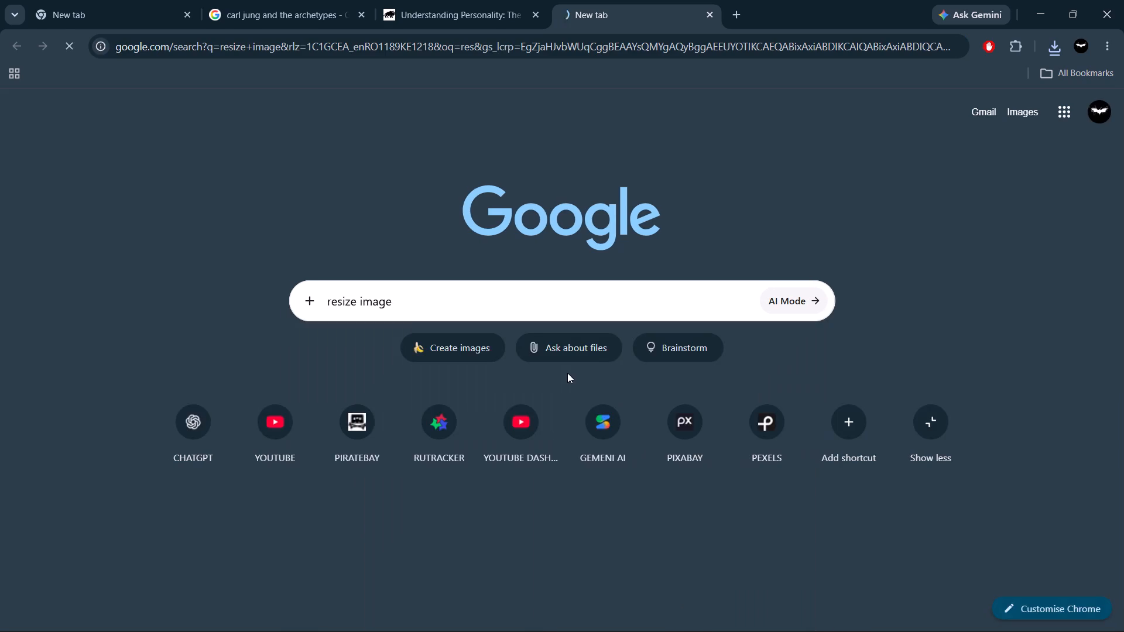
scroll(402, 363, "down", 4)
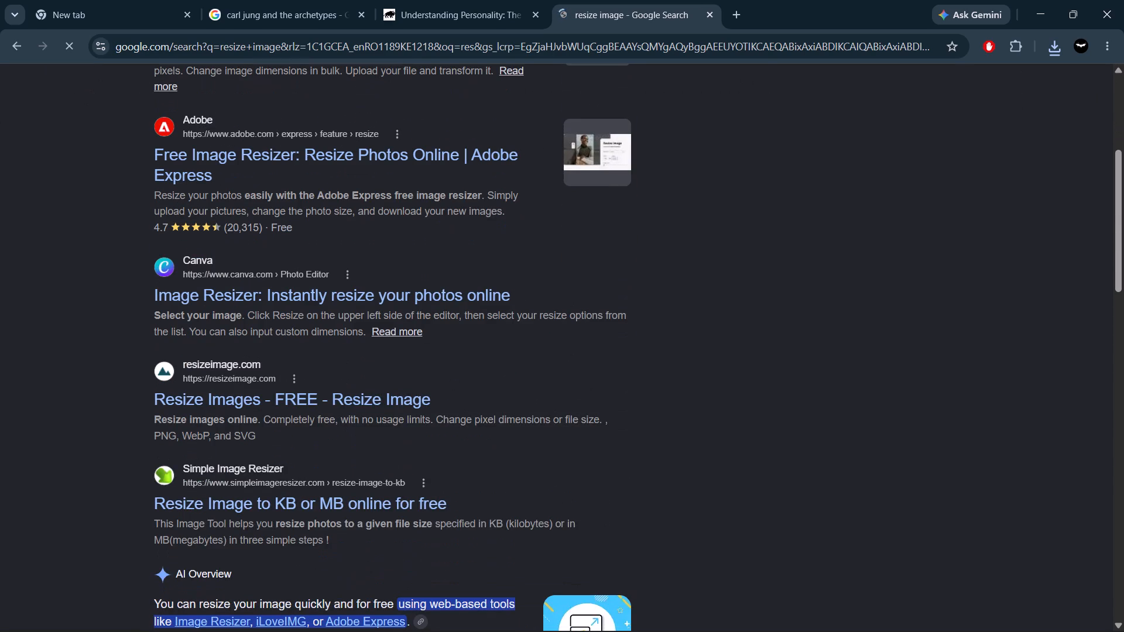
left_click(293, 510)
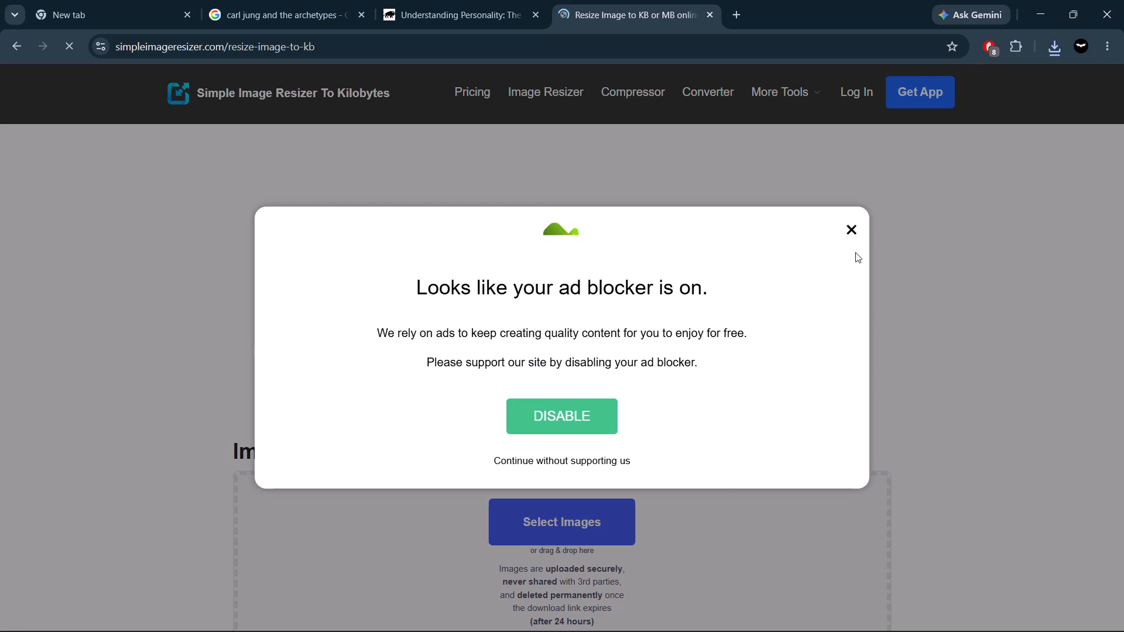
left_click(852, 232)
Upload the 12-major-personality-archetypes diagram from the CORRECTIONS folder to the image resizer.
left_click(589, 521)
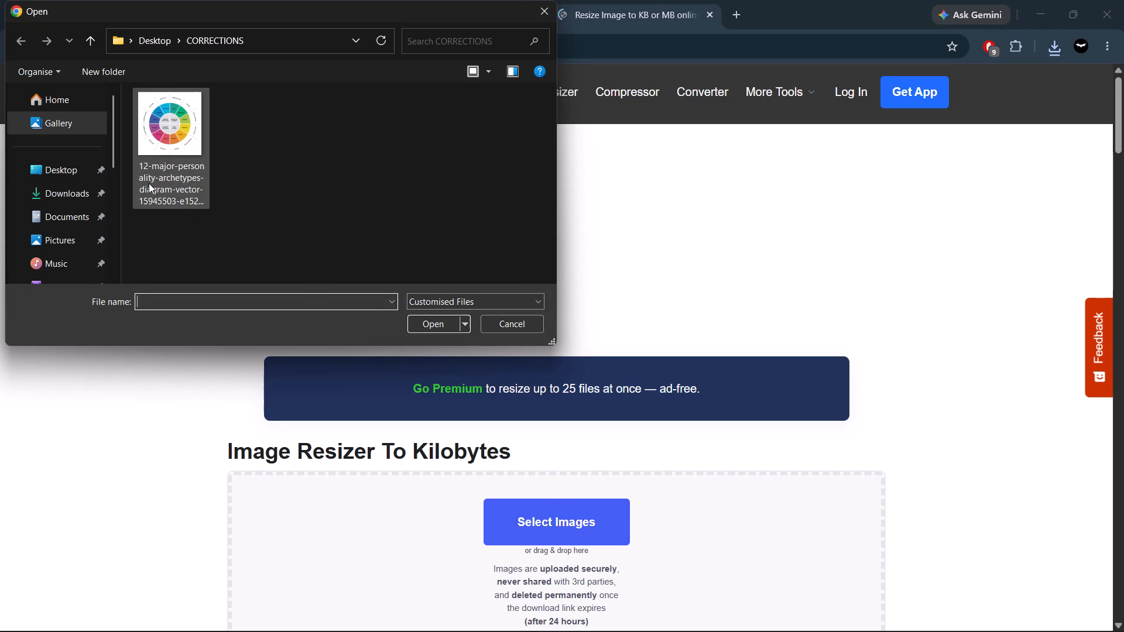
left_click(160, 143)
left_click(438, 320)
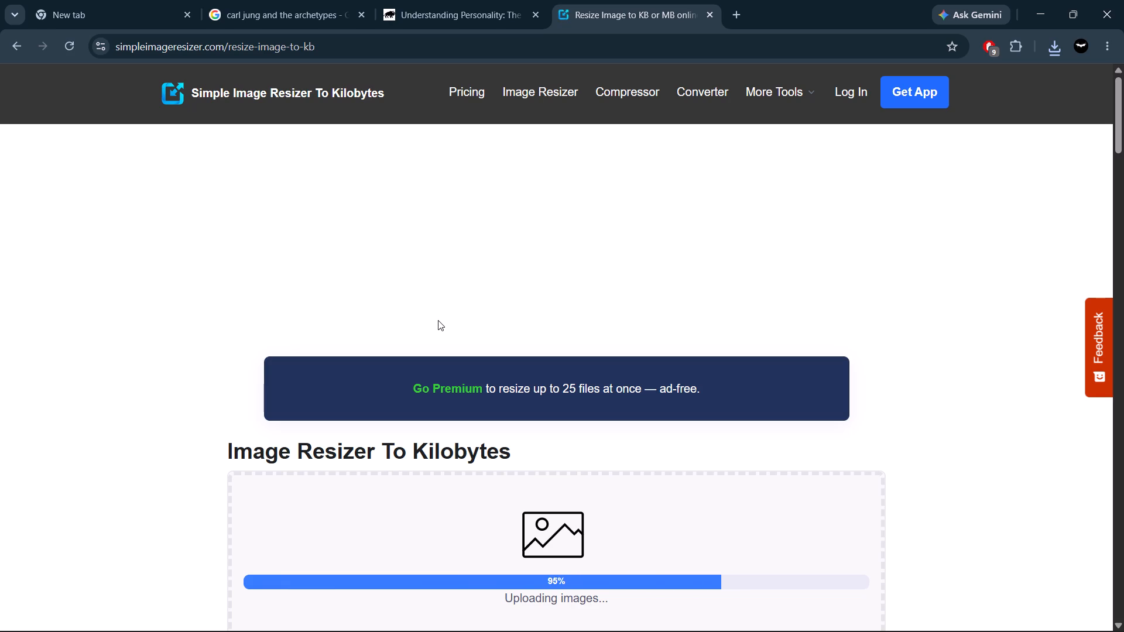
Set the target image file size to 10 MB and choose to change the resolution in pixels.
scroll(502, 296, "down", 3)
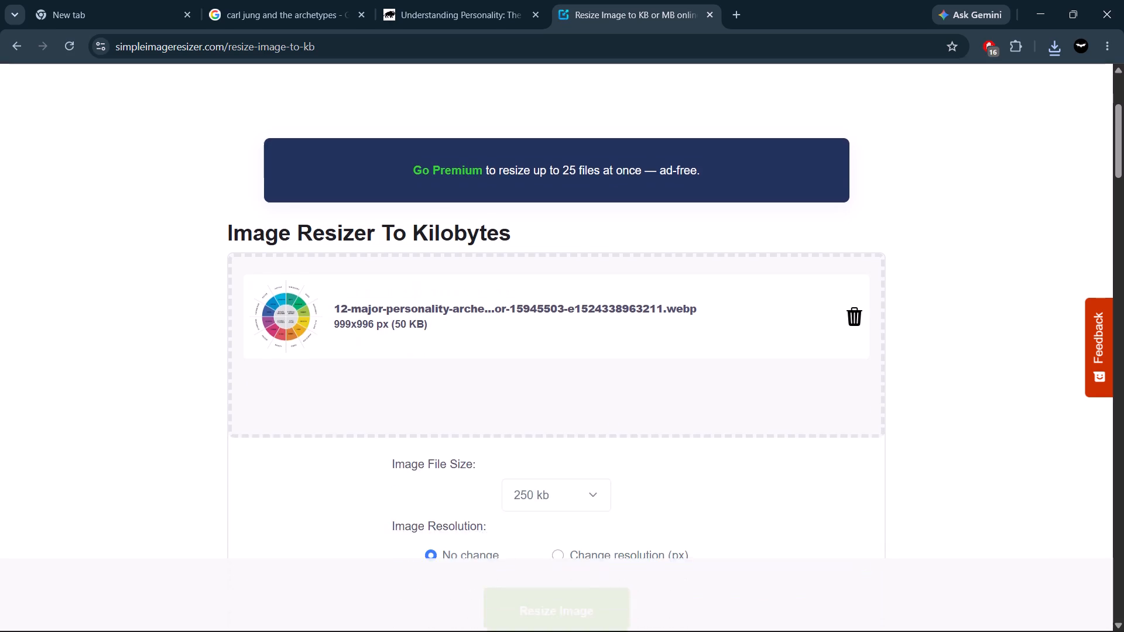
scroll(503, 300, "down", 4)
left_click(549, 188)
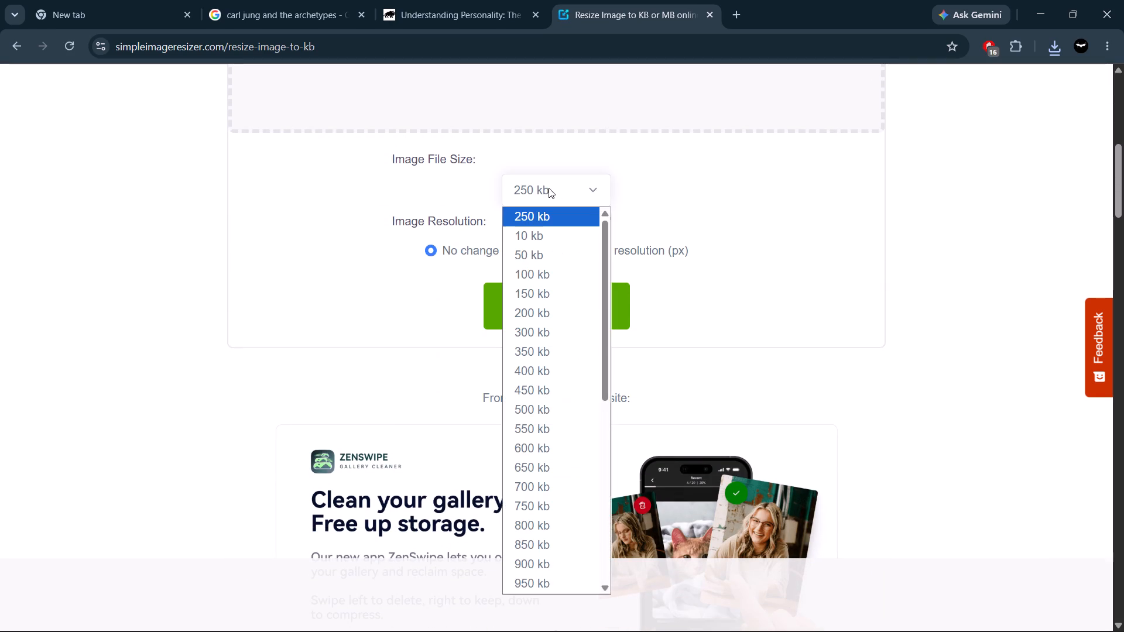
scroll(536, 431, "down", 4)
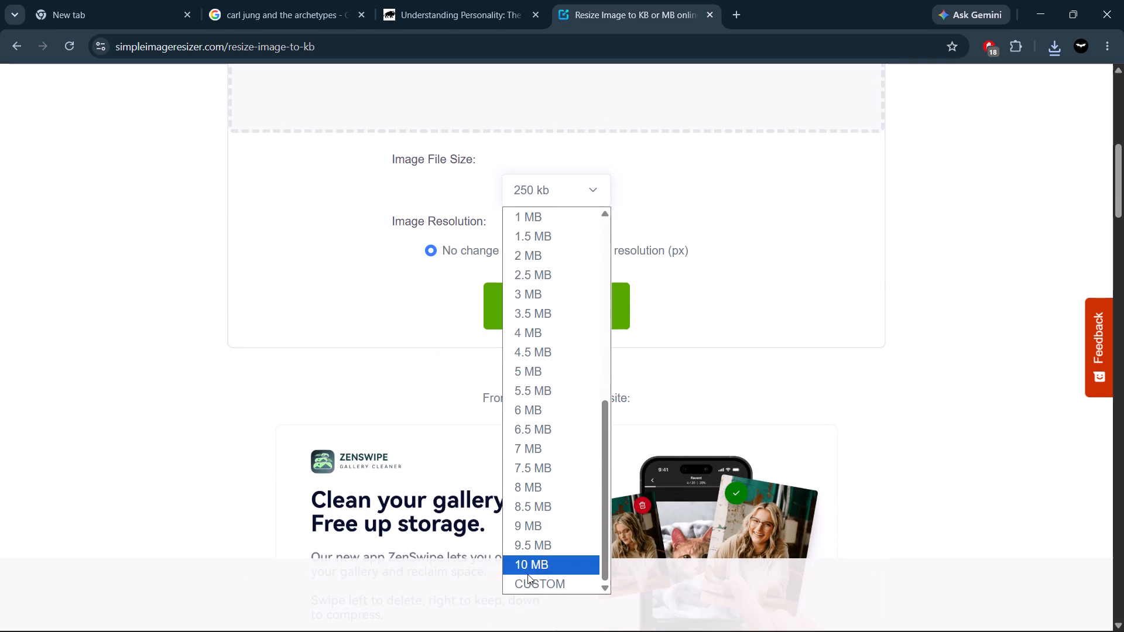
left_click(533, 569)
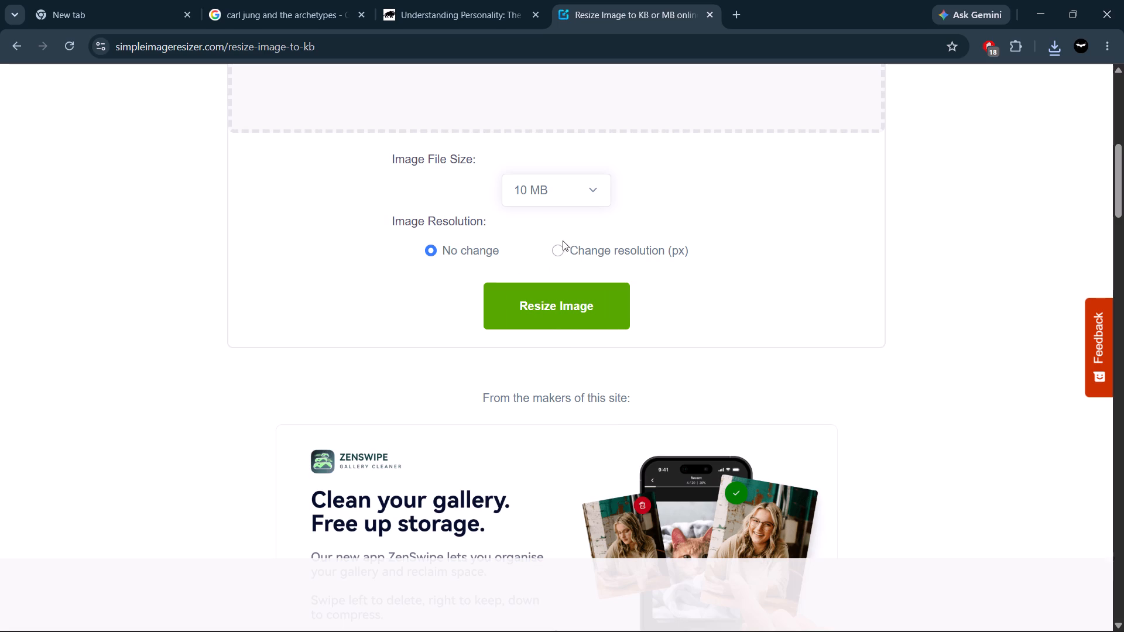
left_click(558, 249)
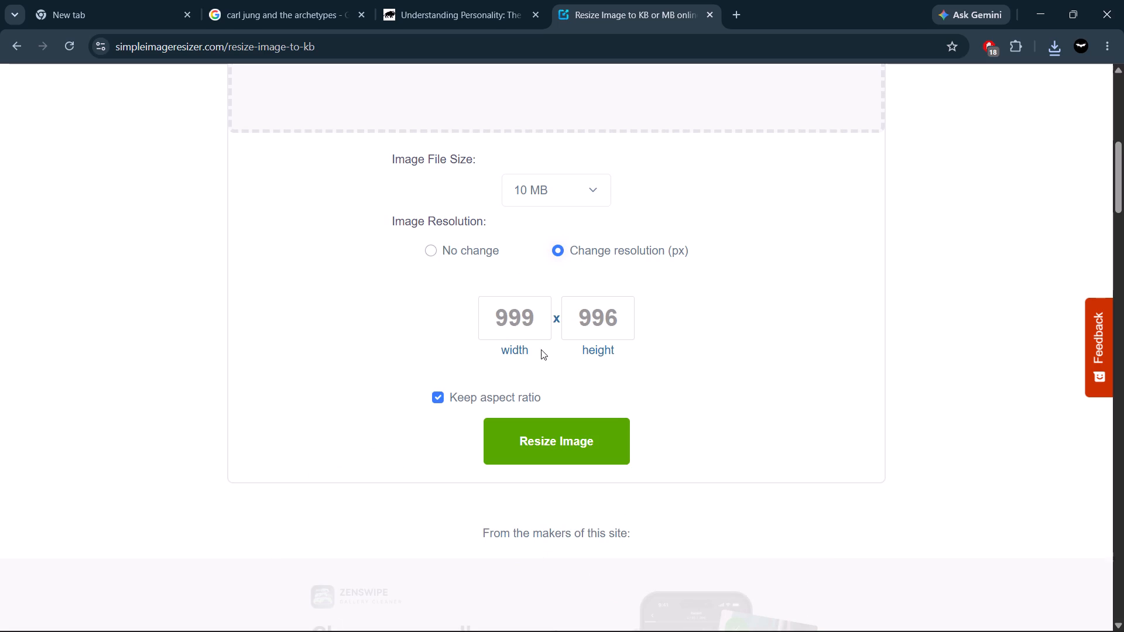
left_click(477, 340)
Search for "resize image for youtube" in the same browser tab and open Simple Image Resizer's Resize image for YouTube page.
scroll(469, 383, "up", 3)
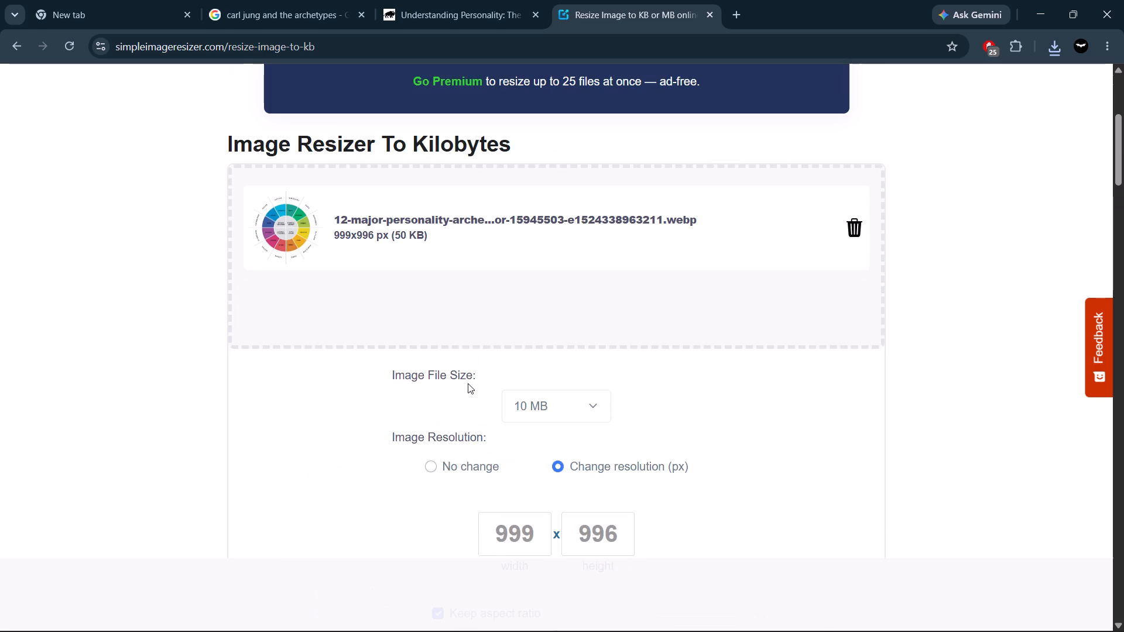
scroll(468, 379, "up", 9)
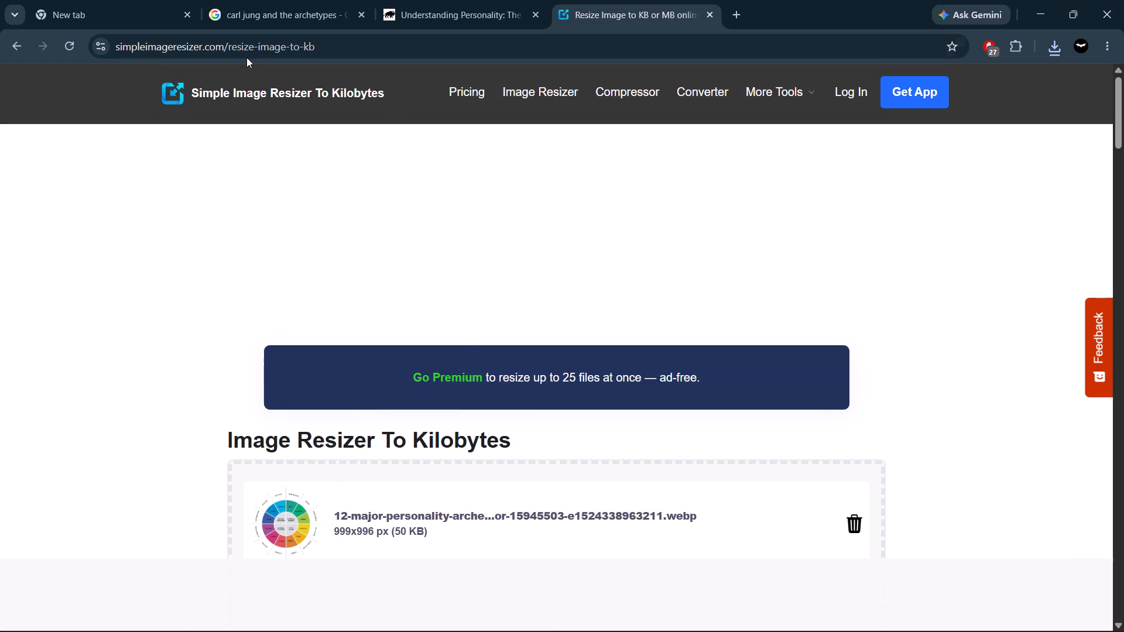
left_click(185, 47)
type("res")
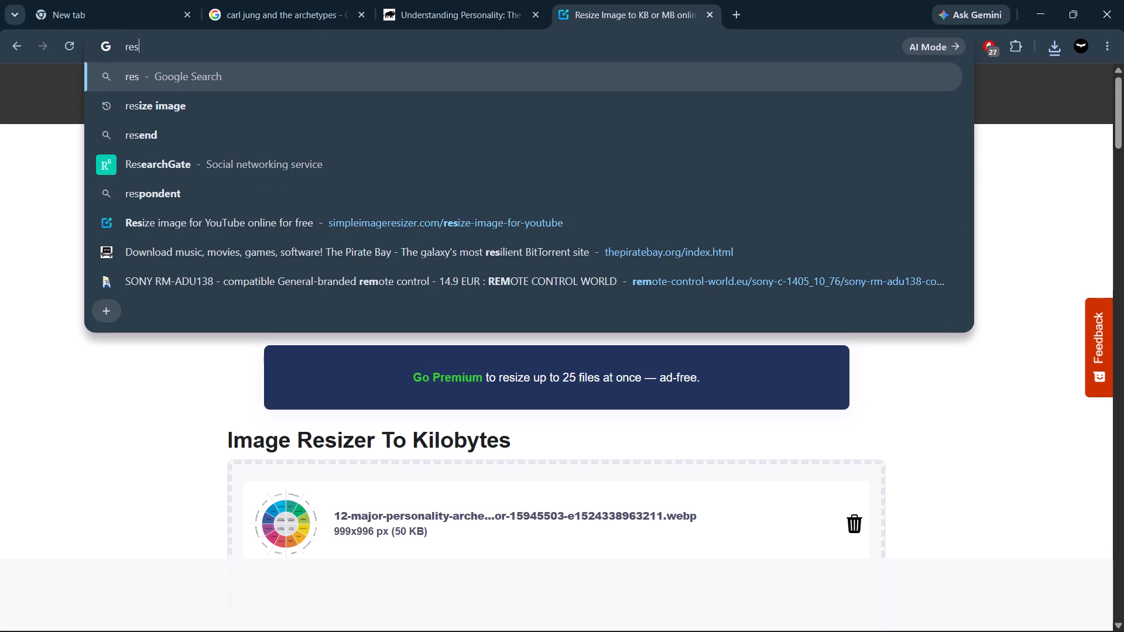
key("i")
type("zw")
key("BackSpace")
key("e")
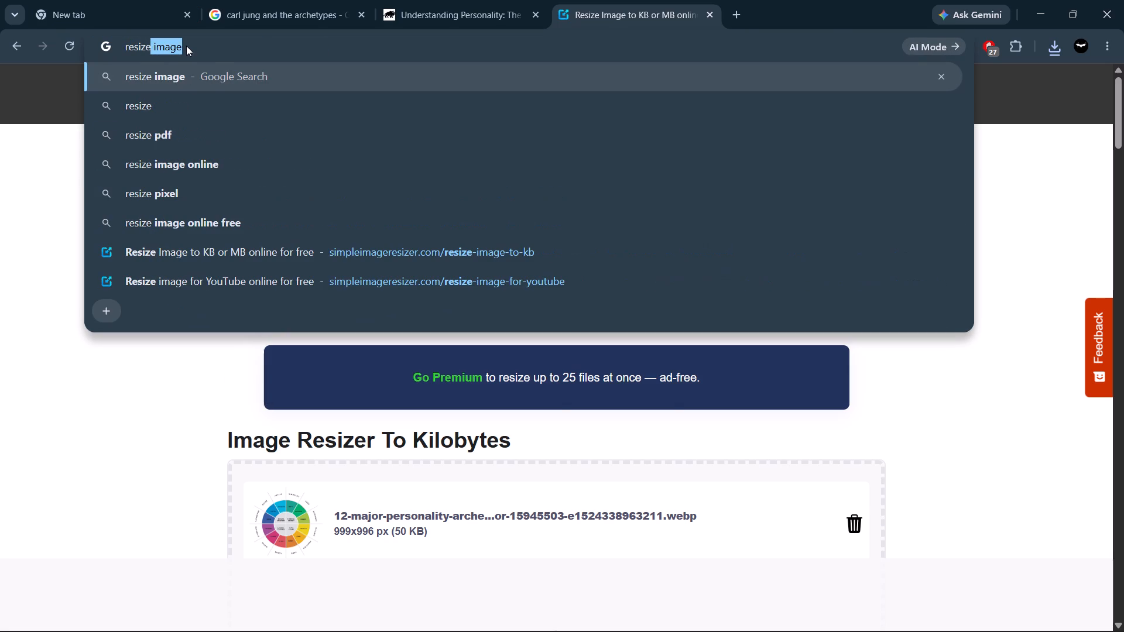
left_click(186, 46)
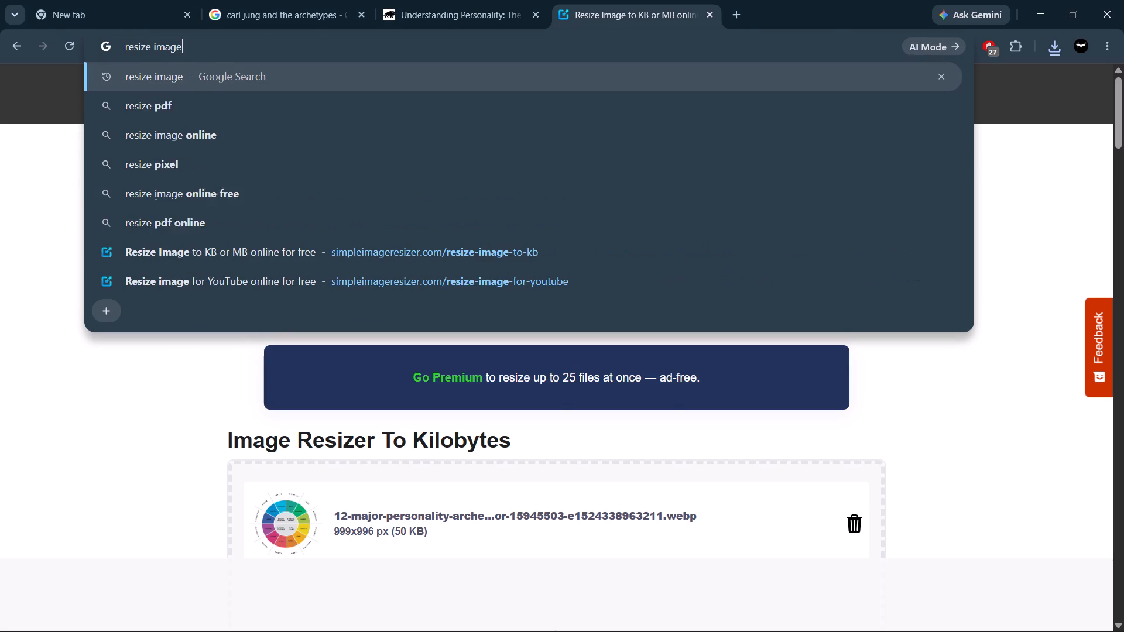
key("Left")
key("space")
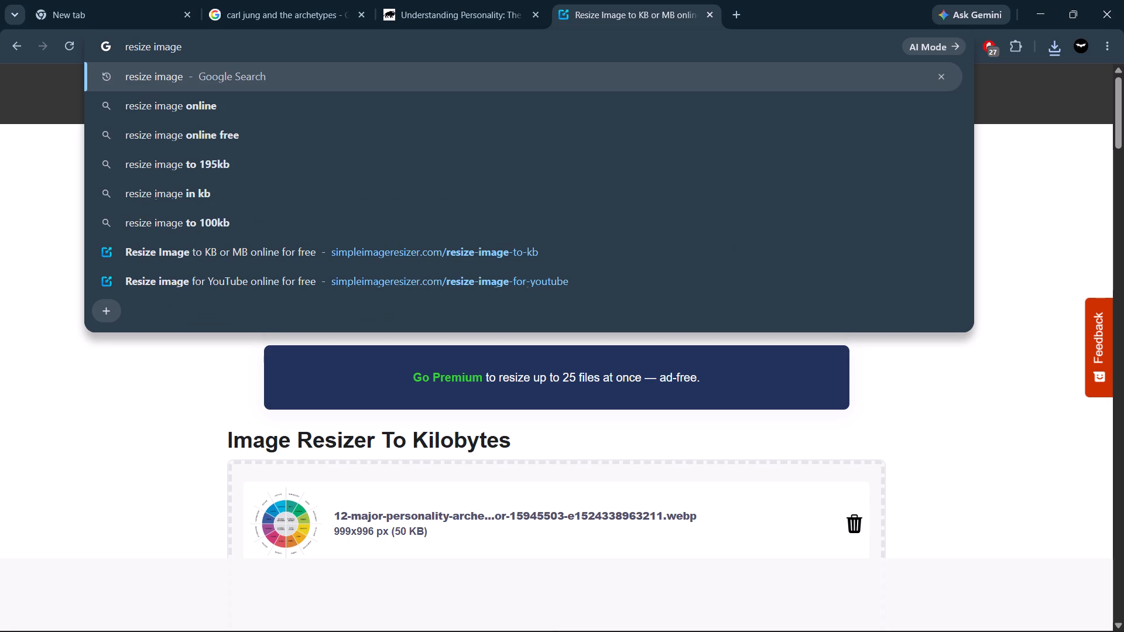
type("or")
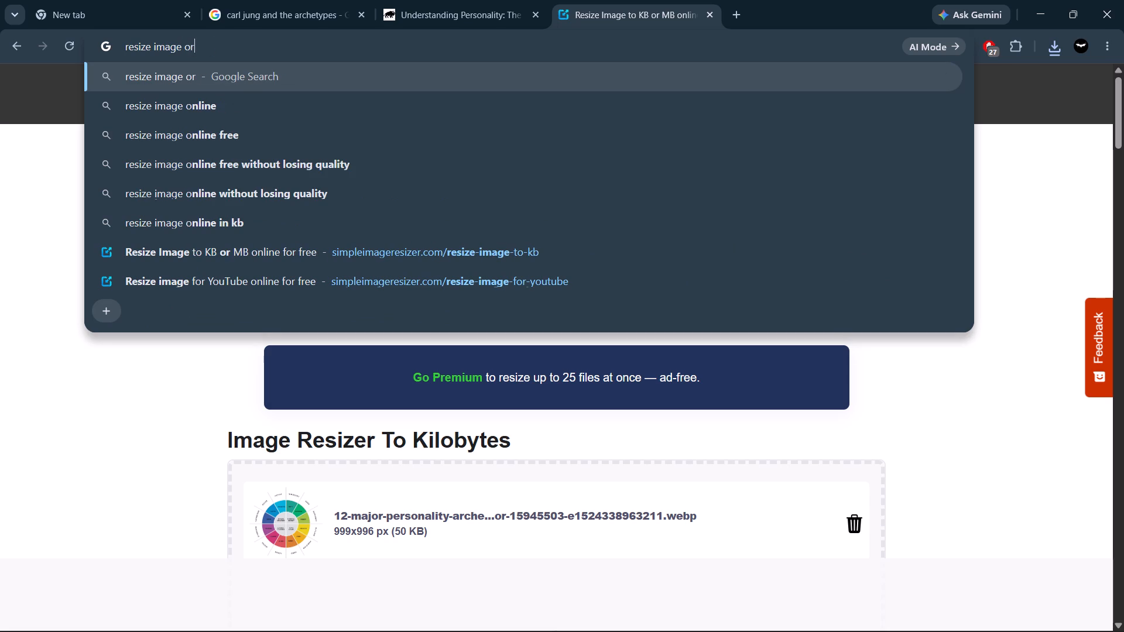
key("BackSpace")
key("BackSpace")
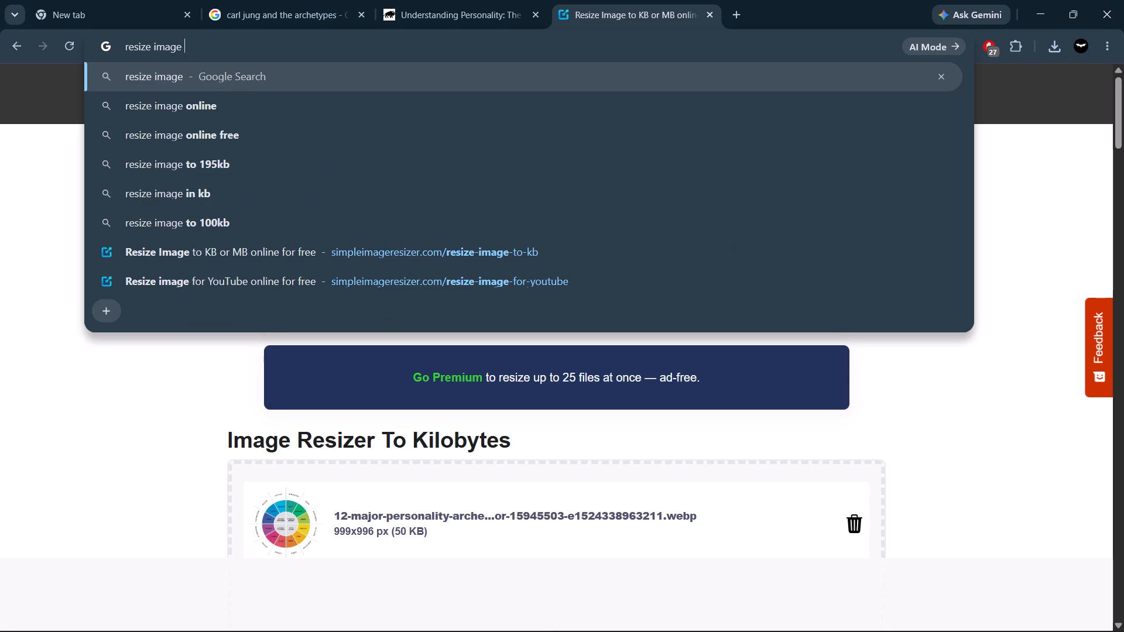
type("[v")
key("BackSpace")
type("=f")
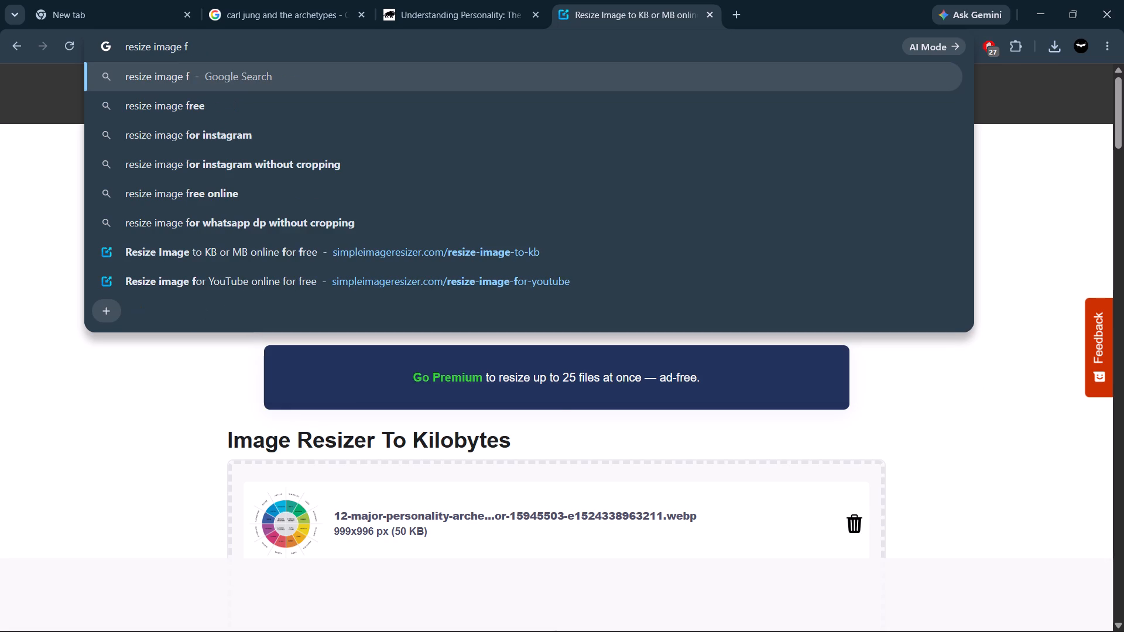
type("or")
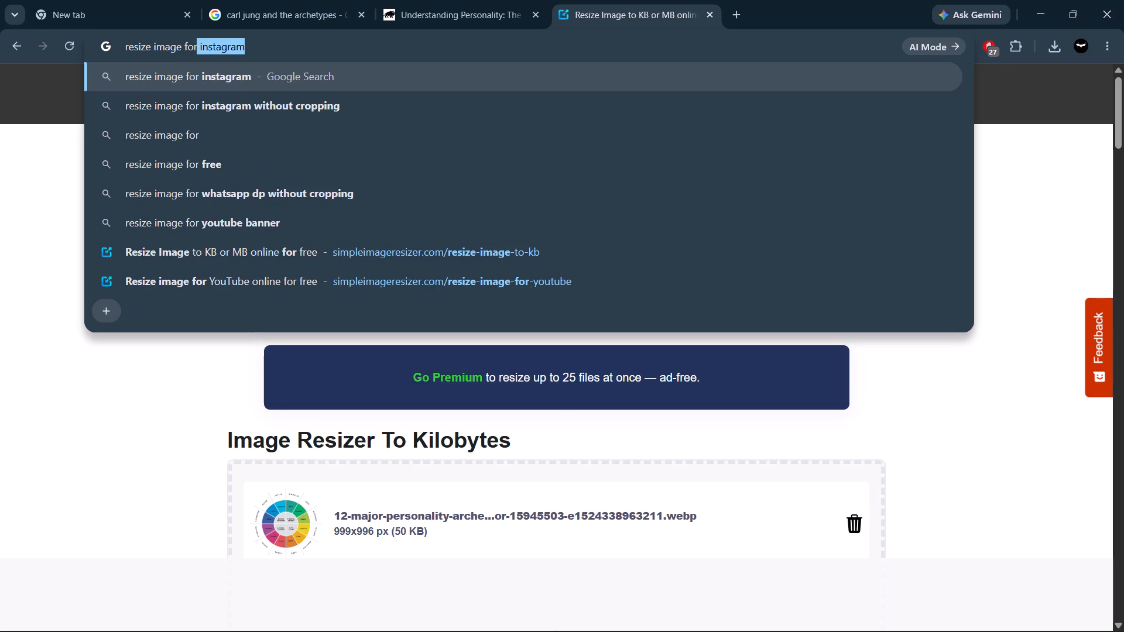
key("Left")
key("space")
key("y")
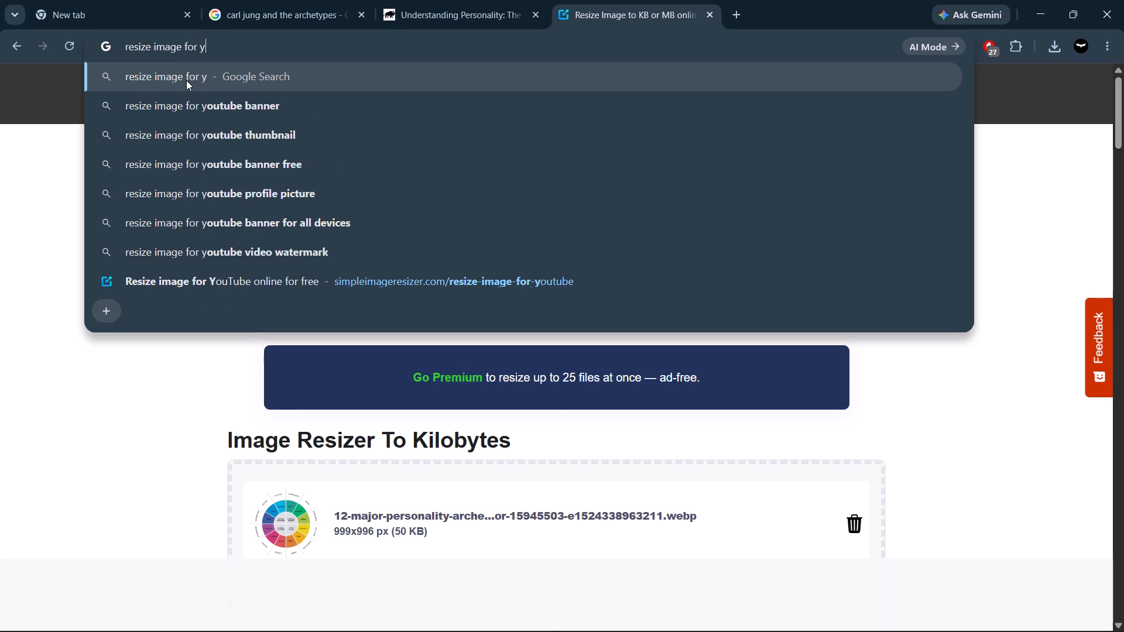
type("out")
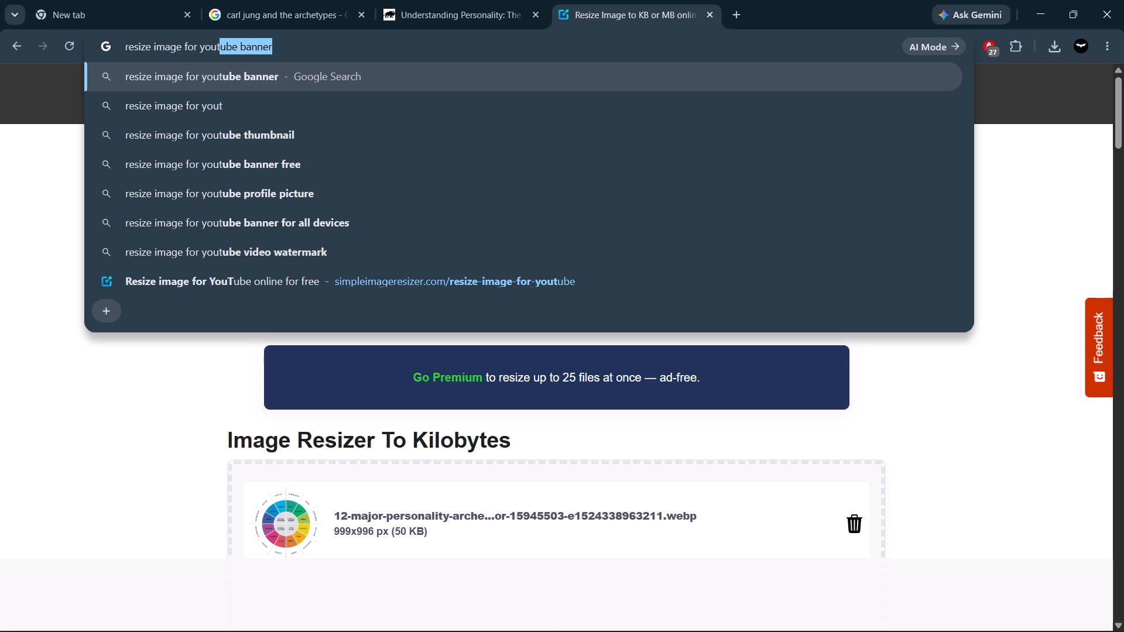
type("ube")
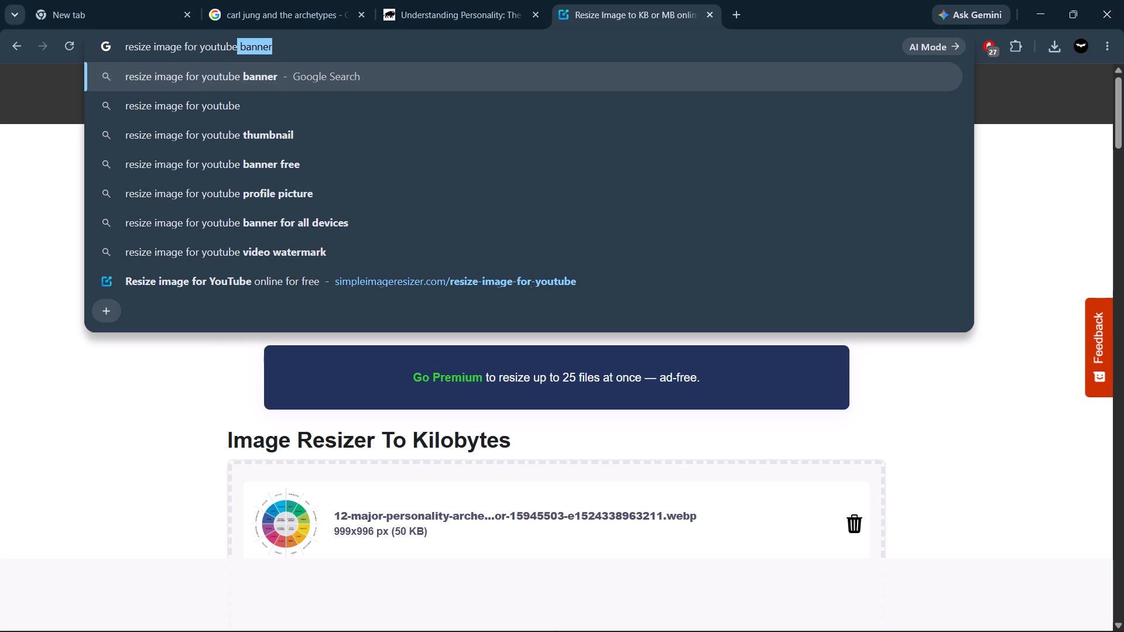
key("BackSpace")
key("Return")
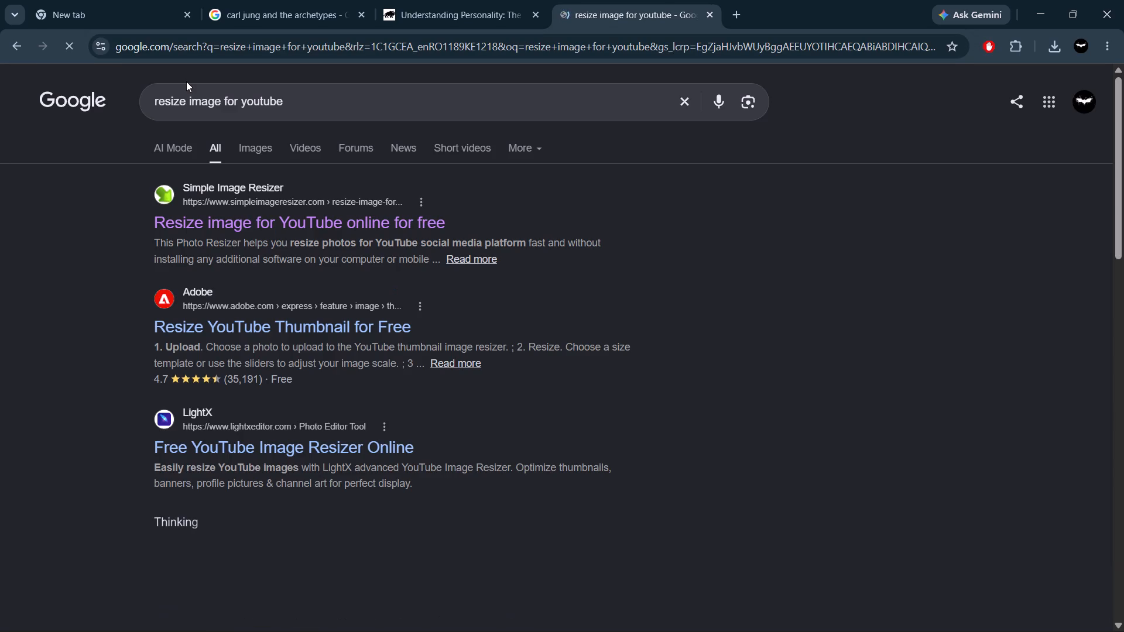
left_click(267, 231)
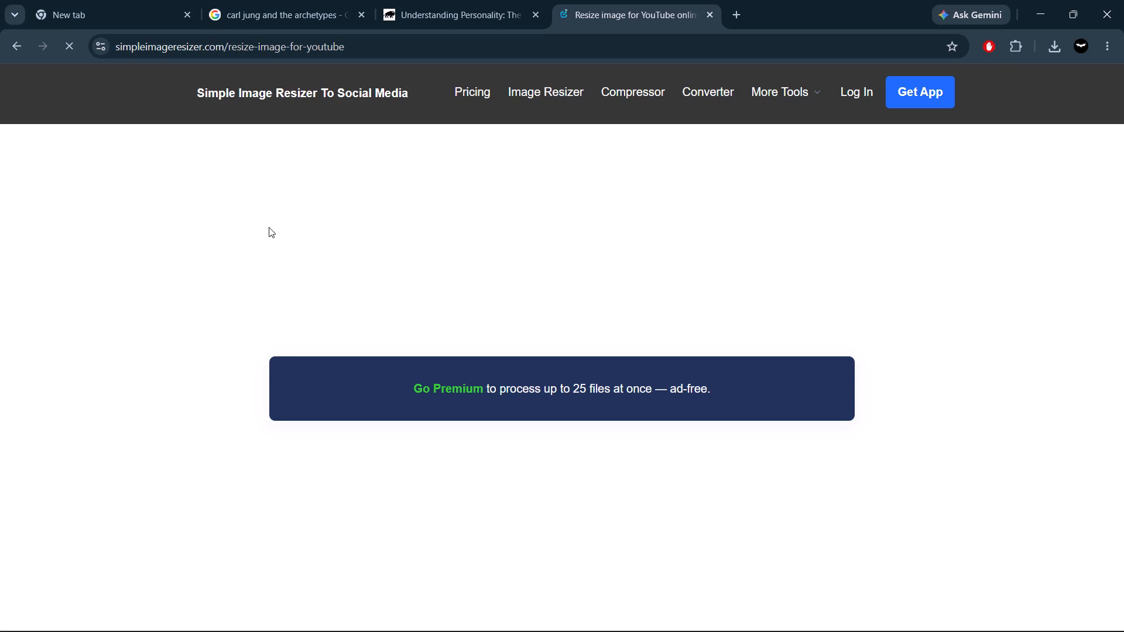
Upload the 12-major-personality-archetypes diagram from the CORRECTIONS folder to the YouTube image resizer.
scroll(582, 308, "down", 4)
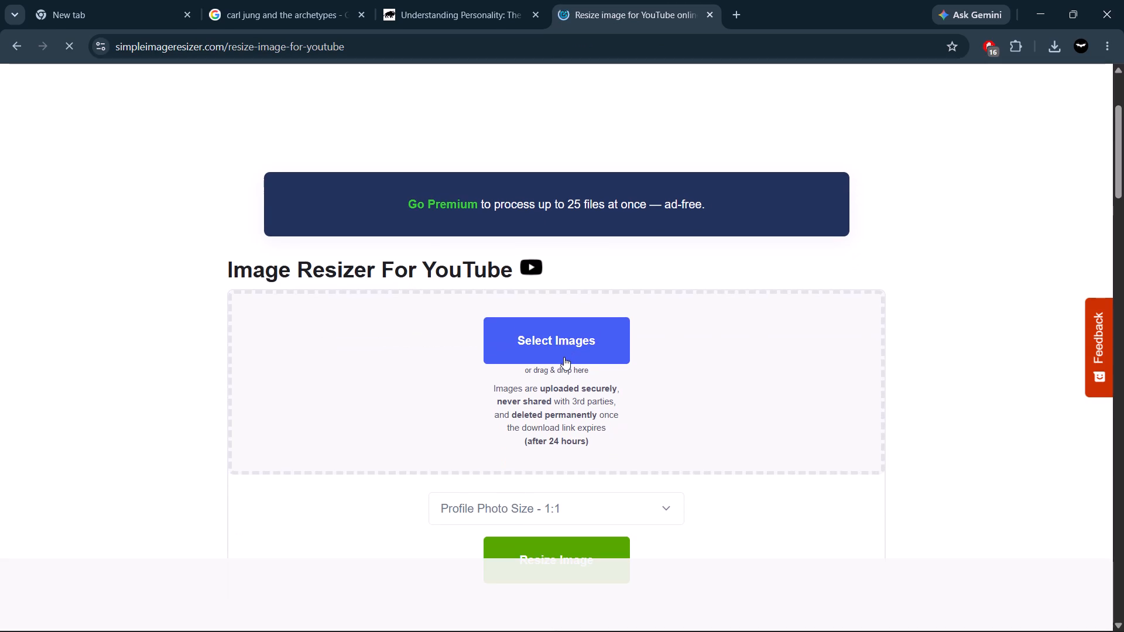
left_click(564, 349)
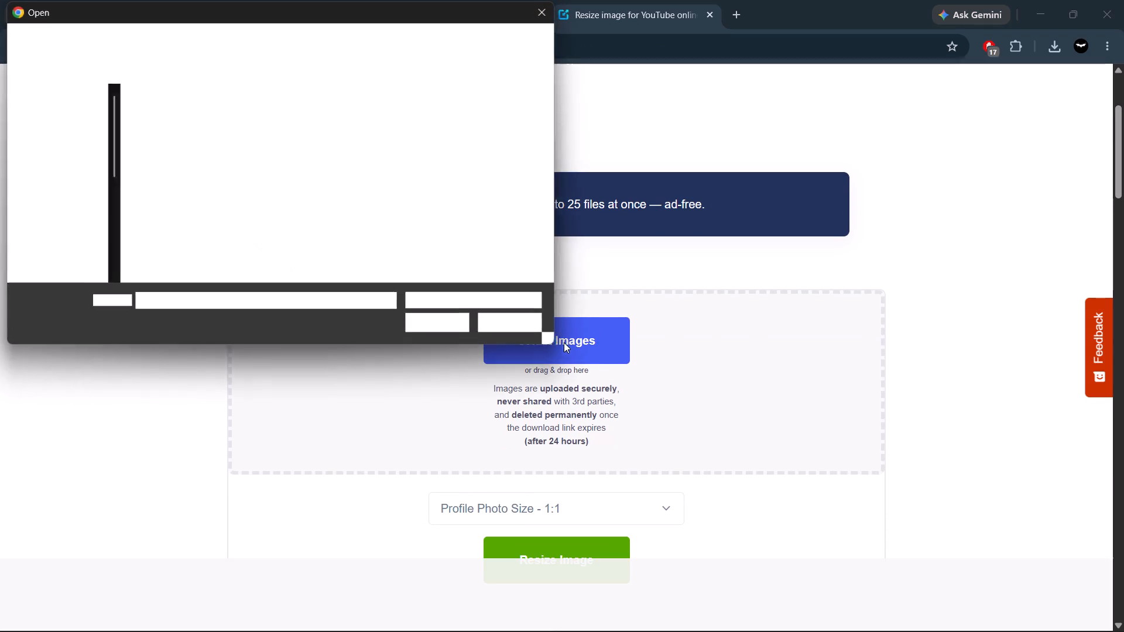
left_click(191, 161)
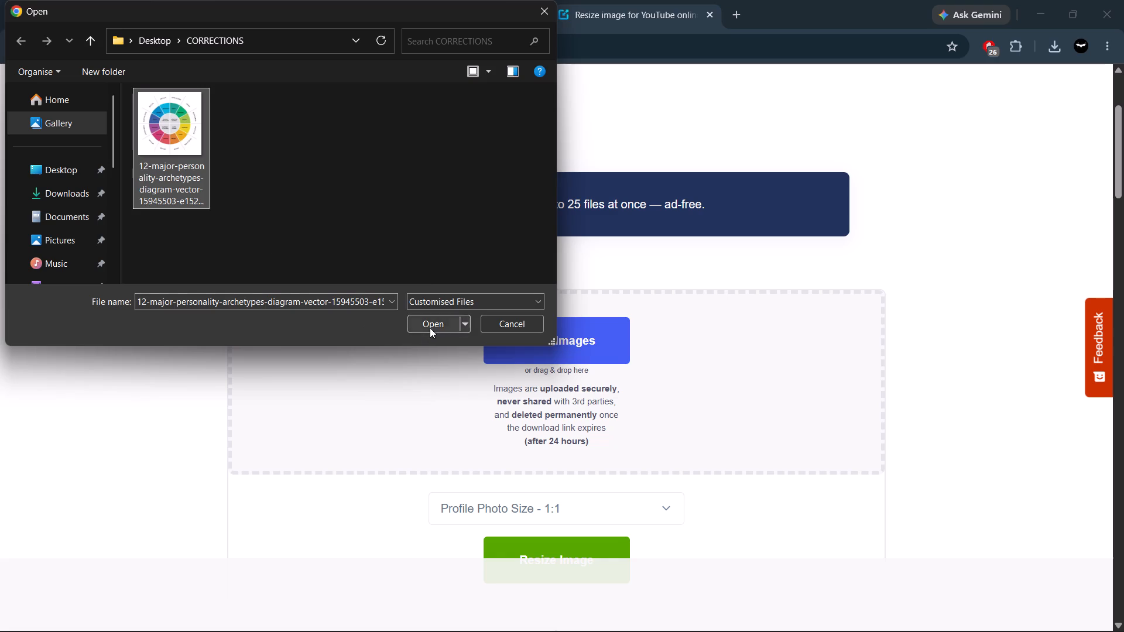
left_click(430, 328)
Resize the diagram to the YouTube Thumbnail Size - 16:9 preset, using Stretch to reach 1280 x 720.
scroll(588, 431, "down", 3)
left_click(604, 287)
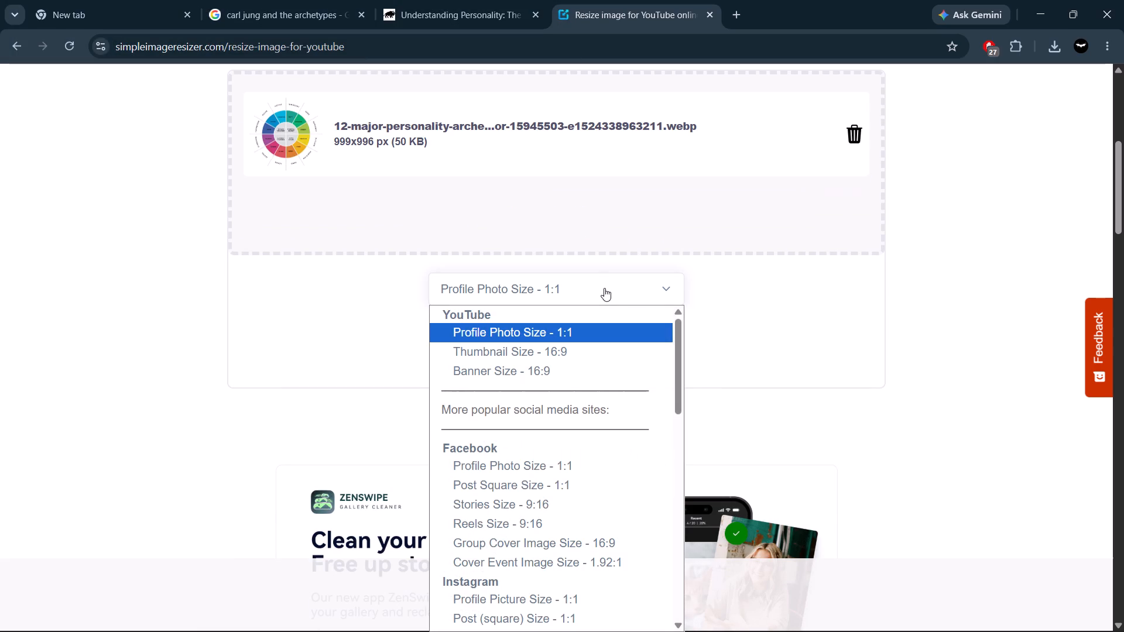
left_click(529, 351)
left_click(528, 348)
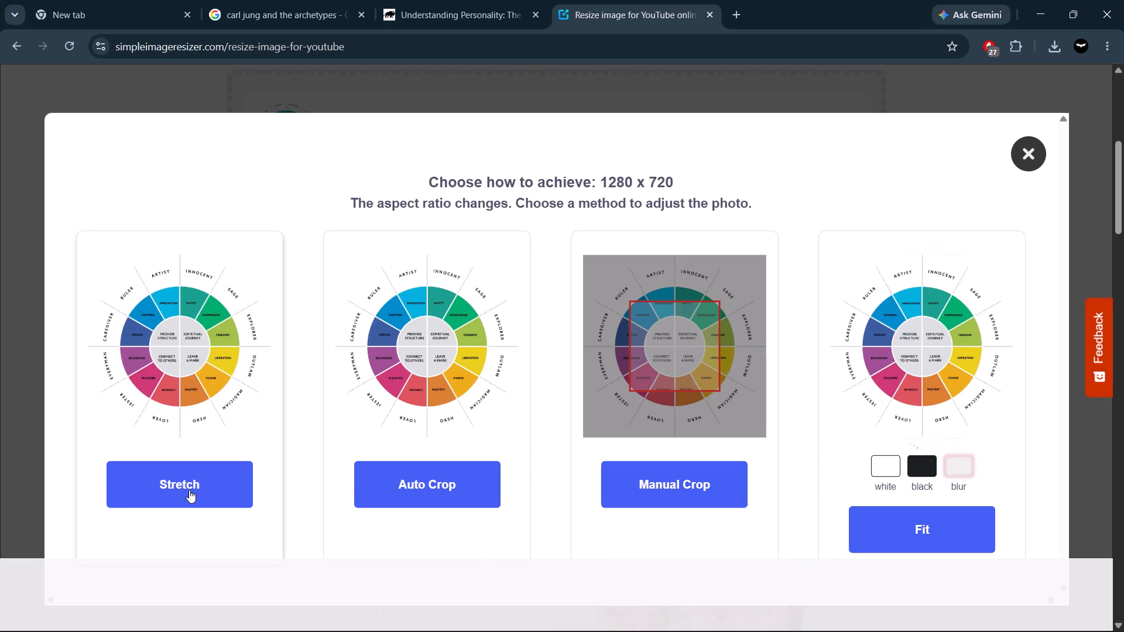
left_click(189, 485)
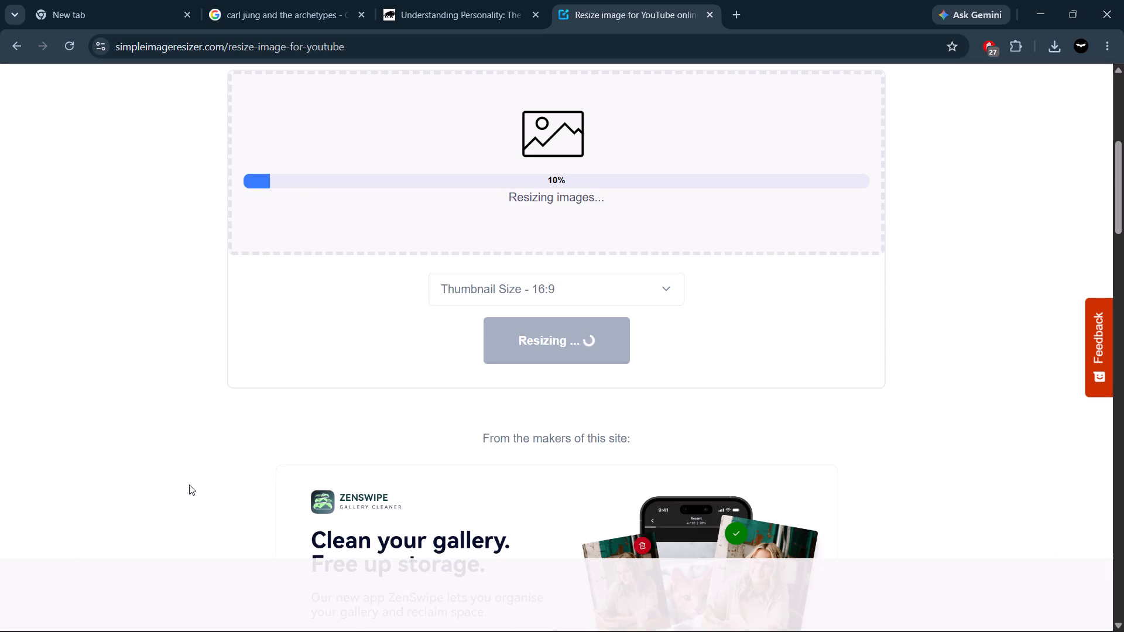
Download the resized 1280x720 WEBP version of the archetypes diagram.
scroll(394, 493, "down", 5)
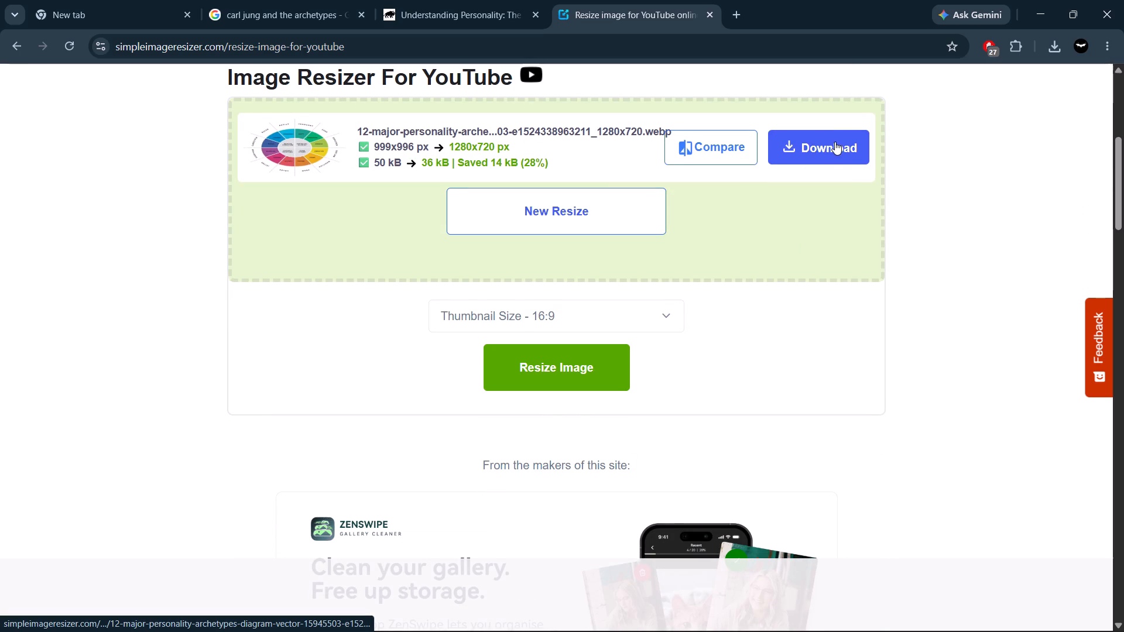
left_click(829, 144)
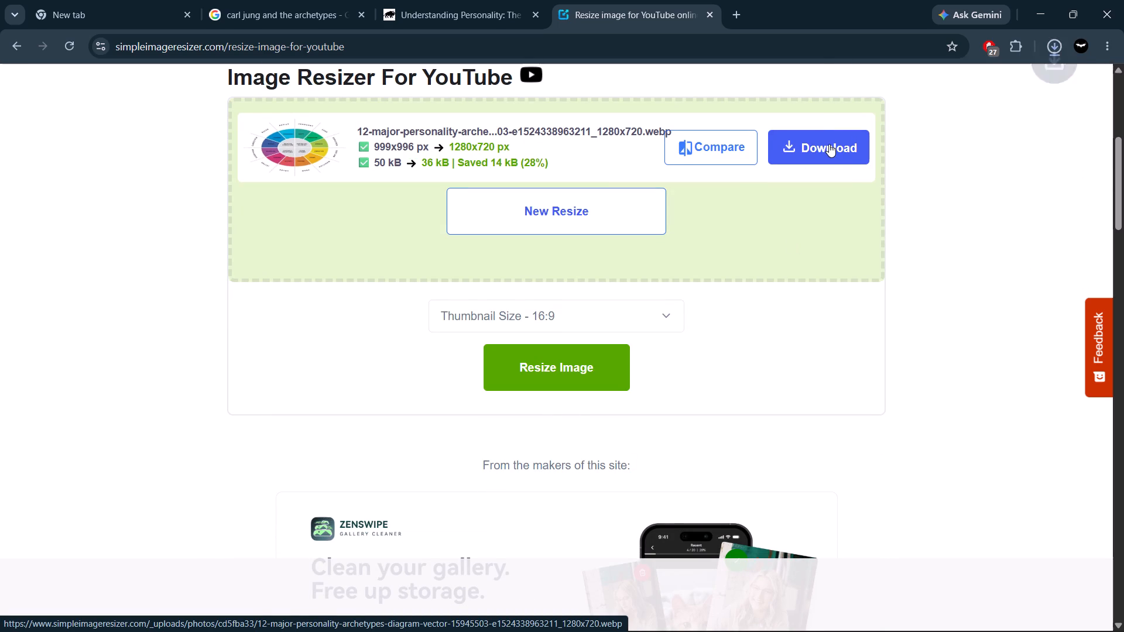
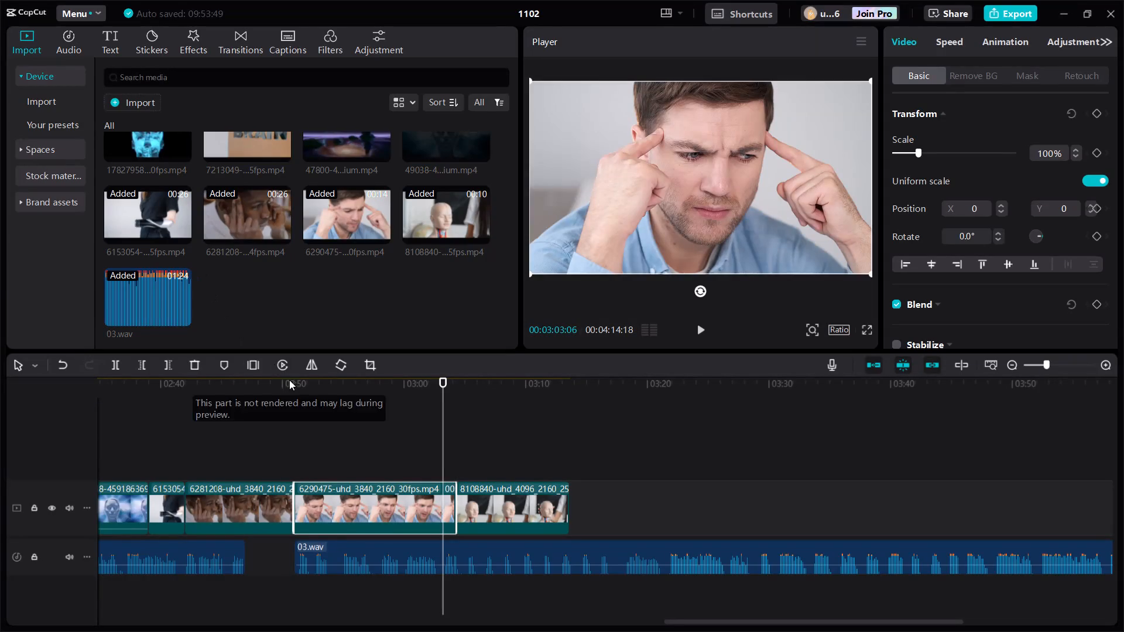
Trim the end of the 6290475 clip to the playhead at 00:03:03:06.
left_click(164, 358)
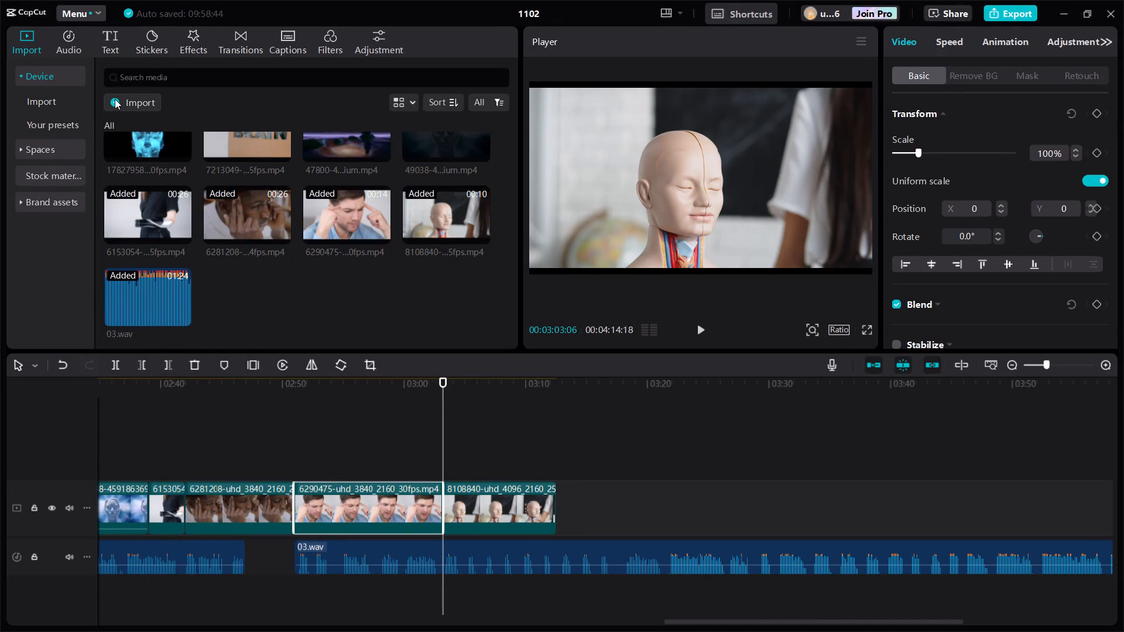
Import the resized 16:9 archetypes diagram from the CORRECTIONS folder on the Desktop into the project media.
left_click(145, 102)
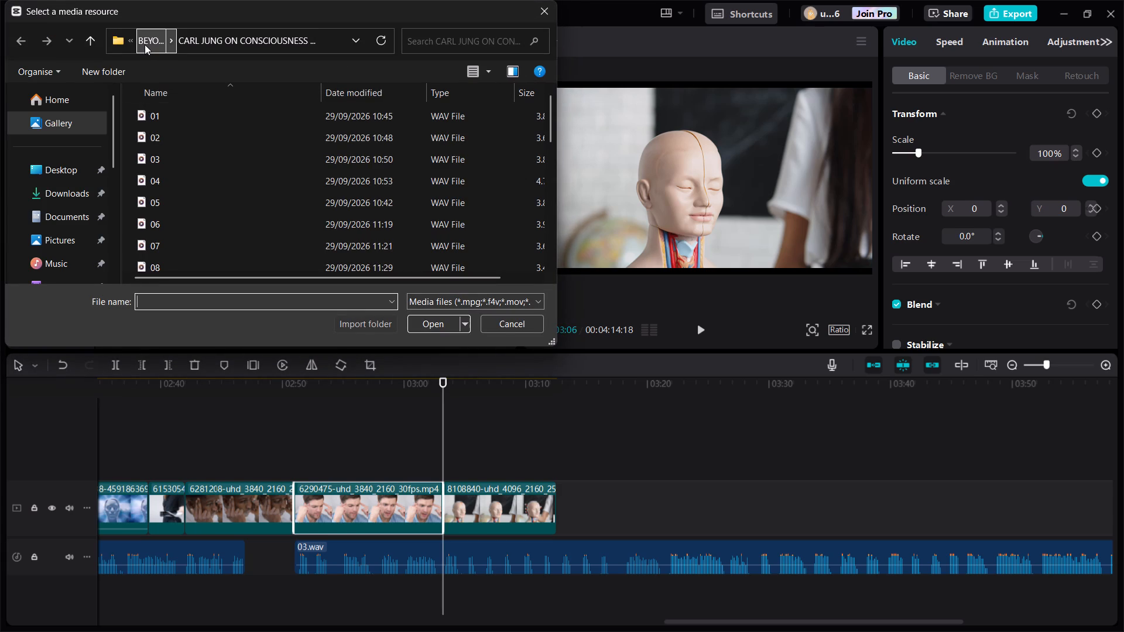
left_click(145, 44)
left_click(159, 36)
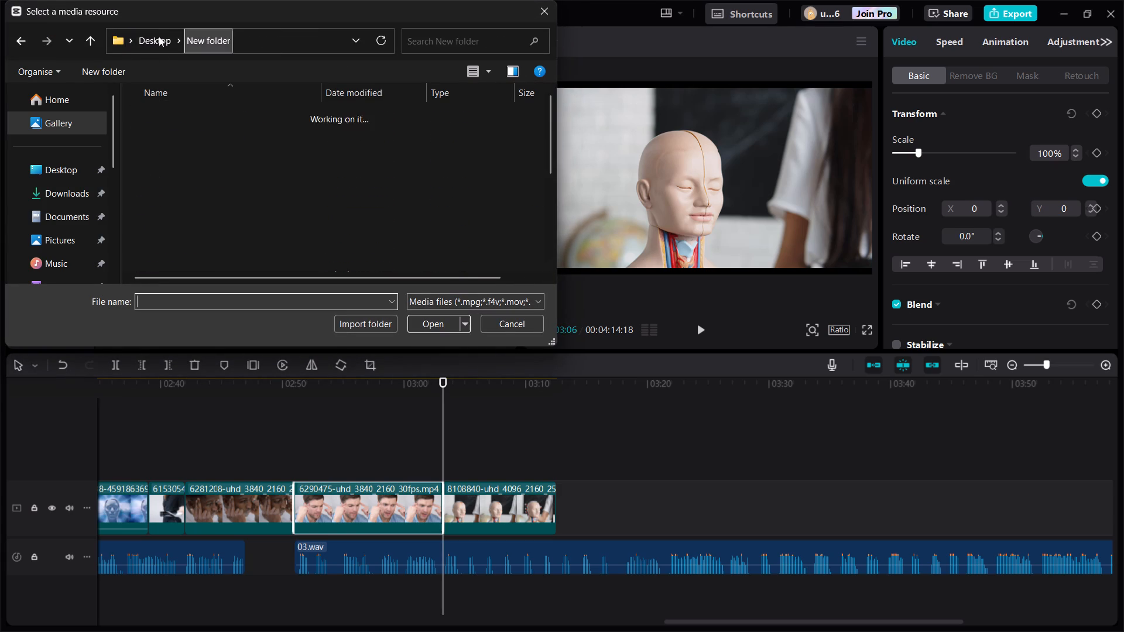
scroll(196, 164, "down", 7)
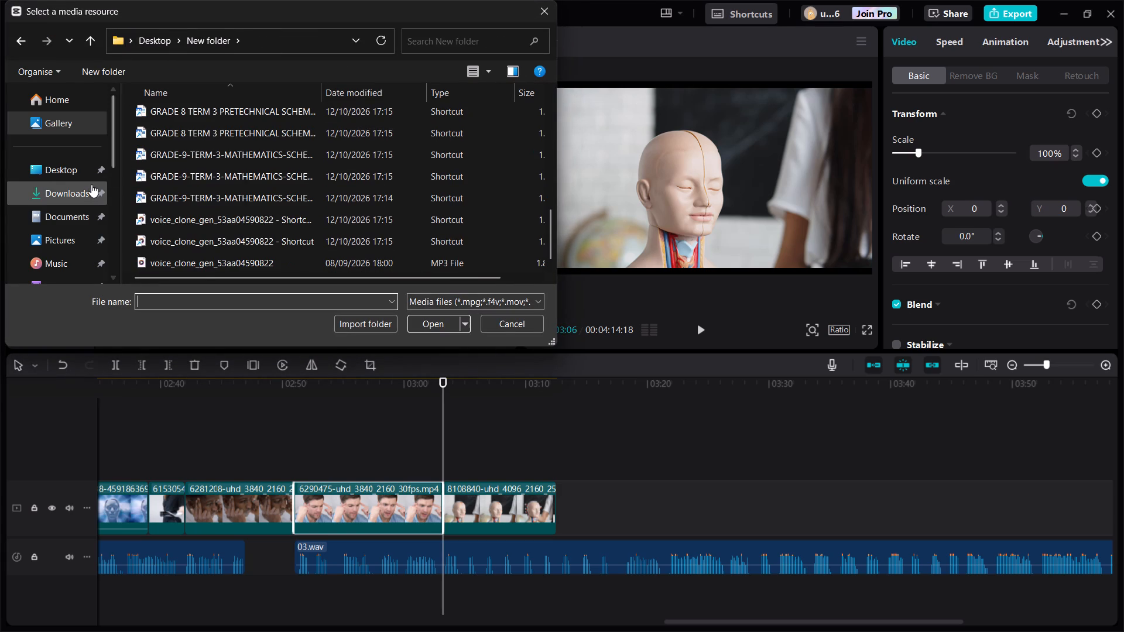
left_click(65, 169)
double_click(176, 139)
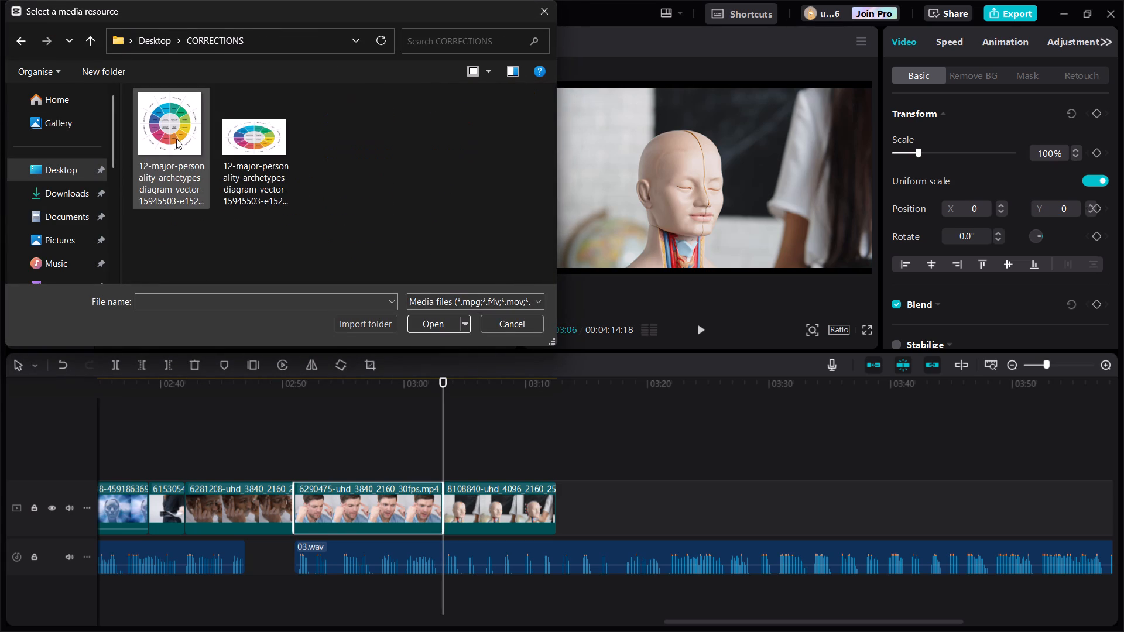
left_click(249, 146)
left_click(429, 319)
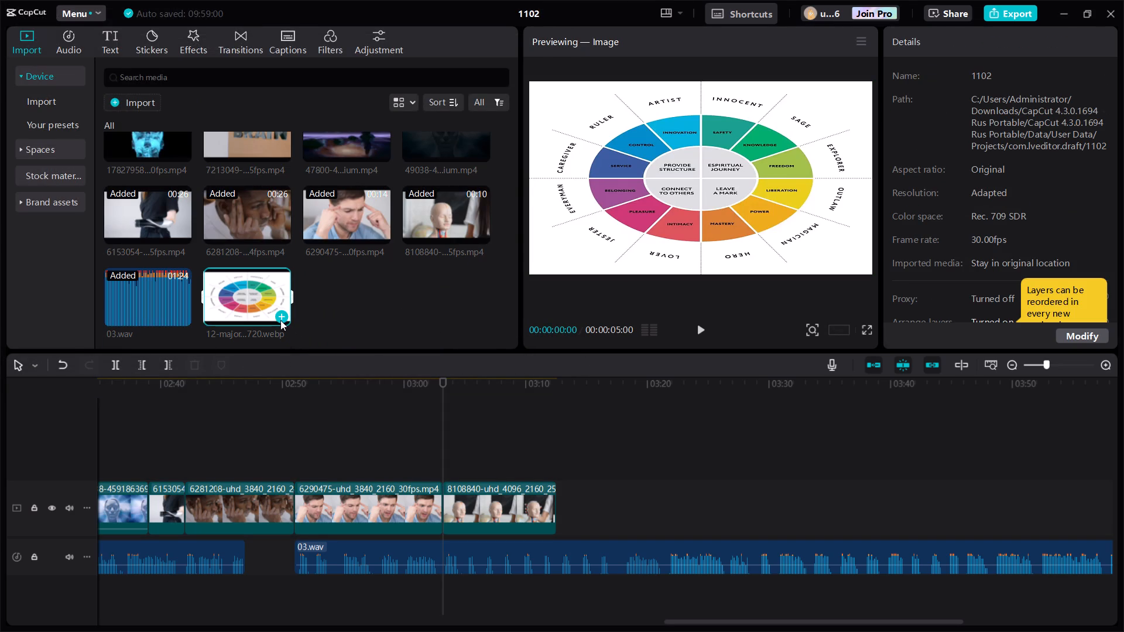
Insert the imported archetypes diagram in the timeline at 00:03:03:06, between the 6290475 and 8108840 clips.
left_click(280, 318)
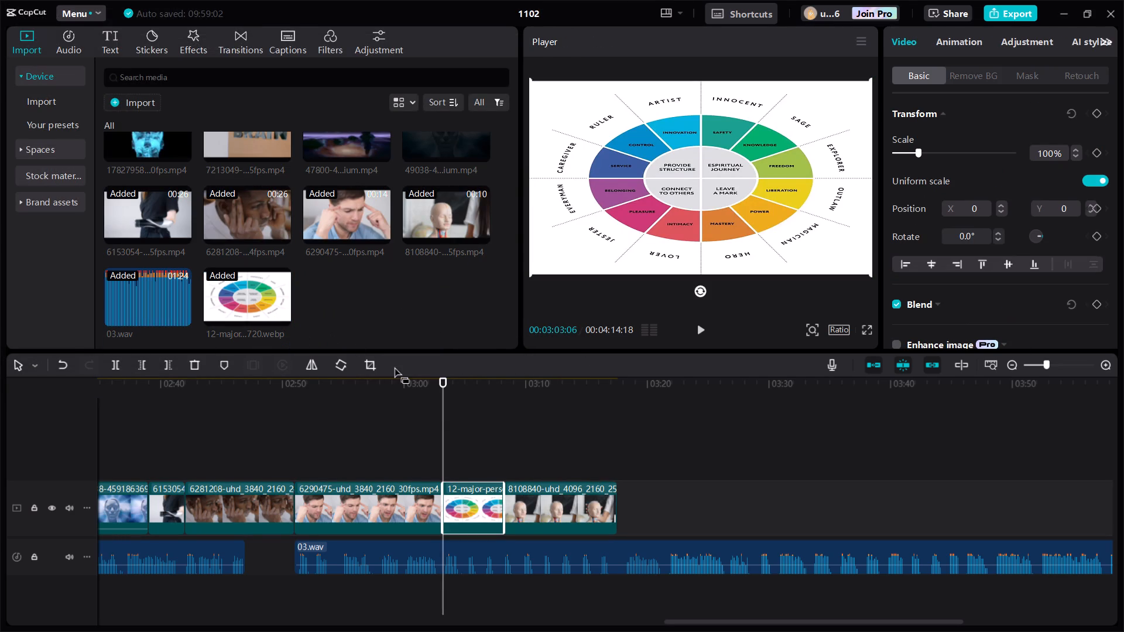
Play back the 03.wav section from its start, and delete the 8108840 clip that follows the archetypes diagram.
left_click(698, 326)
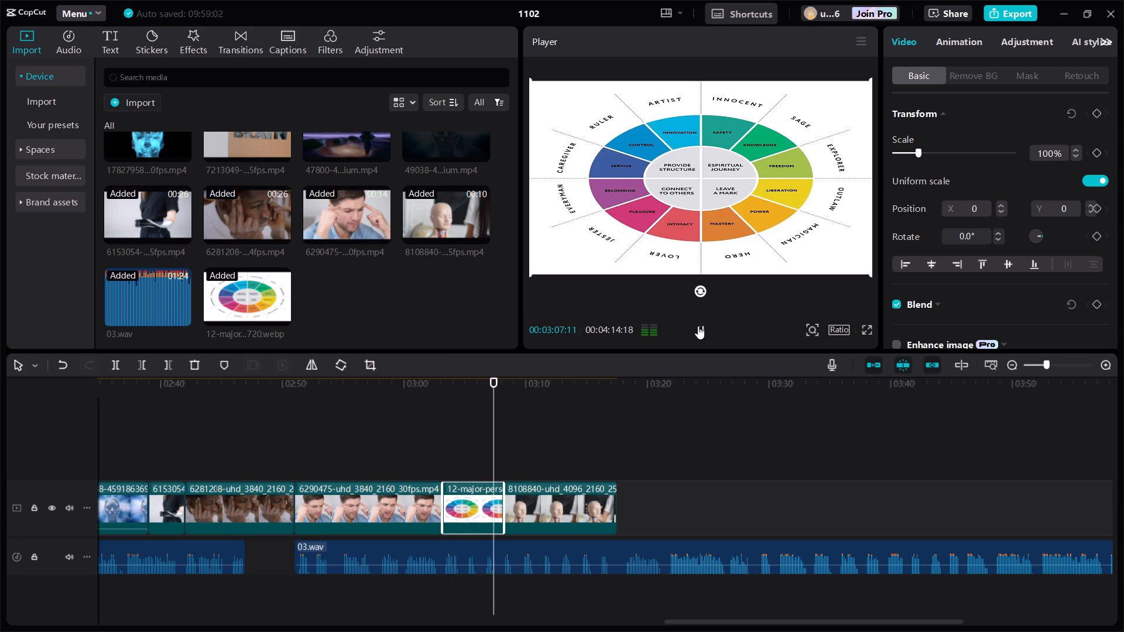
left_click(294, 436)
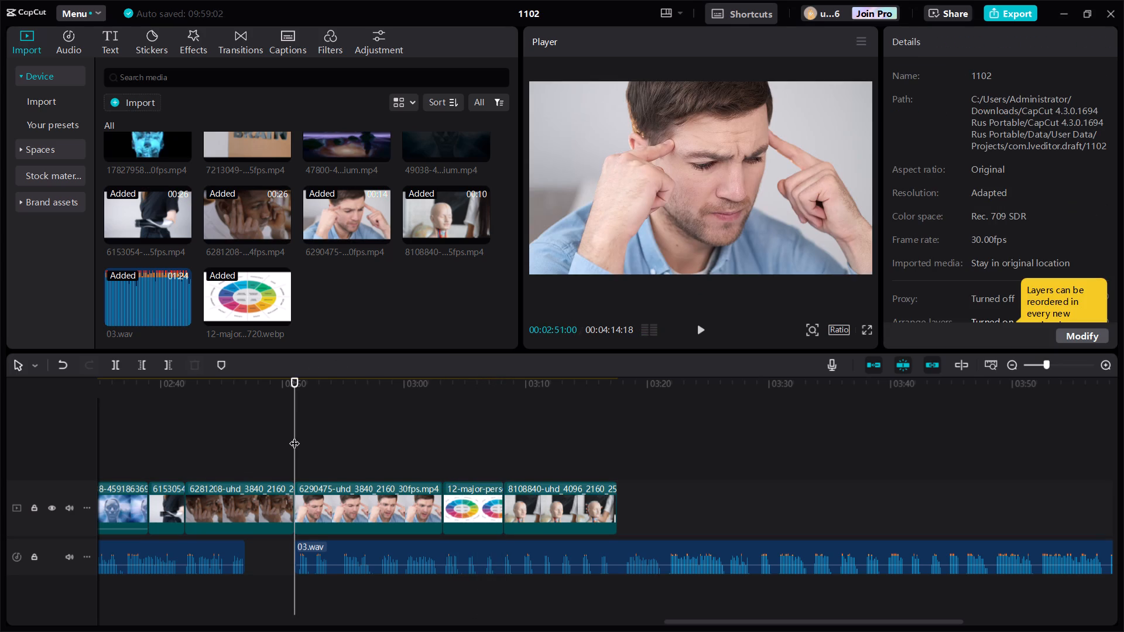
key("Left")
key("space")
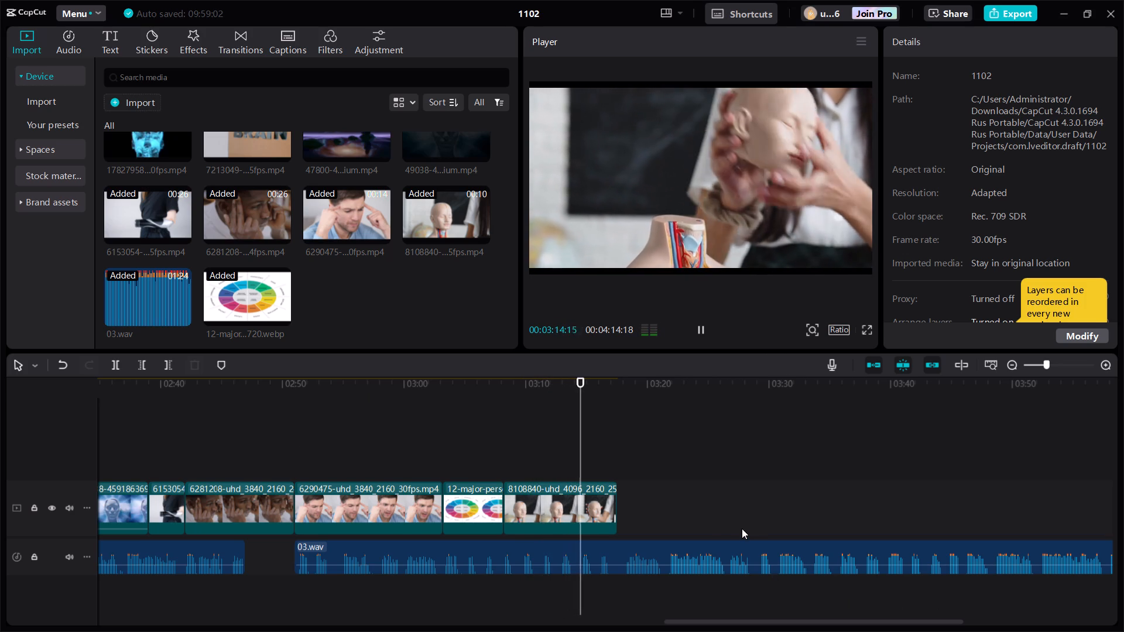
left_click(562, 498)
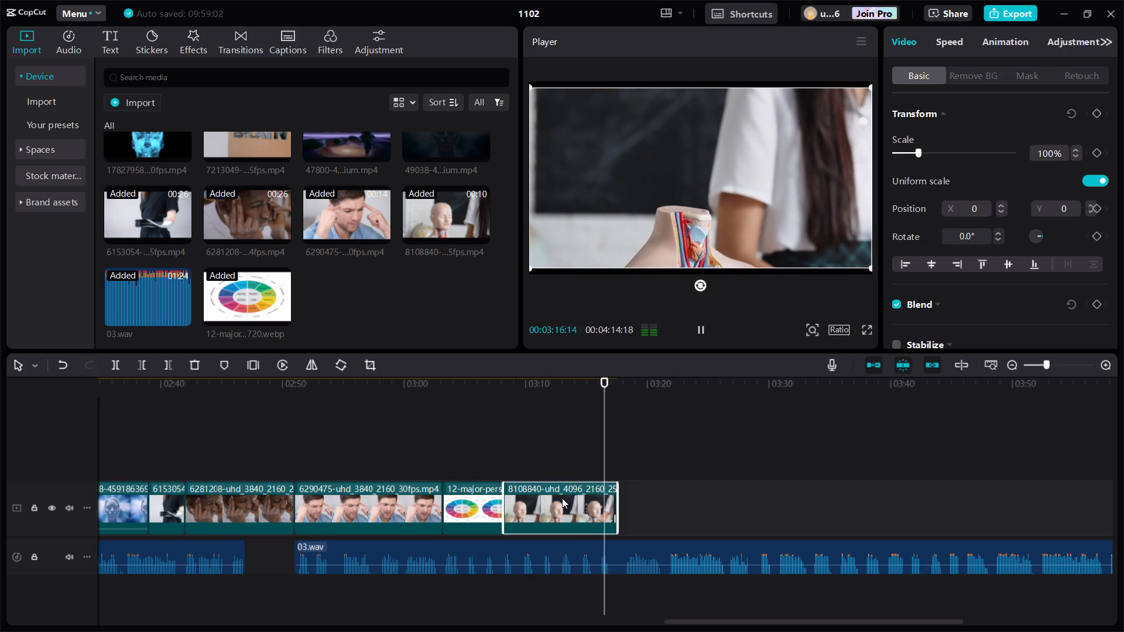
key("BackSpace")
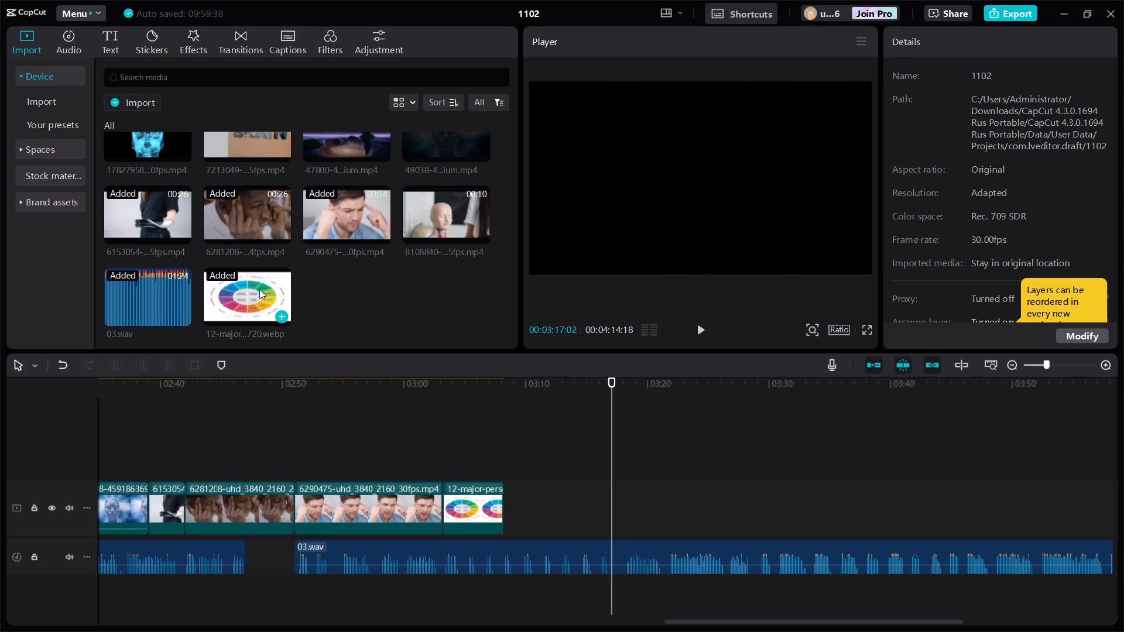
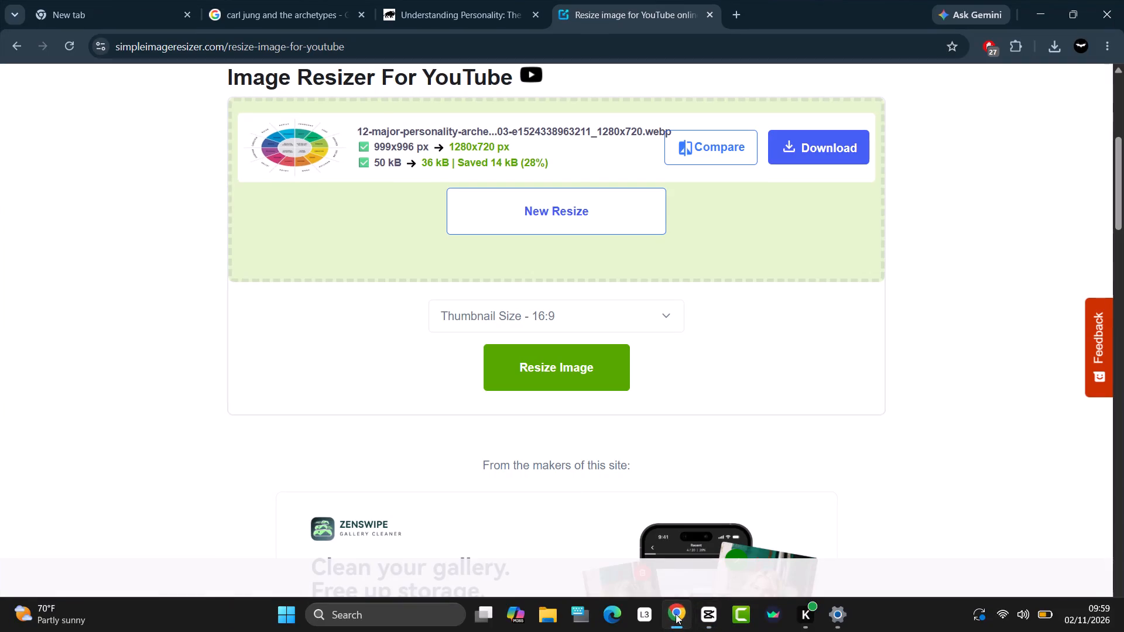
Find the wheel diagram labelled Soul, Ego and Self in the 12 Jungian archetypes article and save it to the CORRECTIONS folder.
left_click(430, 0)
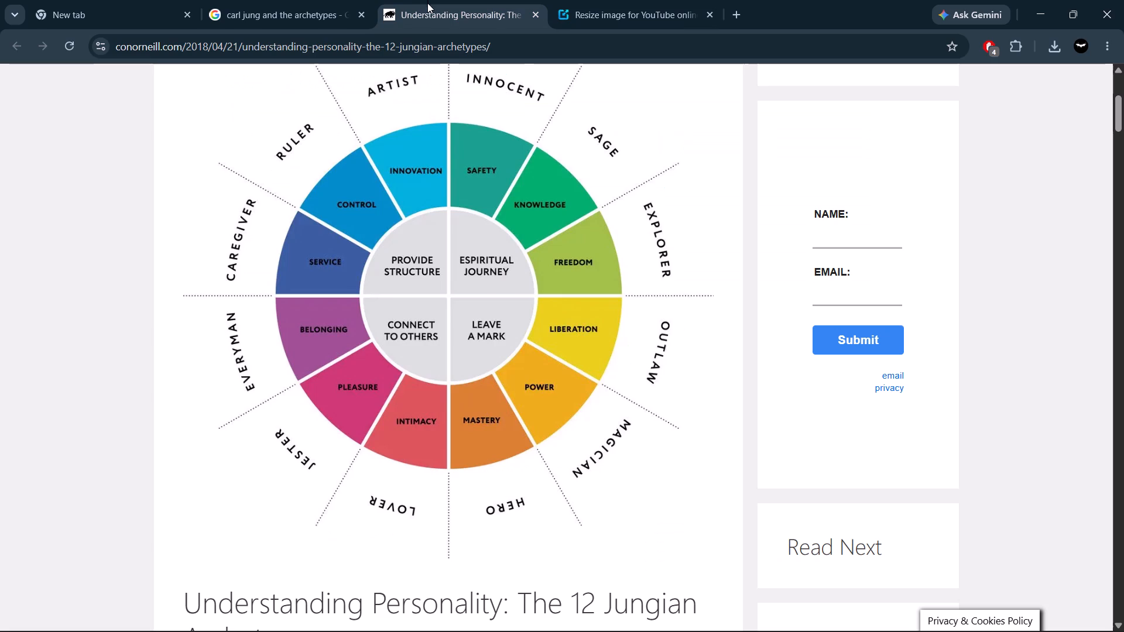
scroll(523, 311, "down", 16)
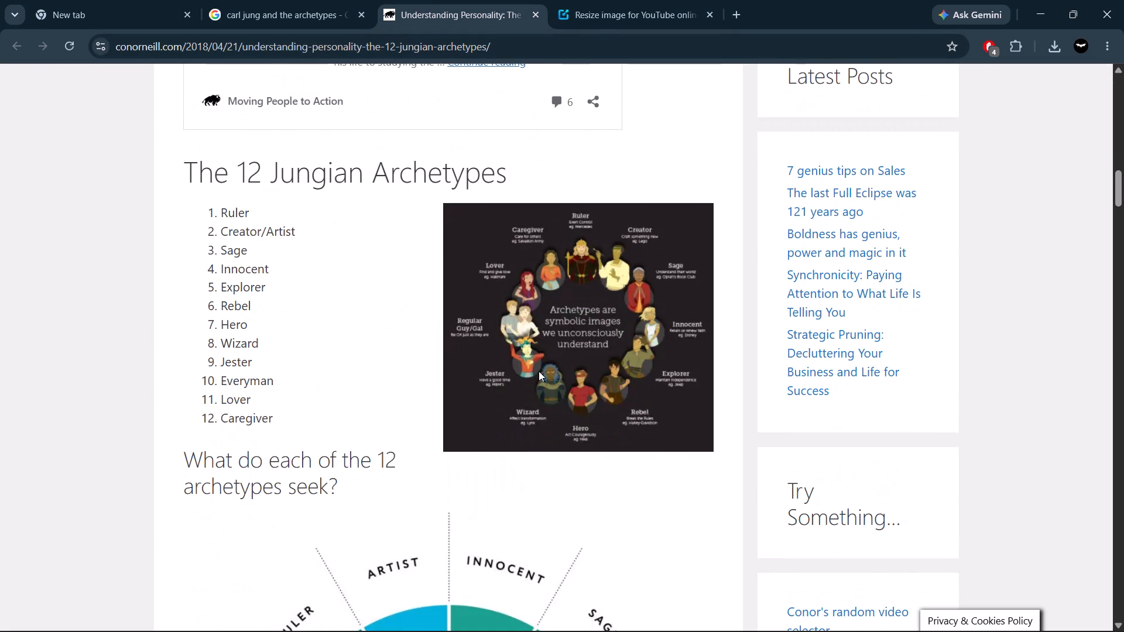
right_click(561, 352)
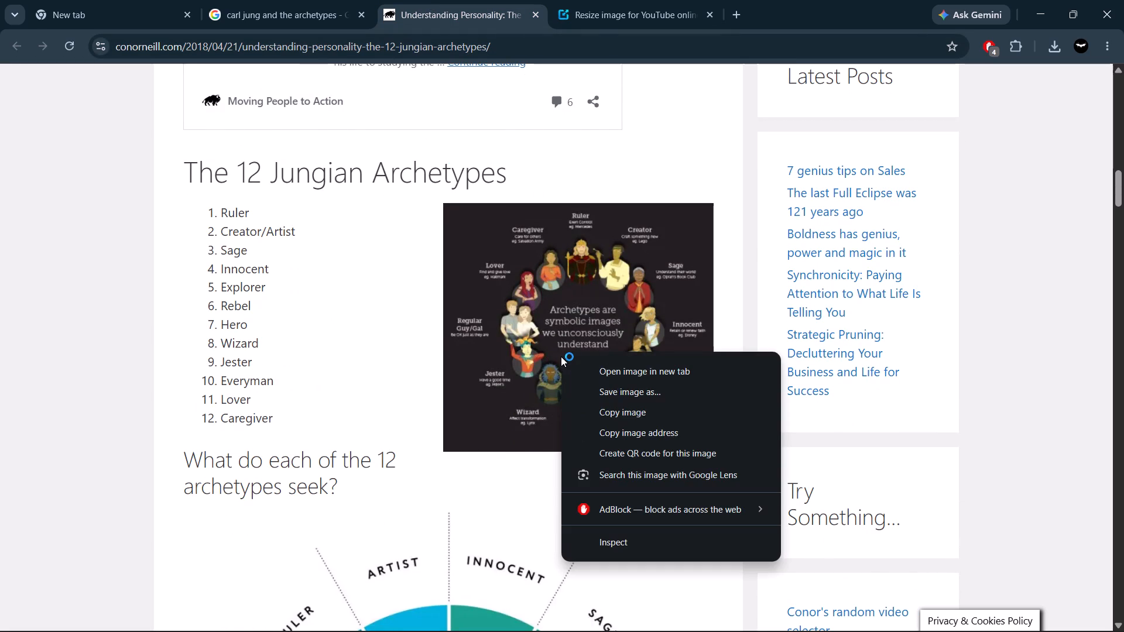
scroll(510, 347, "down", 5)
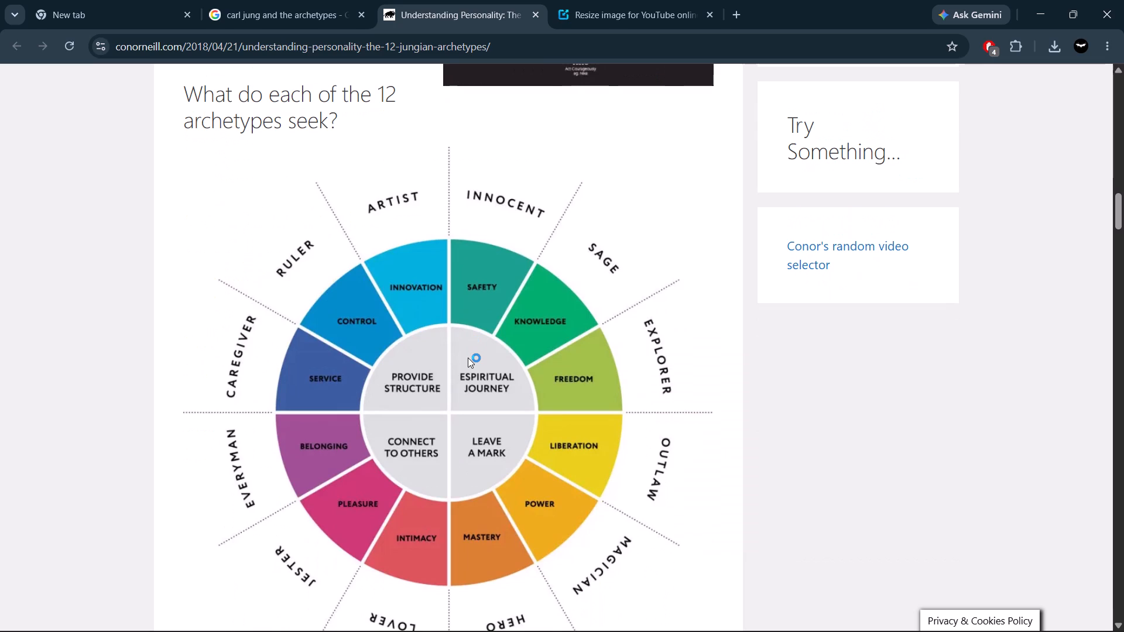
scroll(468, 353, "down", 2)
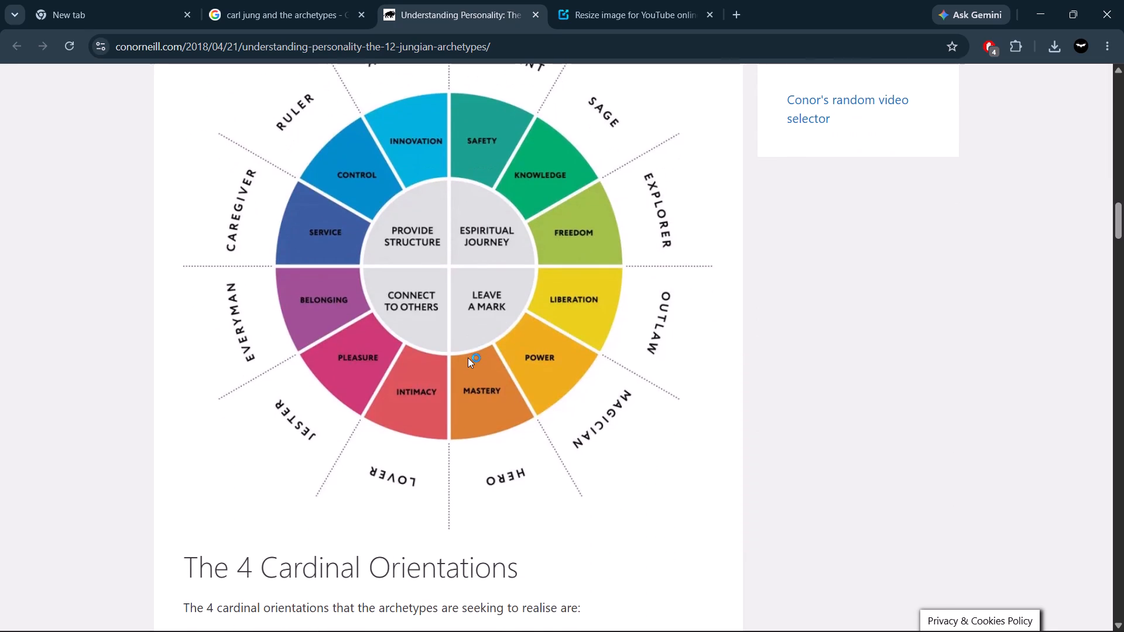
scroll(468, 353, "down", 7)
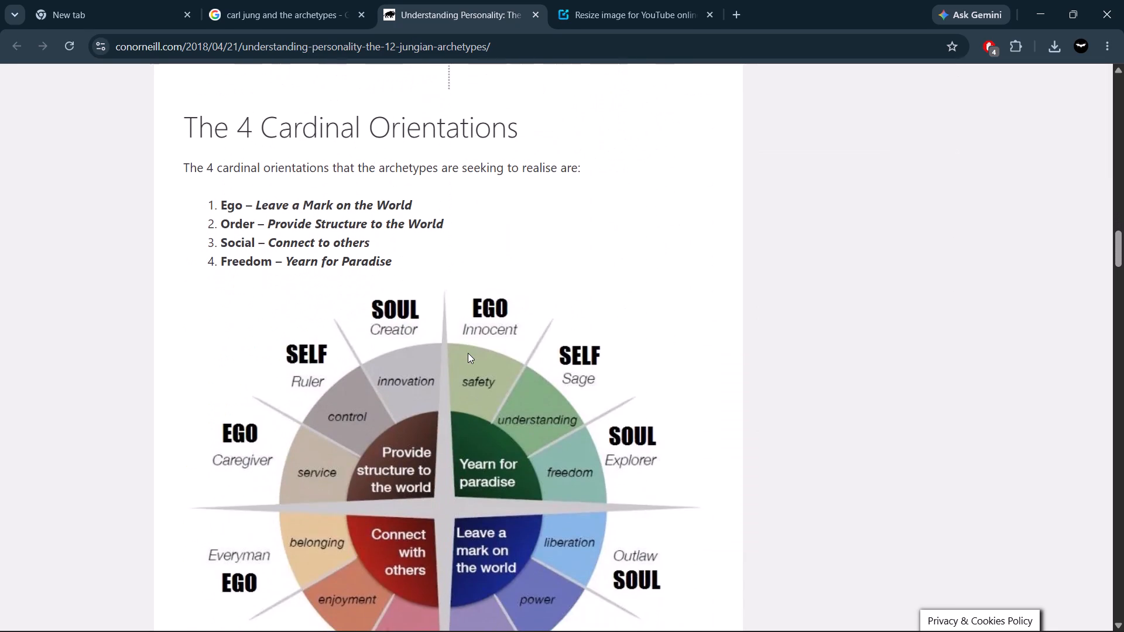
scroll(468, 353, "down", 1)
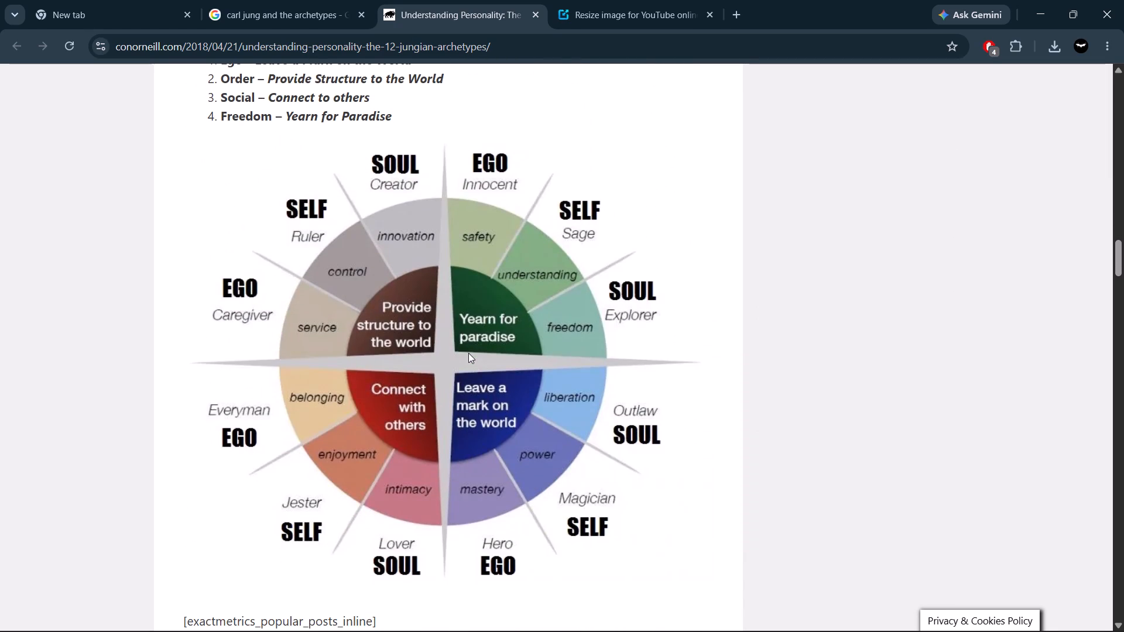
right_click(468, 353)
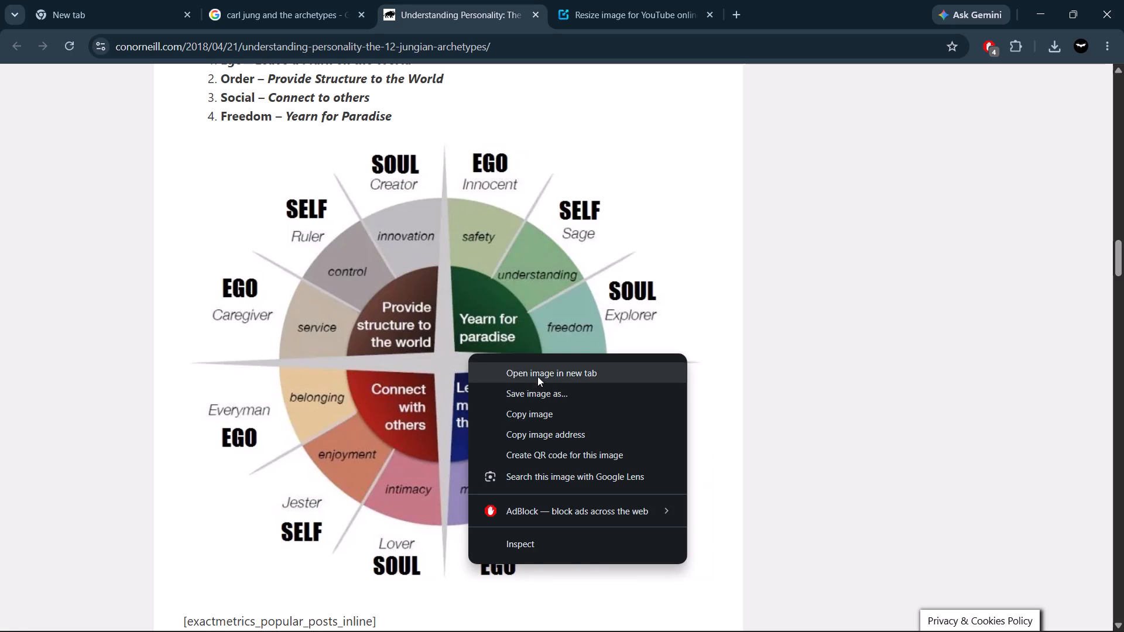
left_click(539, 373)
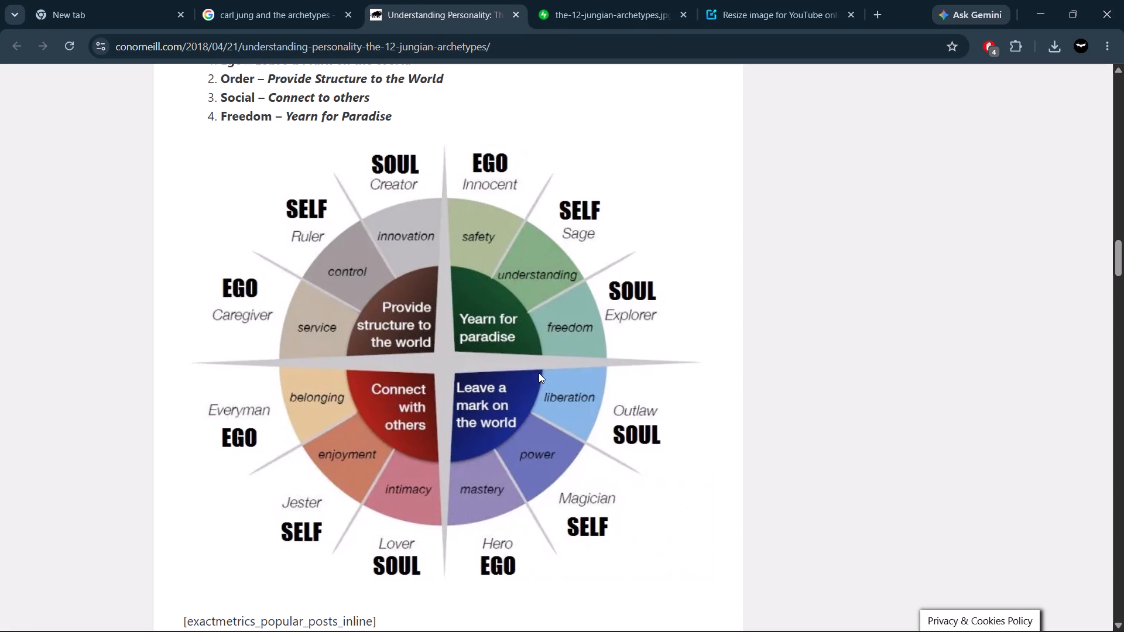
left_click(560, 0)
right_click(525, 262)
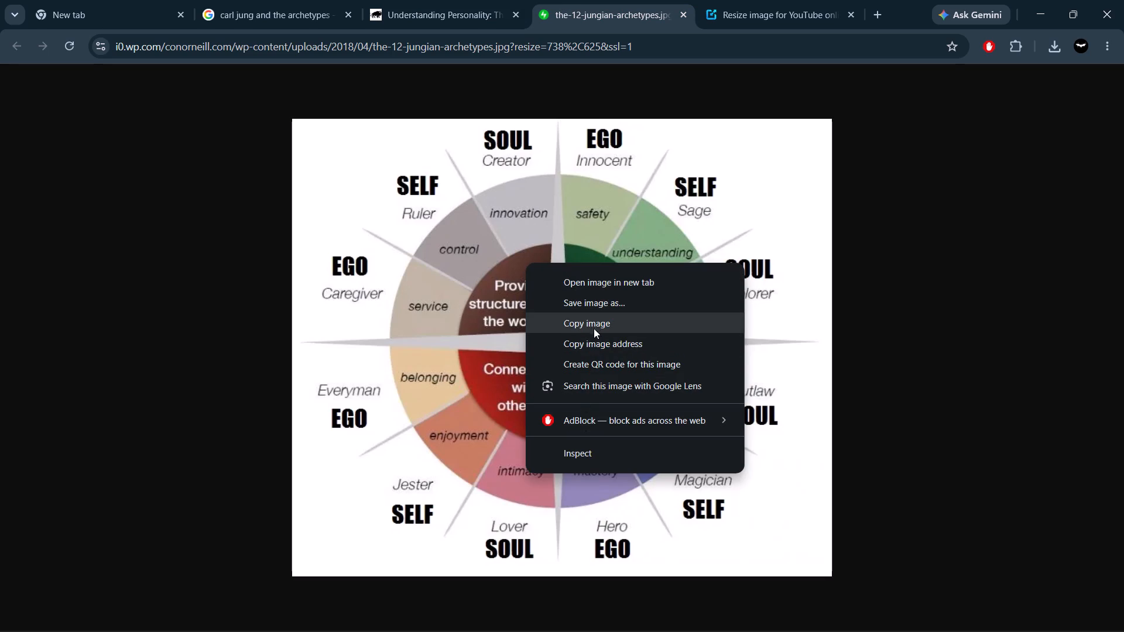
left_click(595, 304)
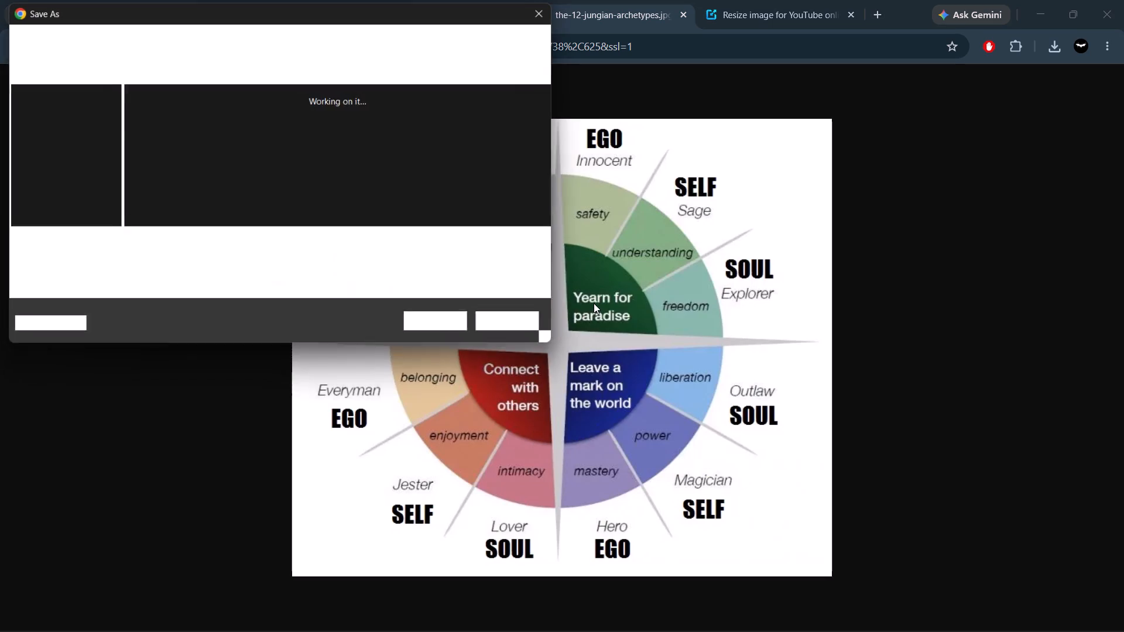
left_click(450, 321)
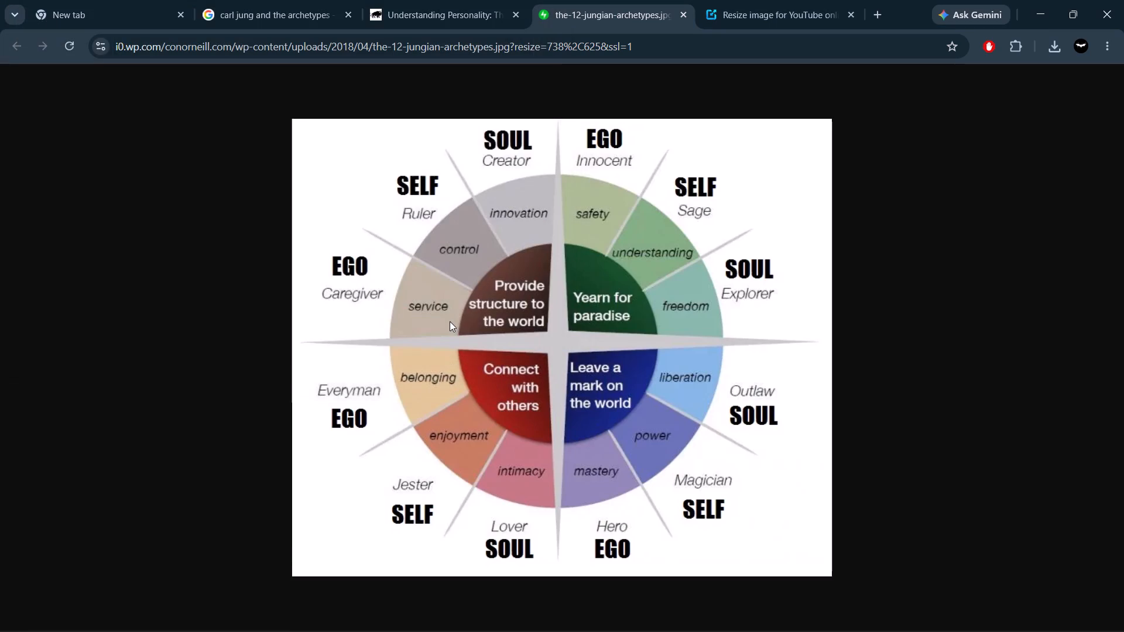
Upload the-12-jungian-archetypes image to the YouTube image resizer and resize it to Thumbnail Size - 16:9 using the Stretch method.
left_click(722, 17)
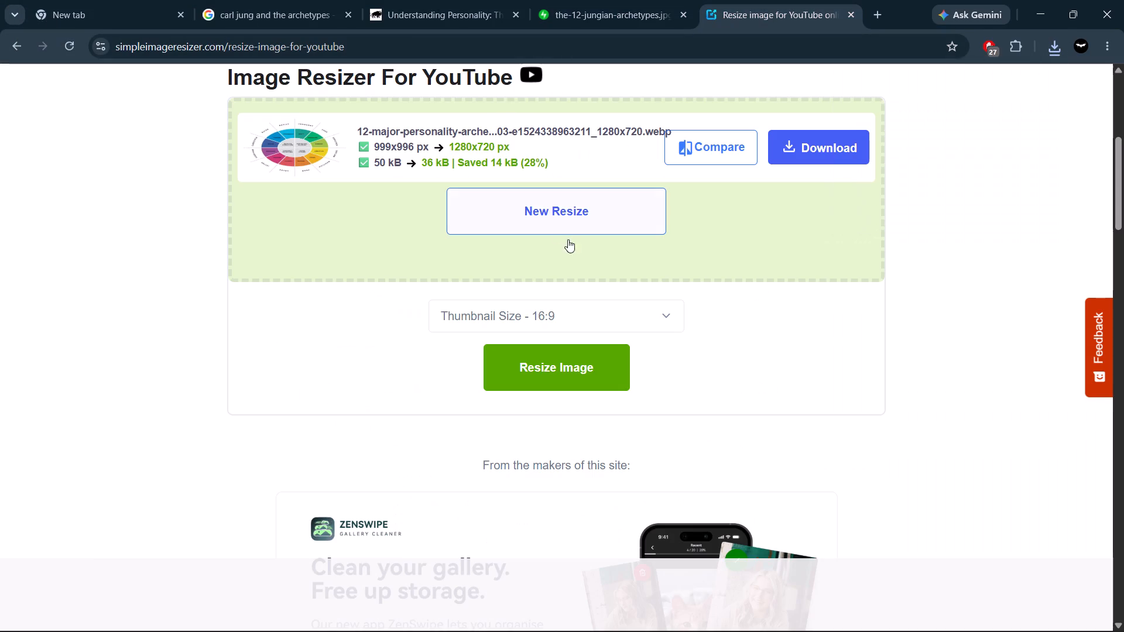
left_click(588, 226)
scroll(553, 280, "down", 4)
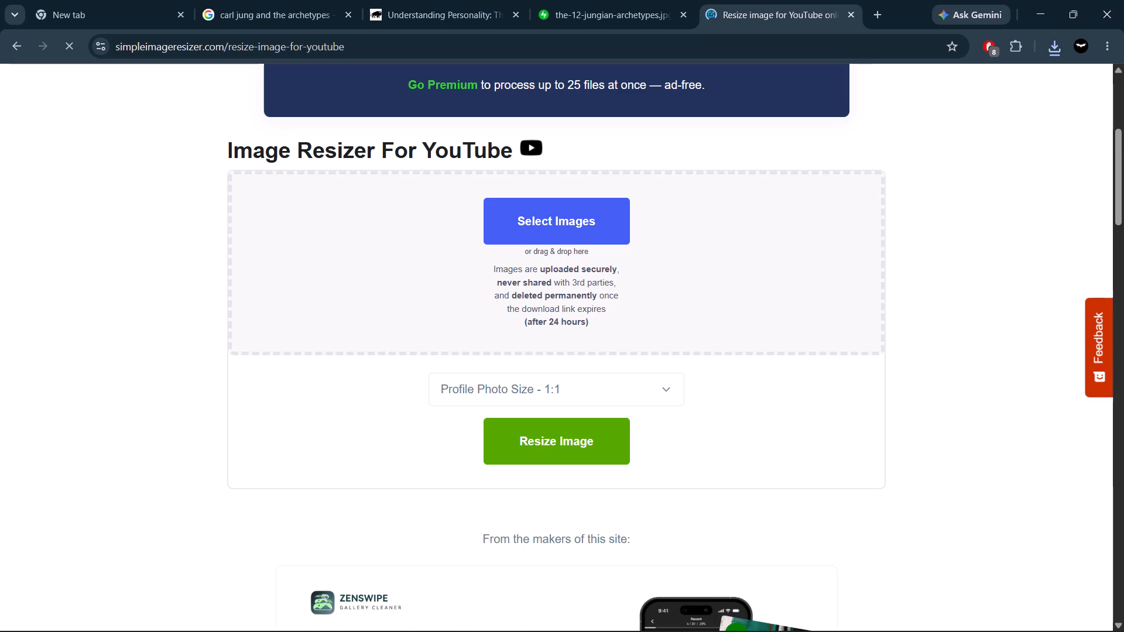
scroll(548, 296, "down", 1)
left_click(551, 152)
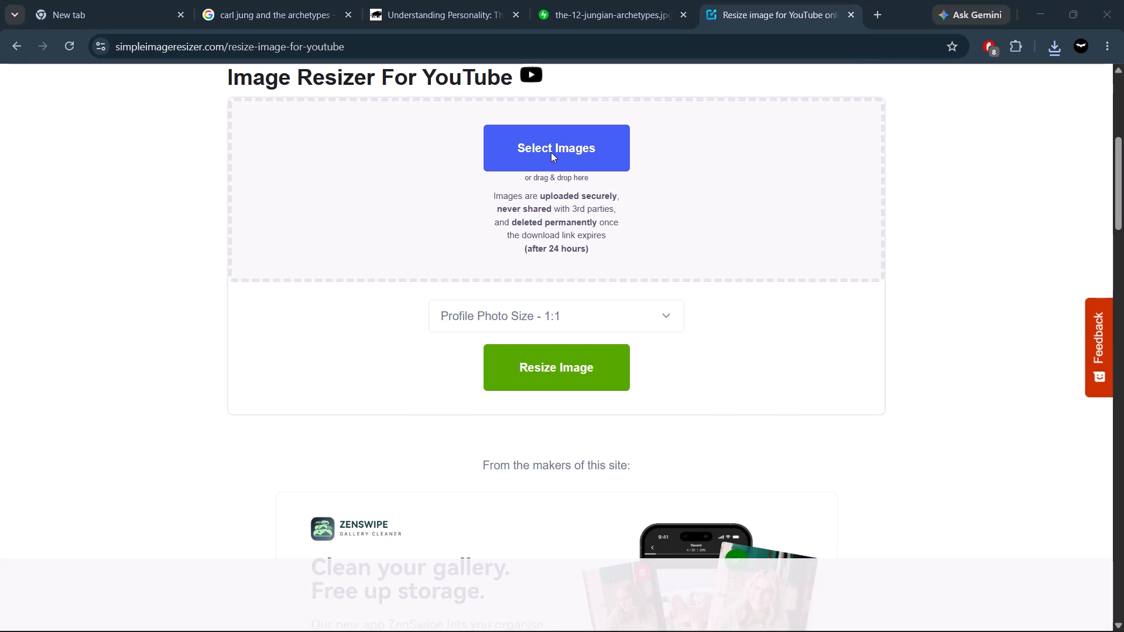
left_click(348, 138)
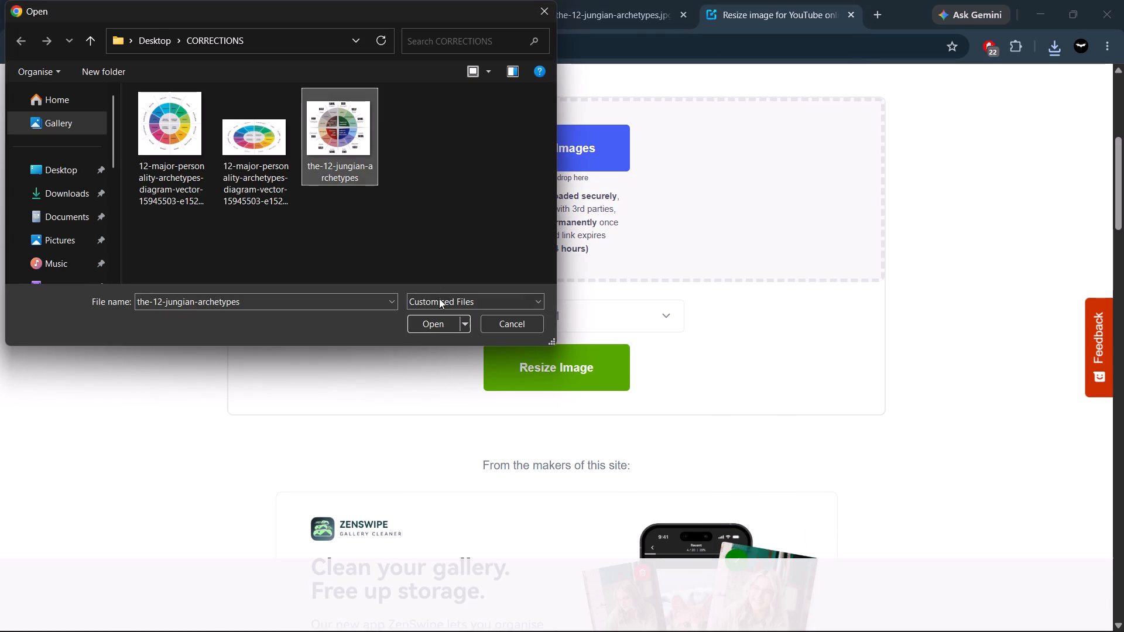
left_click(428, 323)
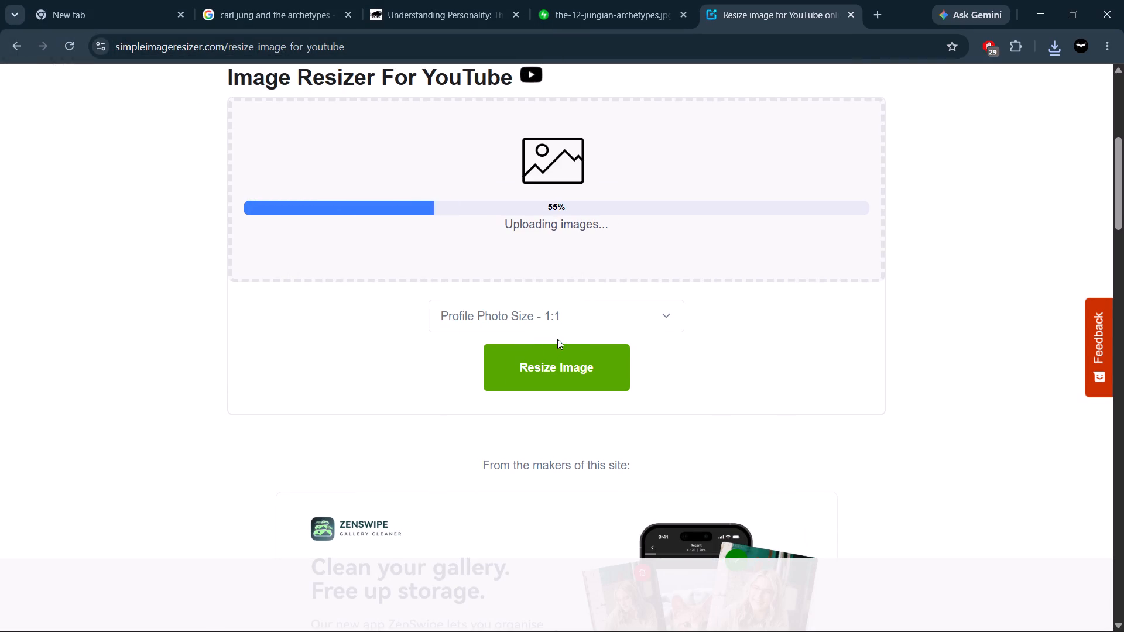
left_click(581, 318)
left_click(528, 377)
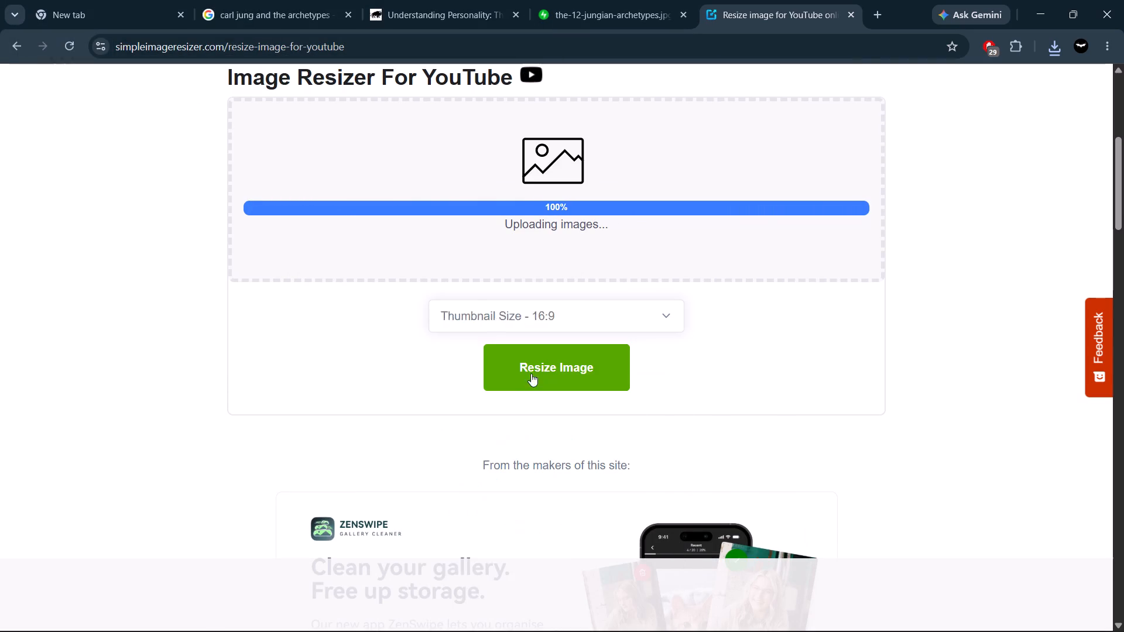
left_click(545, 362)
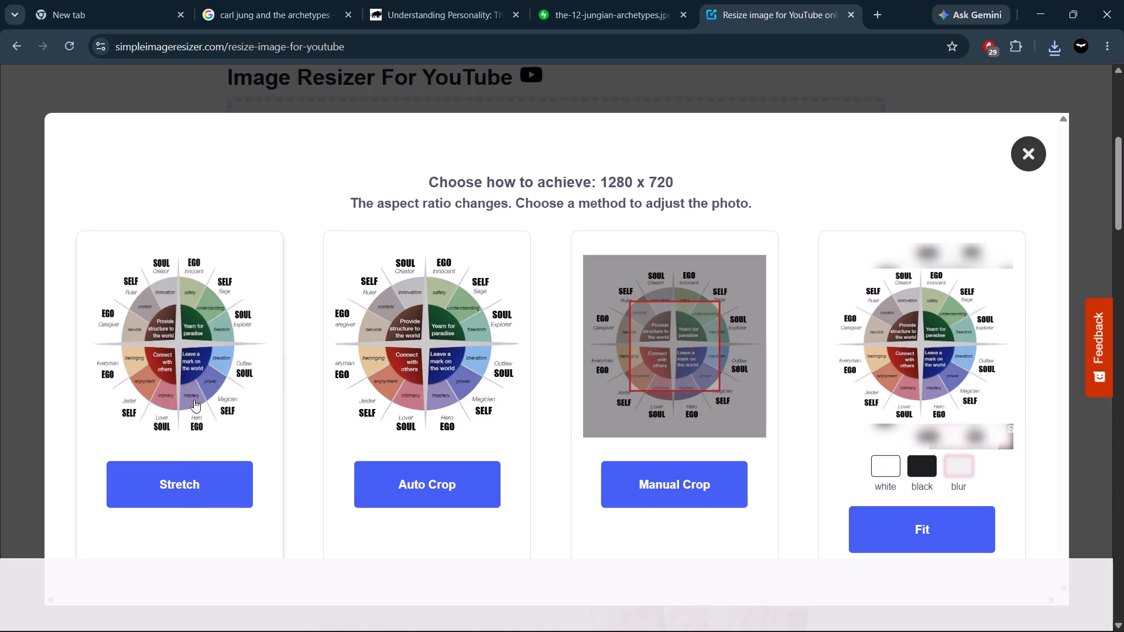
left_click(193, 480)
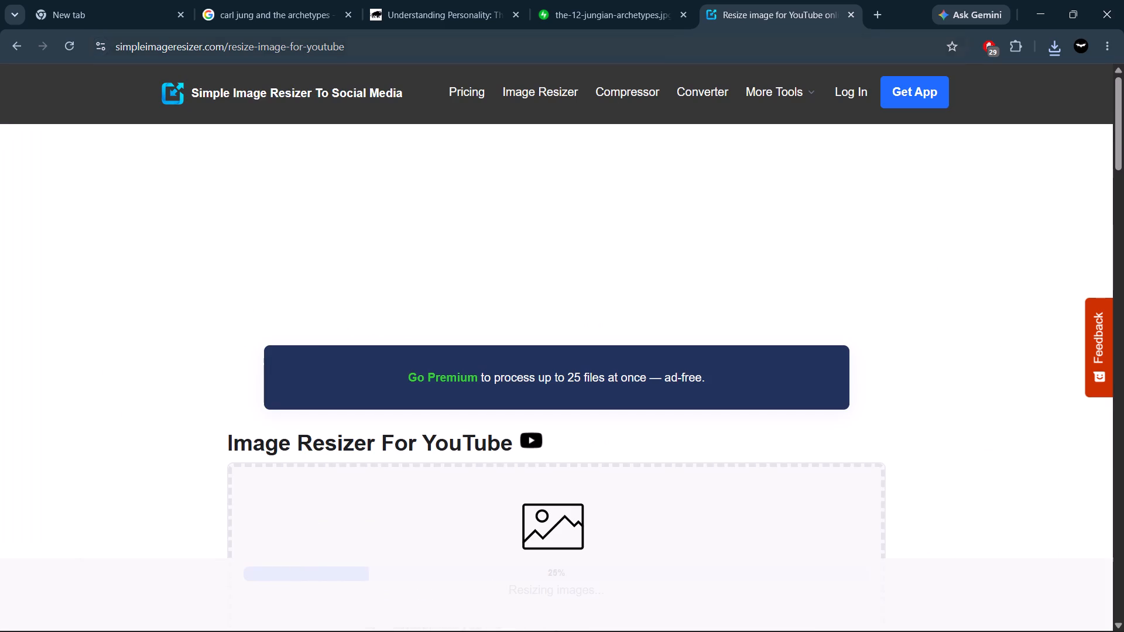
Close the tab holding the opened wheel image and examine the rest of the archetypes article for more usable diagrams.
left_click(608, 17)
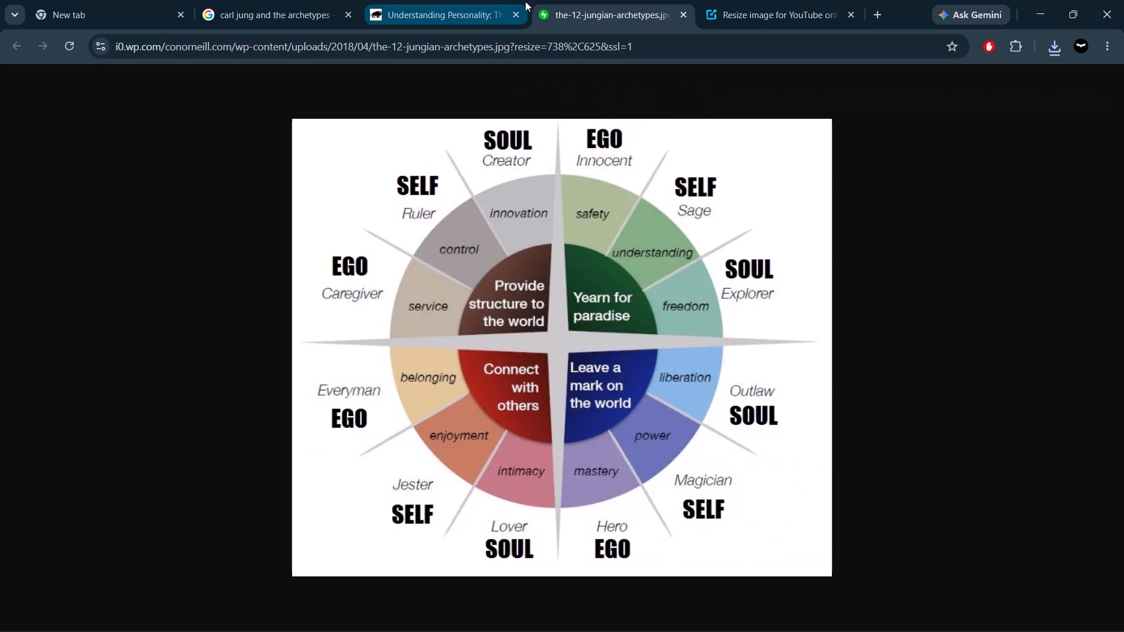
left_click(681, 13)
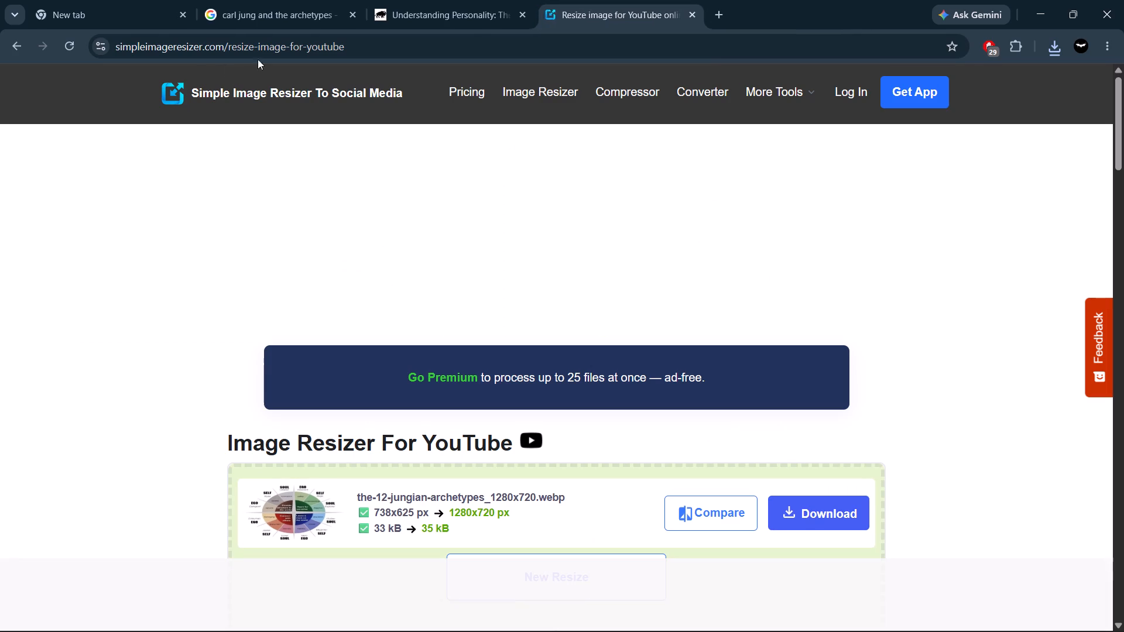
left_click(452, 16)
scroll(462, 345, "down", 6)
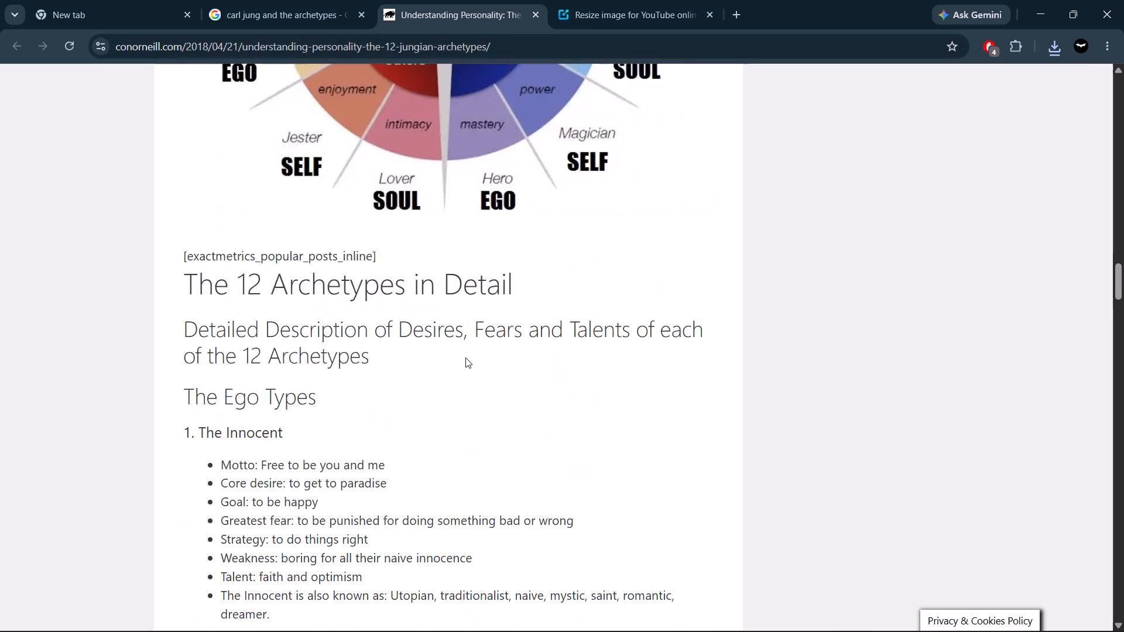
scroll(465, 358, "down", 4)
scroll(466, 358, "down", 20)
scroll(466, 358, "down", 10)
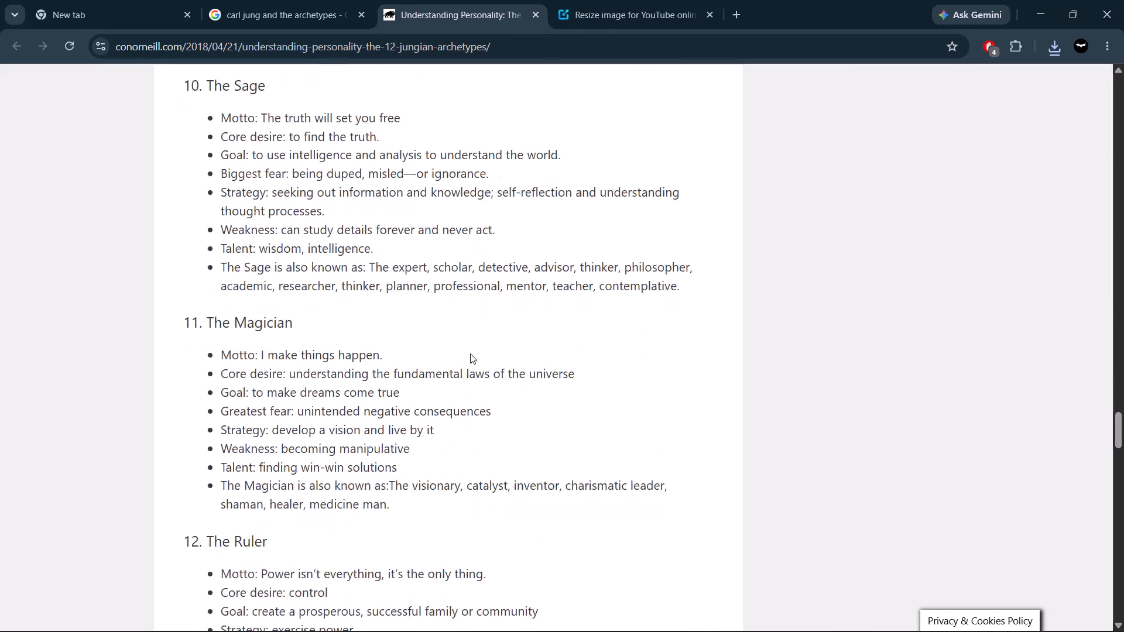
scroll(470, 353, "down", 9)
scroll(470, 353, "up", 2)
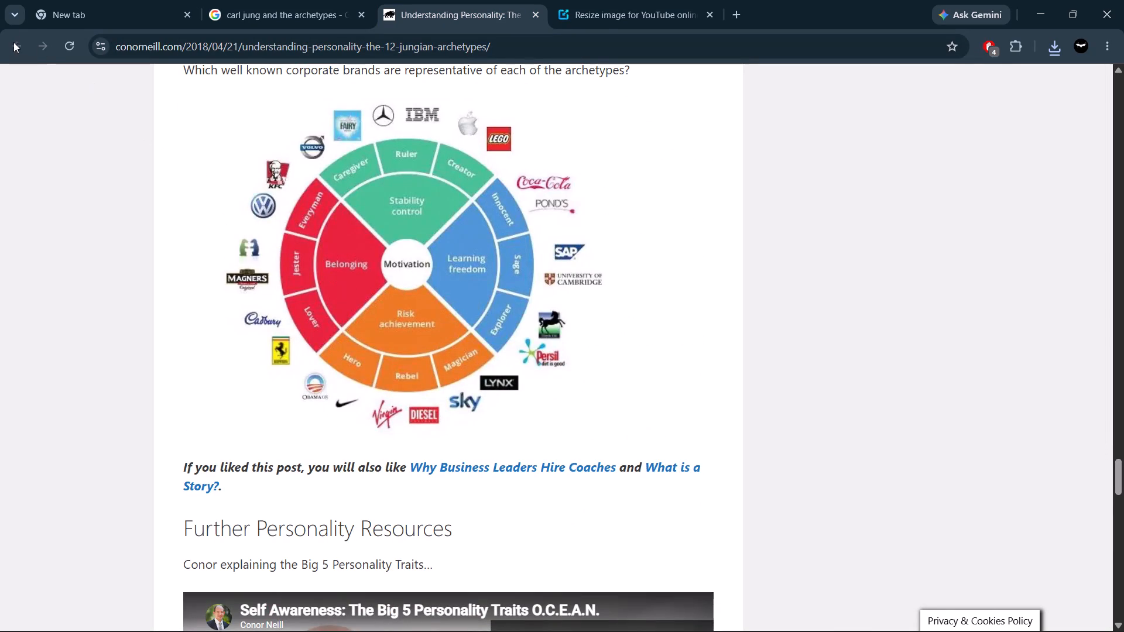
left_click(297, 11)
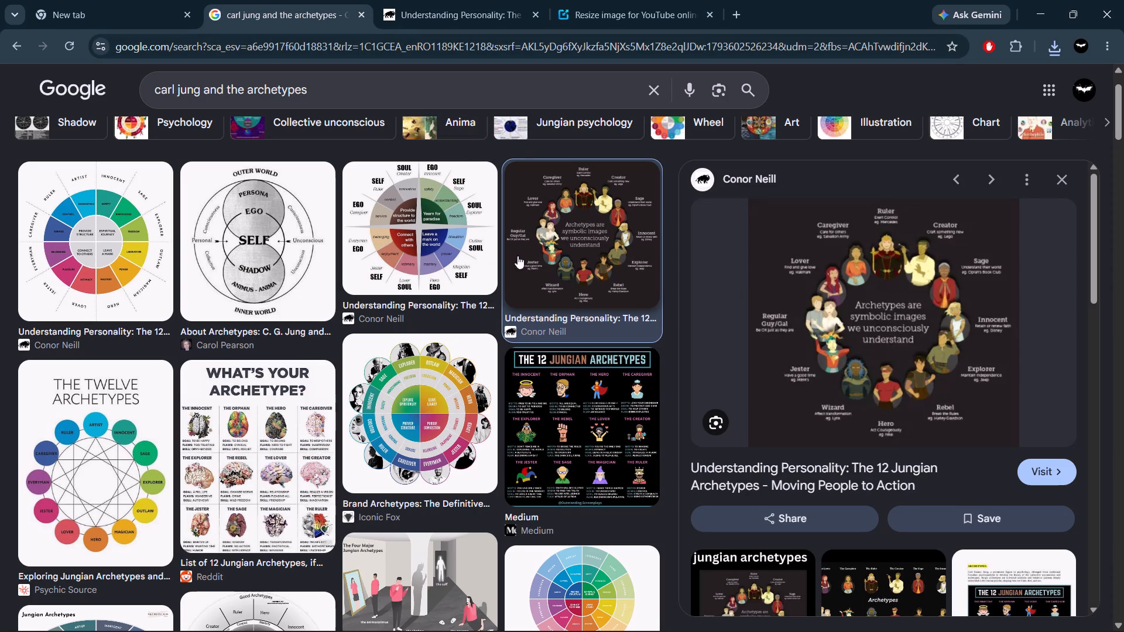
left_click(577, 417)
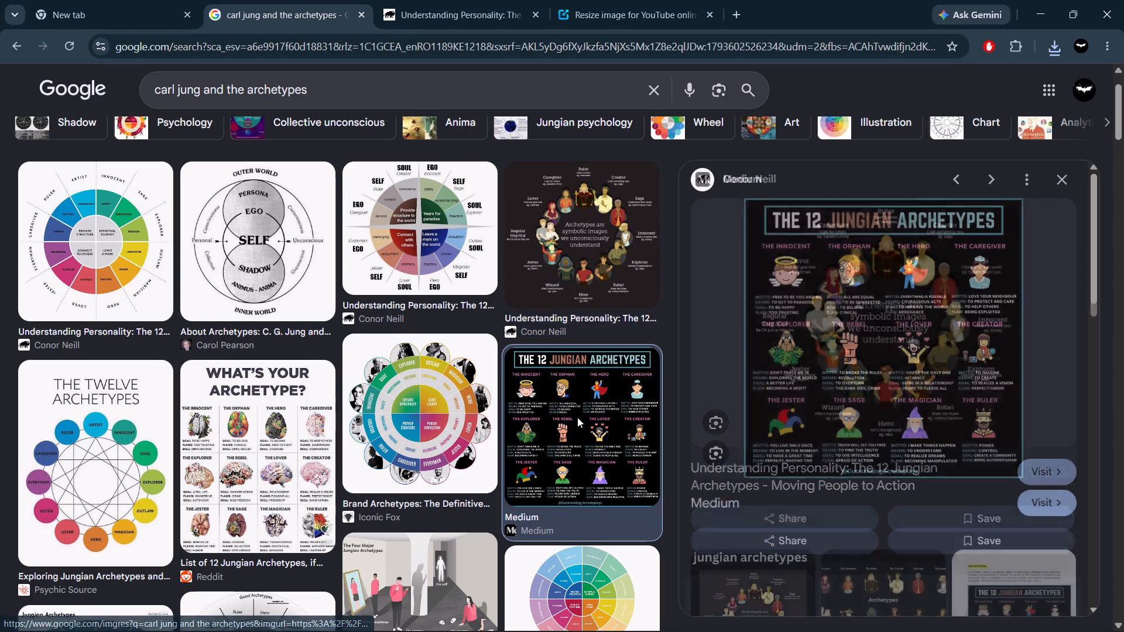
left_click(1052, 500)
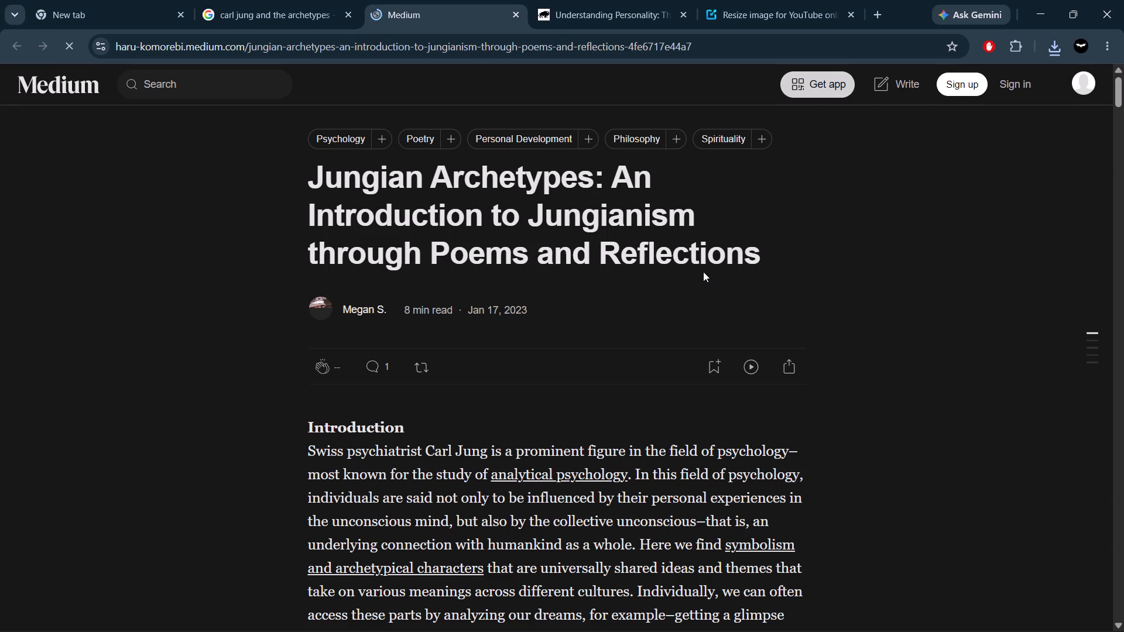
scroll(448, 223, "down", 4)
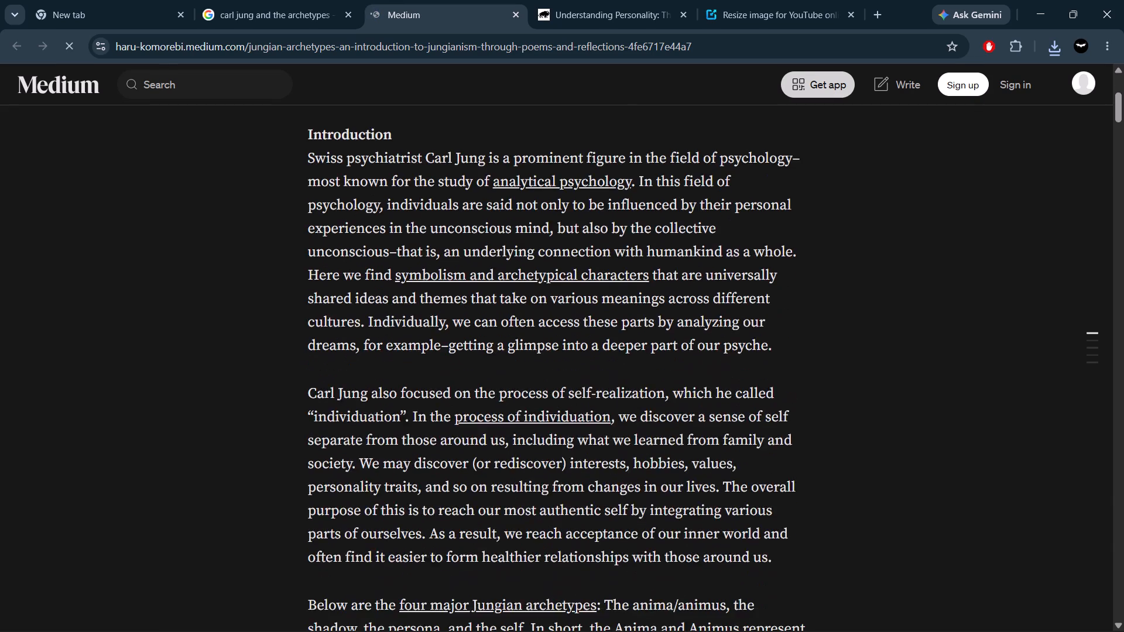
scroll(450, 232, "down", 9)
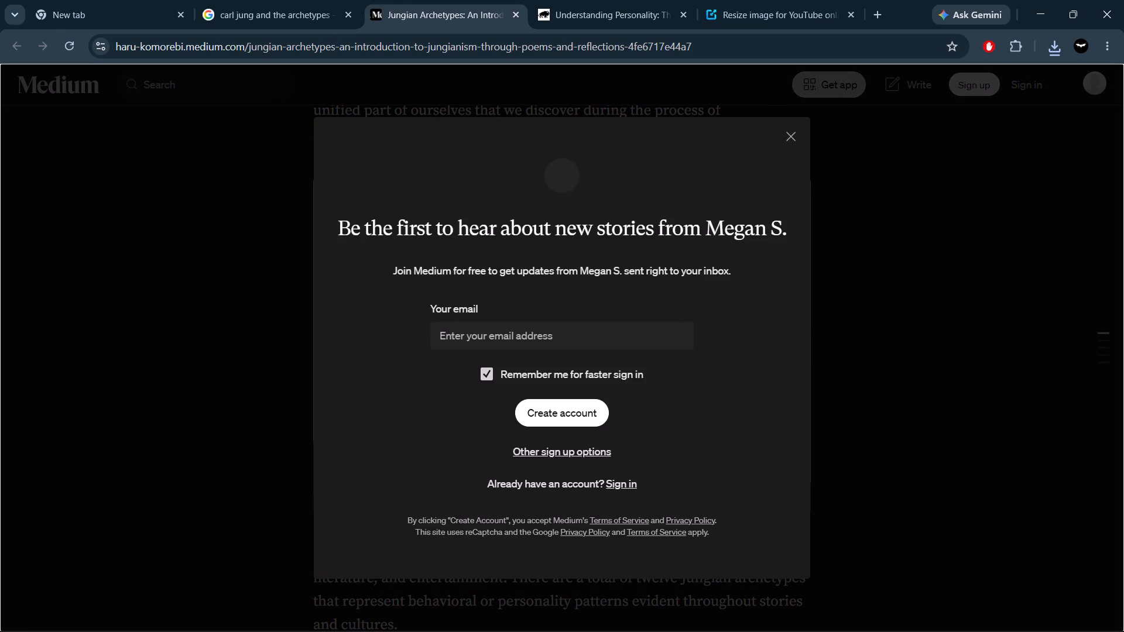
left_click(788, 133)
scroll(639, 247, "down", 9)
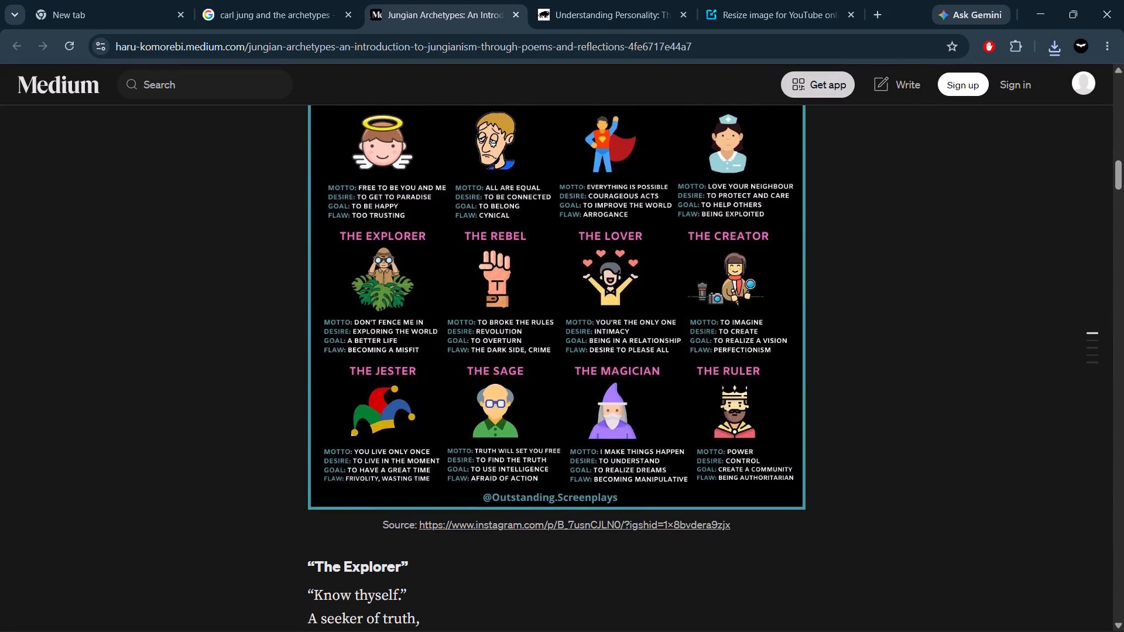
right_click(578, 294)
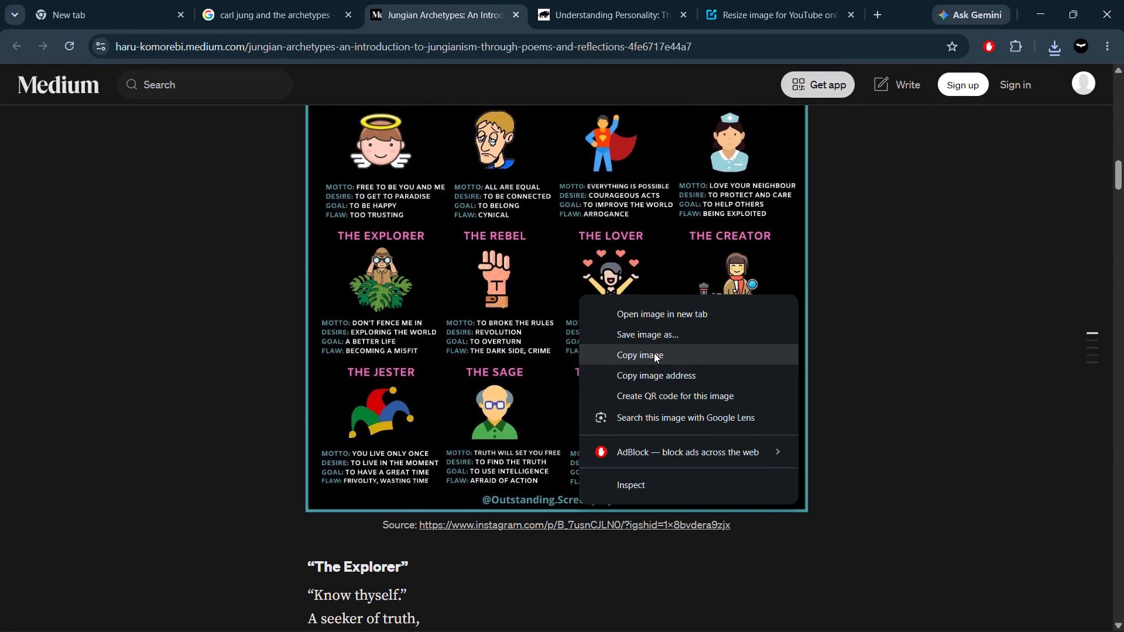
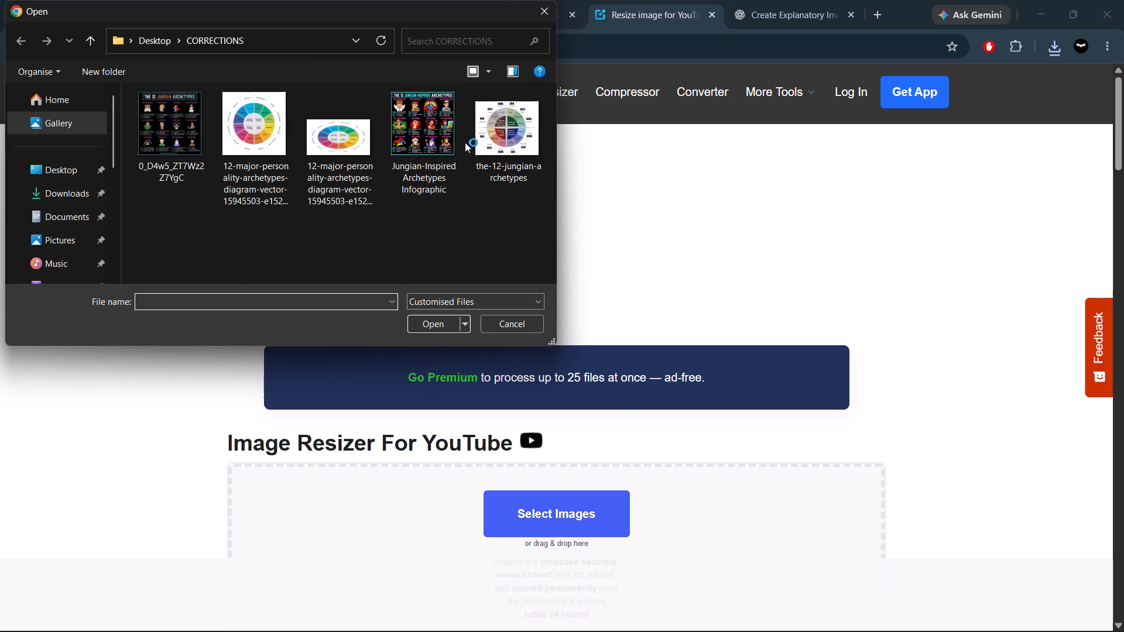
left_click(426, 109)
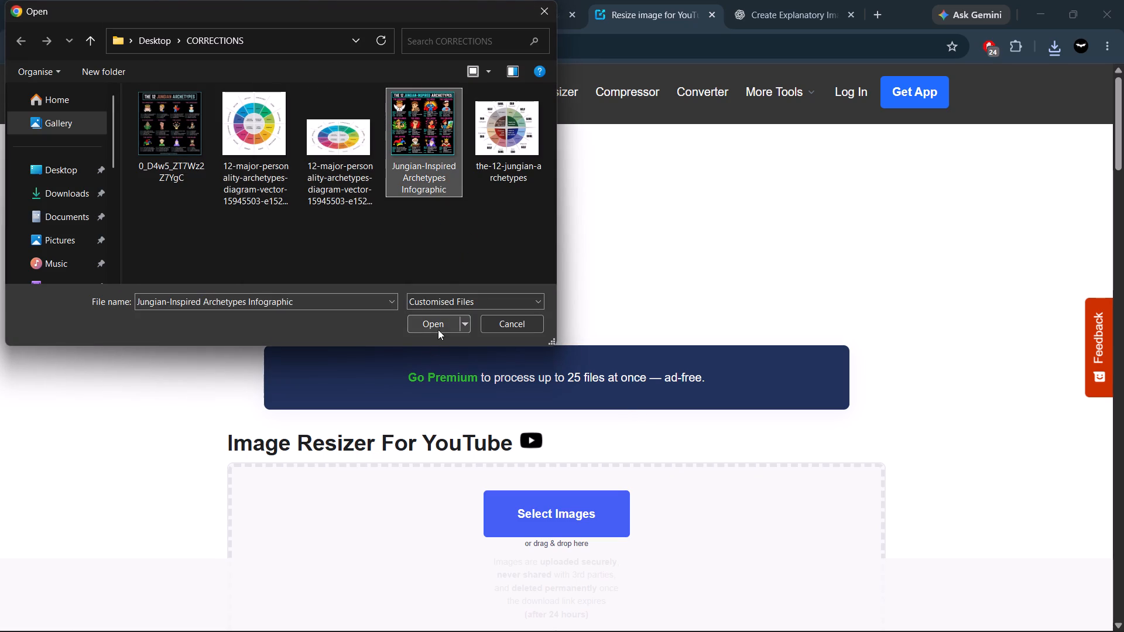
left_click(439, 327)
Resize the infographic to the YouTube Thumbnail Size - 16:9 preset, 1280 x 720, using the Stretch method.
scroll(725, 352, "down", 2)
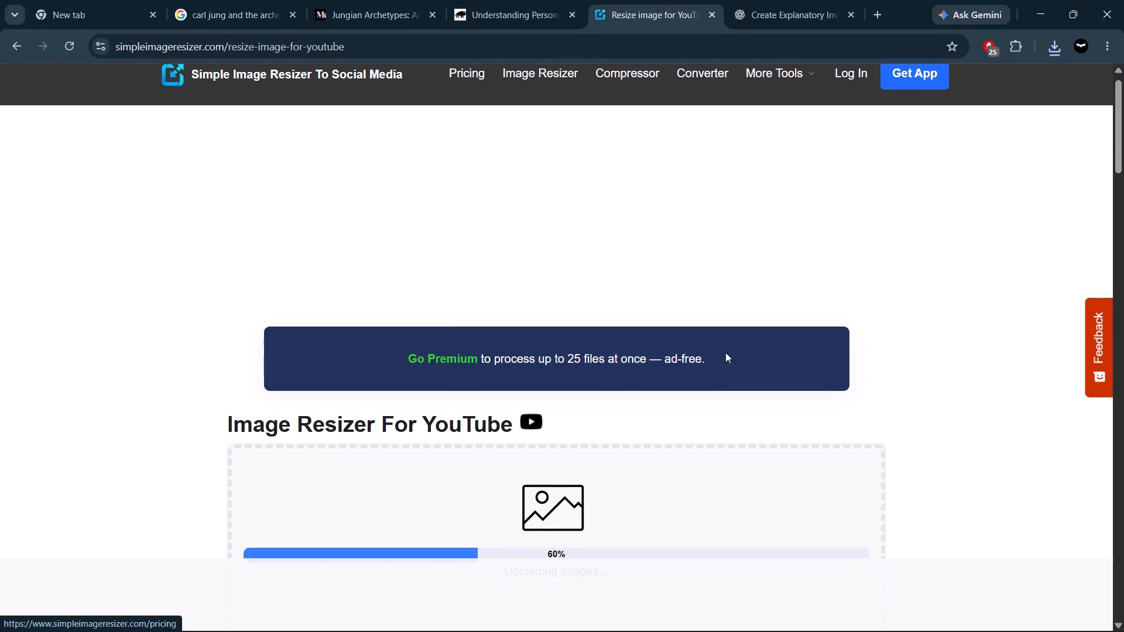
scroll(725, 352, "down", 2)
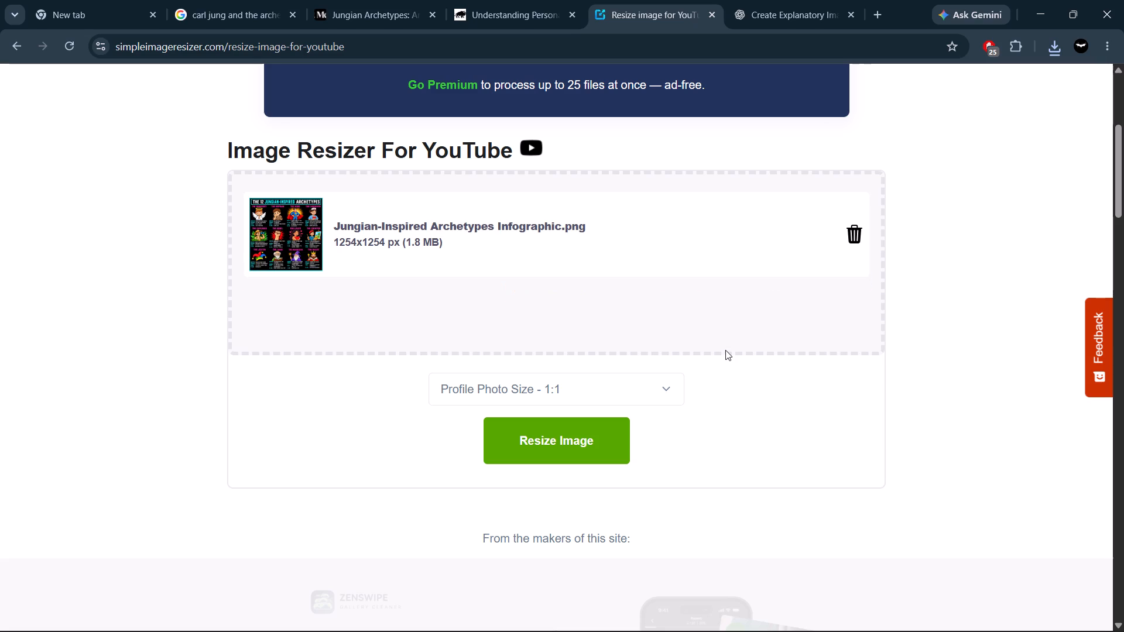
scroll(645, 289, "down", 3)
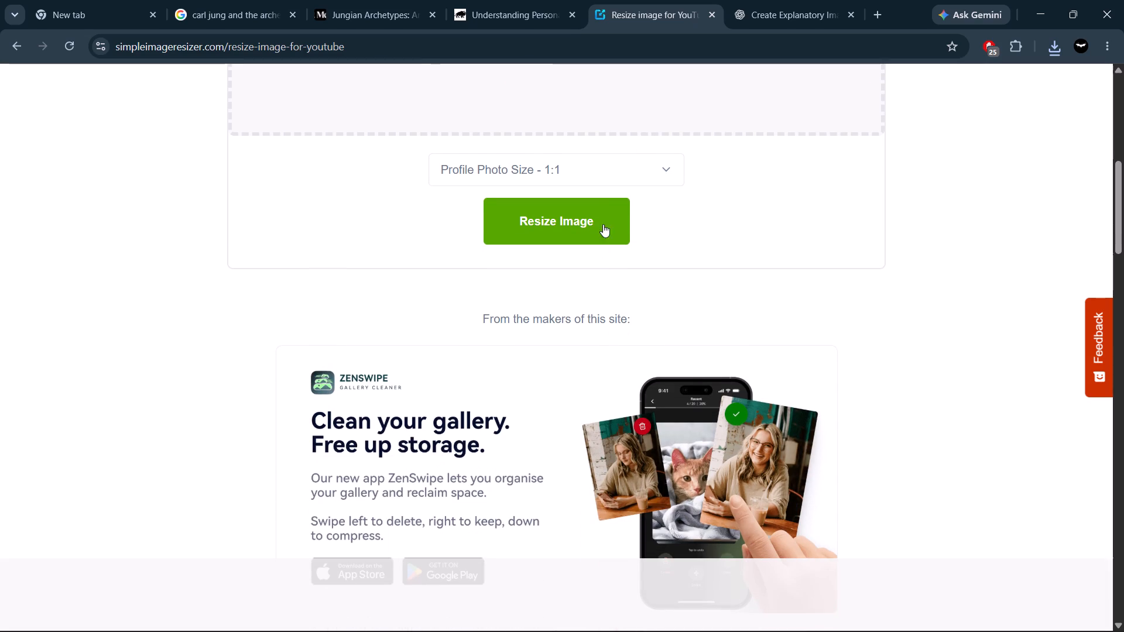
left_click(623, 173)
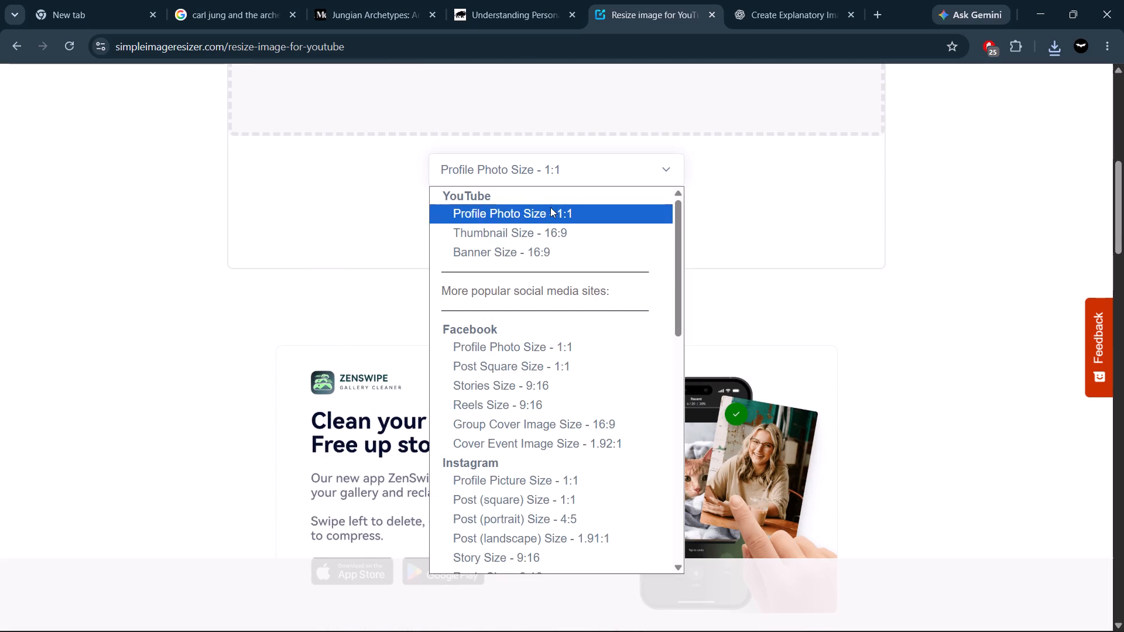
left_click(534, 225)
left_click(532, 226)
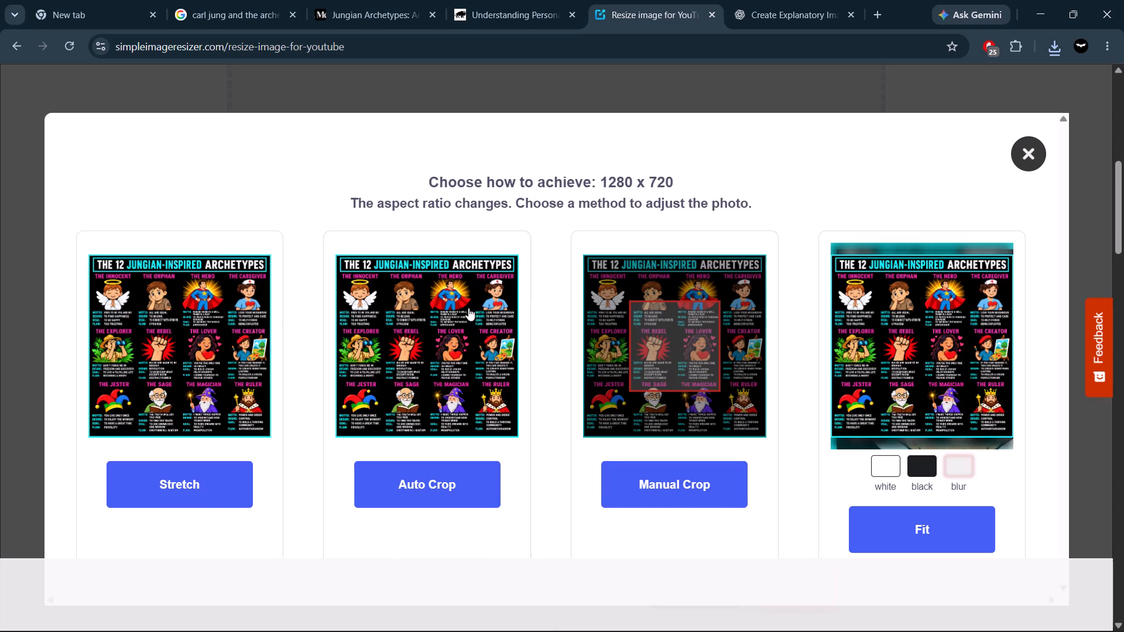
left_click(205, 492)
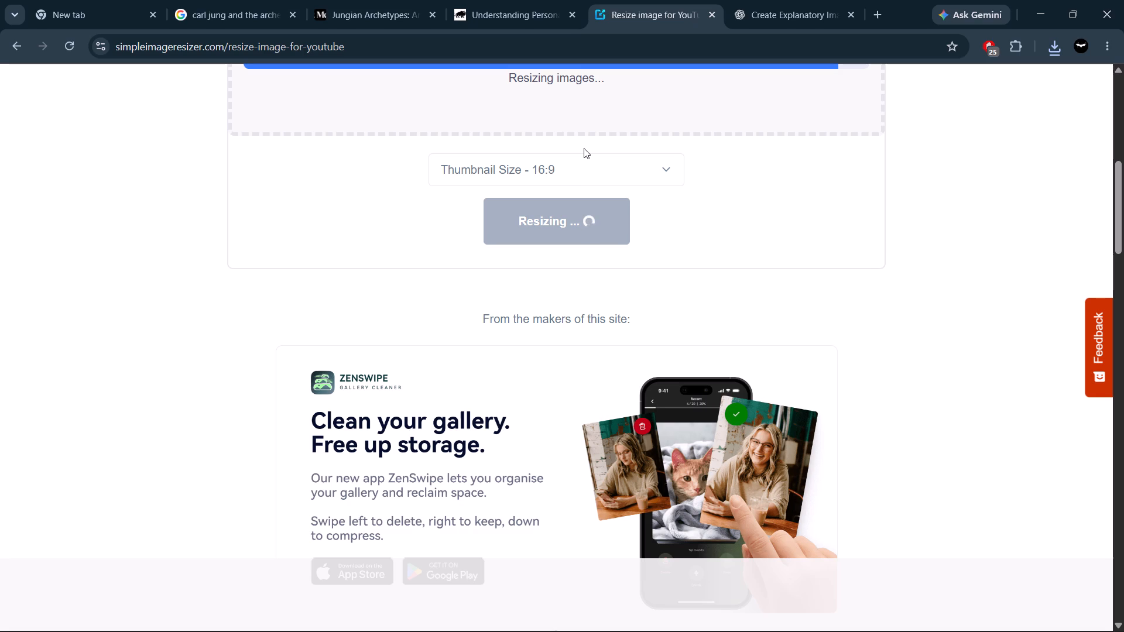
Download the resized Jungian-Inspired_Archetypes_Infographic_1280x720.png.
scroll(580, 169, "down", 4)
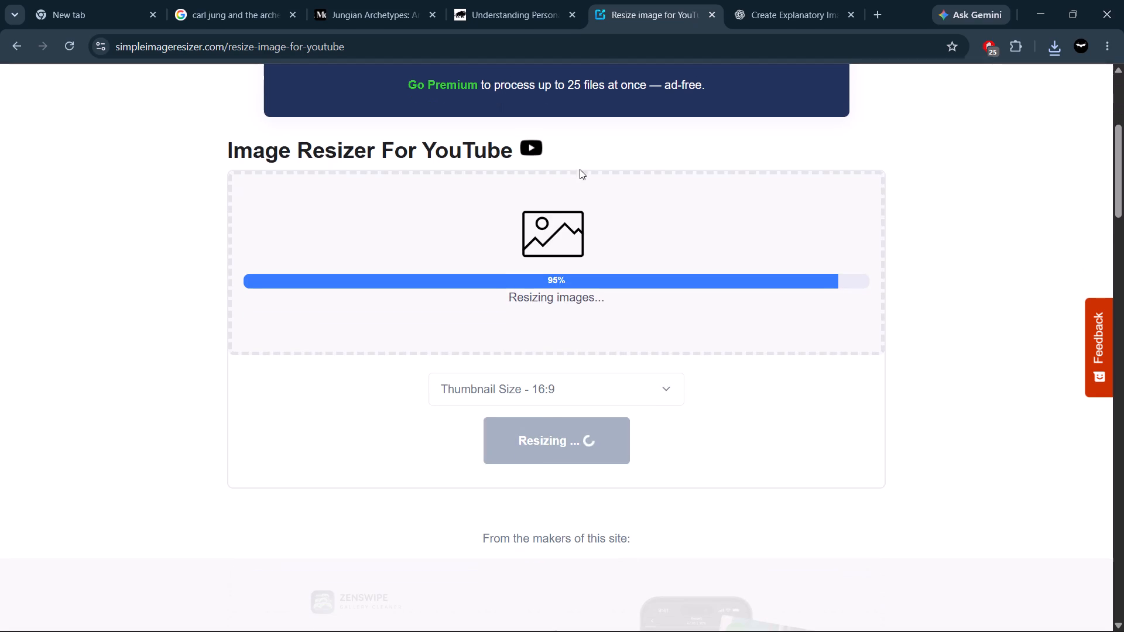
scroll(611, 257, "down", 1)
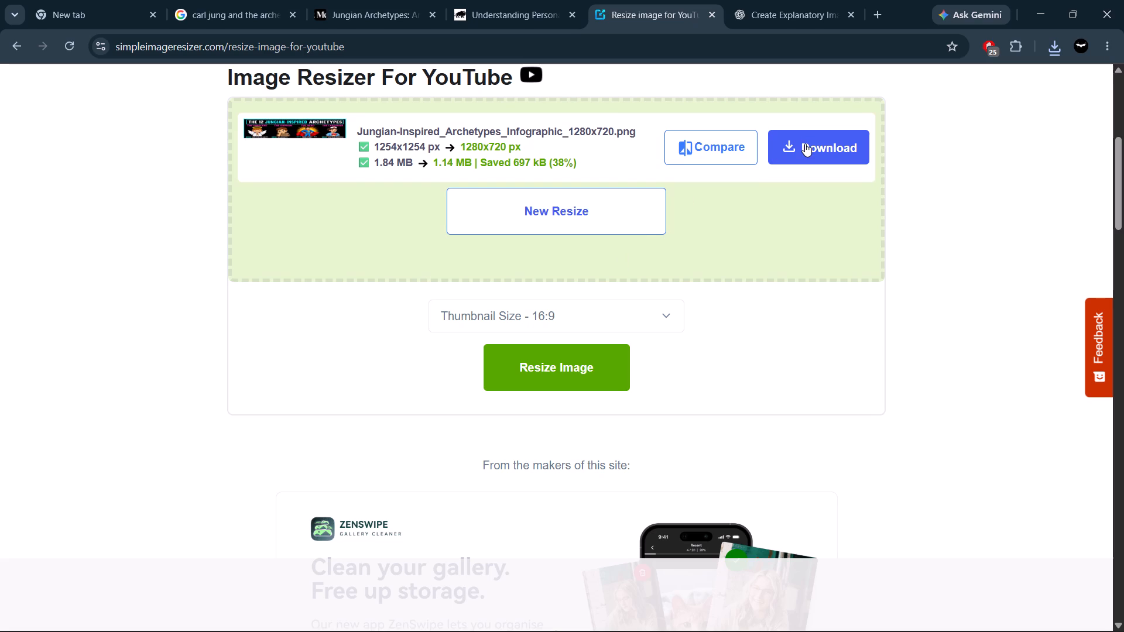
left_click(806, 143)
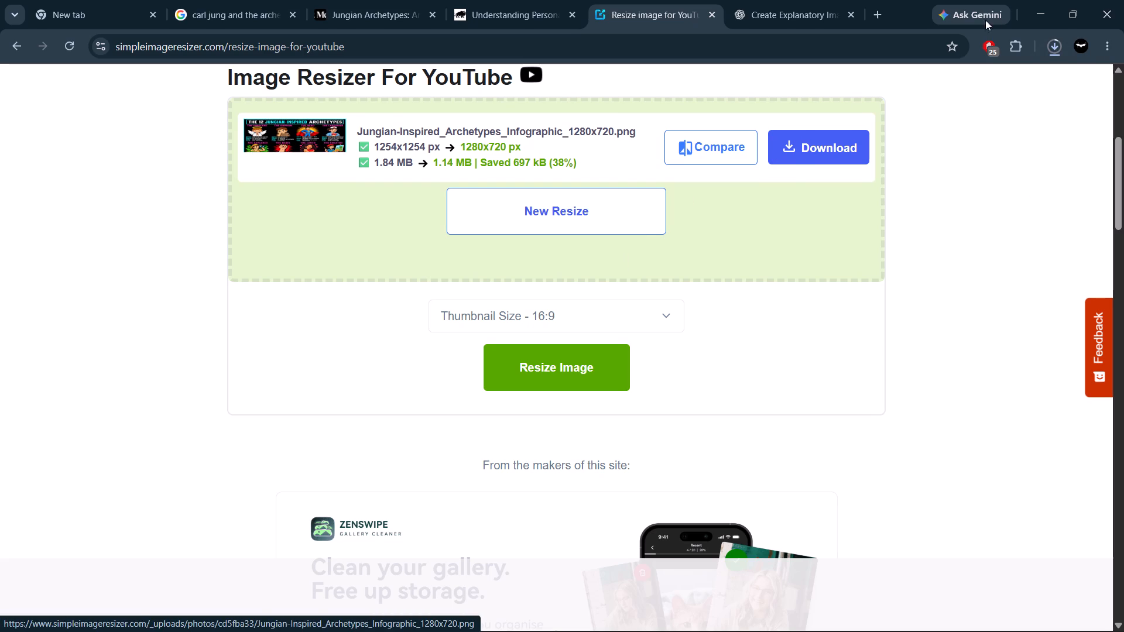
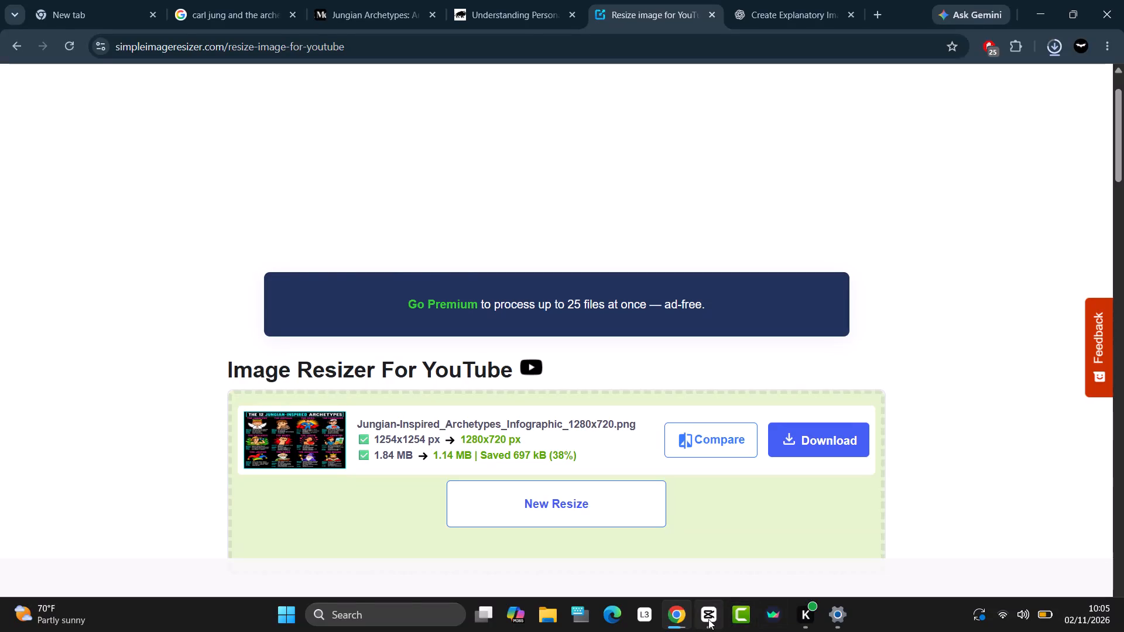
Switch to CapCut and import Jungian-Inspired_Archetypes_Infographic_1280x720 from the CORRECTIONS folder into the project media.
left_click(708, 619)
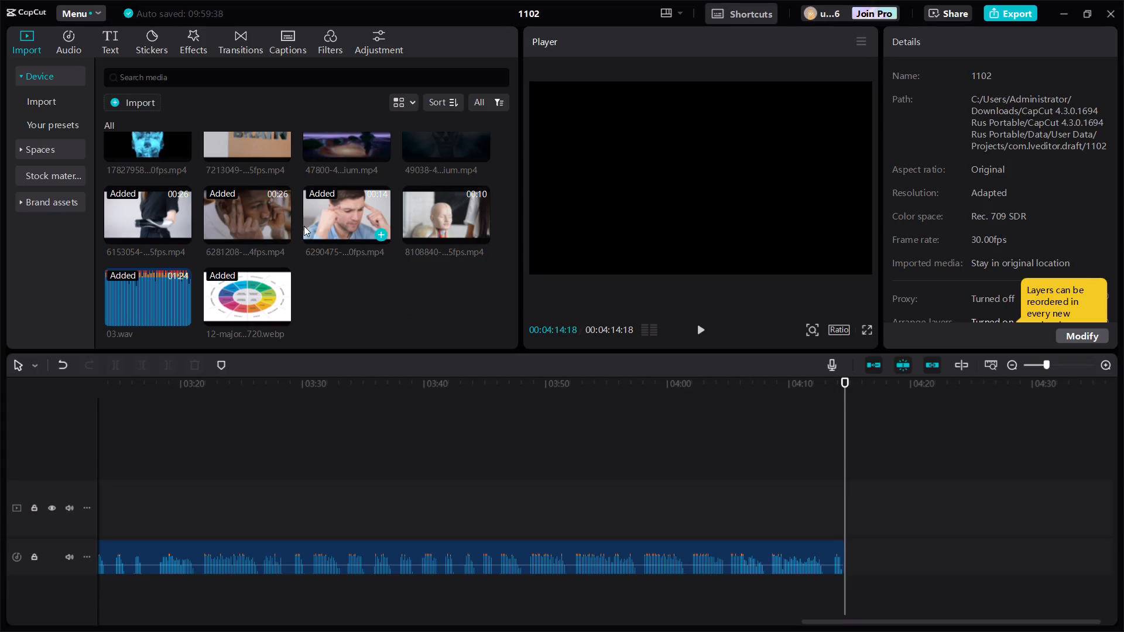
left_click(124, 105)
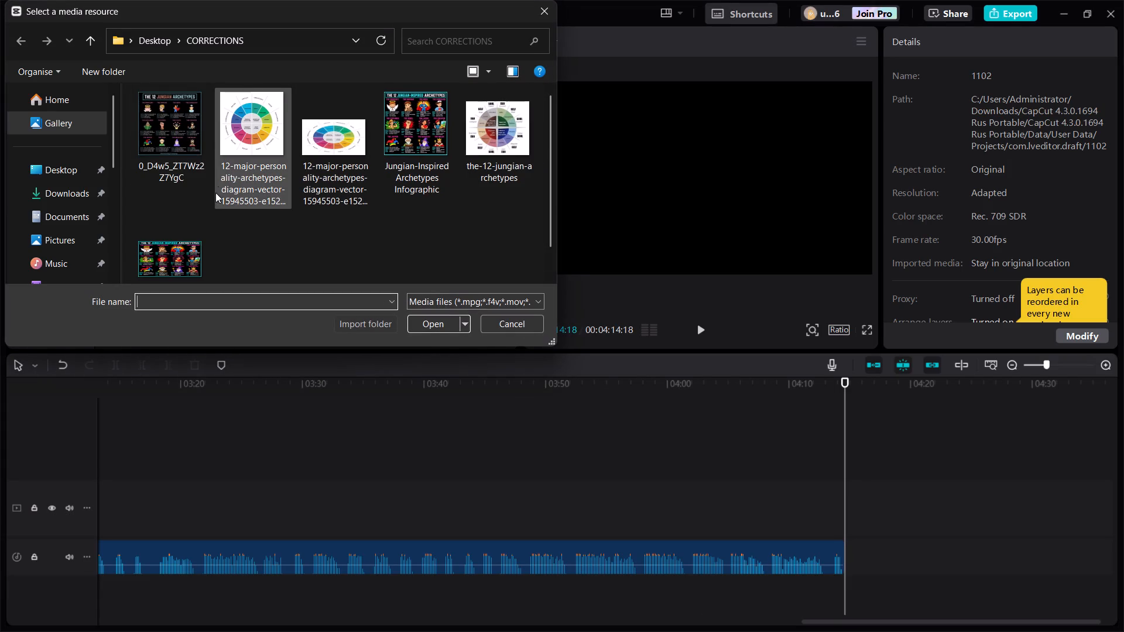
scroll(215, 197, "down", 3)
left_click(184, 220)
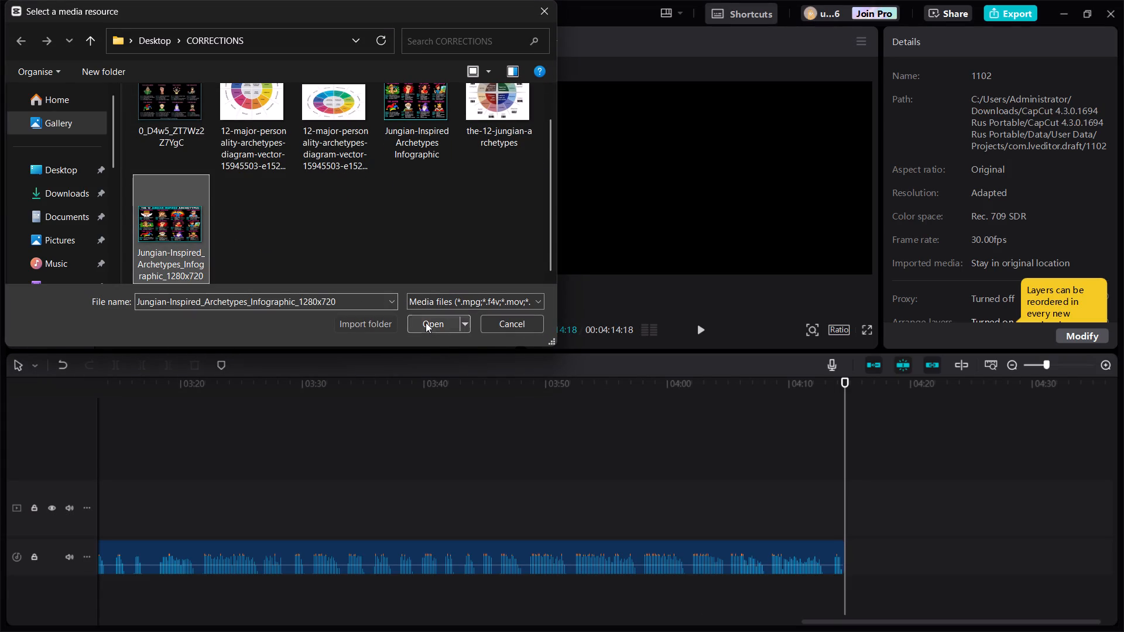
left_click(426, 322)
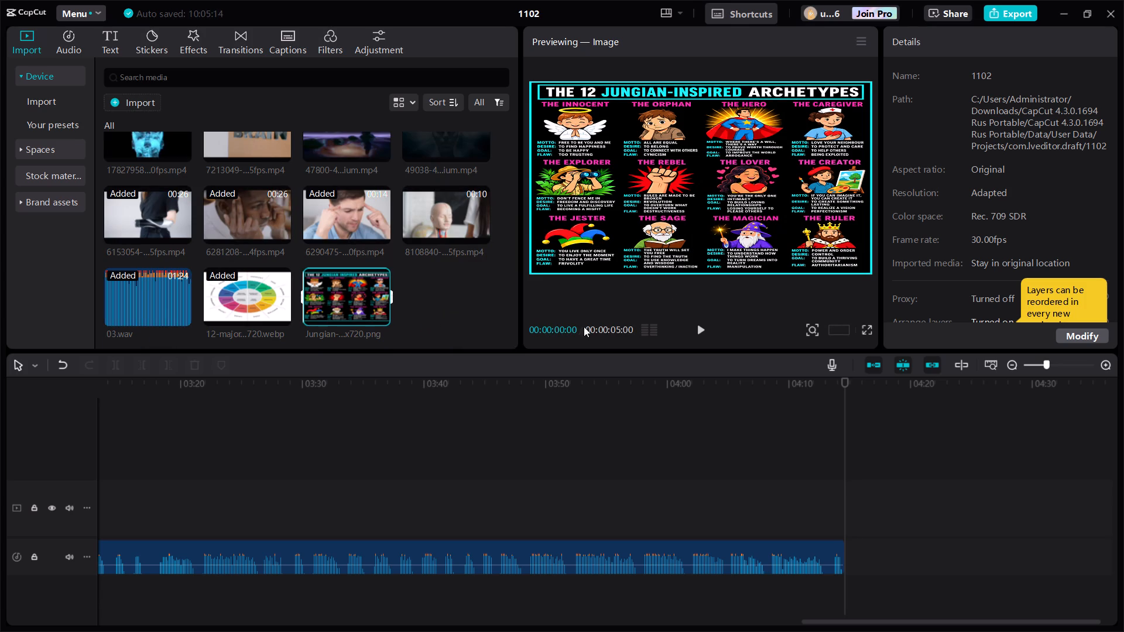
Add the infographic to the video track at 00:03:08:06, right after the 12-major archetypes diagram, and place the playhead at its end.
double_click(1009, 365)
left_click(640, 461)
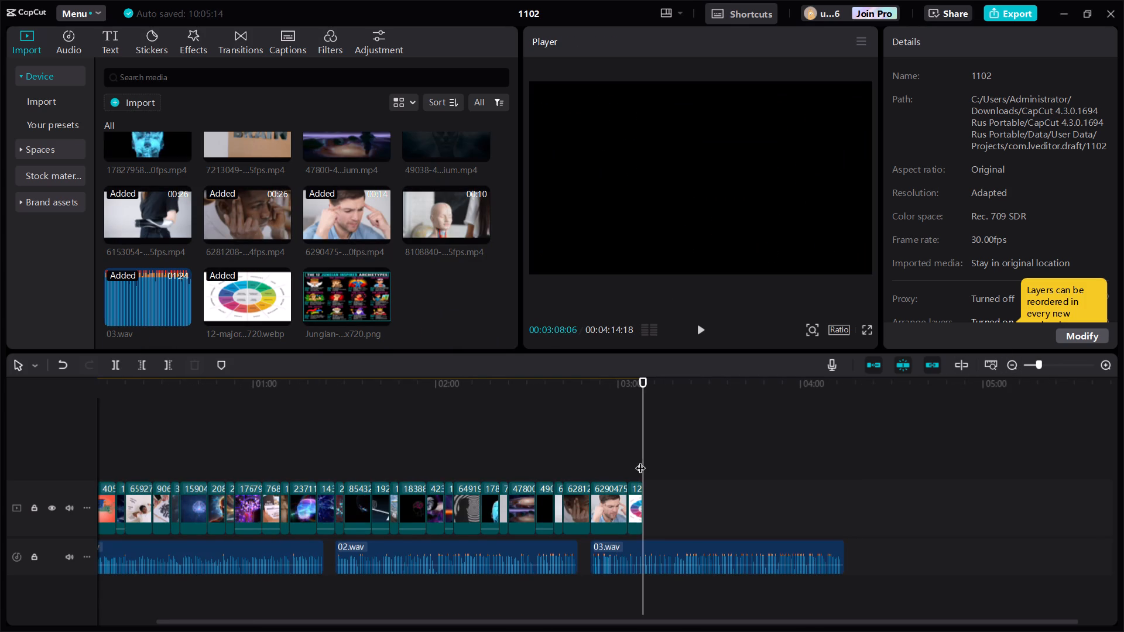
left_click(379, 319)
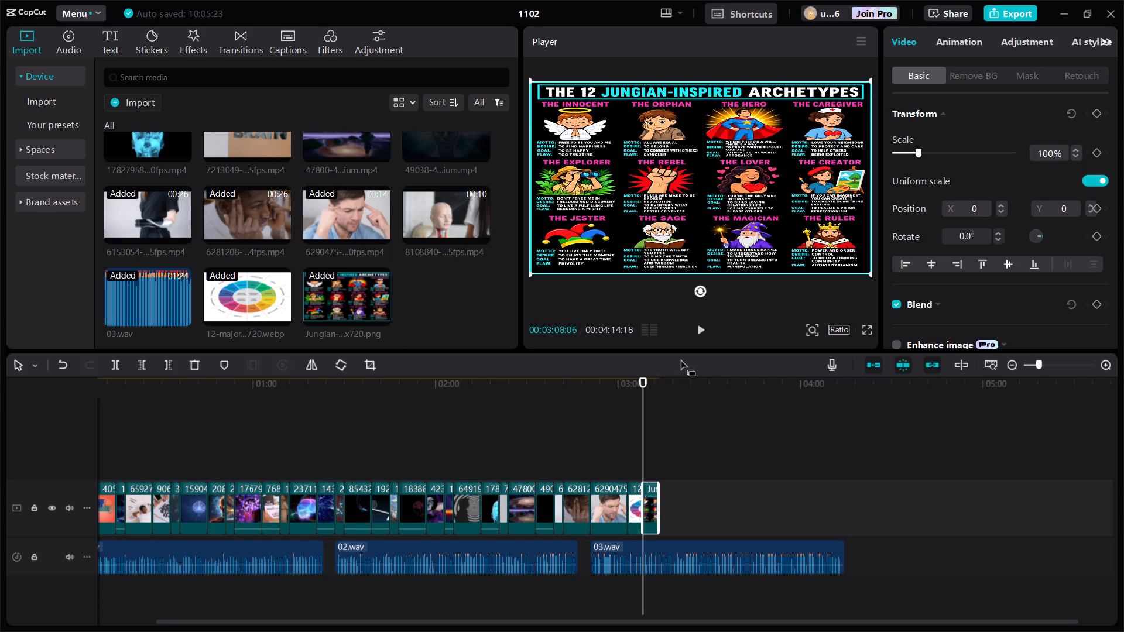
left_click(659, 420)
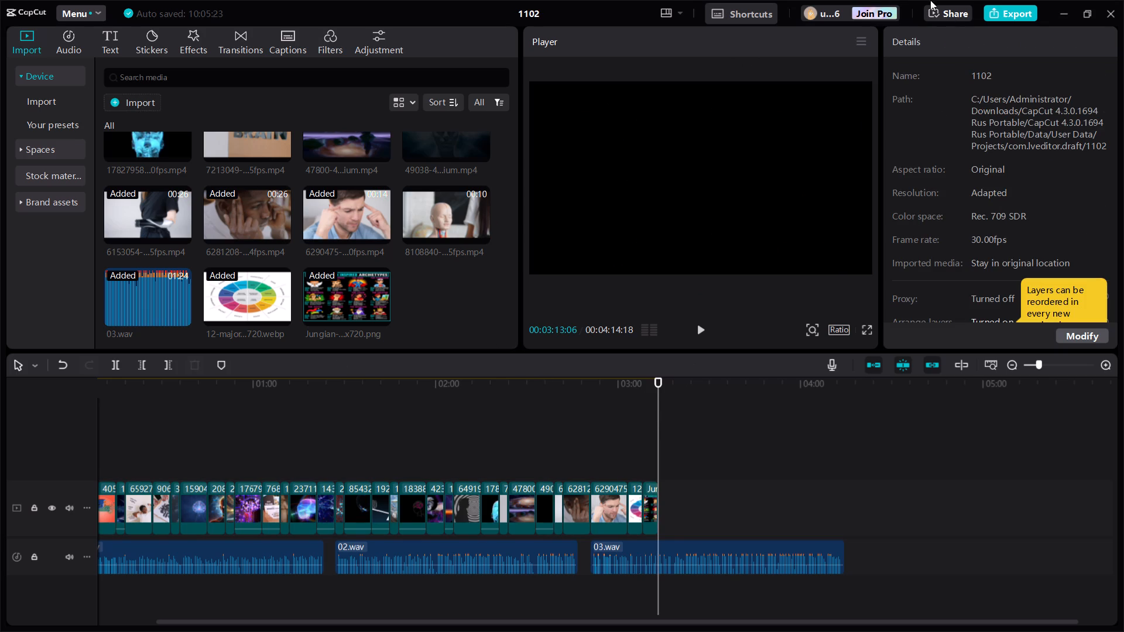
Switch to Chrome and look through the Medium article on Jungian archetypes for more usable images.
left_click(1060, 11)
left_click(526, 22)
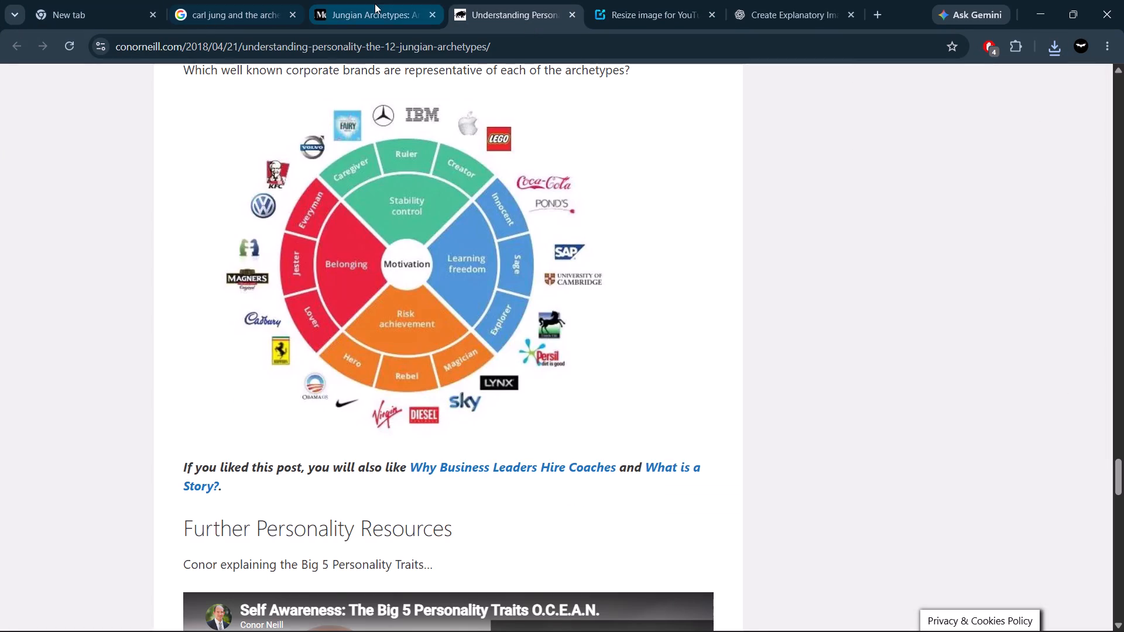
left_click(375, 4)
scroll(608, 294, "down", 9)
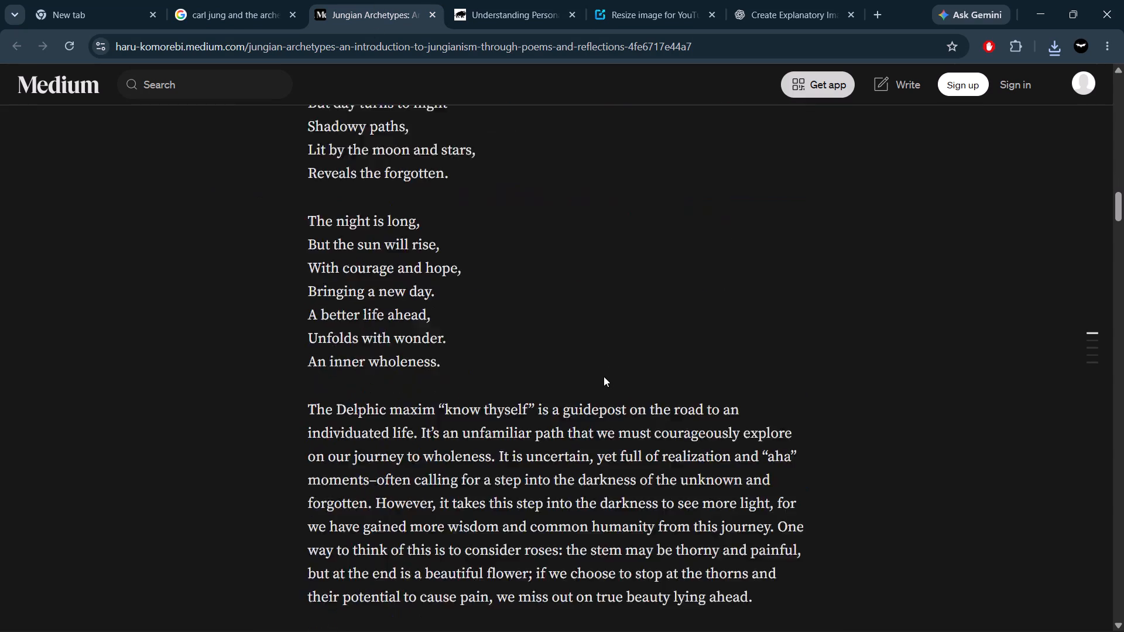
scroll(596, 385, "down", 11)
scroll(569, 342, "down", 10)
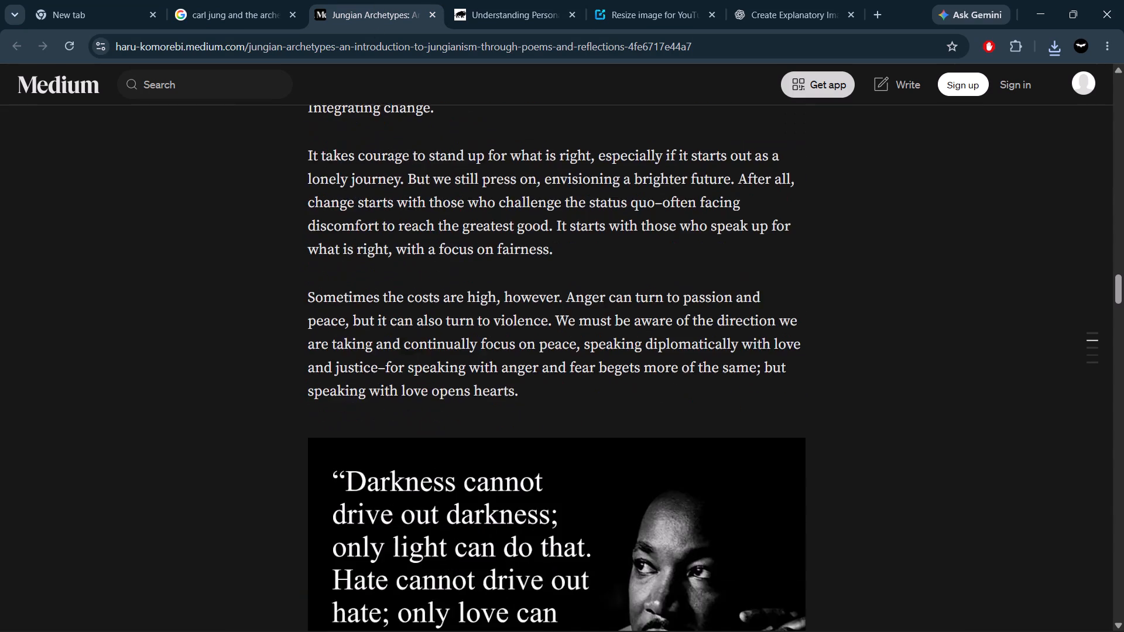
scroll(564, 327, "down", 5)
scroll(558, 309, "up", 2)
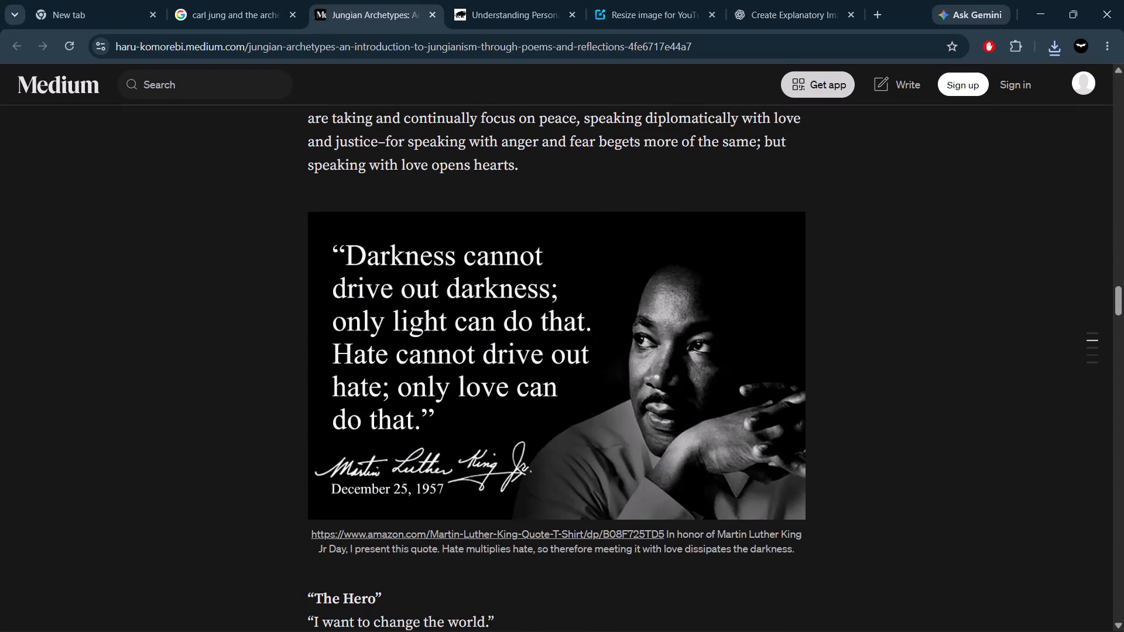
scroll(566, 296, "down", 2)
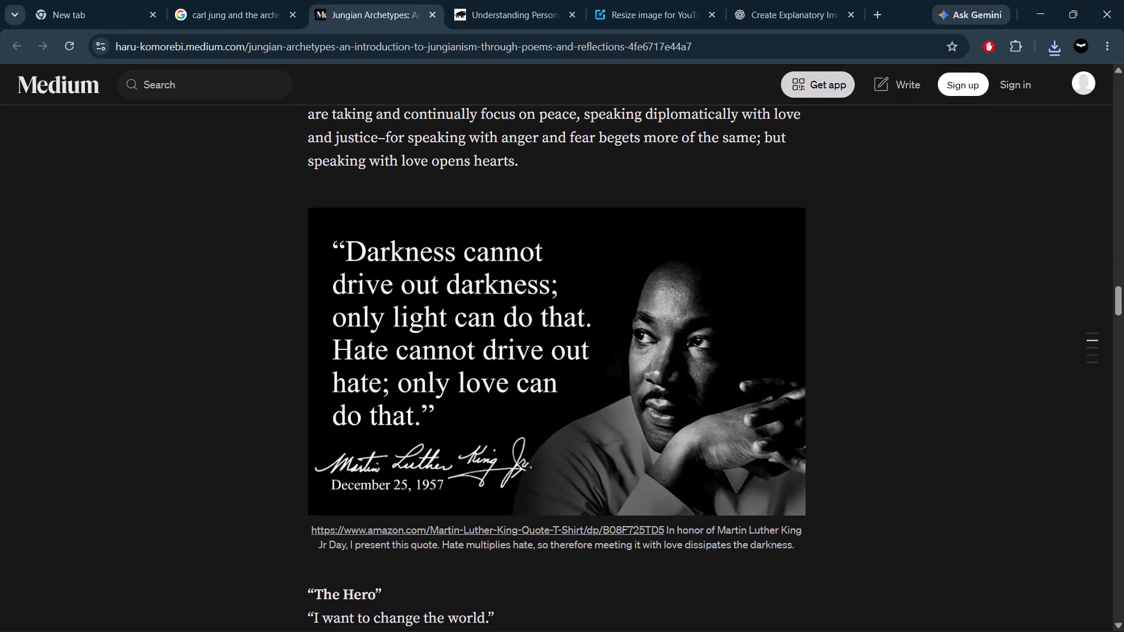
scroll(566, 296, "down", 11)
scroll(566, 296, "down", 11)
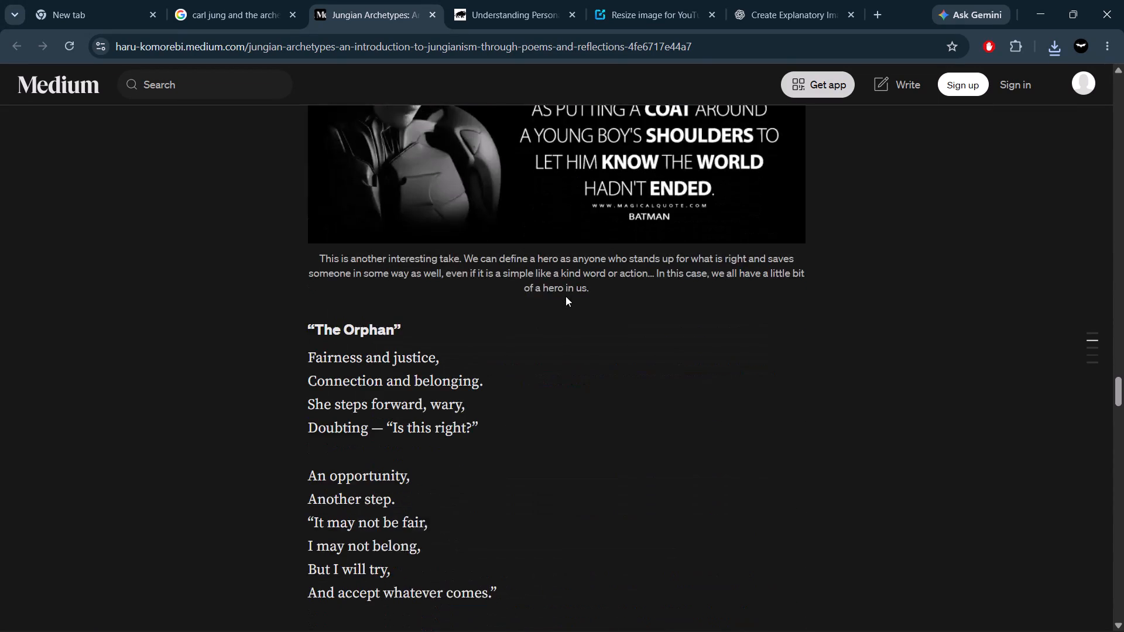
scroll(566, 296, "up", 3)
scroll(566, 296, "down", 11)
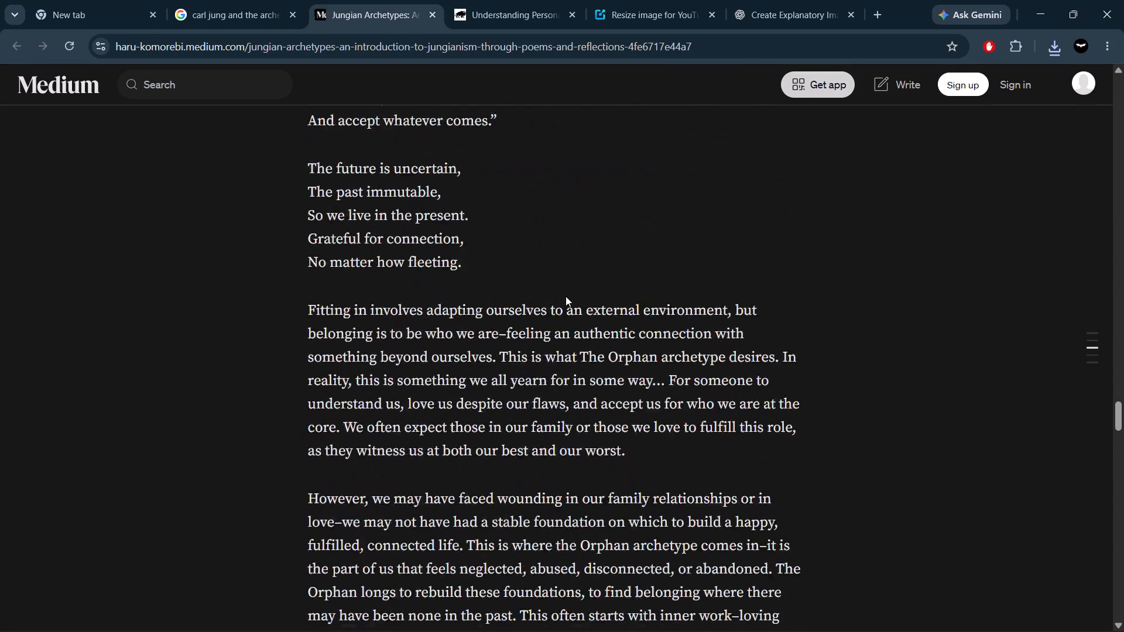
scroll(566, 296, "down", 8)
scroll(565, 296, "up", 2)
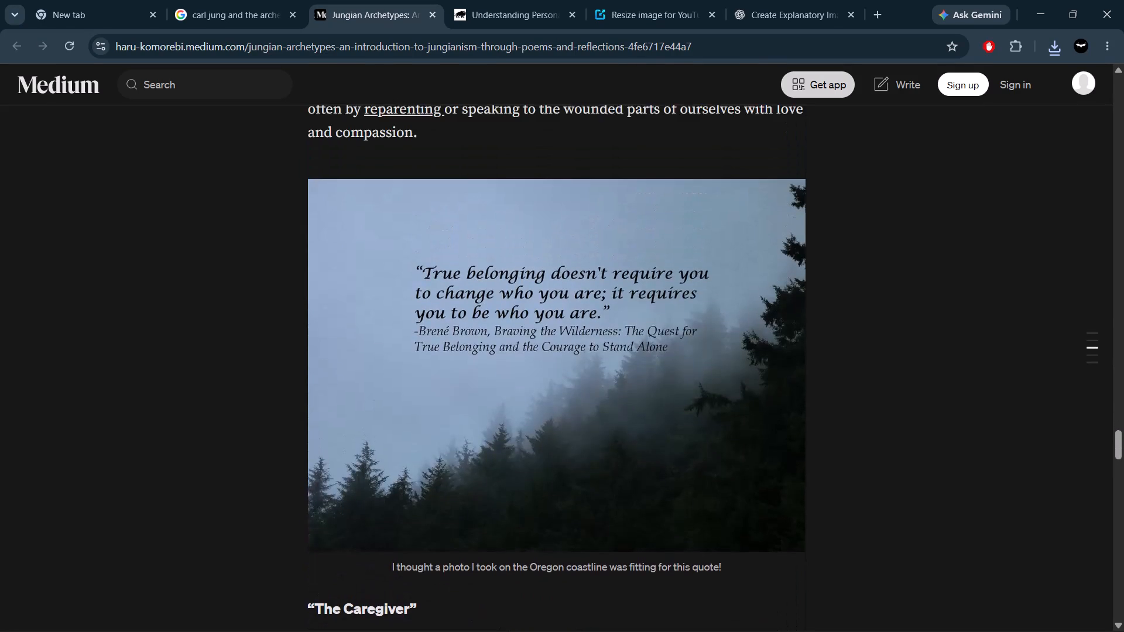
scroll(565, 296, "down", 20)
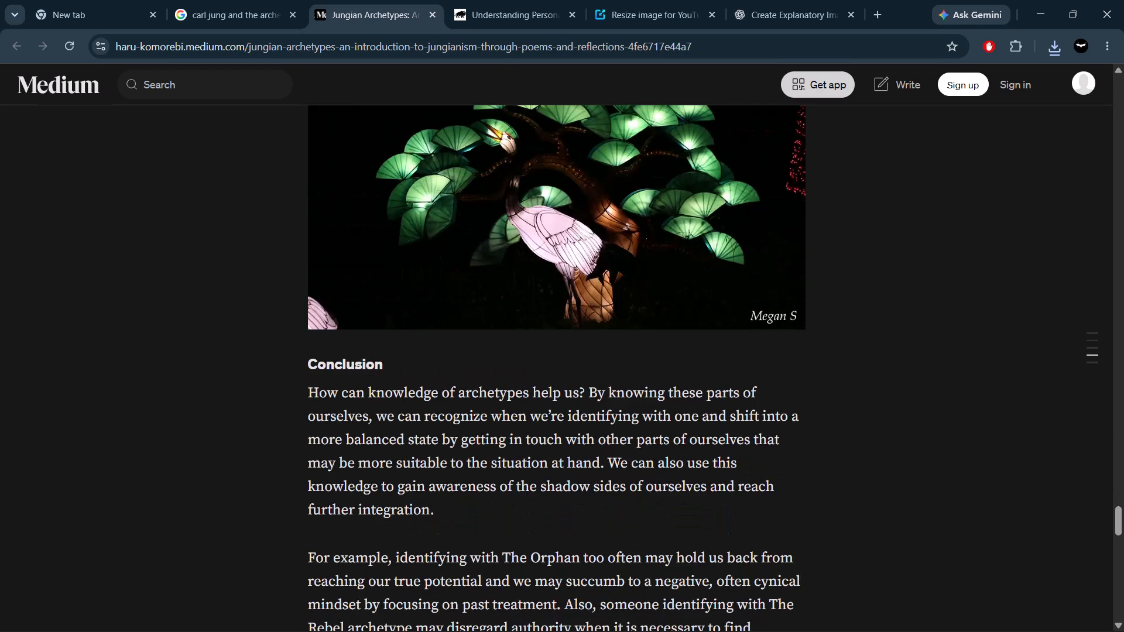
scroll(565, 296, "down", 14)
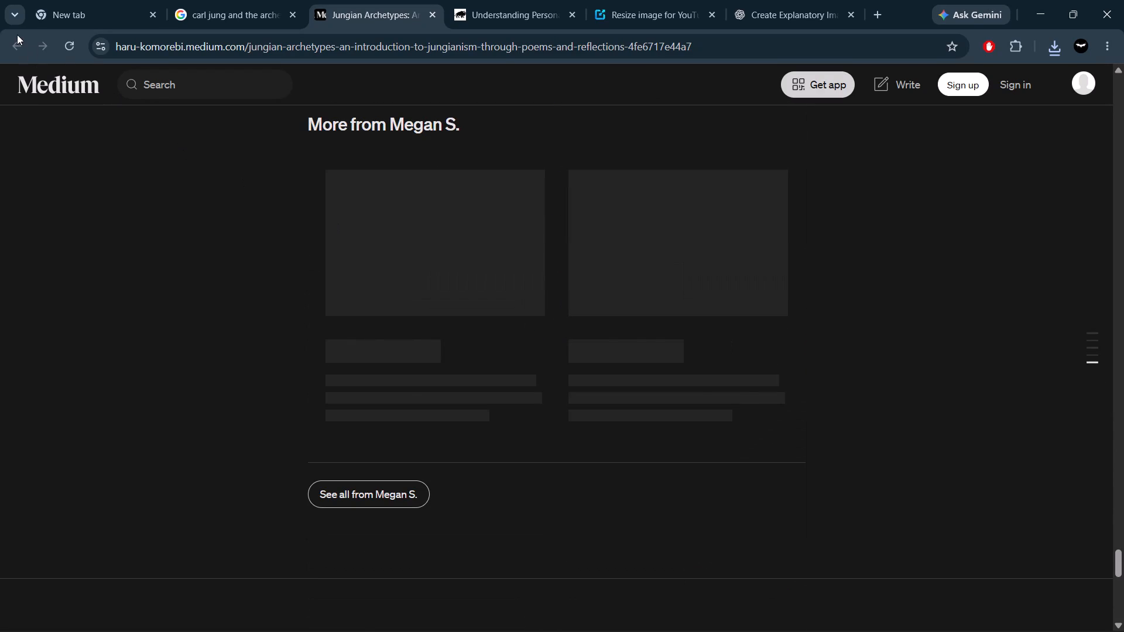
Close the Medium and Understanding Personality article pages to return to the Google image results.
left_click(211, 11)
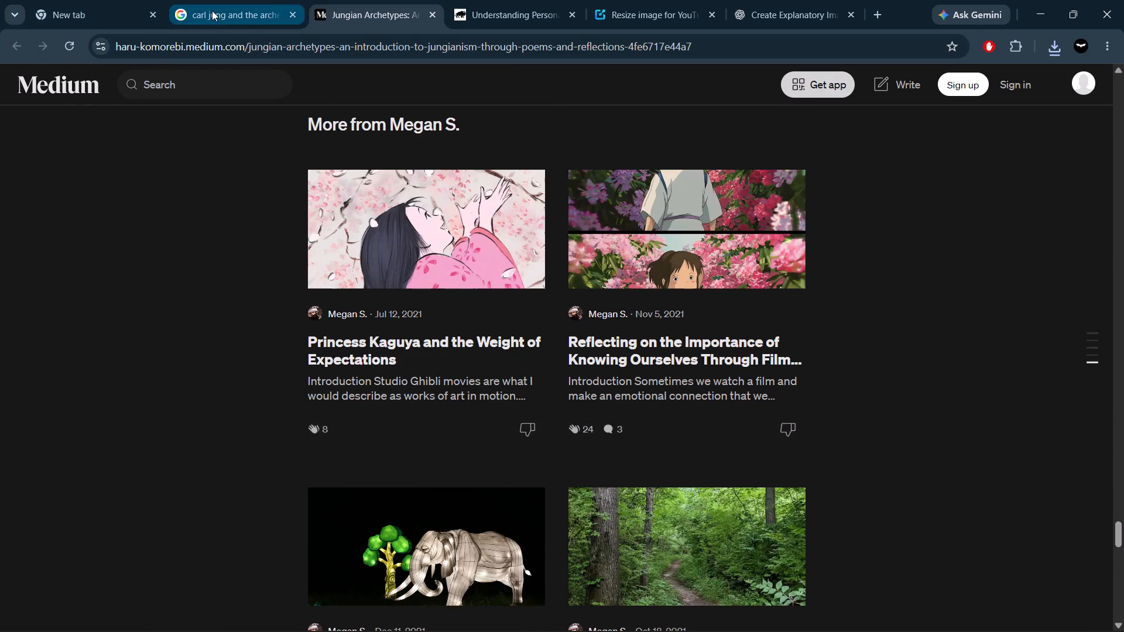
left_click(432, 14)
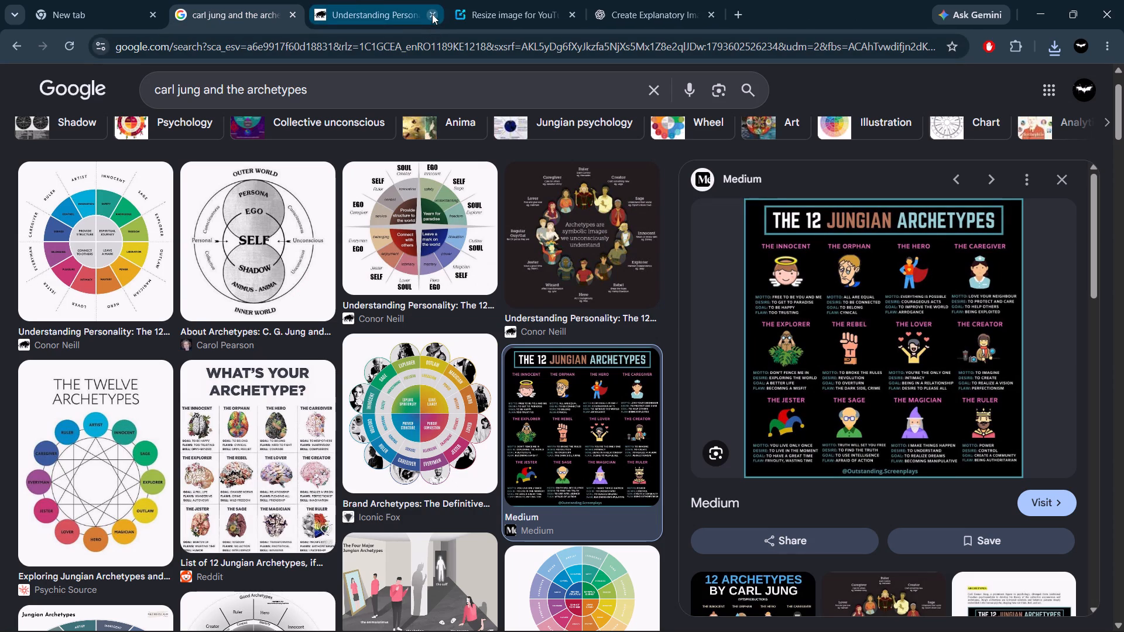
left_click(433, 13)
Pick The Twelve Archetypes wheel in the carl jung and the archetypes image results and visit its Psychic Source article.
scroll(381, 226, "down", 4)
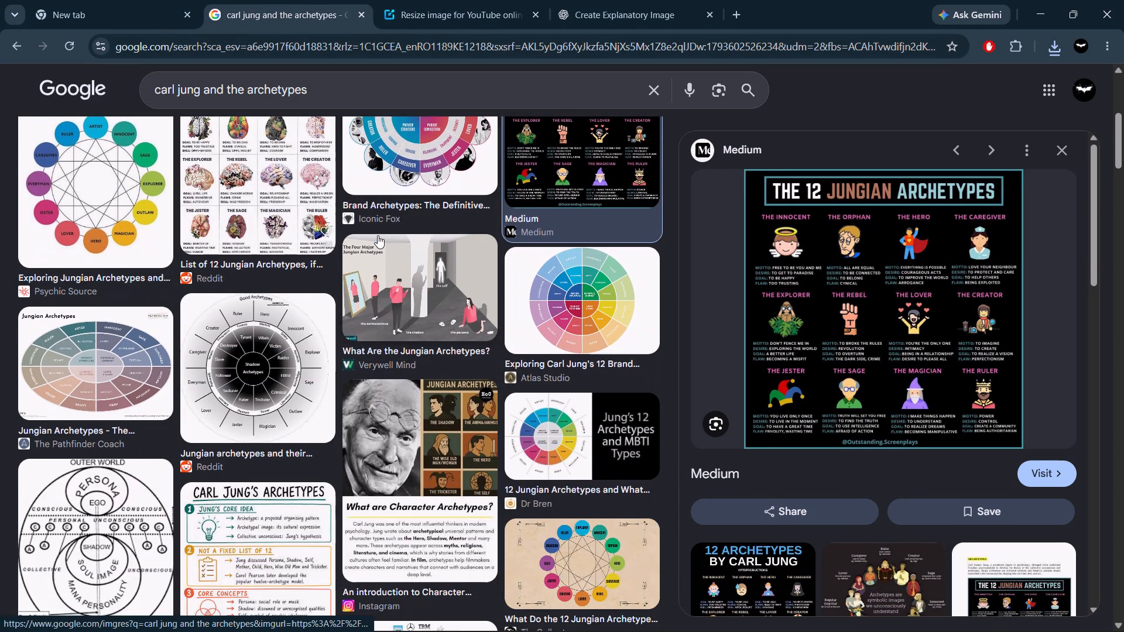
scroll(310, 259, "up", 2)
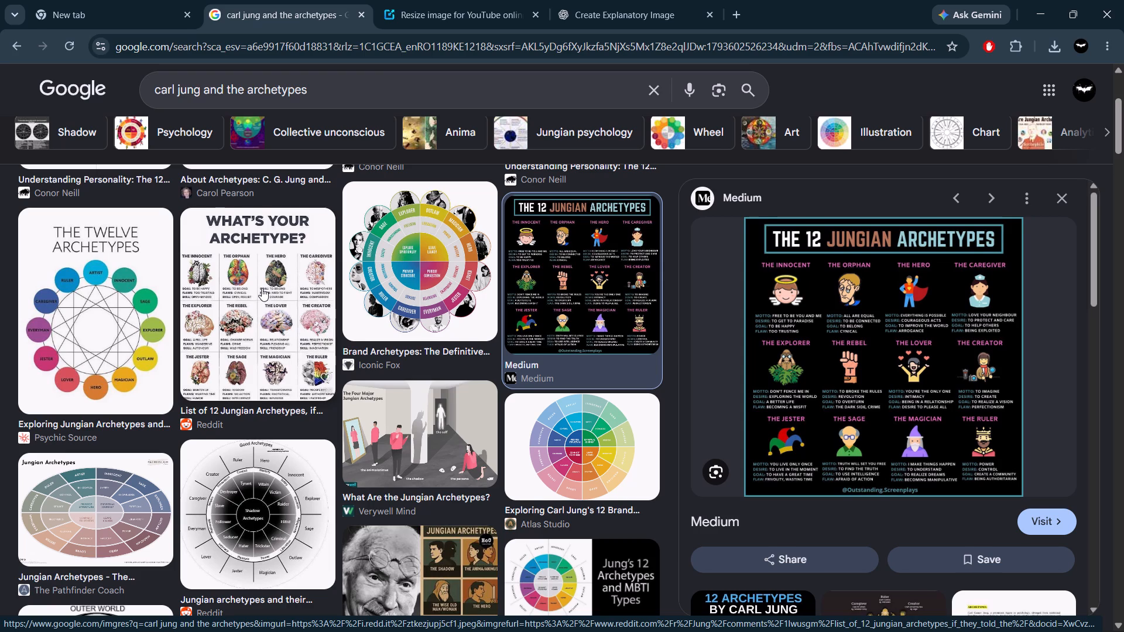
scroll(262, 288, "down", 1)
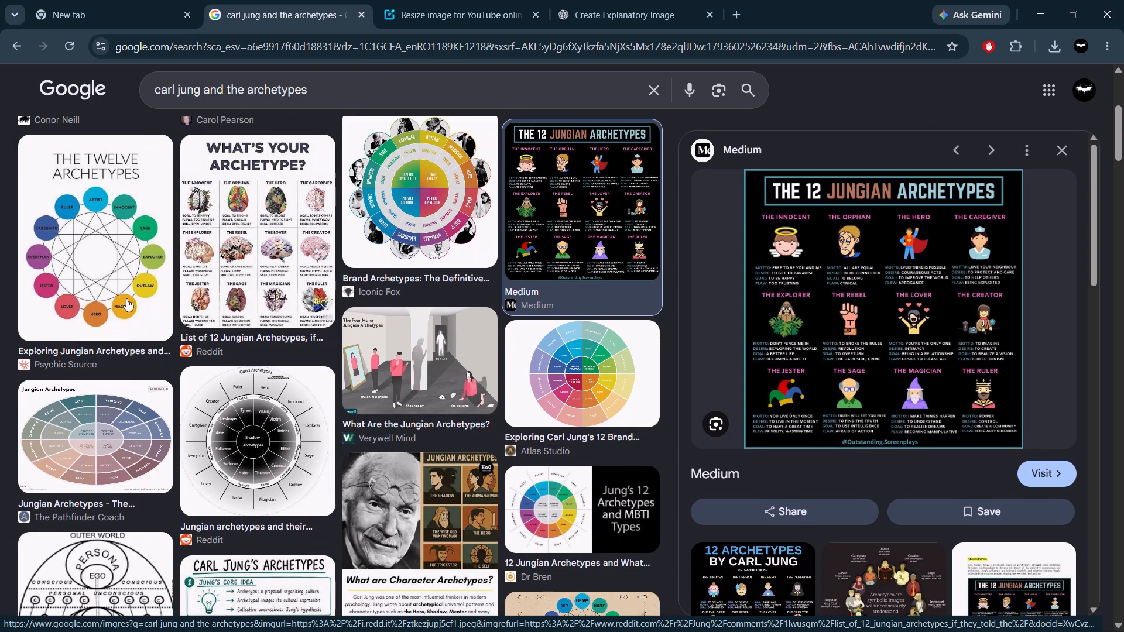
left_click(115, 284)
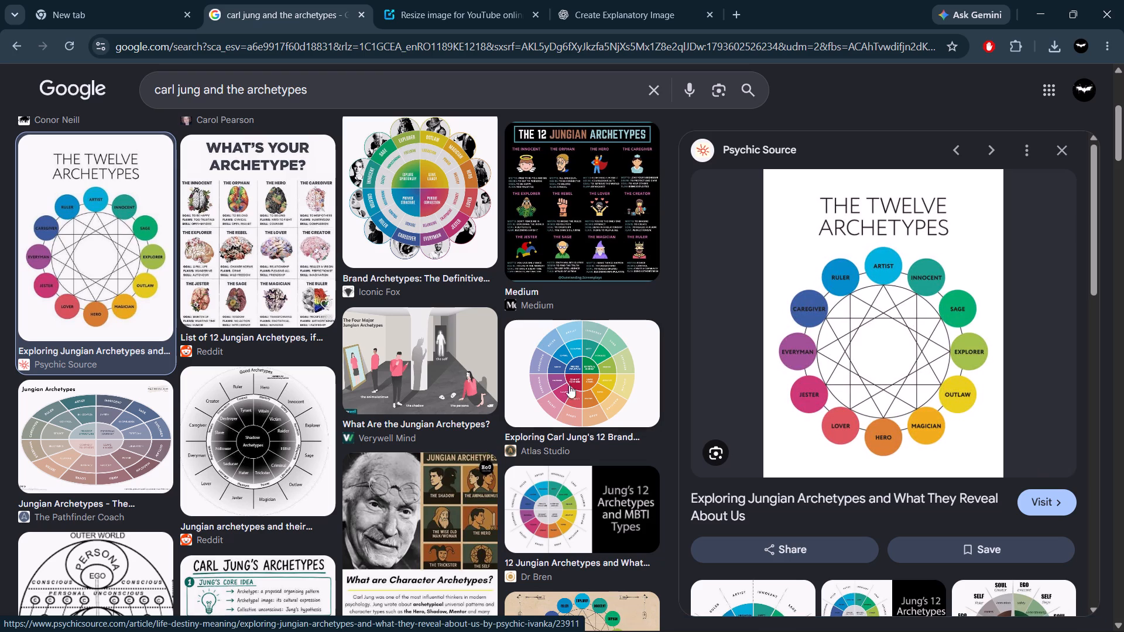
left_click(1048, 493)
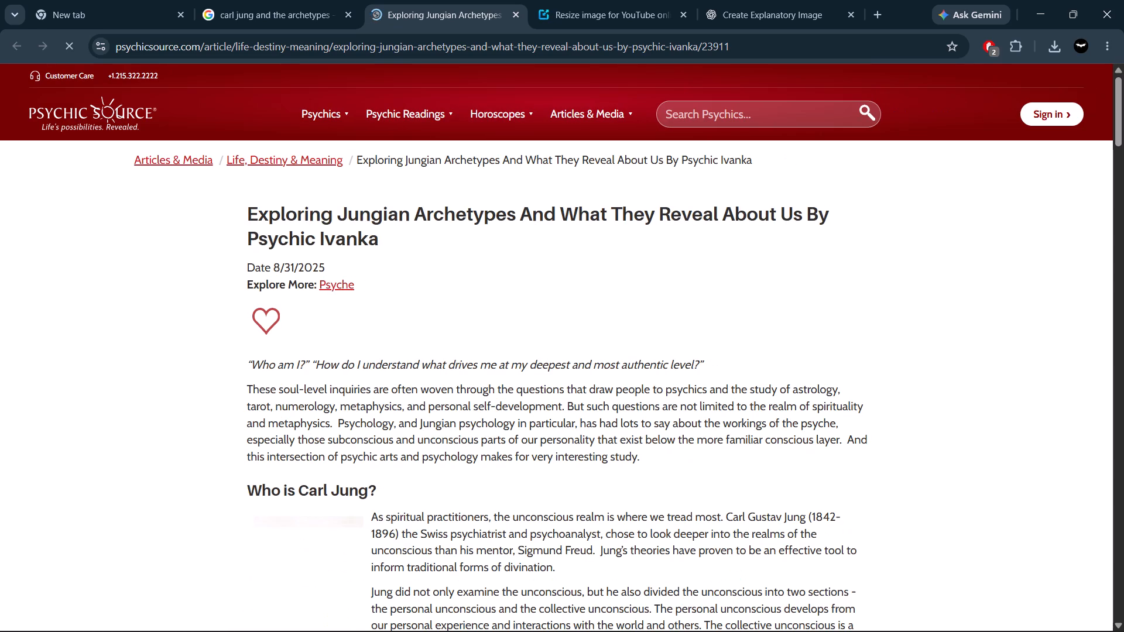
Save the article's scattered tarot cards image as tarot-card-spread-scattered-lg, a JPEG, in the CORRECTIONS folder.
scroll(510, 243, "down", 10)
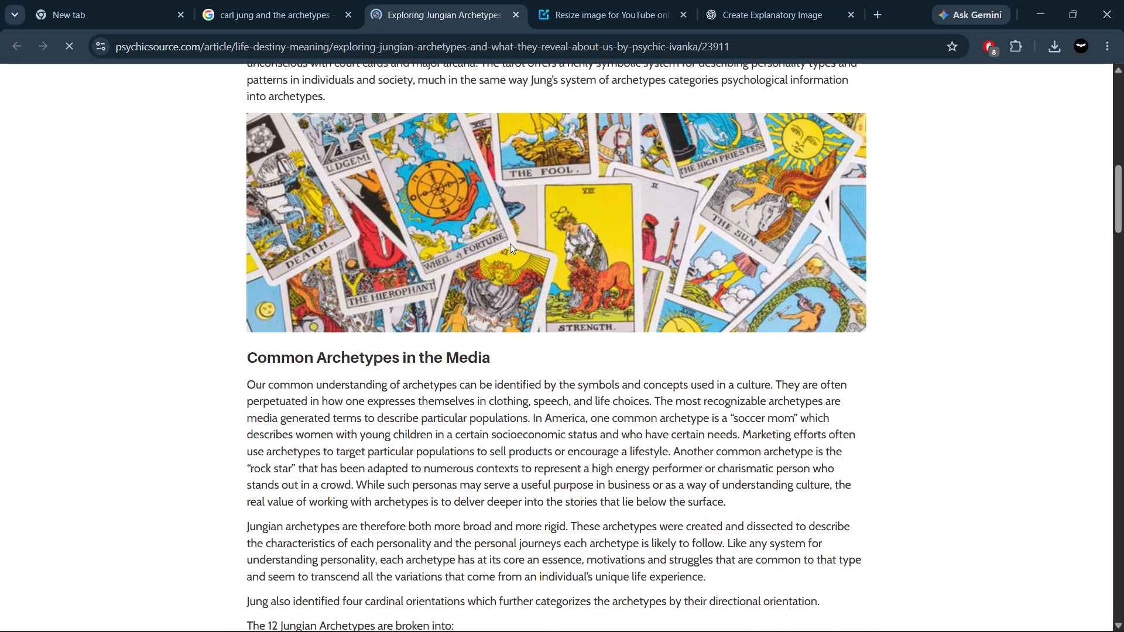
right_click(510, 243)
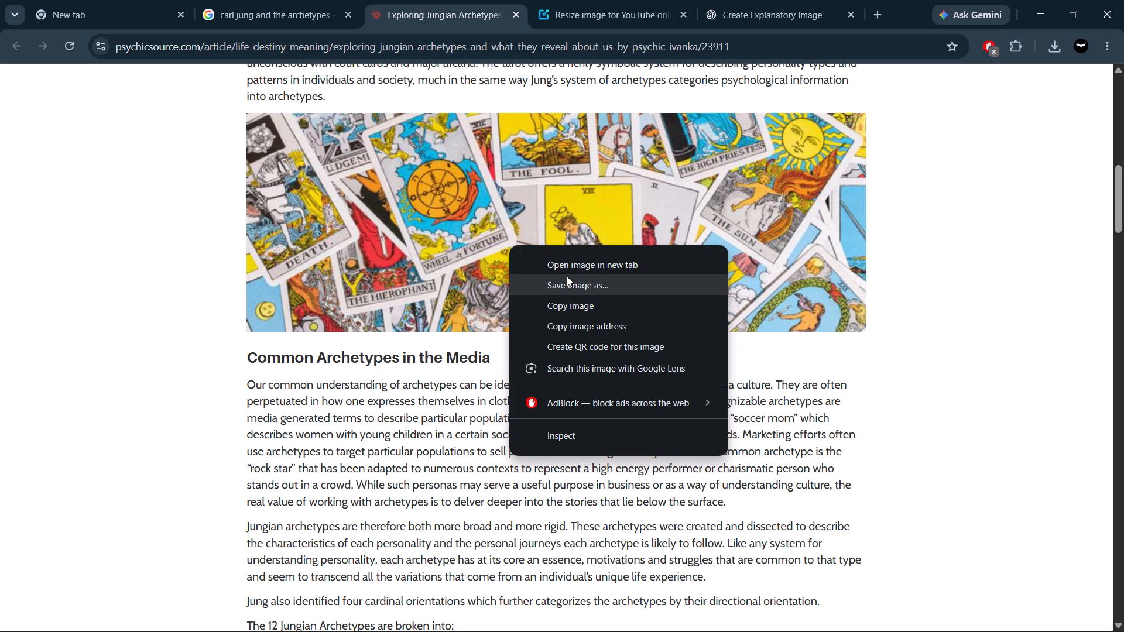
left_click(577, 288)
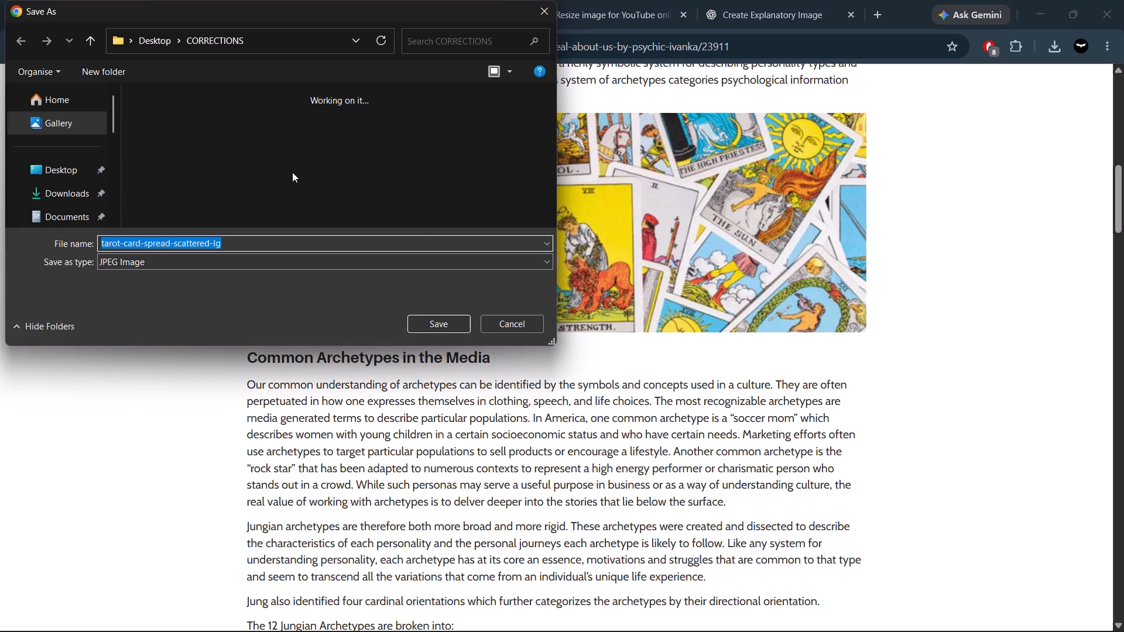
left_click(454, 330)
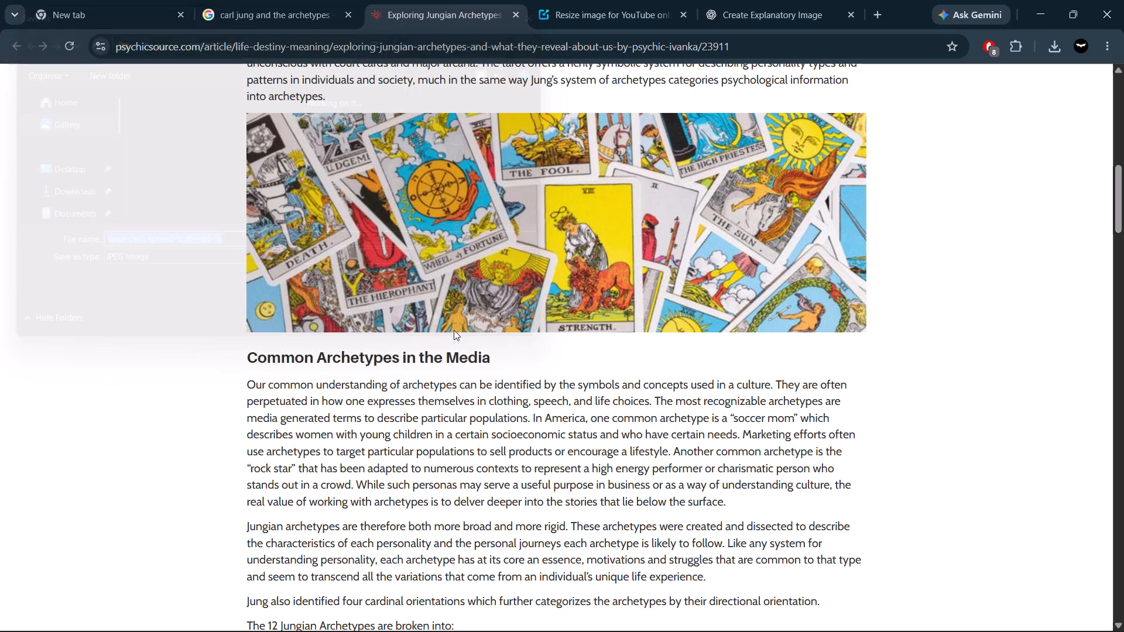
Save The Twelve Archetypes wheel image from the article as a JPEG in the CORRECTIONS folder.
scroll(450, 270, "down", 4)
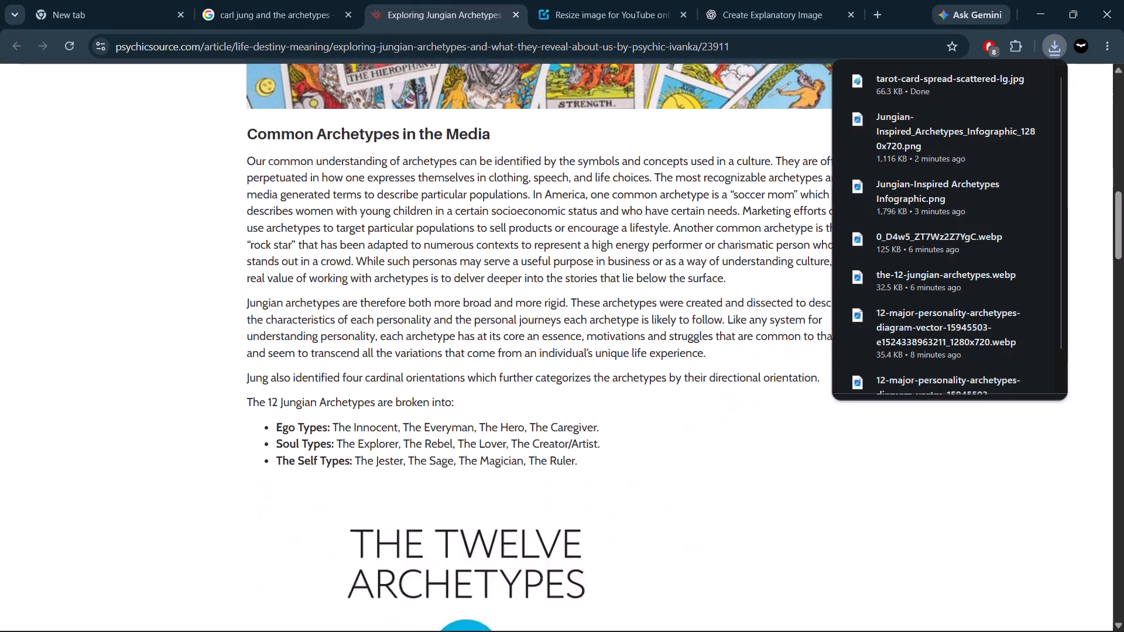
scroll(446, 267, "down", 5)
right_click(450, 260)
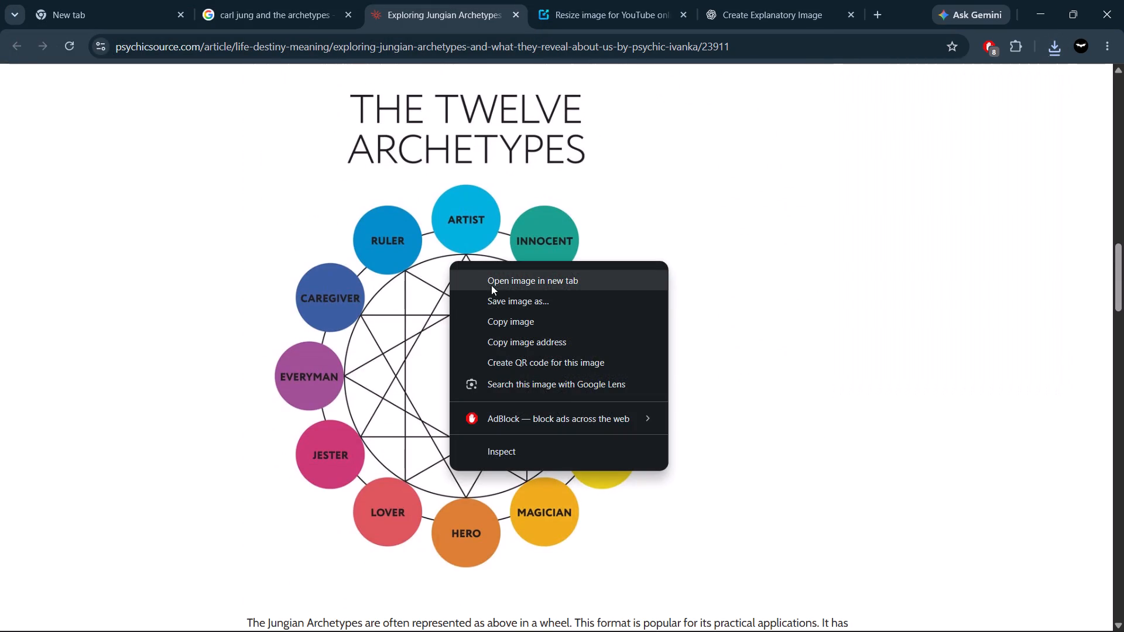
left_click(504, 305)
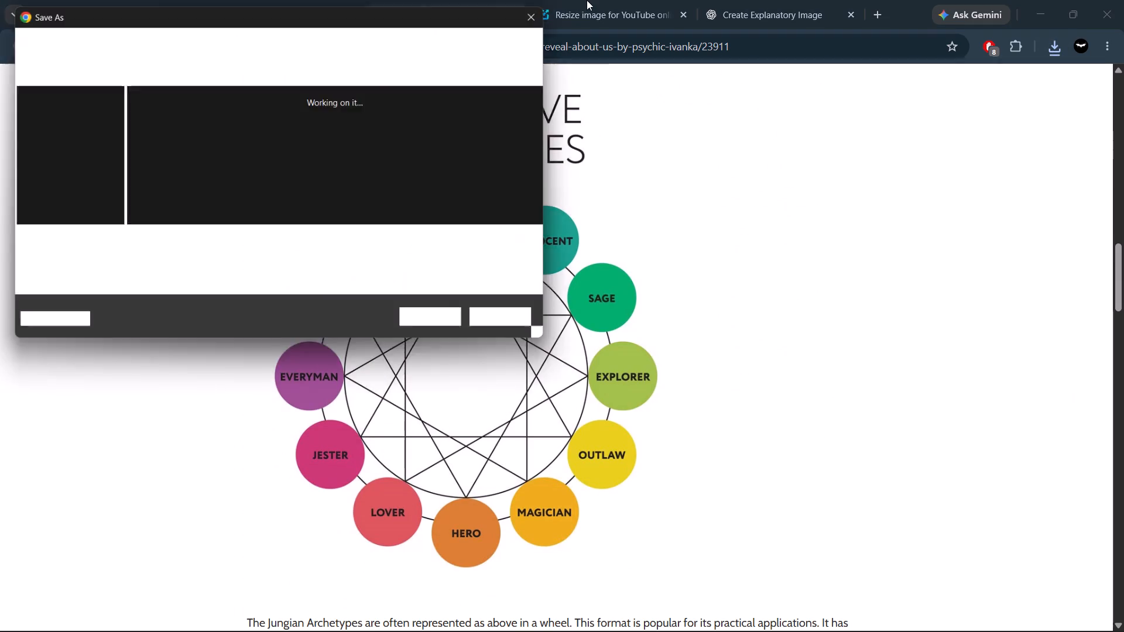
left_click(452, 322)
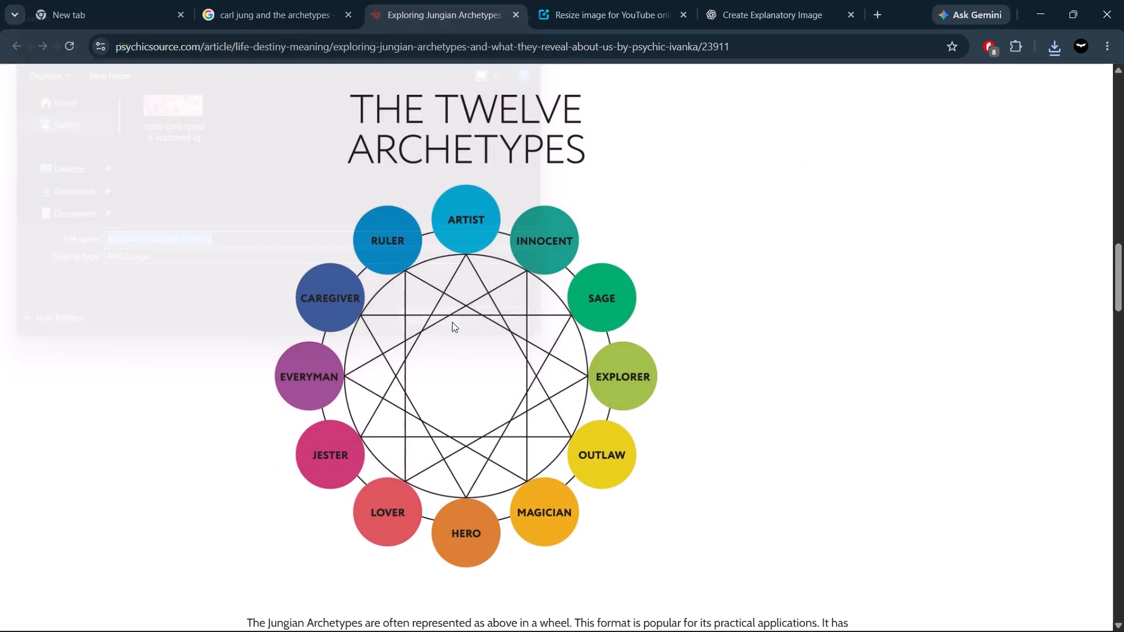
Start a new resize in the YouTube image resizer and upload jungian-archetypes-circle-lg from the CORRECTIONS folder.
left_click(595, 8)
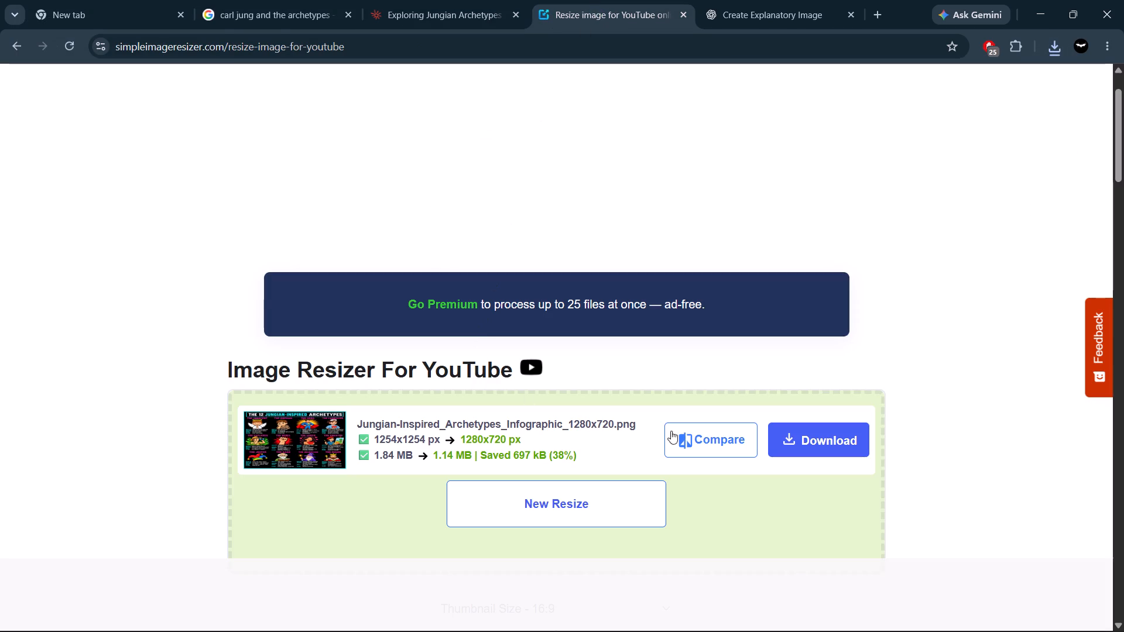
left_click(561, 502)
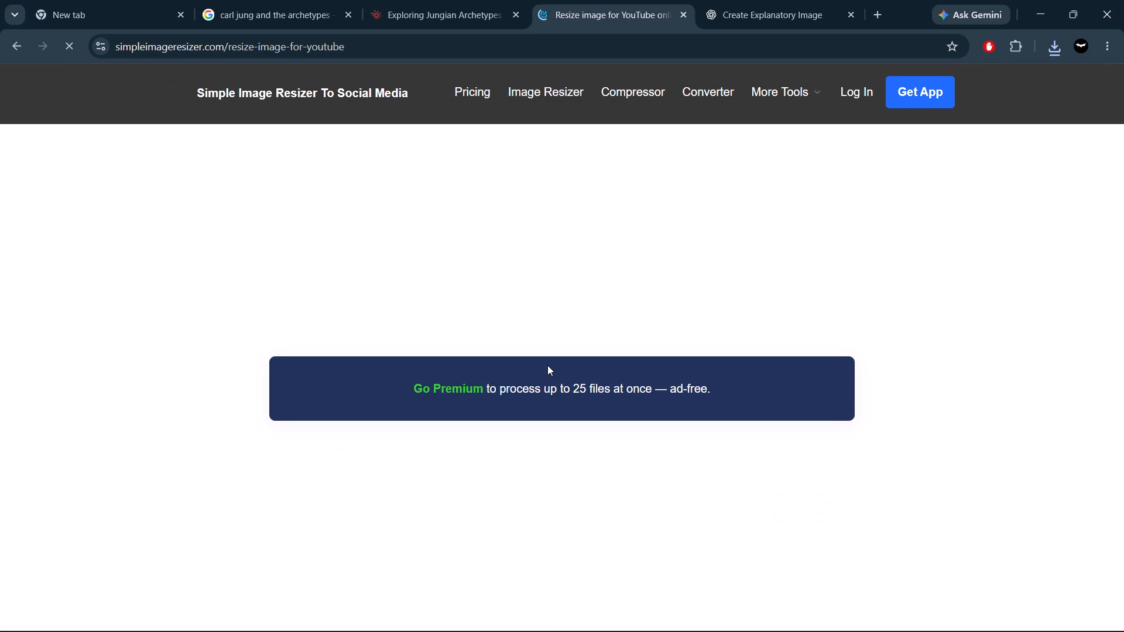
scroll(547, 365, "down", 3)
left_click(539, 318)
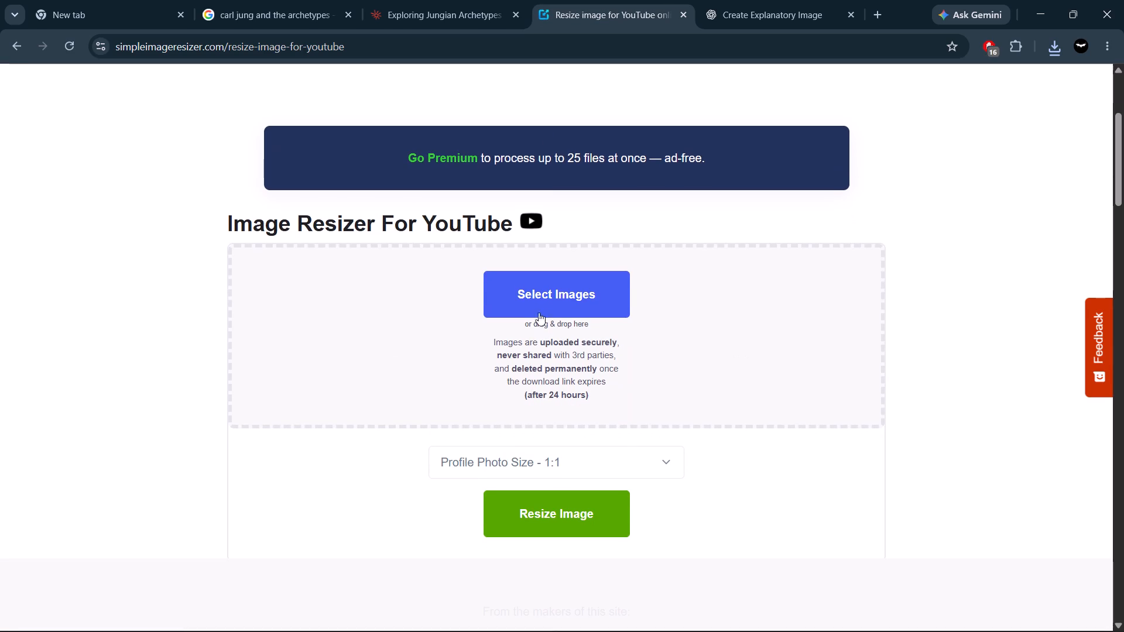
left_click(539, 299)
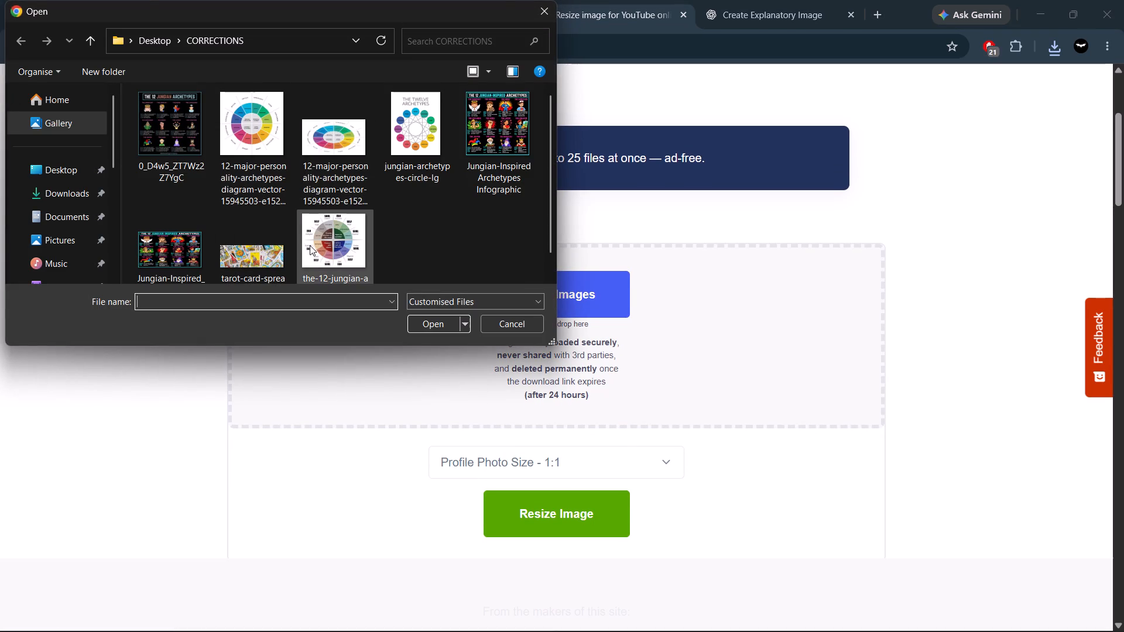
left_click(403, 102)
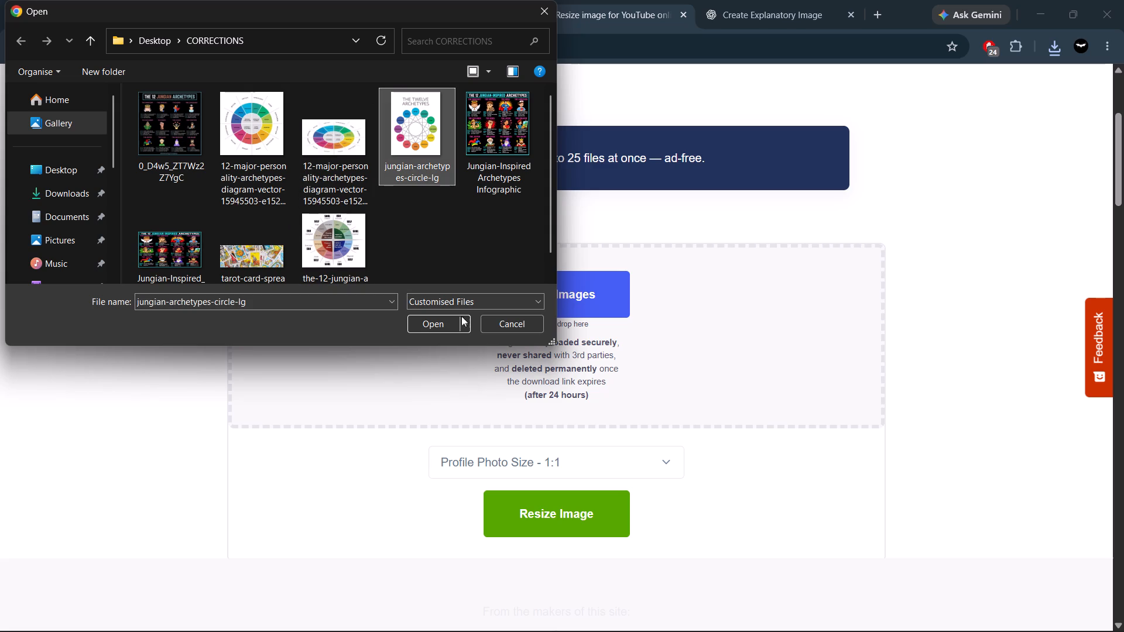
left_click(430, 314)
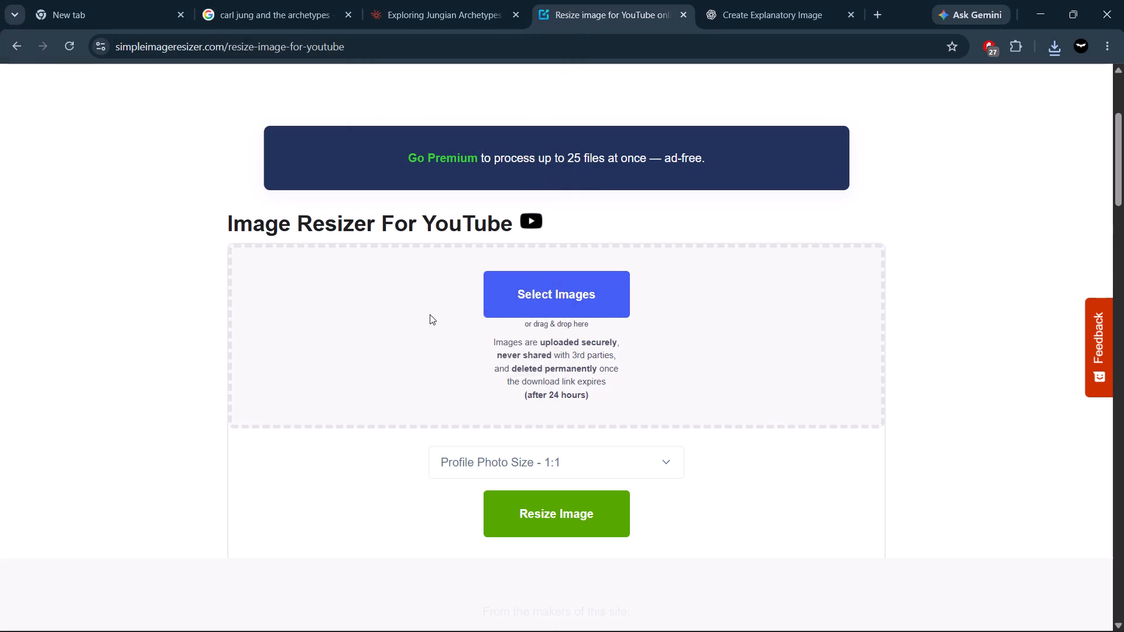
Resize the Twelve Archetypes wheel to Thumbnail Size - 16:9 with the Stretch method and download the 1280x720 image.
left_click(570, 459)
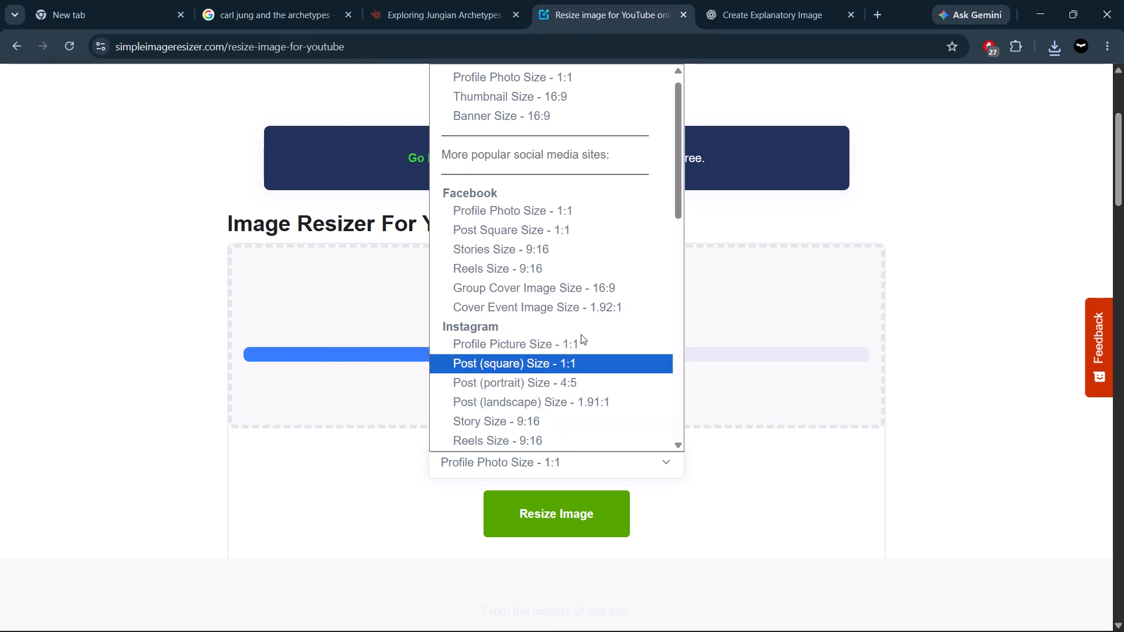
left_click(523, 97)
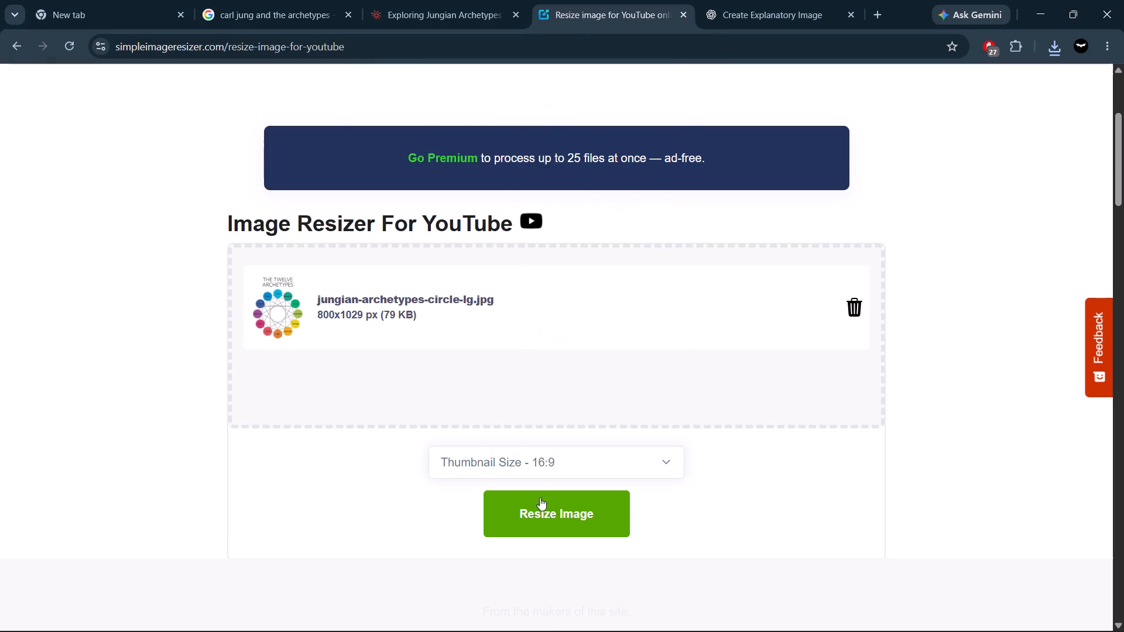
left_click(560, 519)
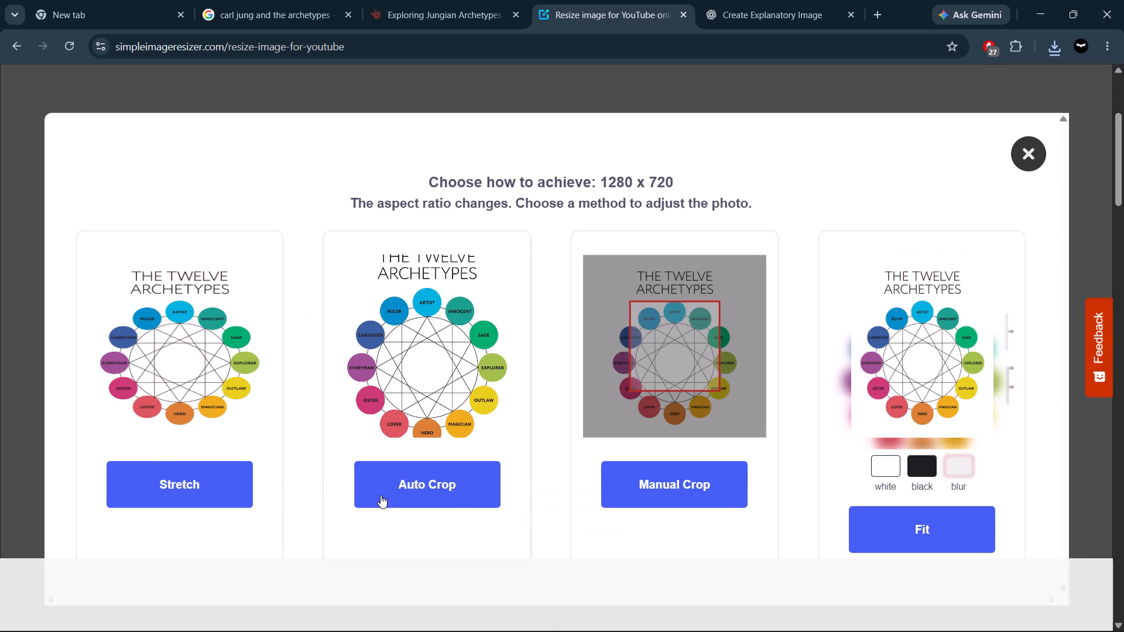
left_click(179, 480)
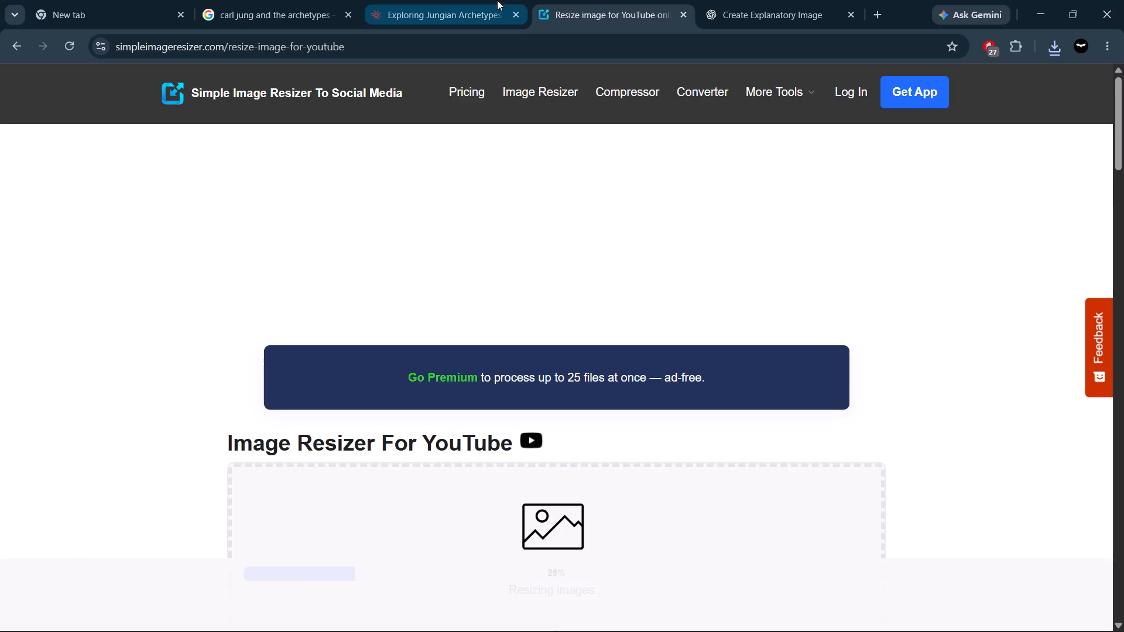
scroll(618, 226, "down", 5)
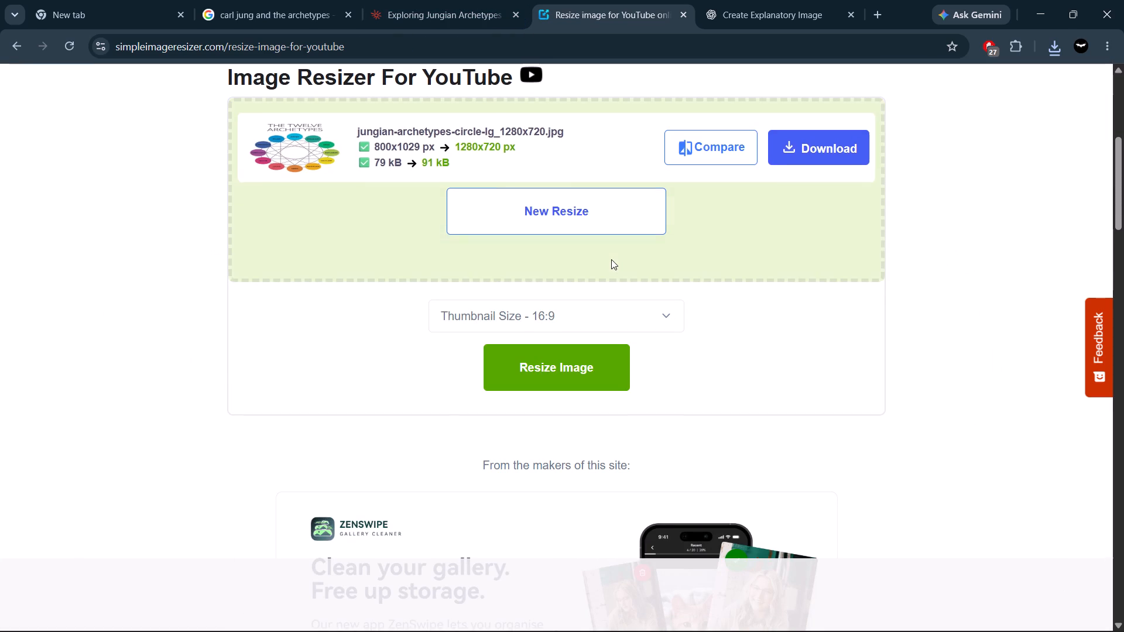
left_click(805, 139)
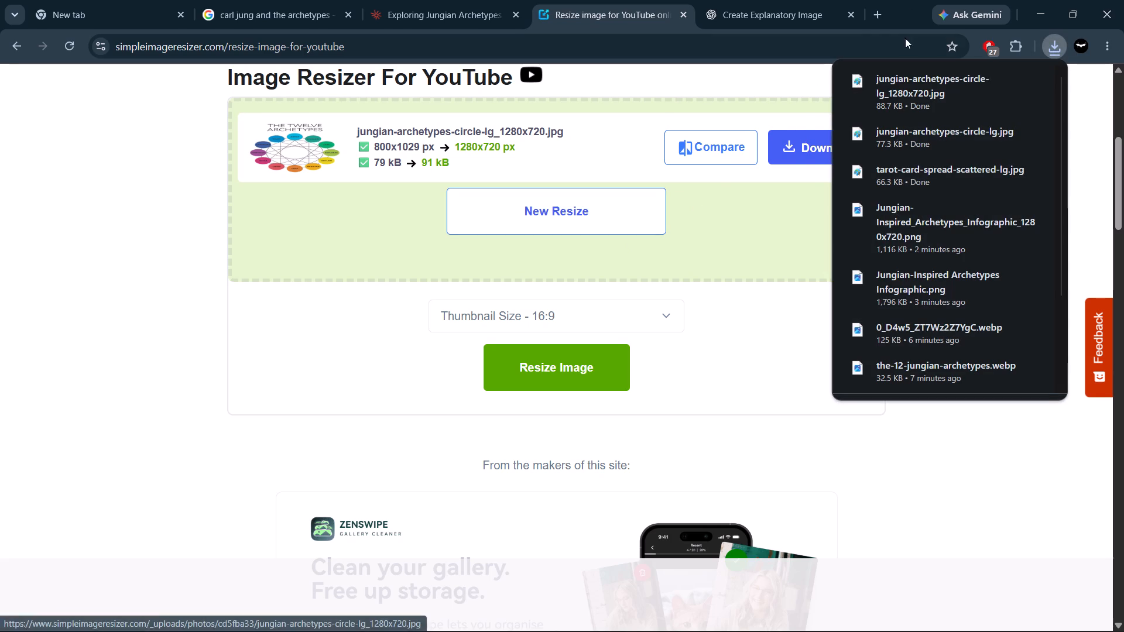
Switch to CapCut and import jungian-archetypes-circle-lg_1280x720 from the CORRECTIONS folder into the project media.
left_click(703, 613)
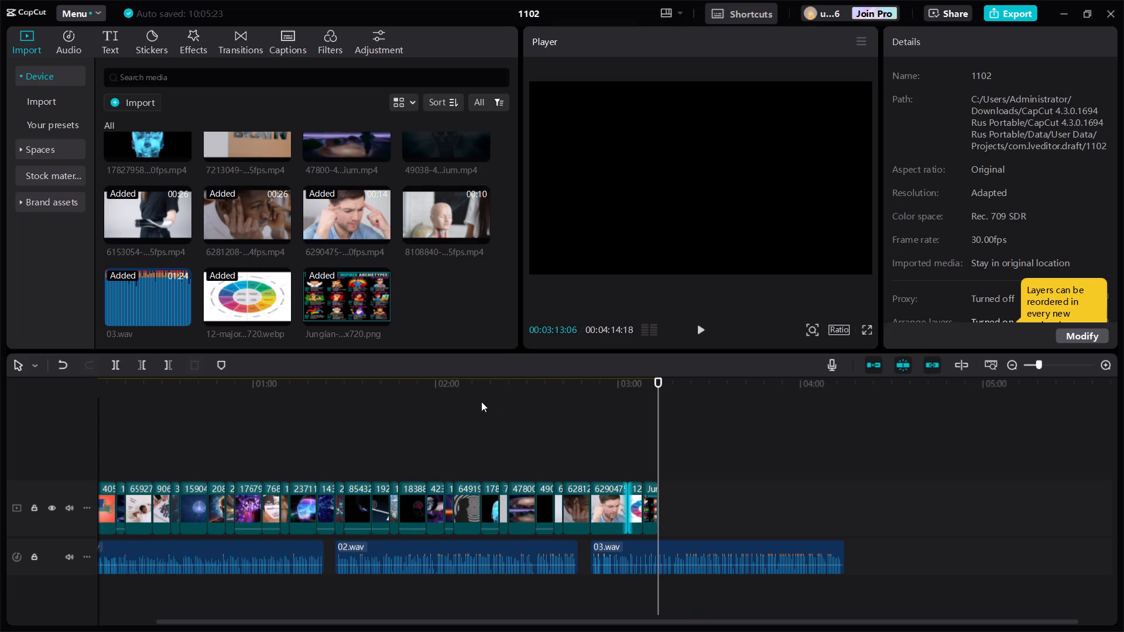
left_click(128, 99)
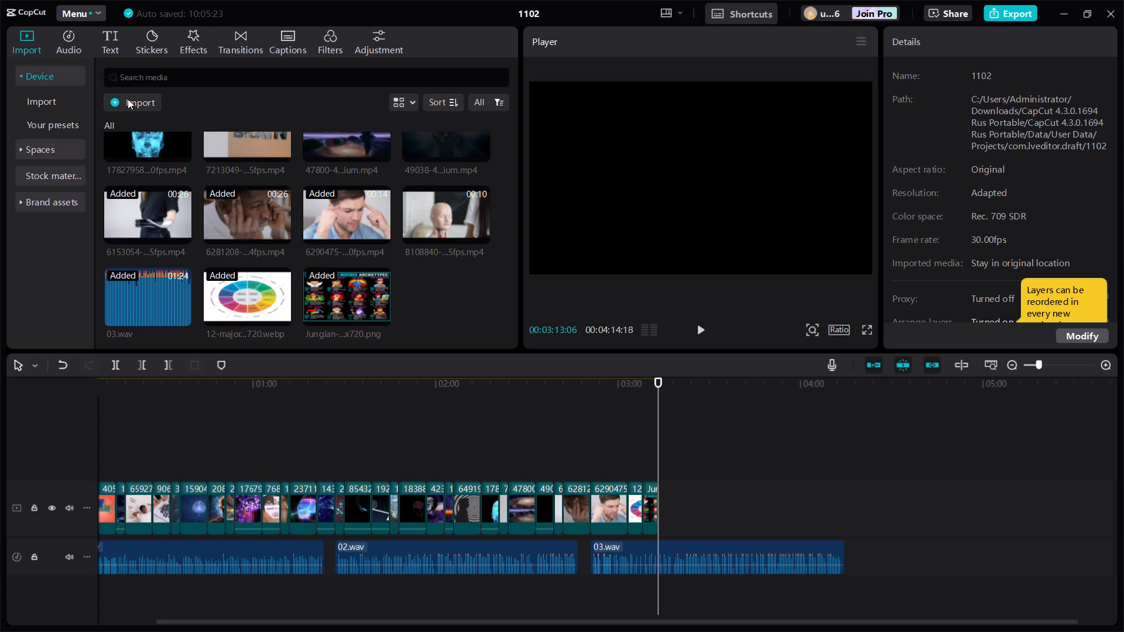
scroll(212, 187, "down", 2)
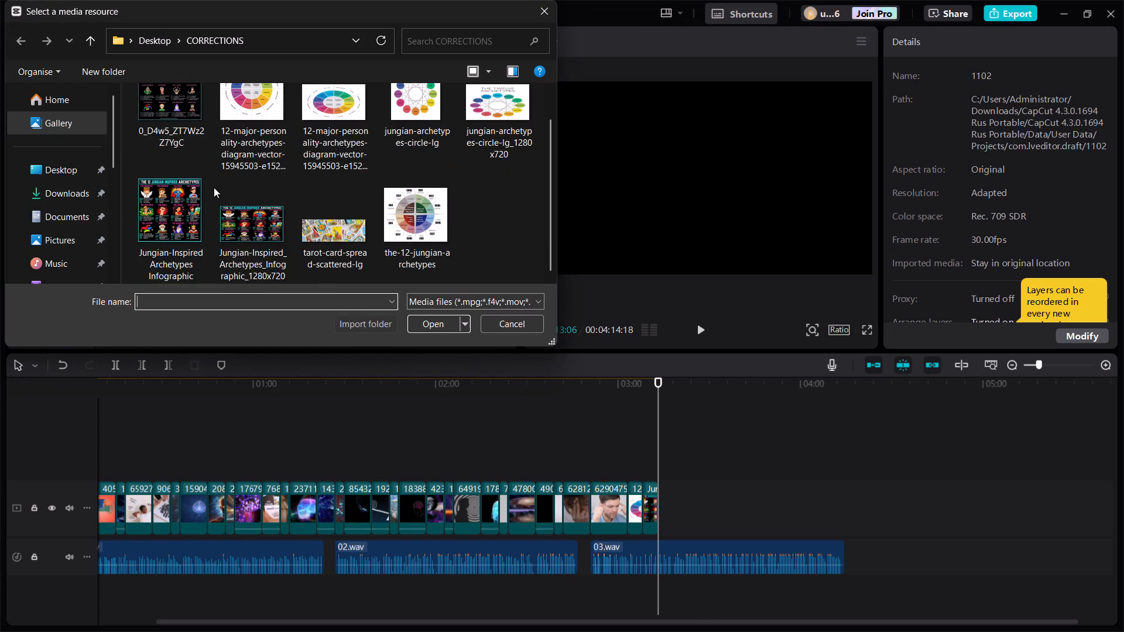
scroll(331, 225, "up", 2)
left_click(483, 159)
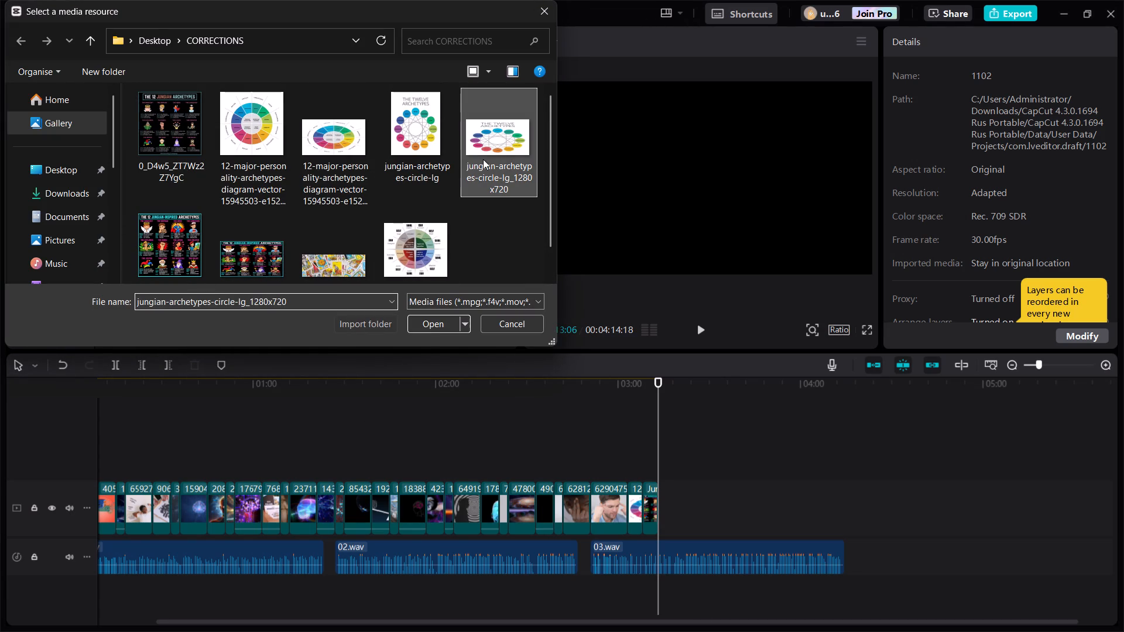
left_click(433, 324)
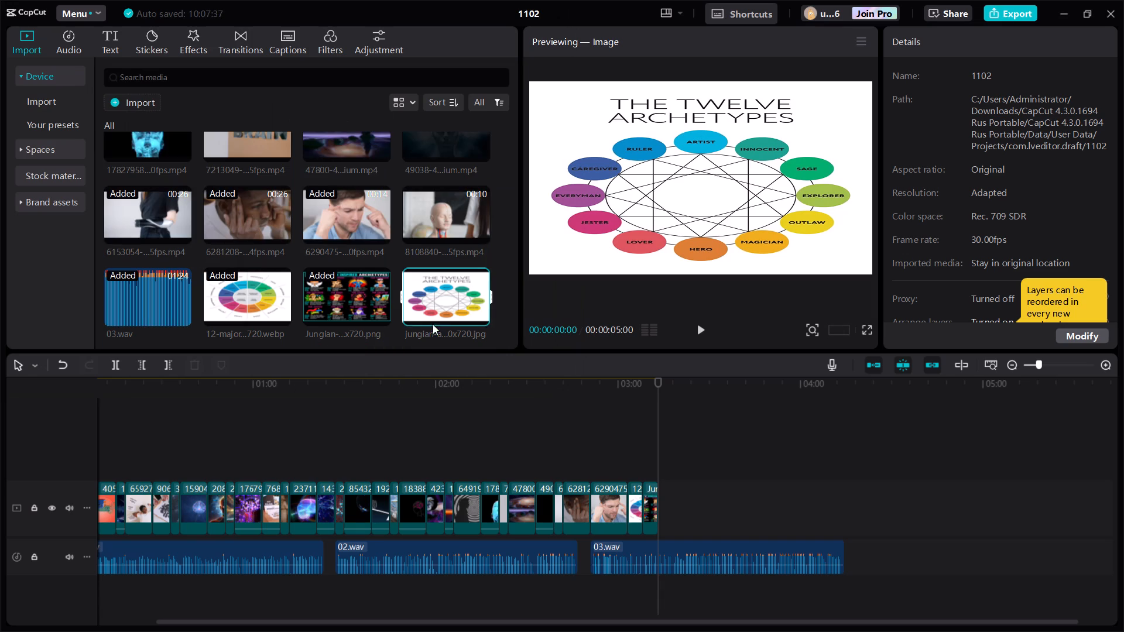
Add the Twelve Archetypes image to the timeline after the last infographic clip and put the playhead at its end, 00:03:18:06.
left_click(479, 316)
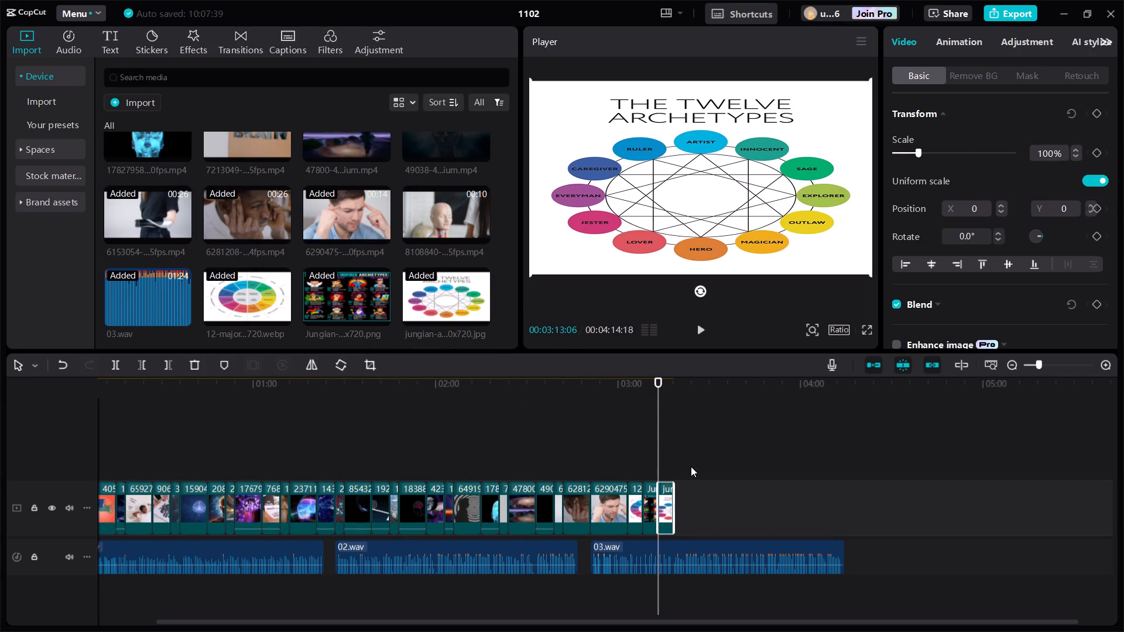
left_click(678, 447)
left_click(671, 437)
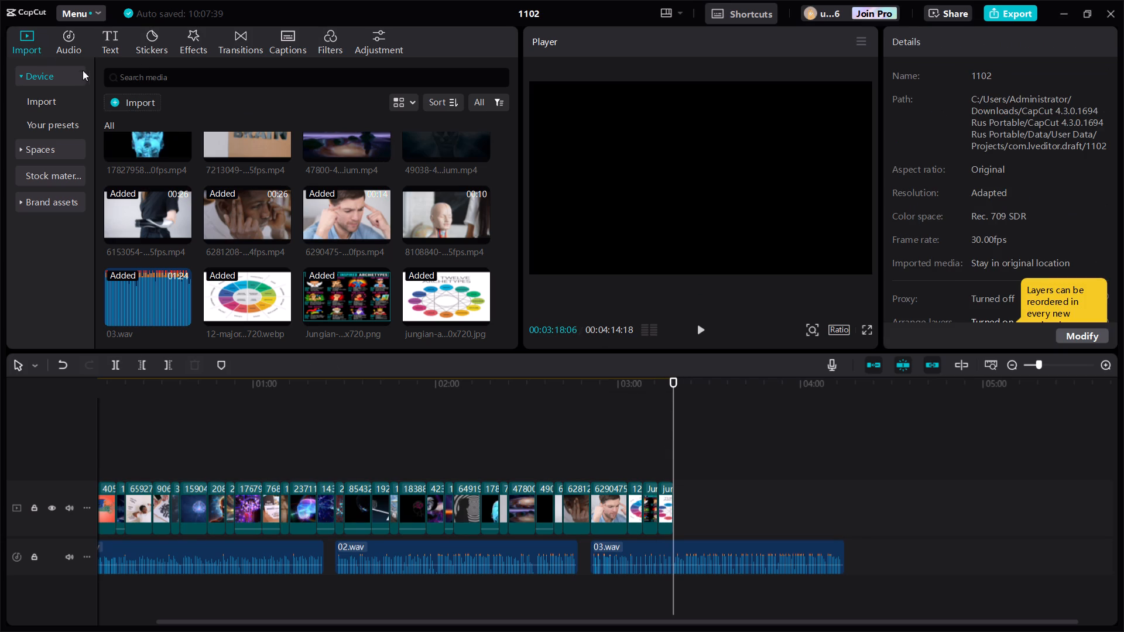
left_click(133, 102)
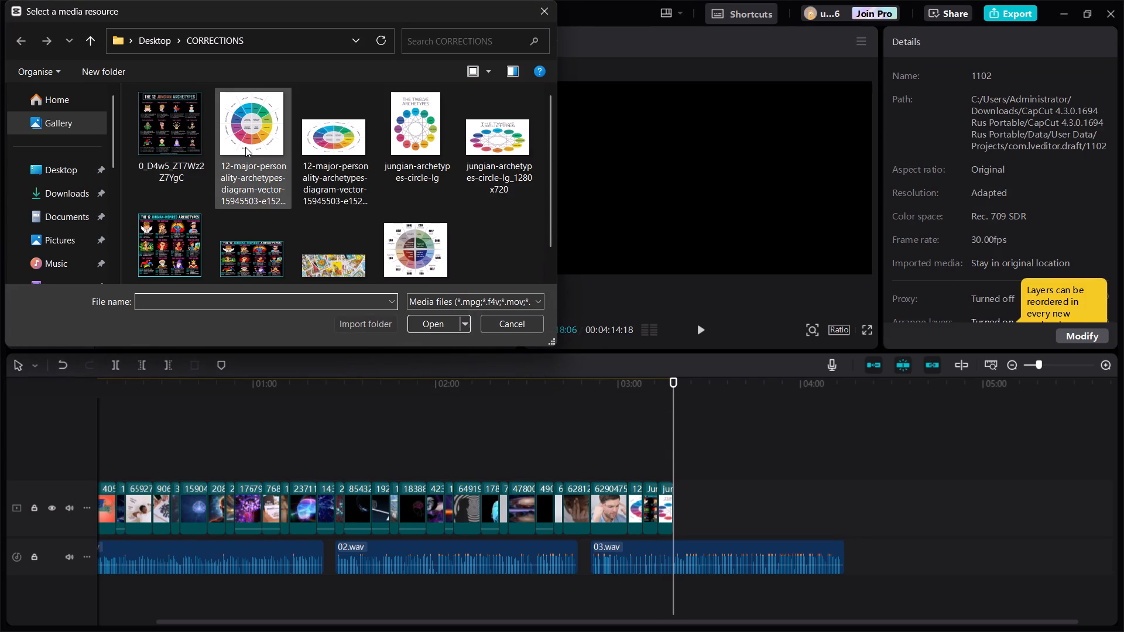
left_click(541, 8)
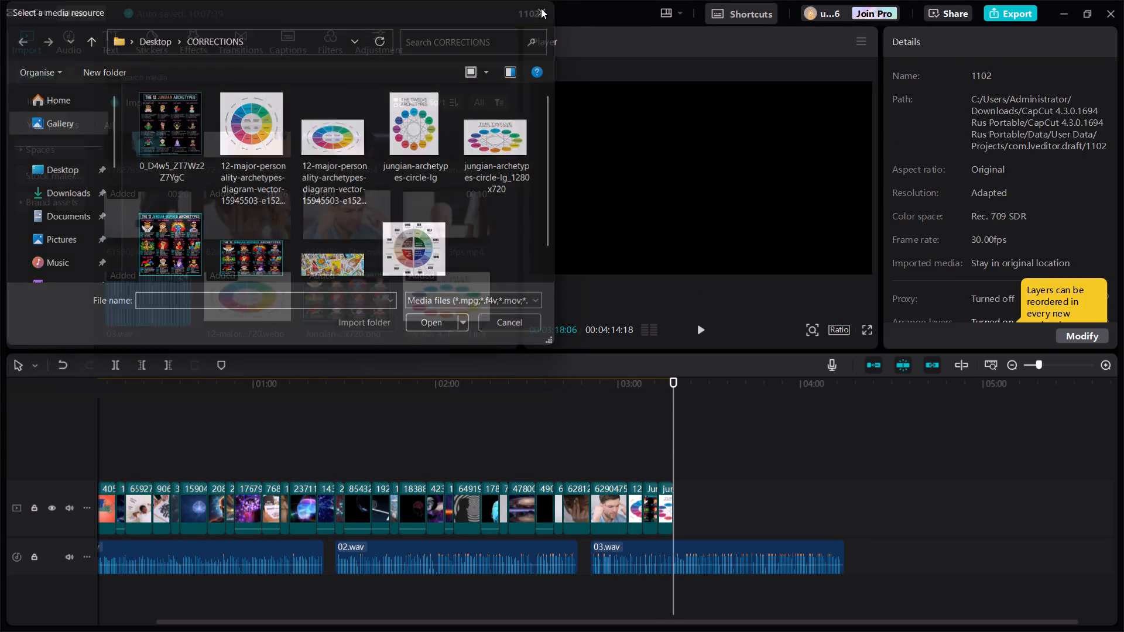
Return to the image resizer in Chrome, start a new resize and upload tarot-card-spread-scattered-lg from the CORRECTIONS folder.
left_click(1065, 8)
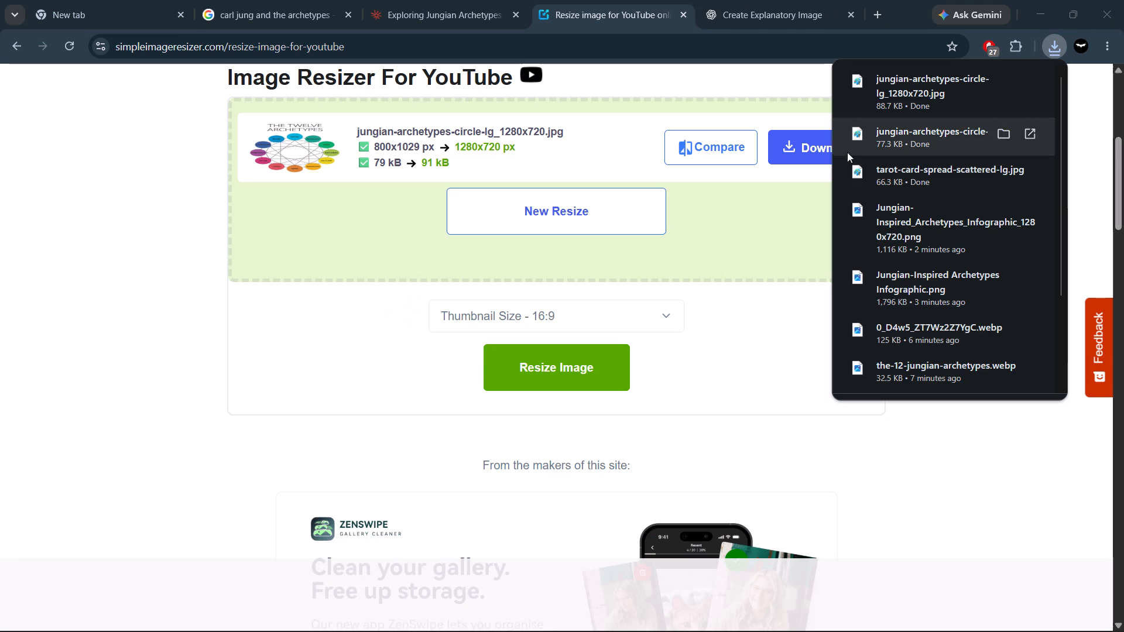
left_click(545, 228)
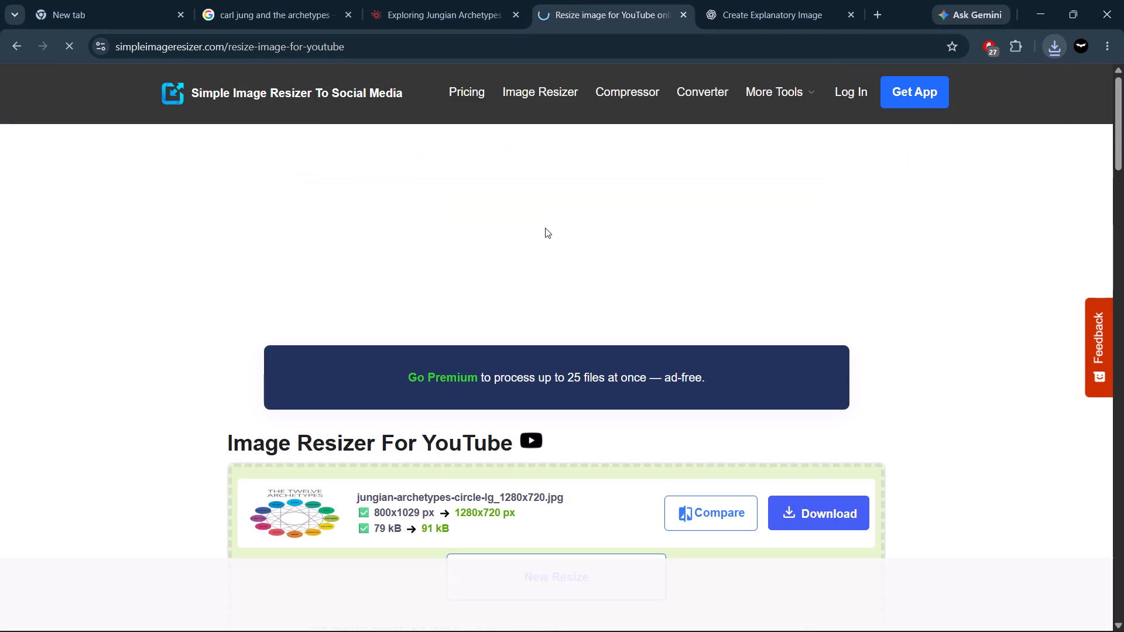
scroll(578, 428, "down", 3)
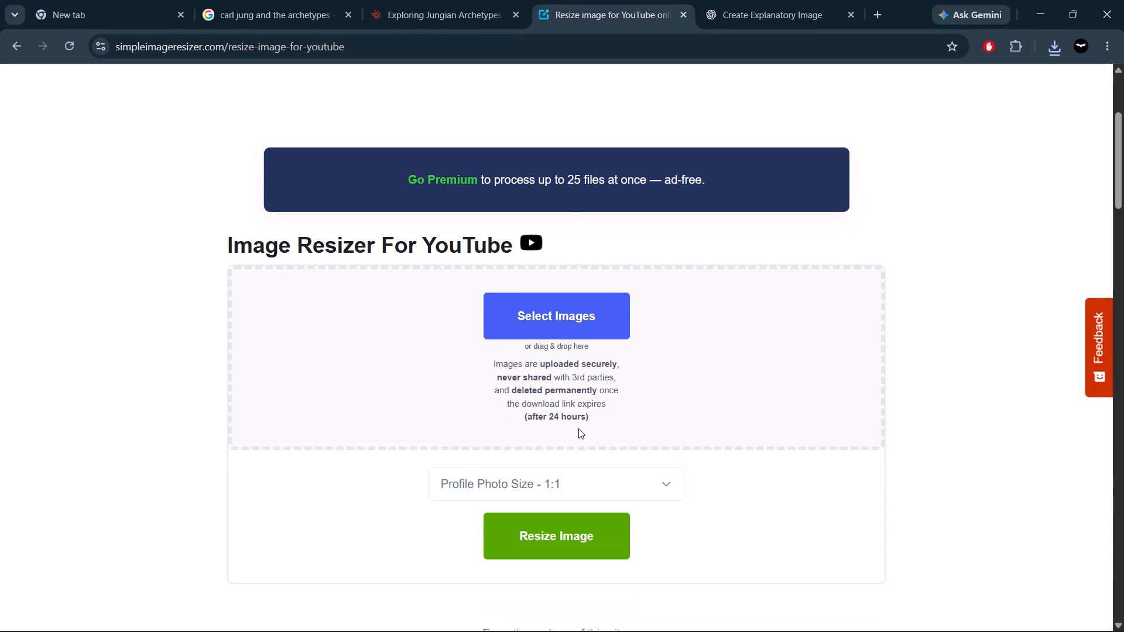
left_click(574, 310)
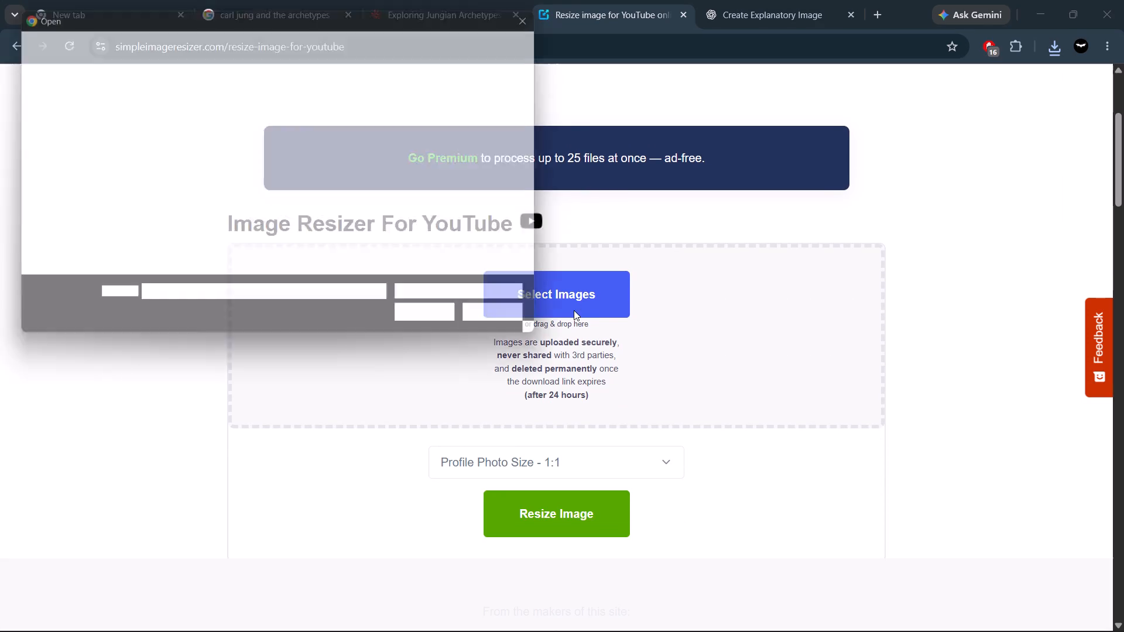
left_click(327, 247)
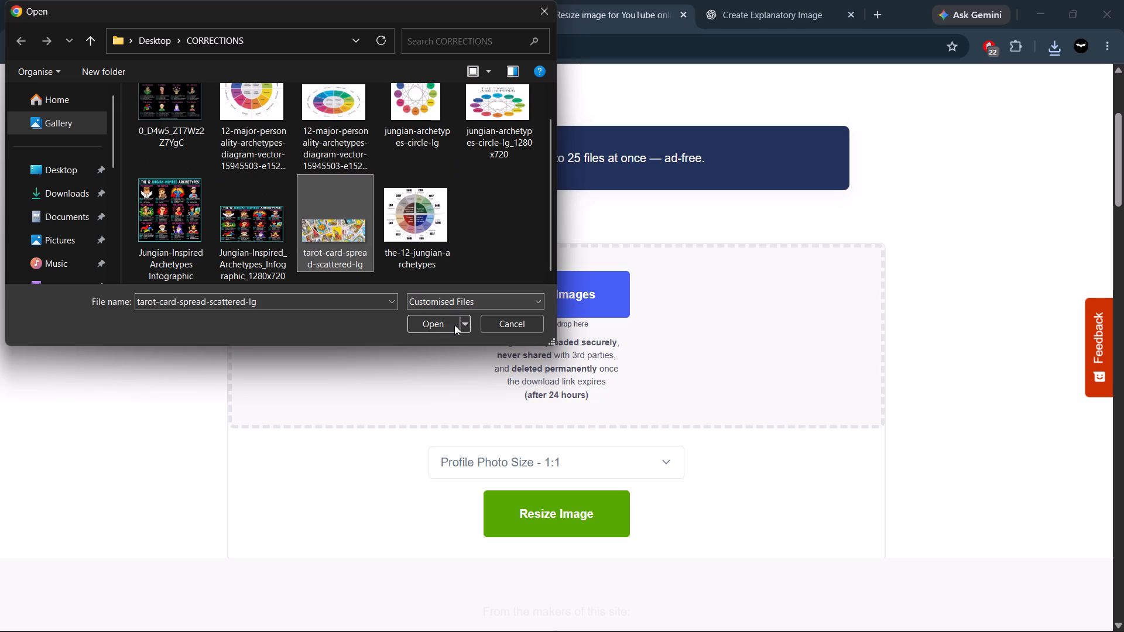
left_click(420, 313)
left_click(427, 324)
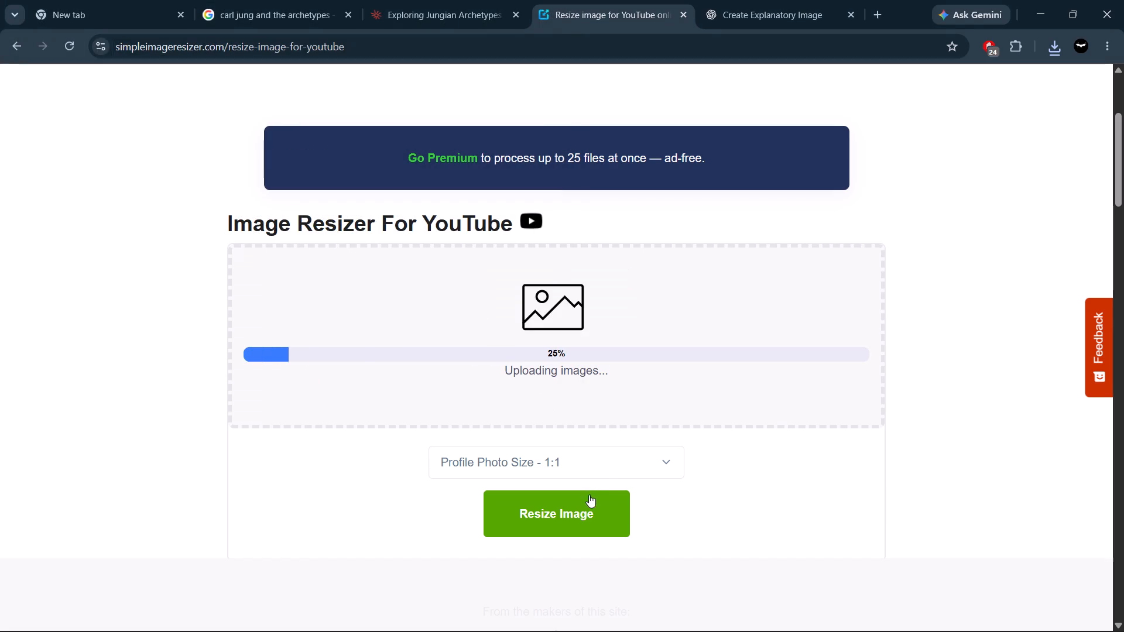
Resize the tarot card spread image to Thumbnail Size - 16:9 with the Stretch method.
left_click(582, 464)
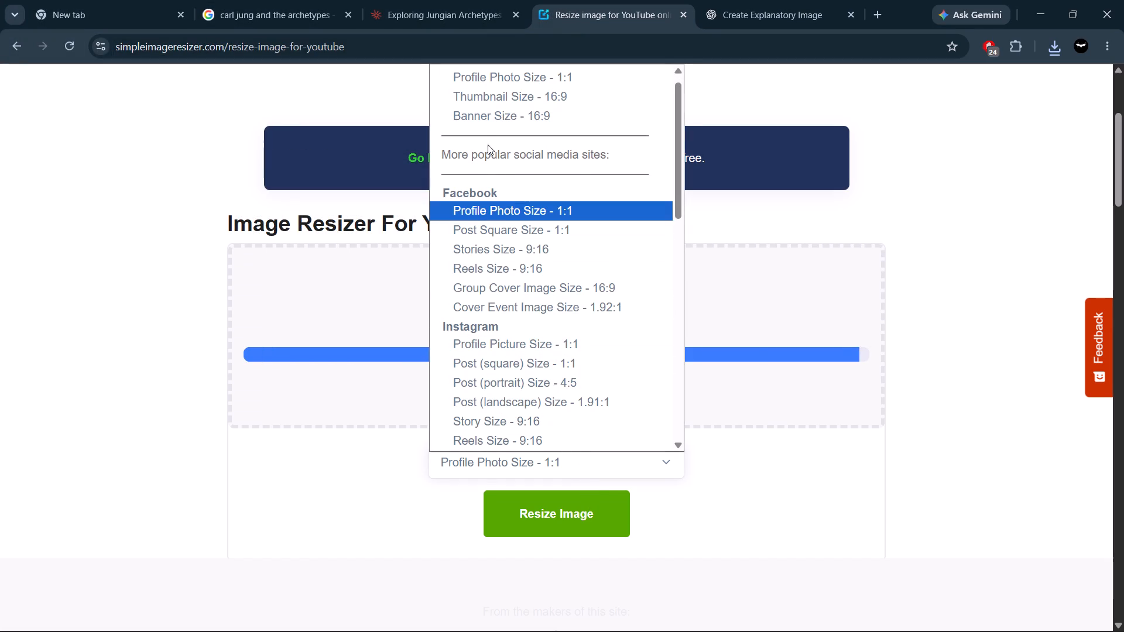
left_click(488, 98)
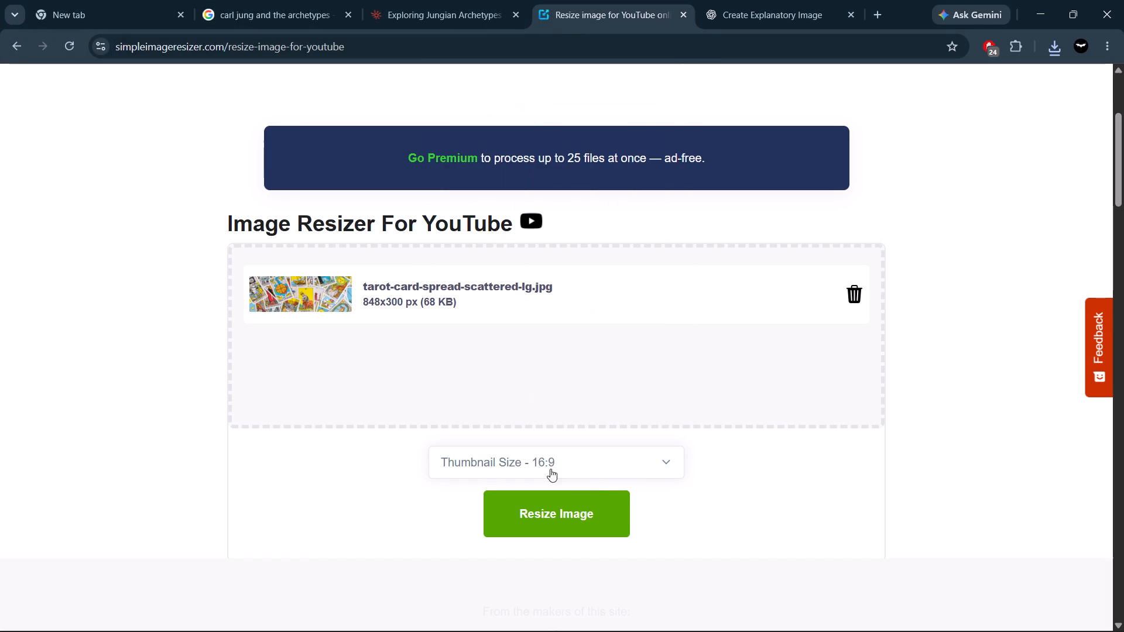
left_click(555, 502)
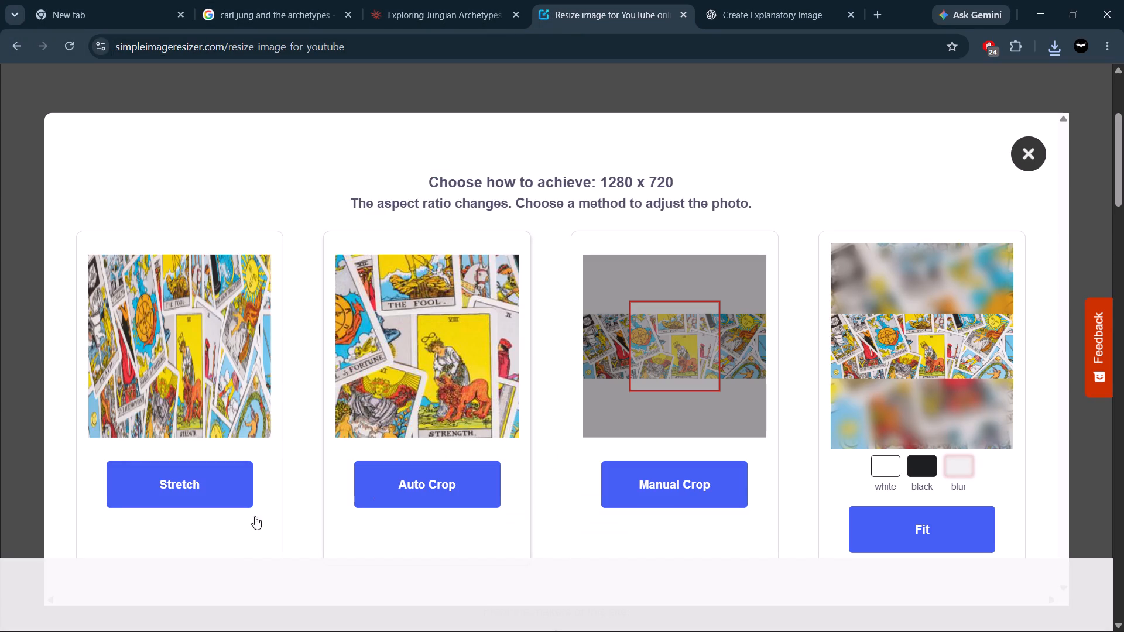
left_click(196, 494)
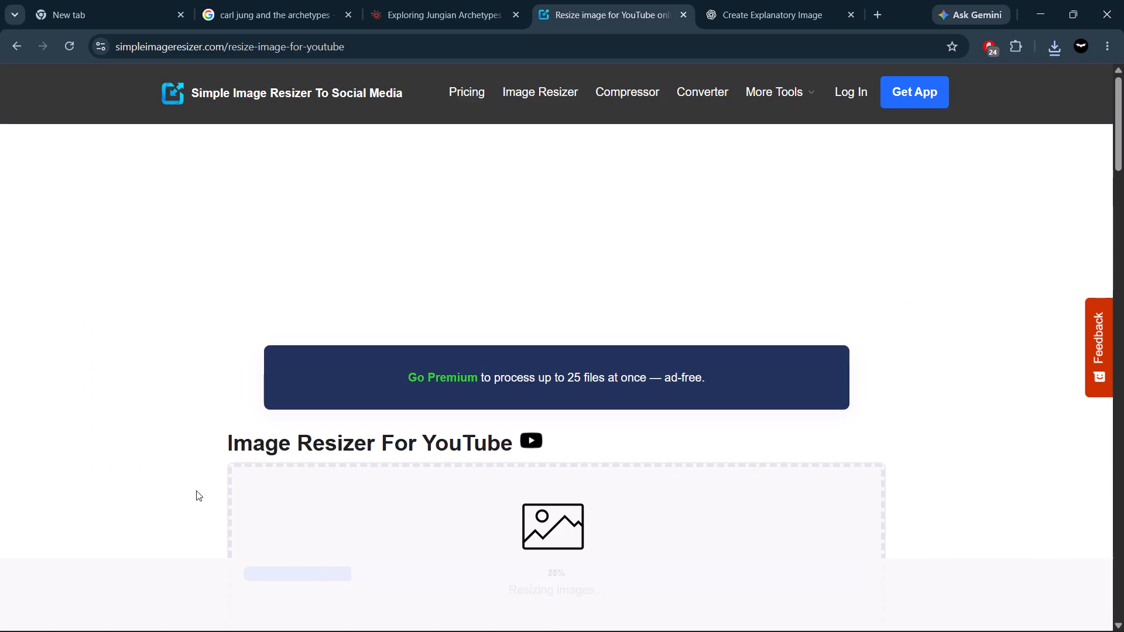
scroll(471, 486, "down", 7)
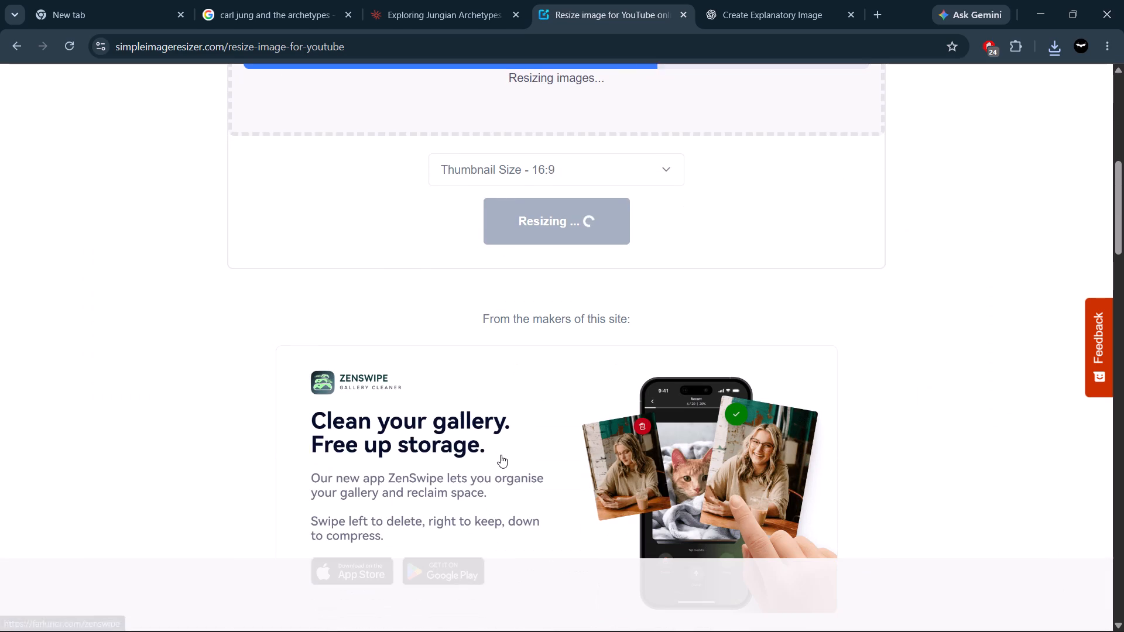
scroll(602, 252, "up", 1)
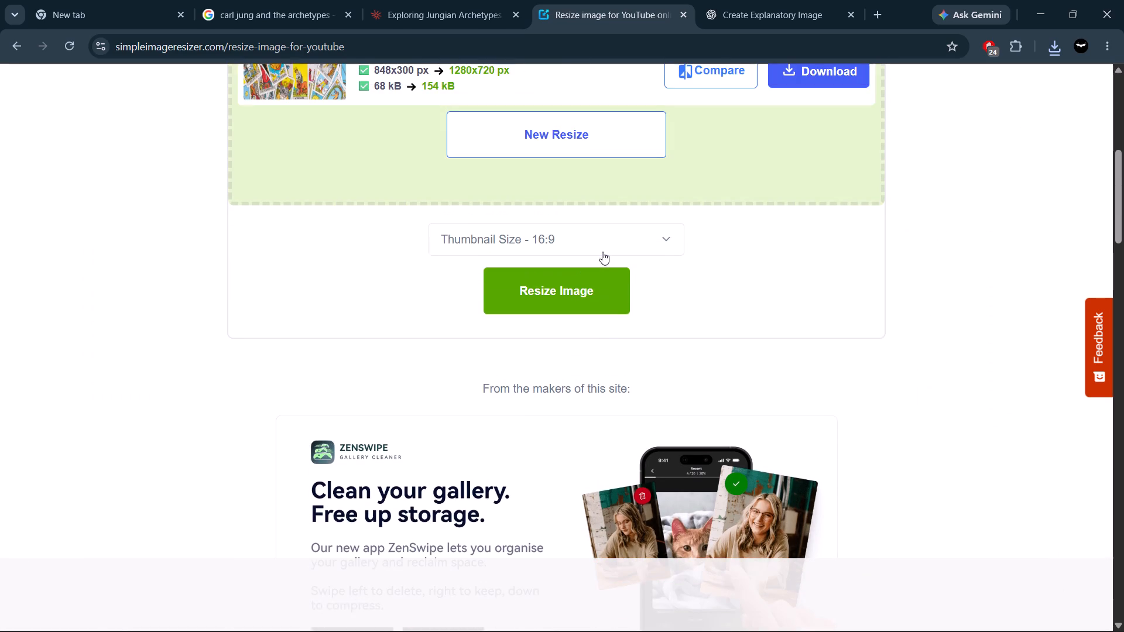
Repeat the 1280 x 720 Stretch resize of the tarot card spread image and download the resulting JPEG.
left_click(575, 295)
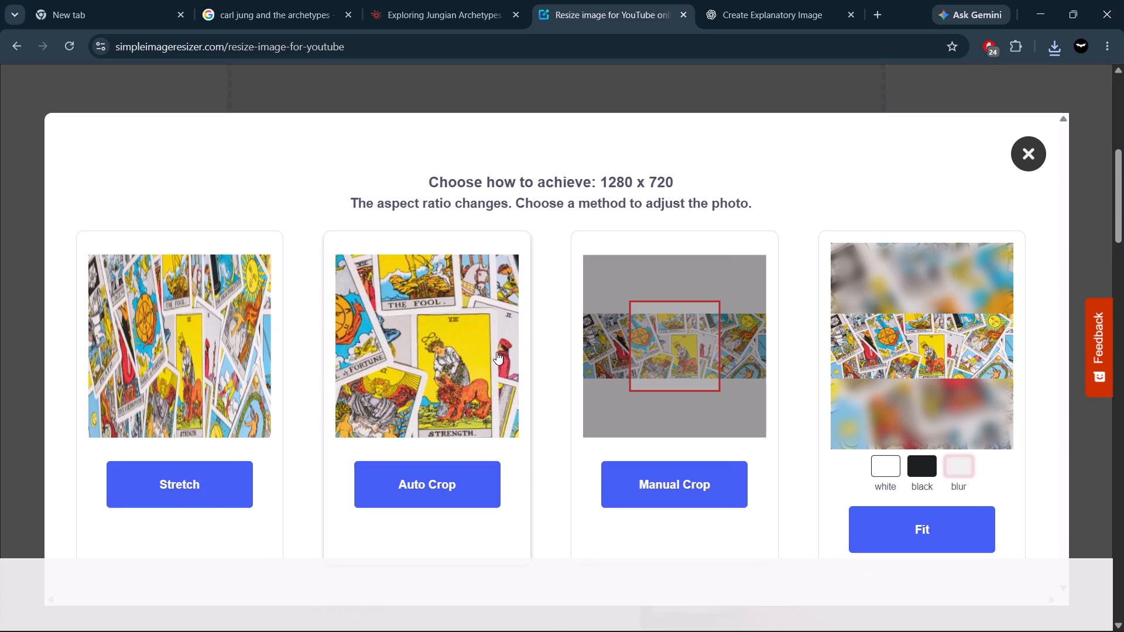
left_click(187, 499)
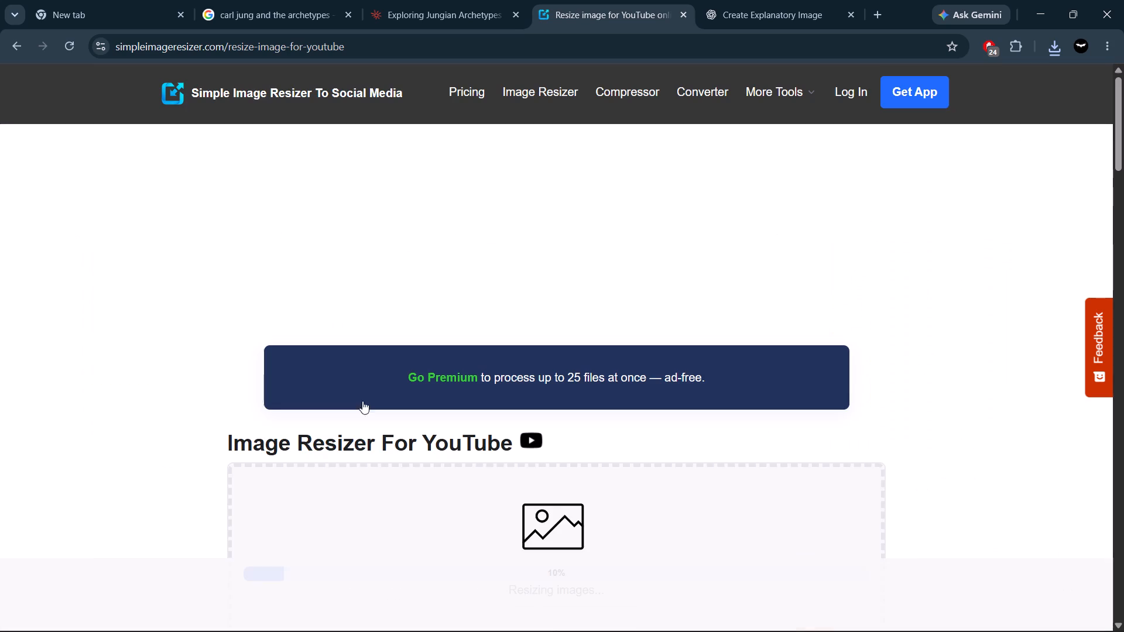
scroll(516, 380, "down", 4)
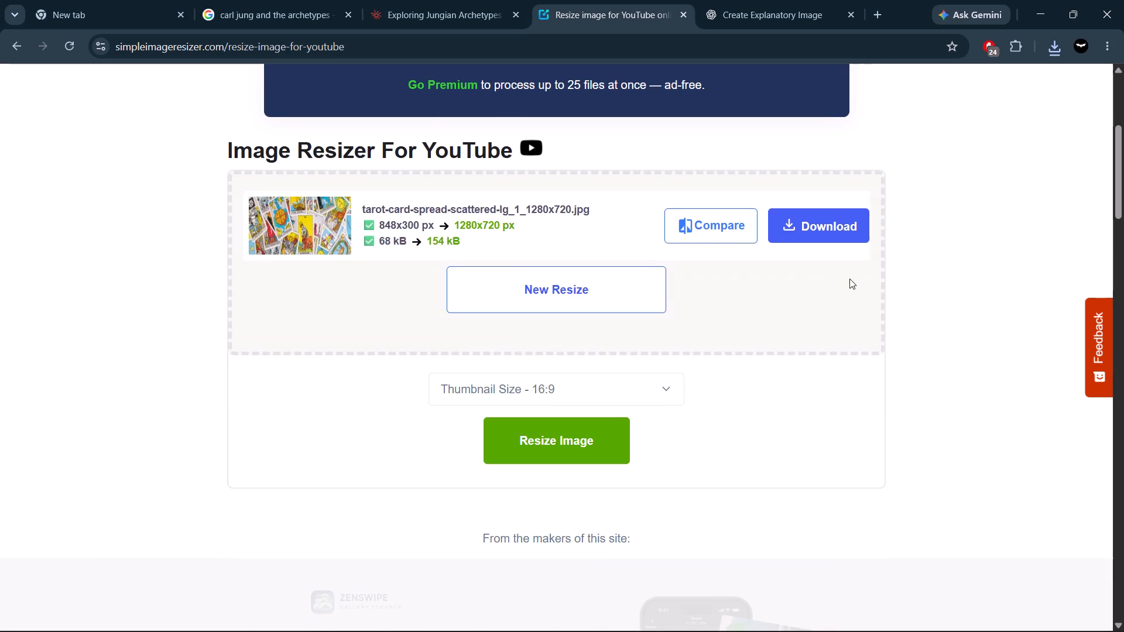
left_click(825, 232)
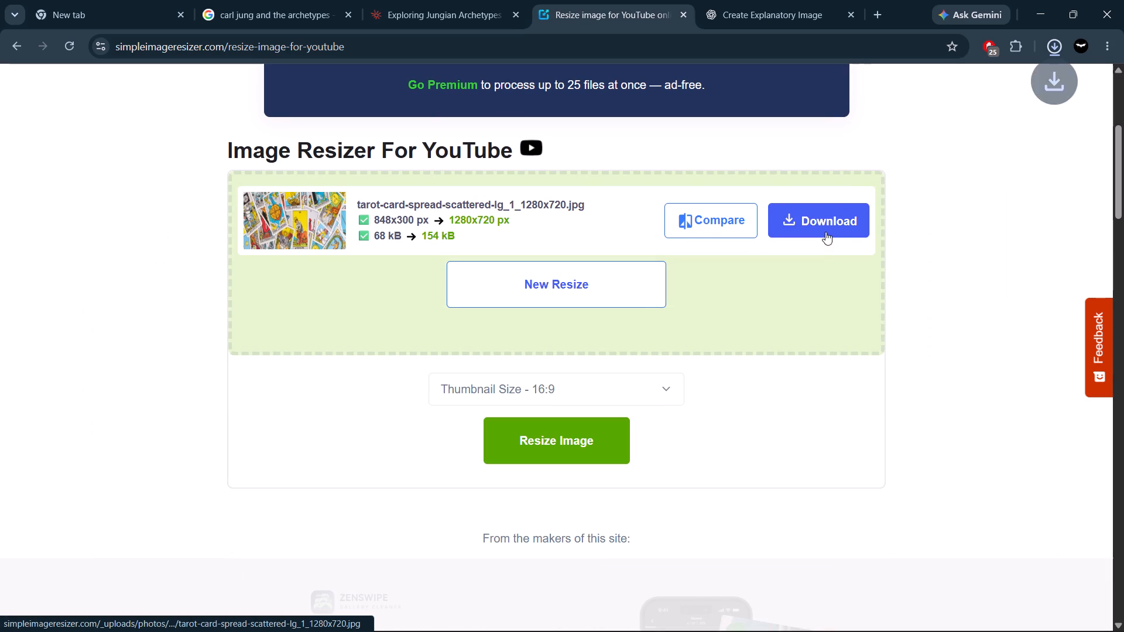
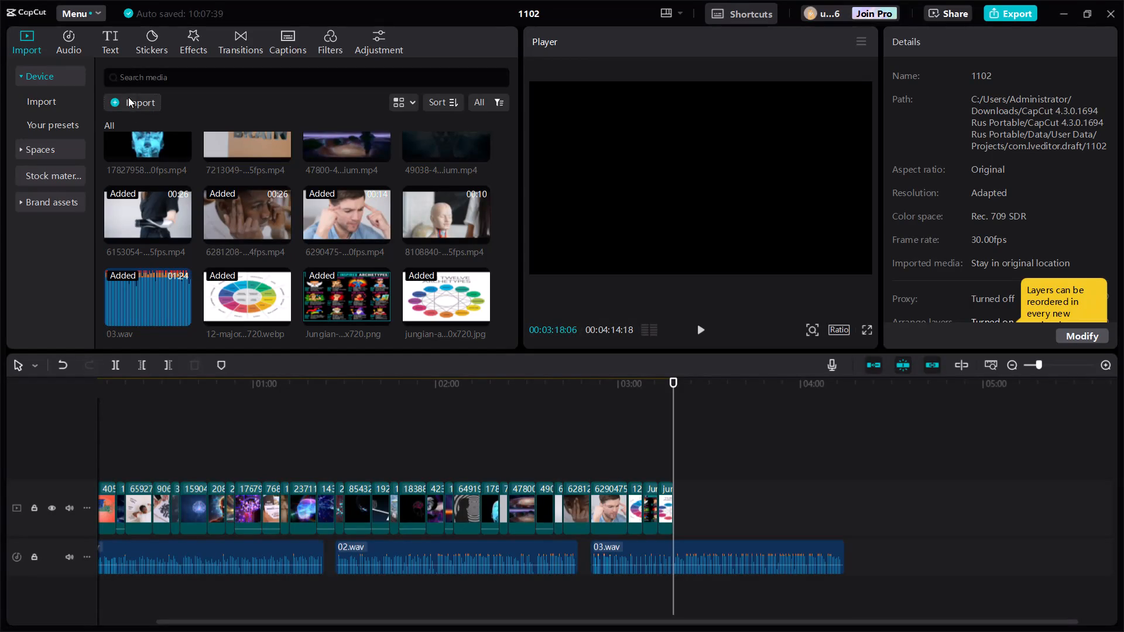
Import tarot-card-spread-scattered-lg_1_1280x720 from the CORRECTIONS folder and add it to the timeline at 00:03:18:06, after the Twelve Archetypes image.
left_click(129, 102)
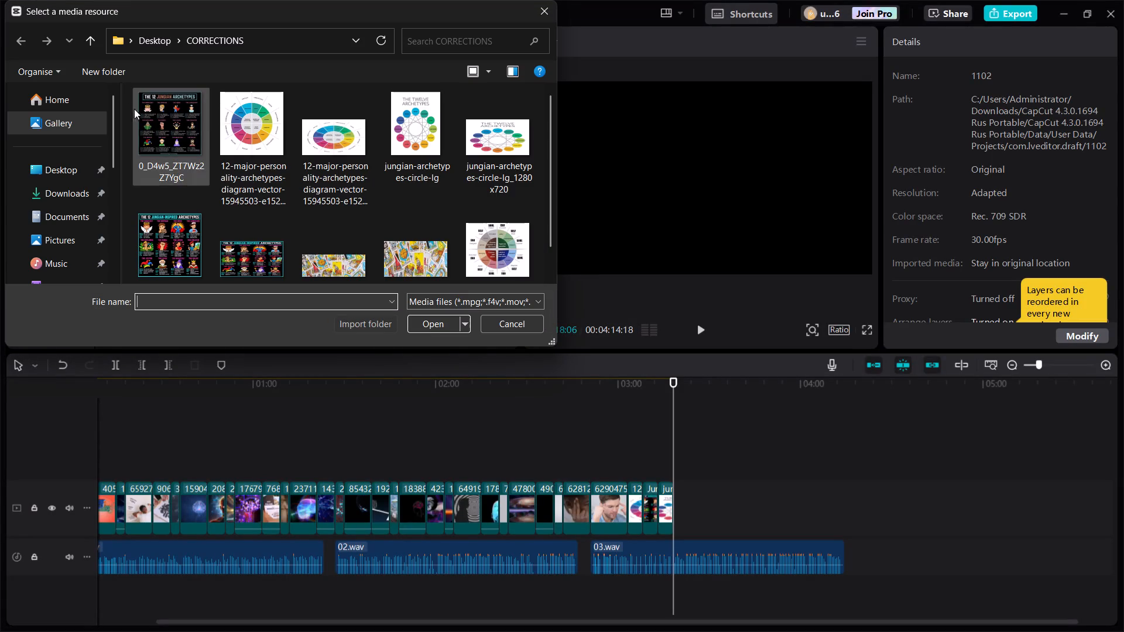
left_click(424, 269)
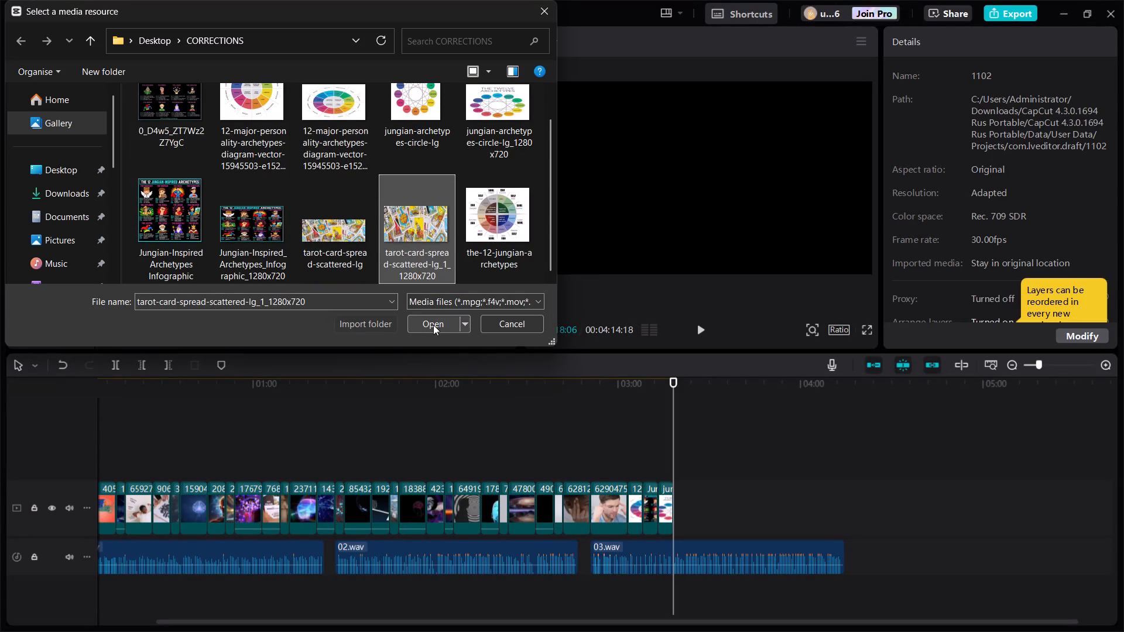
left_click(433, 325)
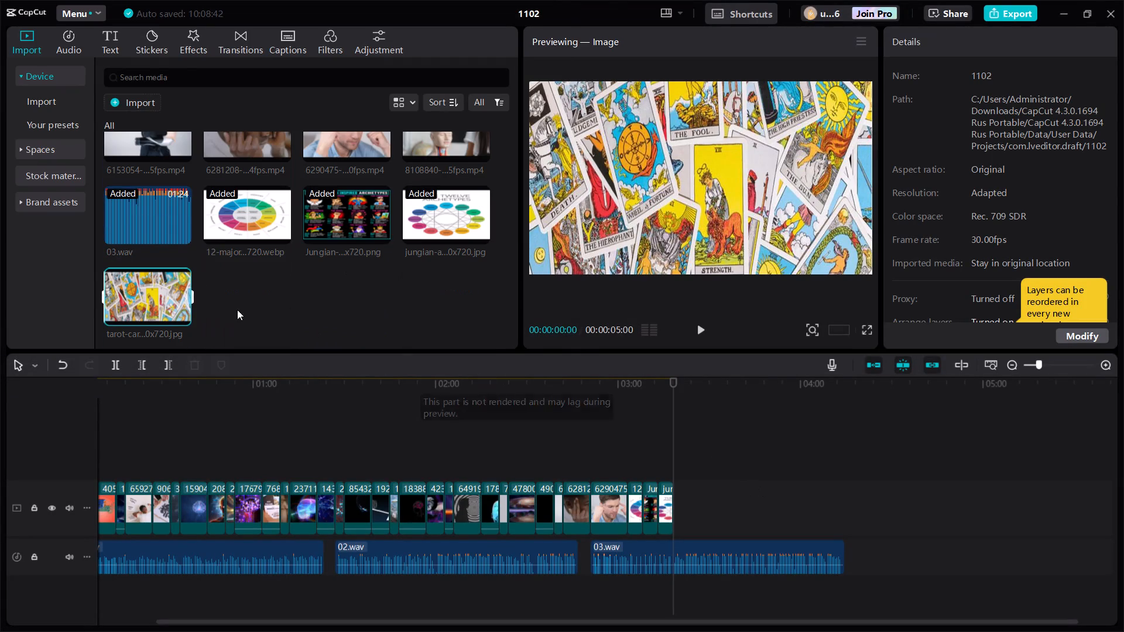
left_click(181, 320)
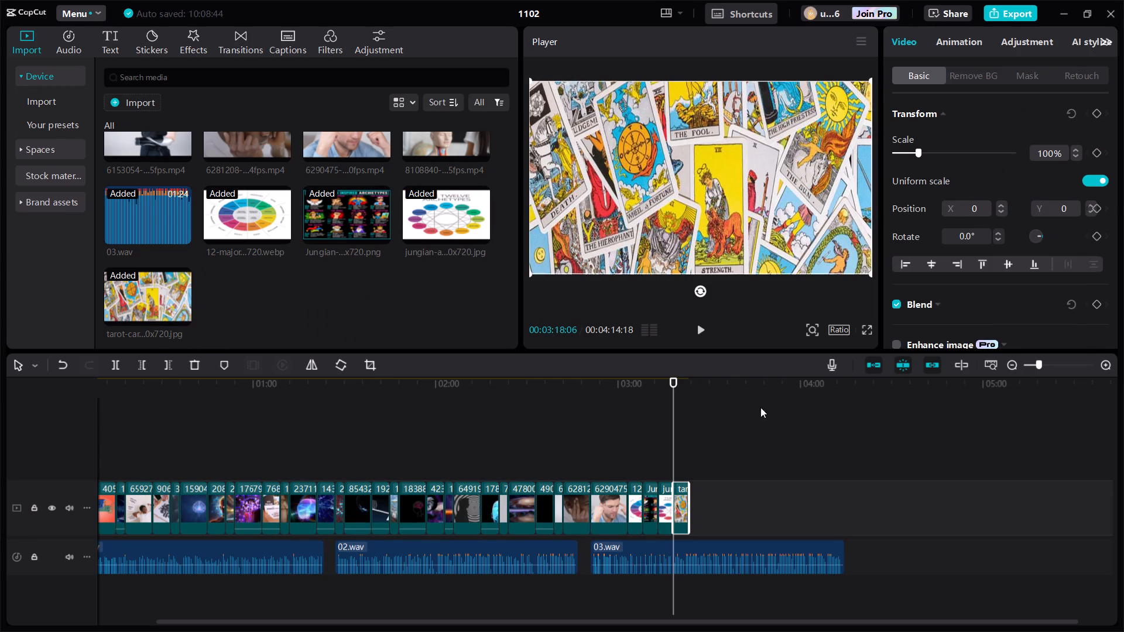
Play back the 03.wav section from about 00:02:51:00 to review the archetype and tarot images against the voice-over.
left_click(575, 429)
left_click(586, 427)
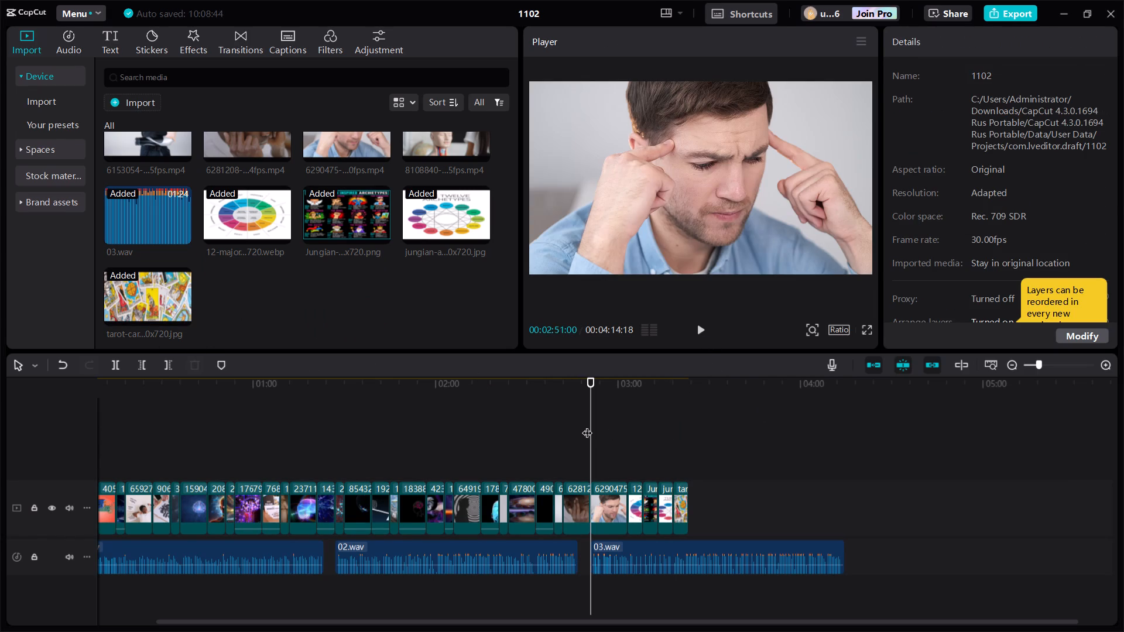
key("Left")
key("space")
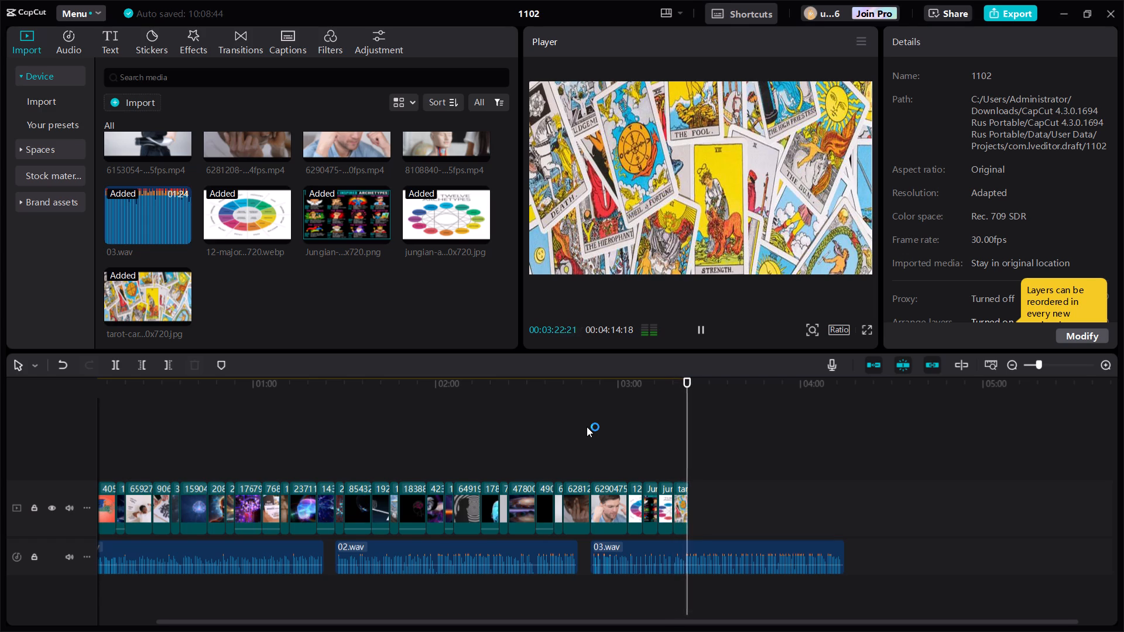
Start another media import and open the PSYCHOLOGY folder inside New folder on the Desktop, checking the PSYCHOLOGY 101 folder first.
scroll(434, 320, "up", 2)
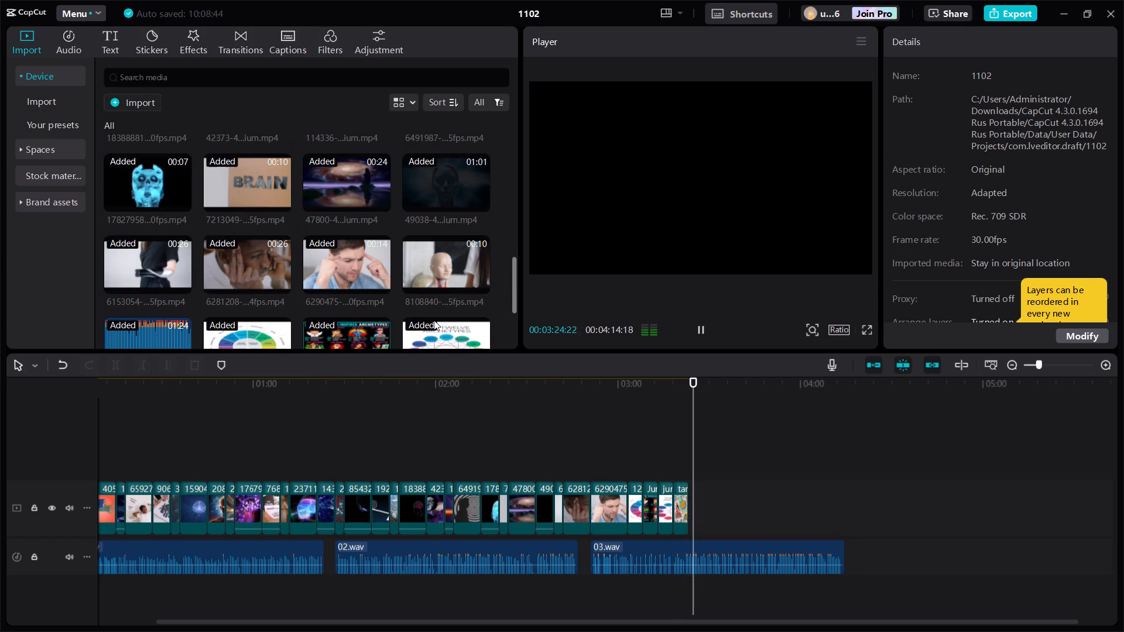
scroll(241, 213, "up", 3)
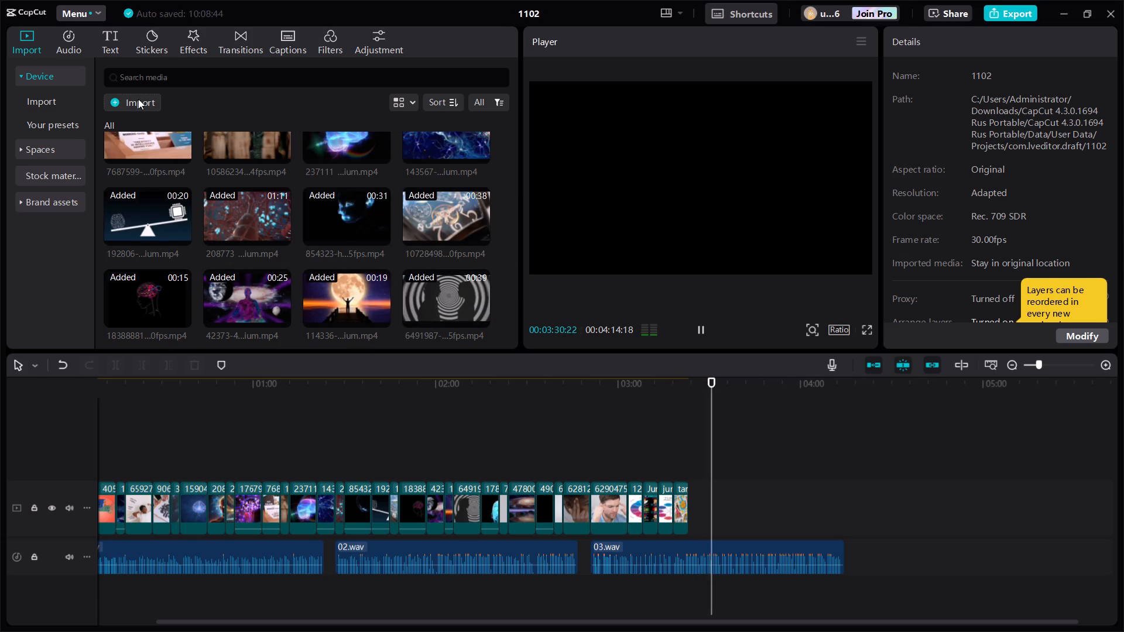
left_click(138, 99)
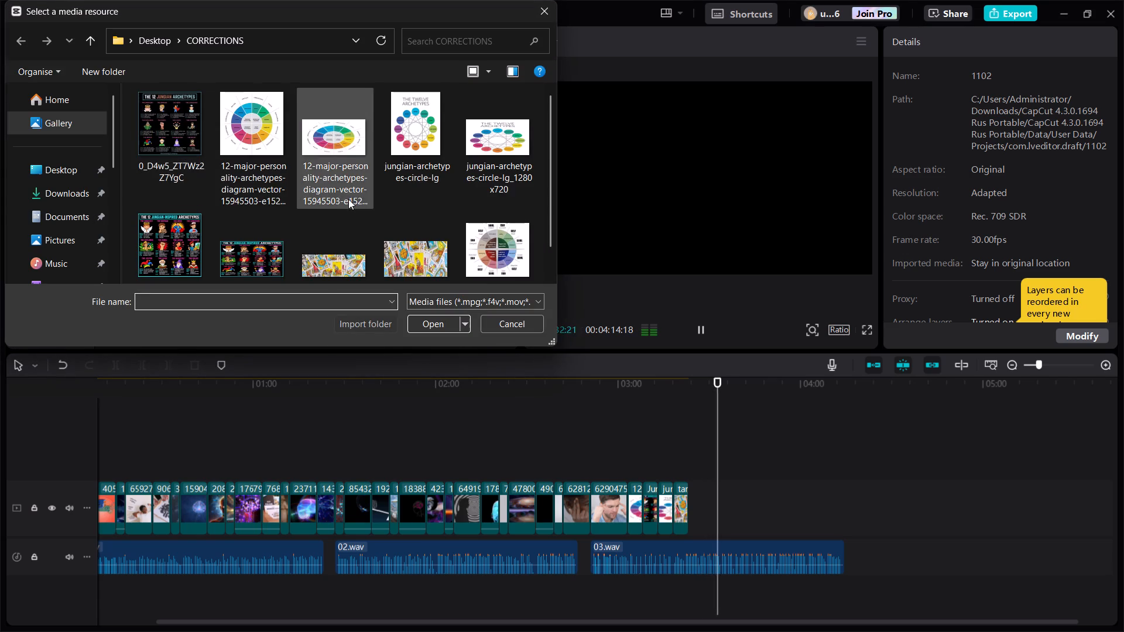
scroll(348, 199, "down", 1)
scroll(307, 201, "up", 4)
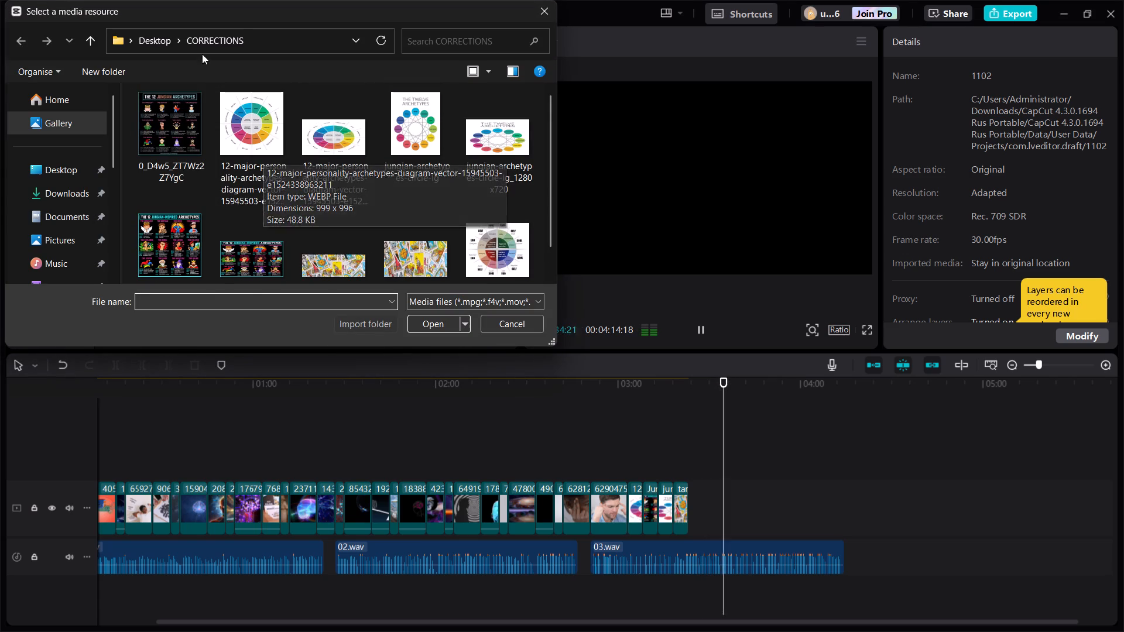
left_click(165, 39)
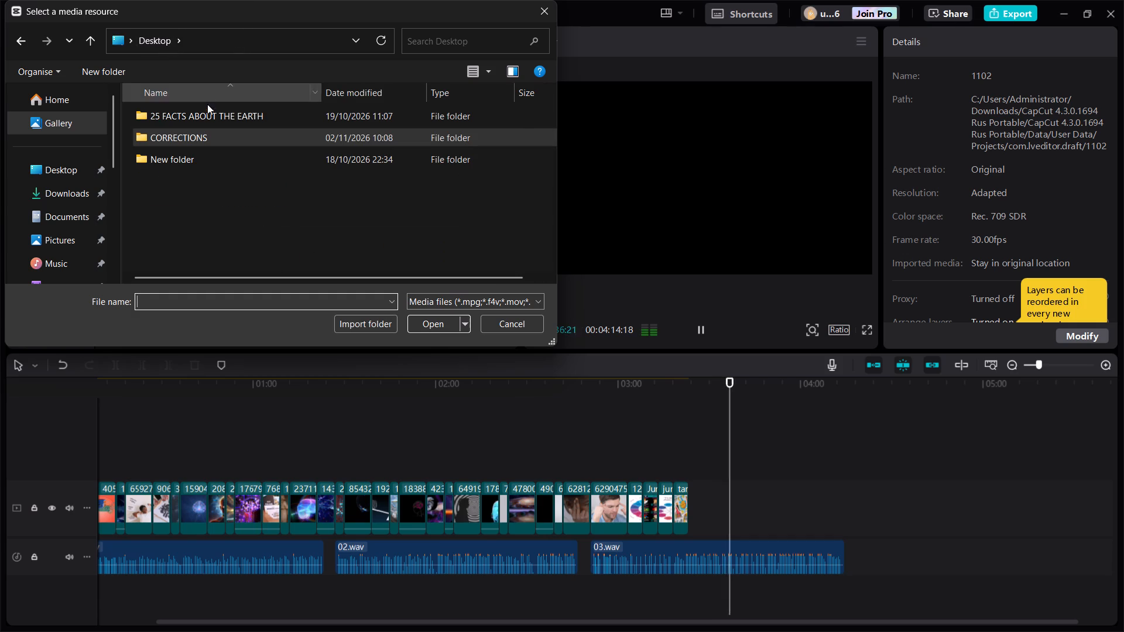
double_click(194, 157)
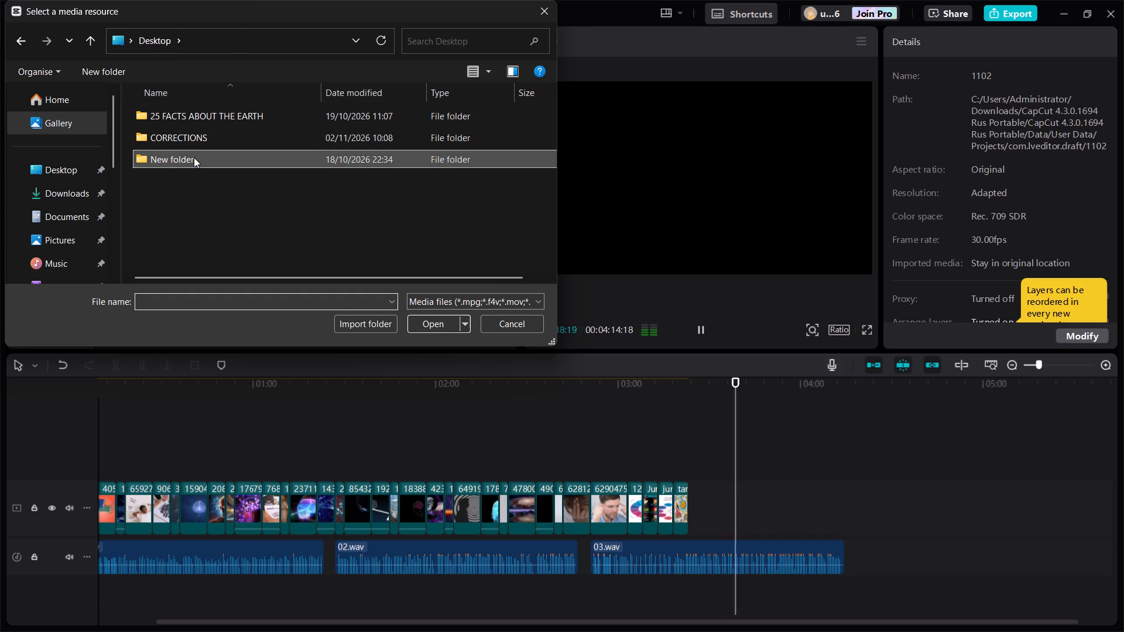
scroll(194, 157, "down", 1)
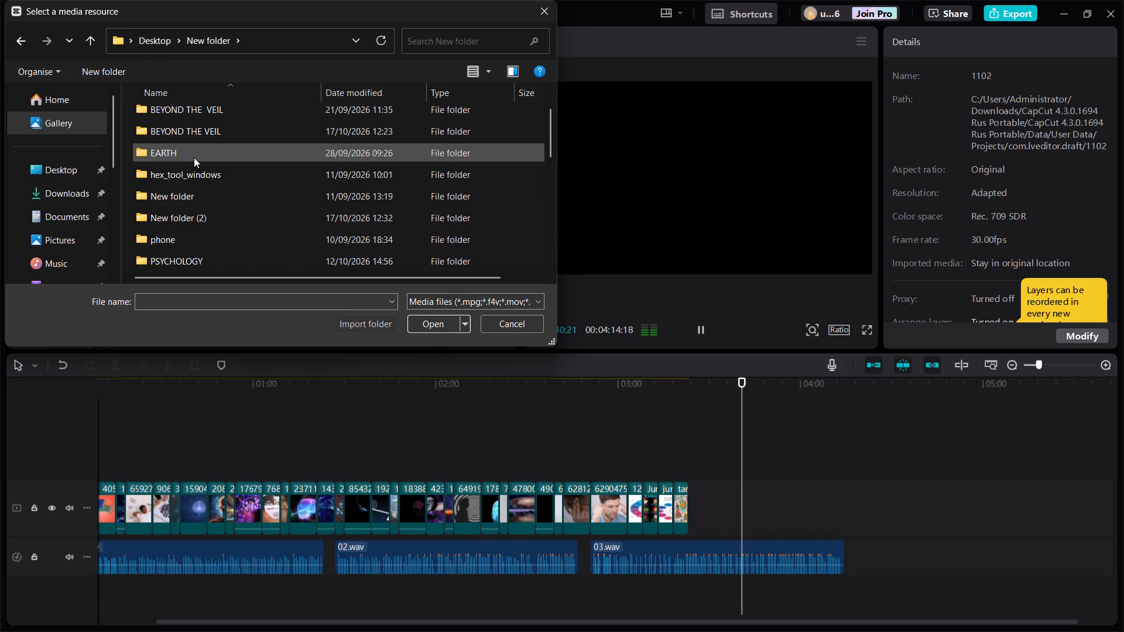
scroll(197, 174, "down", 1)
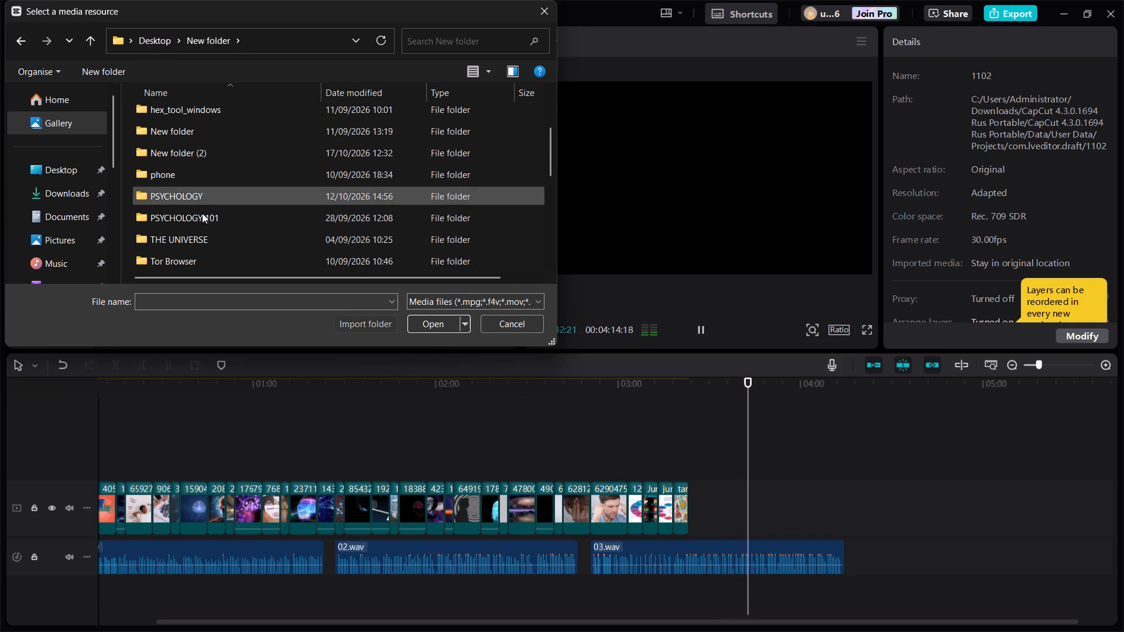
left_click(204, 215)
double_click(204, 215)
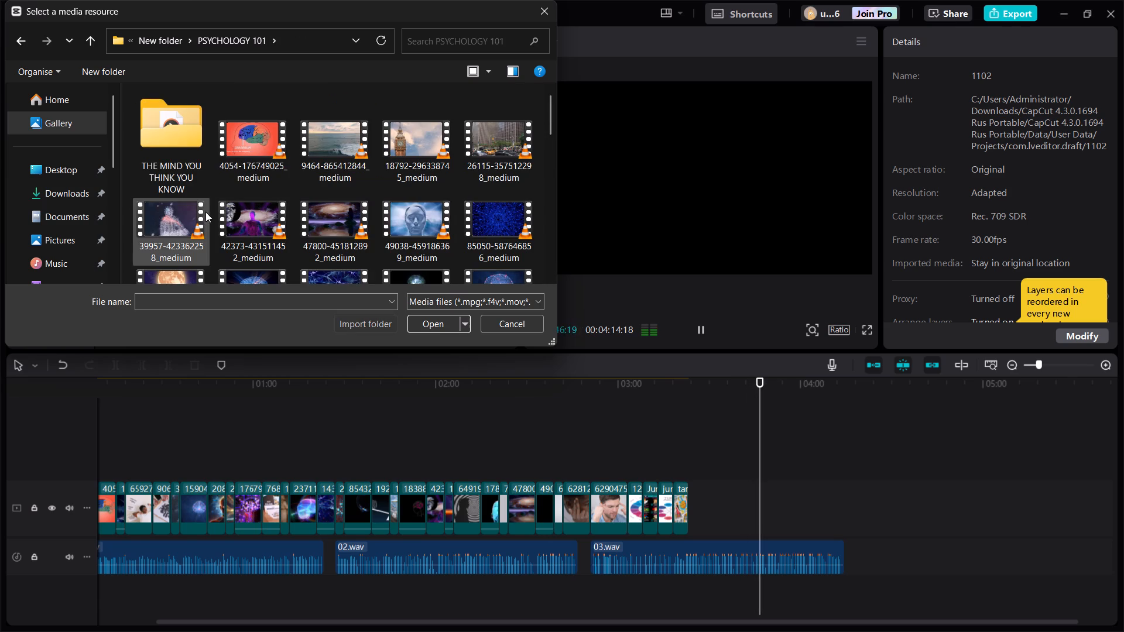
left_click(174, 42)
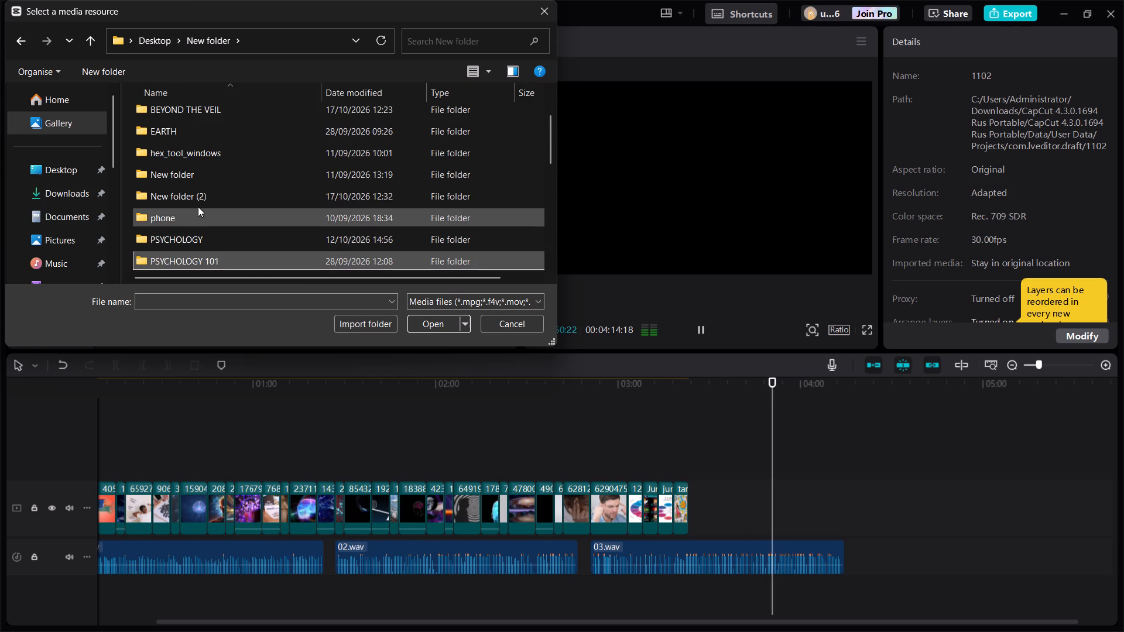
double_click(200, 232)
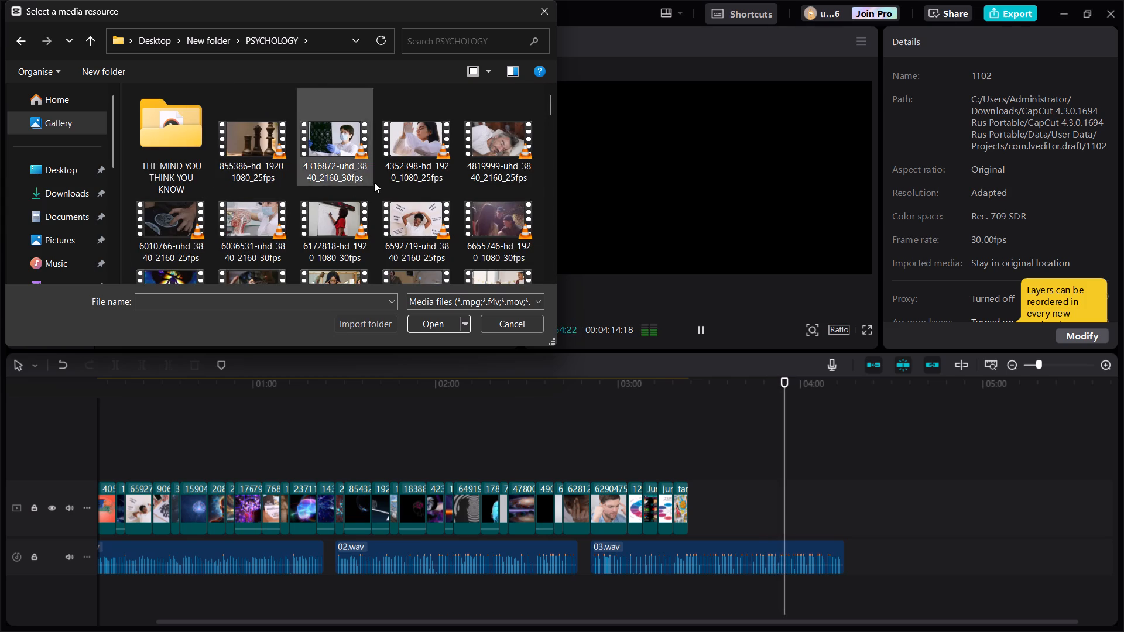
Find and select the PSYCHOLOGY clips 7424514-uhd_3840_2160_30fps, 7525394-hd_1920_1080_25fps and 7199788-uhd_3840_2160_25fps together for import.
scroll(374, 182, "down", 1)
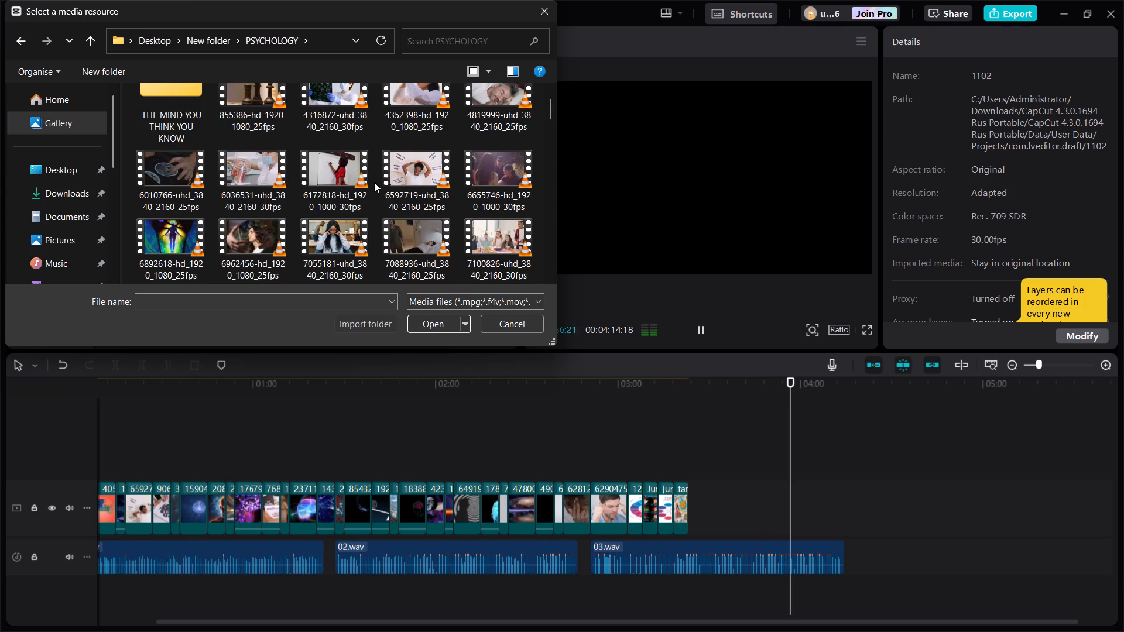
scroll(374, 182, "down", 1)
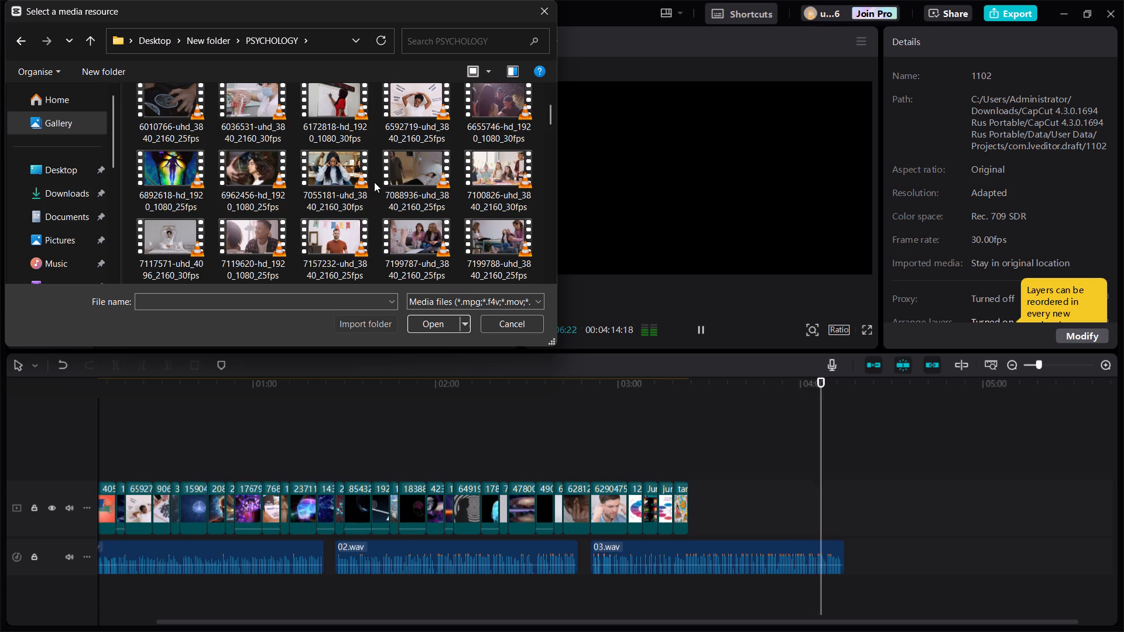
scroll(372, 178, "down", 3)
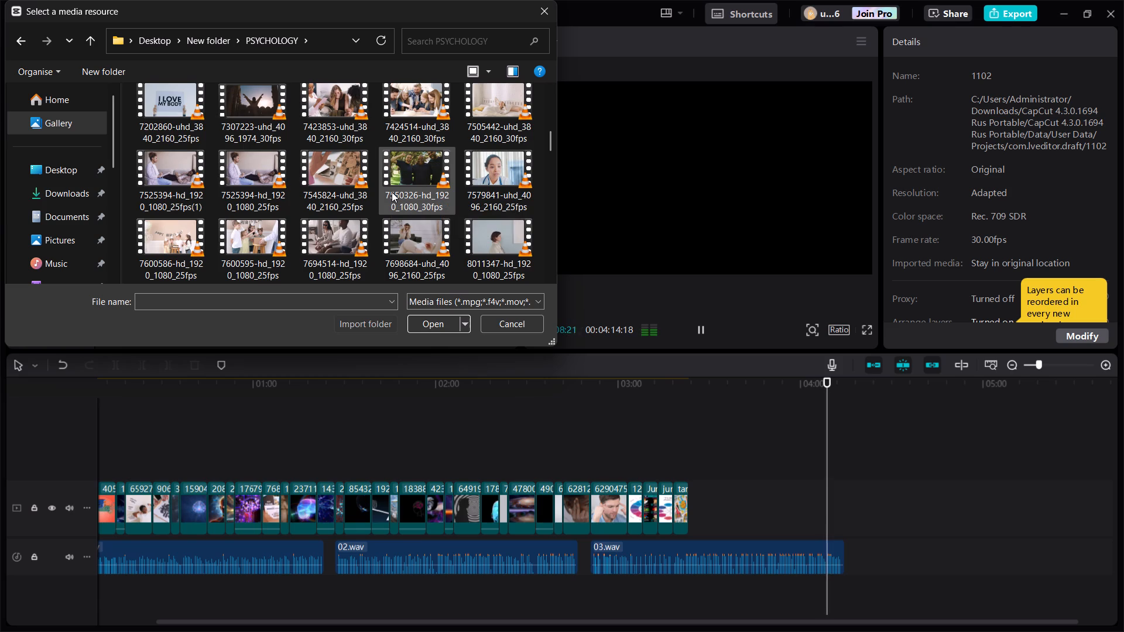
scroll(392, 192, "down", 1)
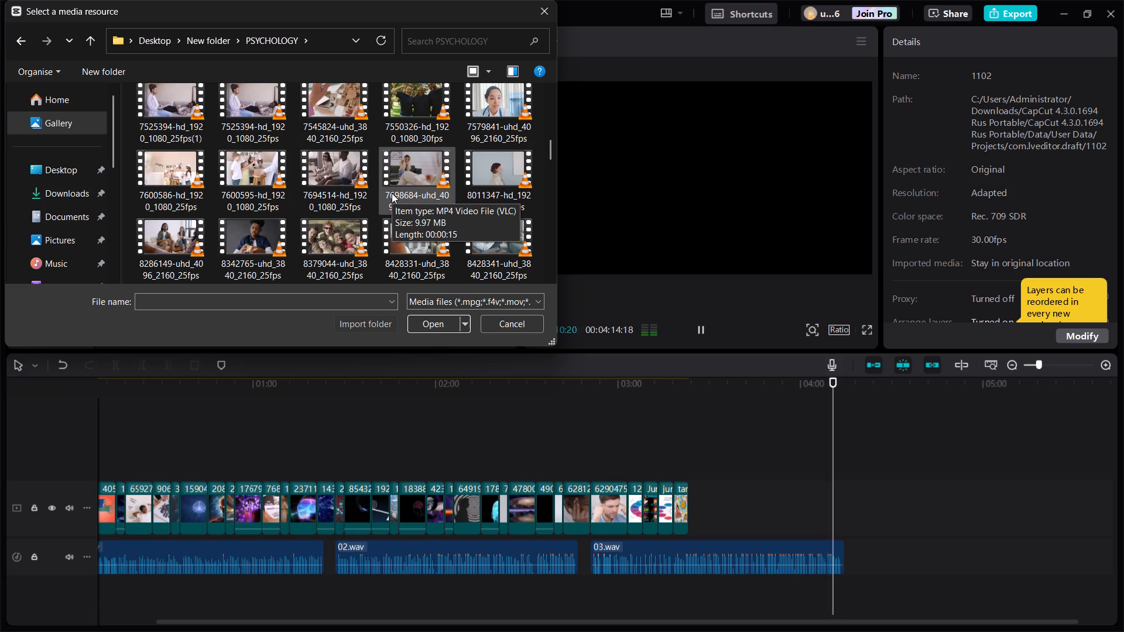
scroll(392, 193, "down", 1)
scroll(392, 193, "up", 3)
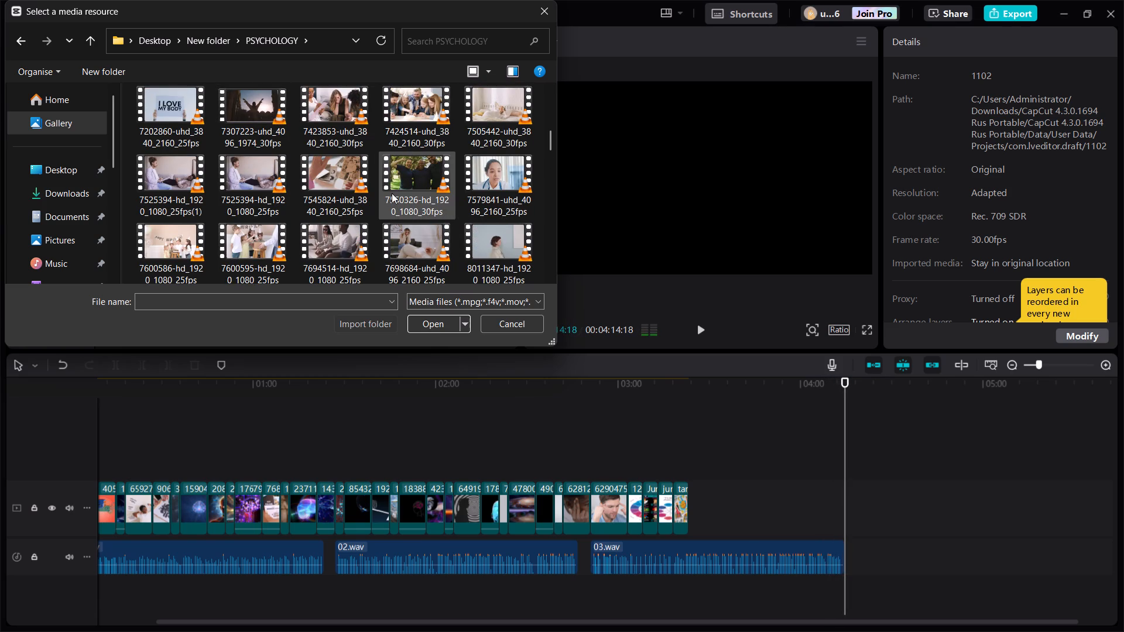
scroll(392, 193, "down", 2)
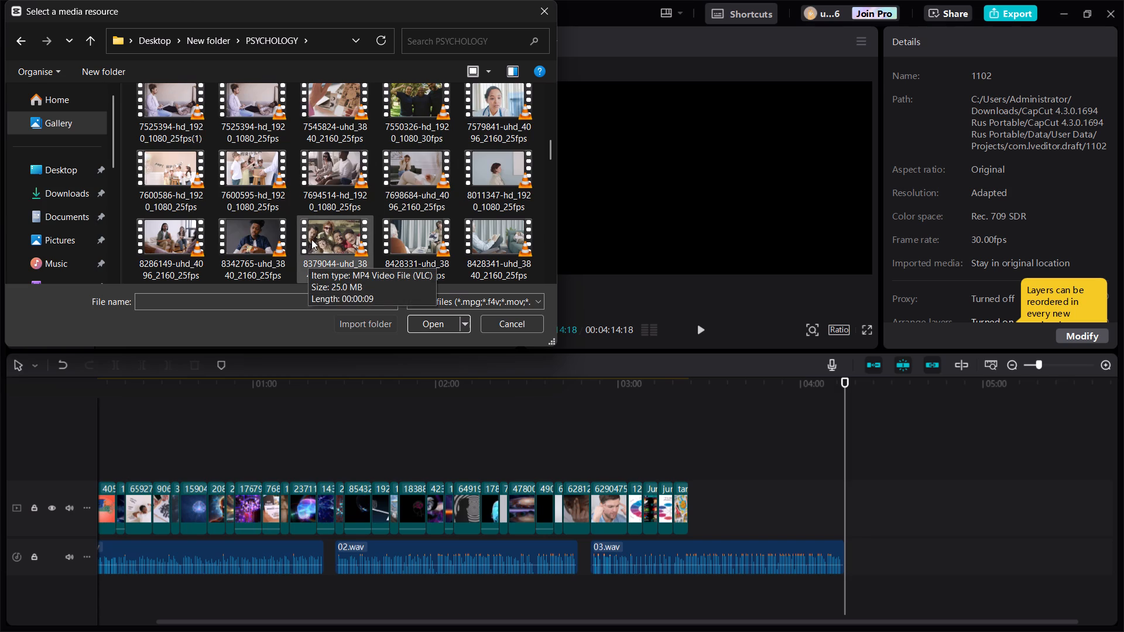
scroll(306, 215, "up", 1)
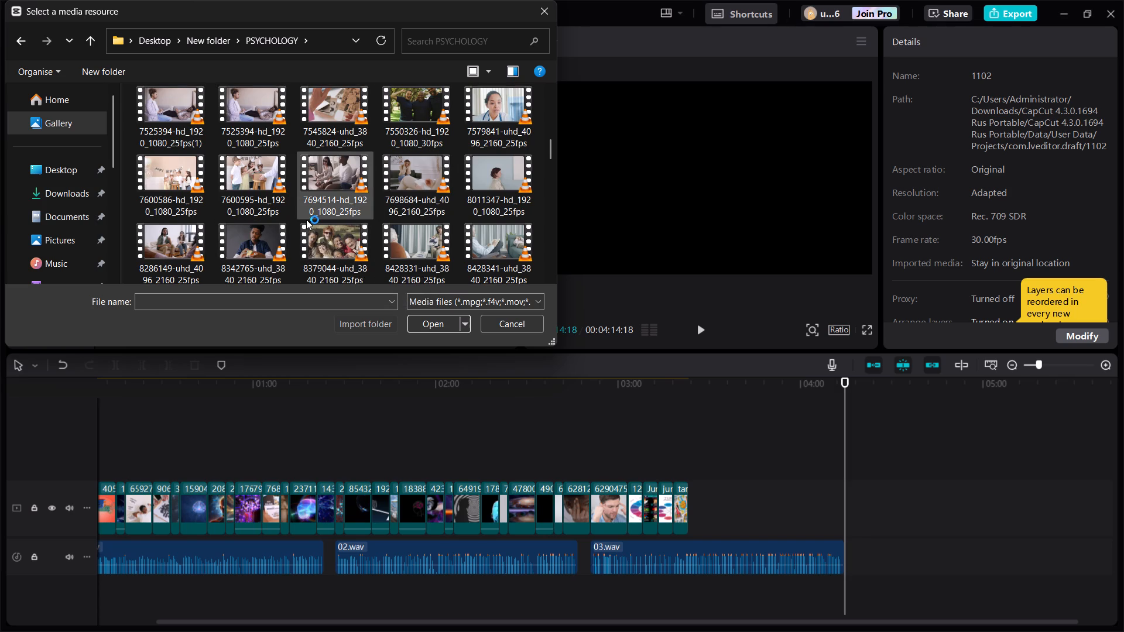
scroll(306, 215, "up", 2)
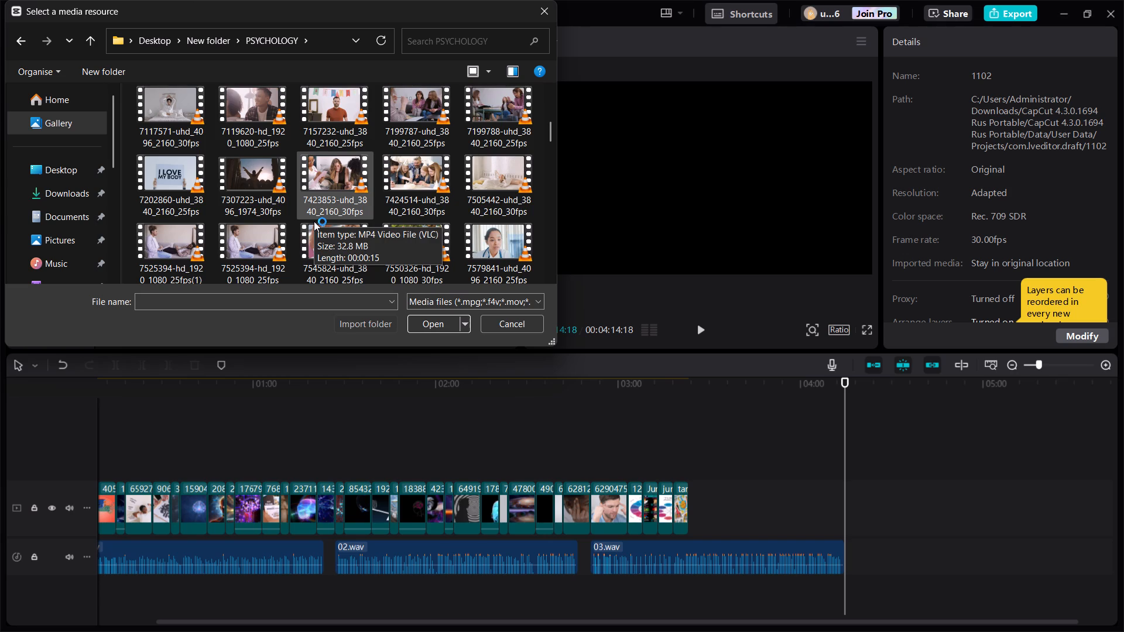
left_click(430, 187)
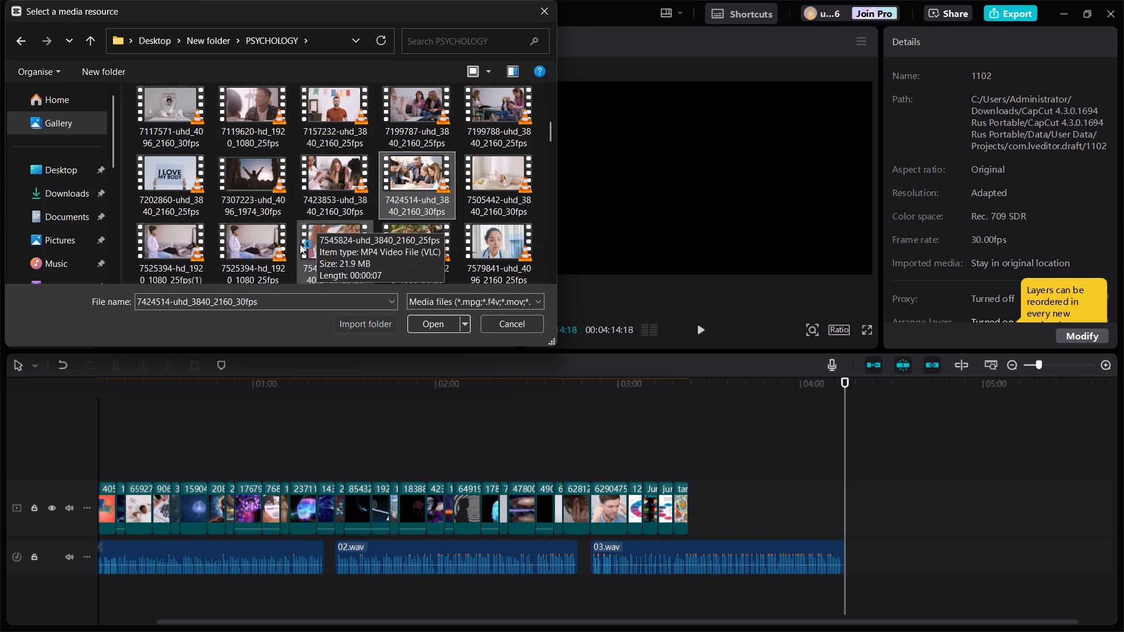
left_click(272, 249, "ctrl")
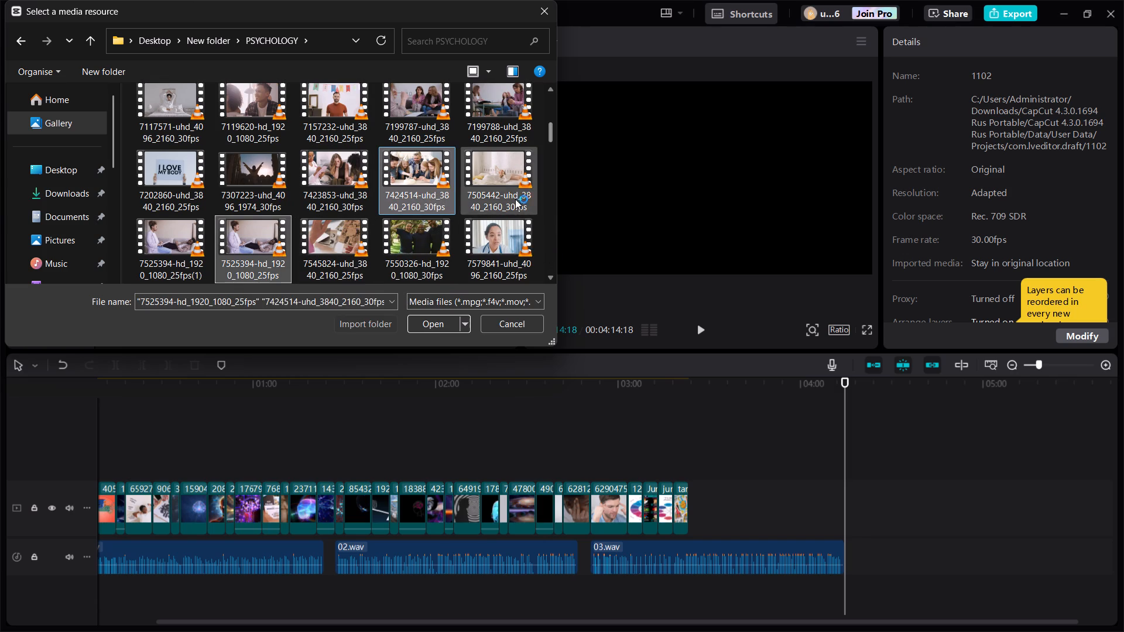
left_click(492, 98, "ctrl")
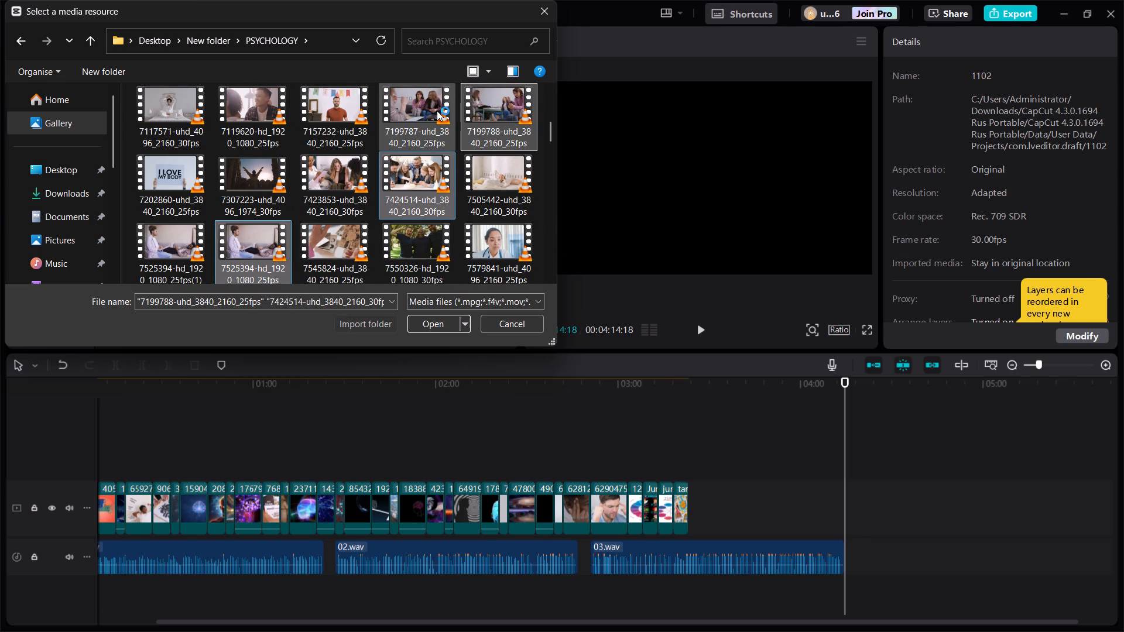
Add the clips 9064510-hd_1920_1080_30fps and 12601884_1920_1080_30fps, further down the PSYCHOLOGY folder, to the import selection.
left_click(550, 276, "ctrl")
left_click(550, 276, "ctrl")
left_click(550, 276, "ctrl")
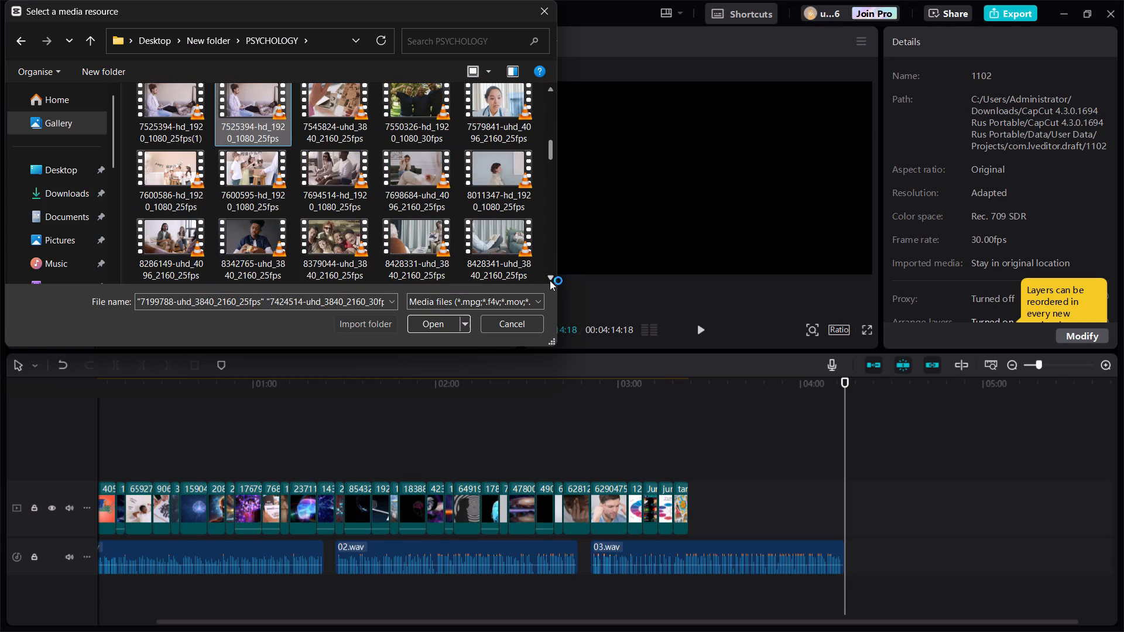
left_click(550, 276, "ctrl")
left_click(550, 276, "ctrl")
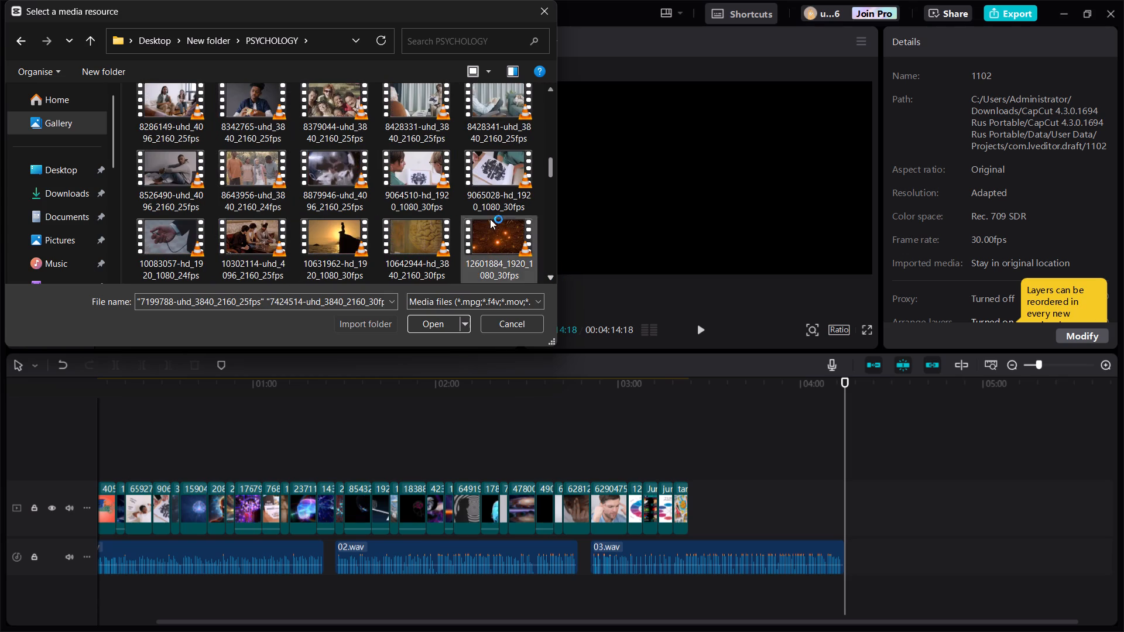
left_click(414, 175, "ctrl")
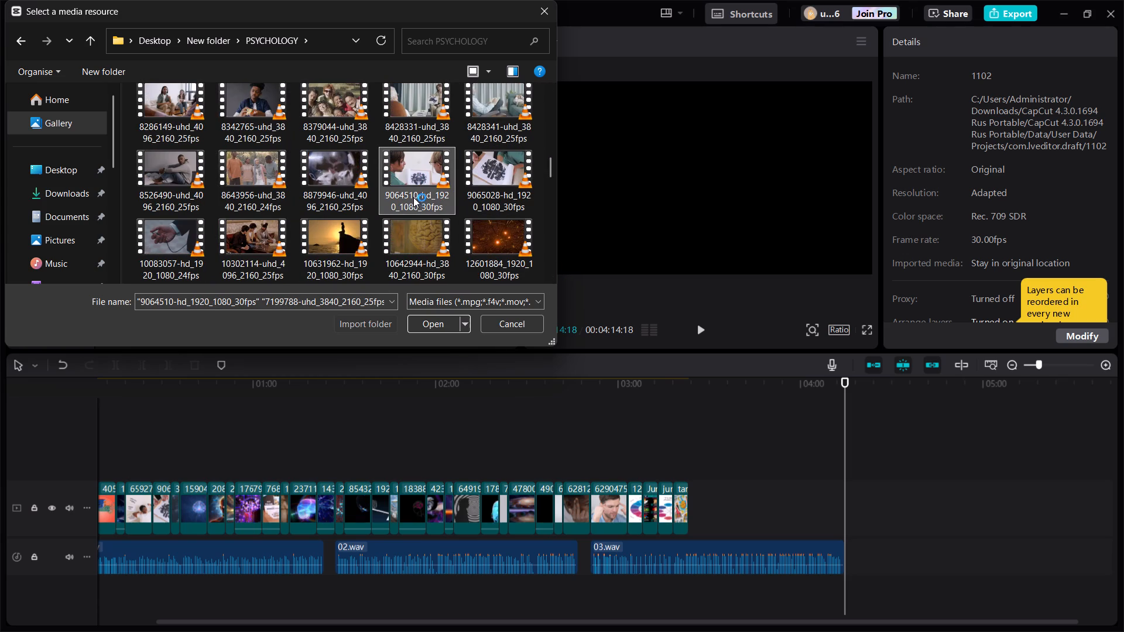
left_click(494, 240, "ctrl")
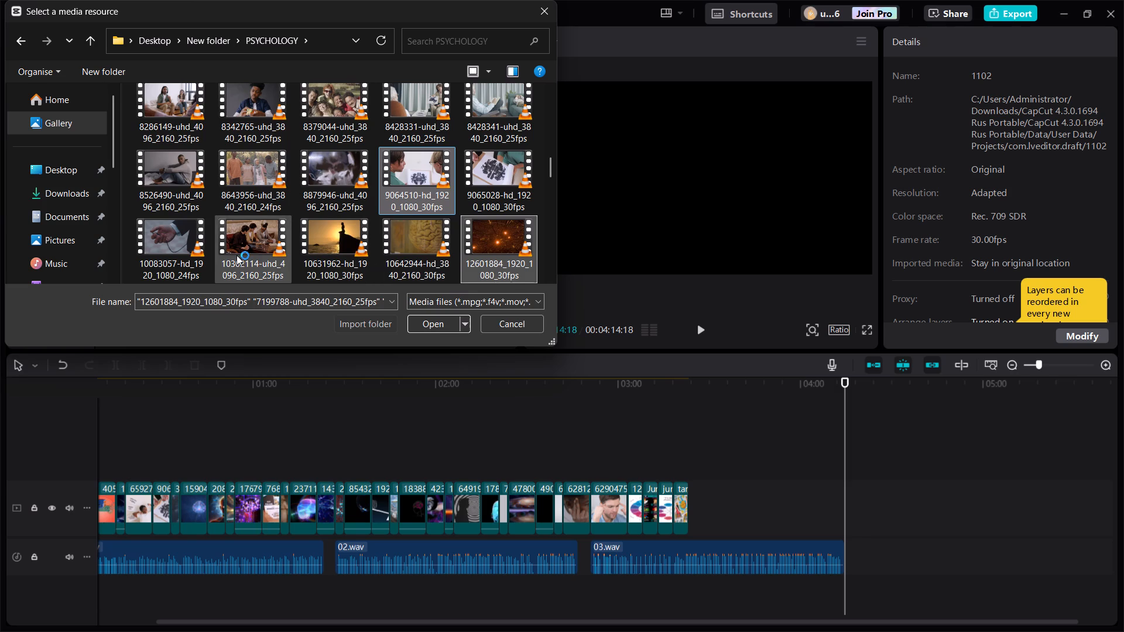
Check the rest of the PSYCHOLOGY folder for further footage and import the five selected clips into the project media.
left_click(551, 274, "ctrl")
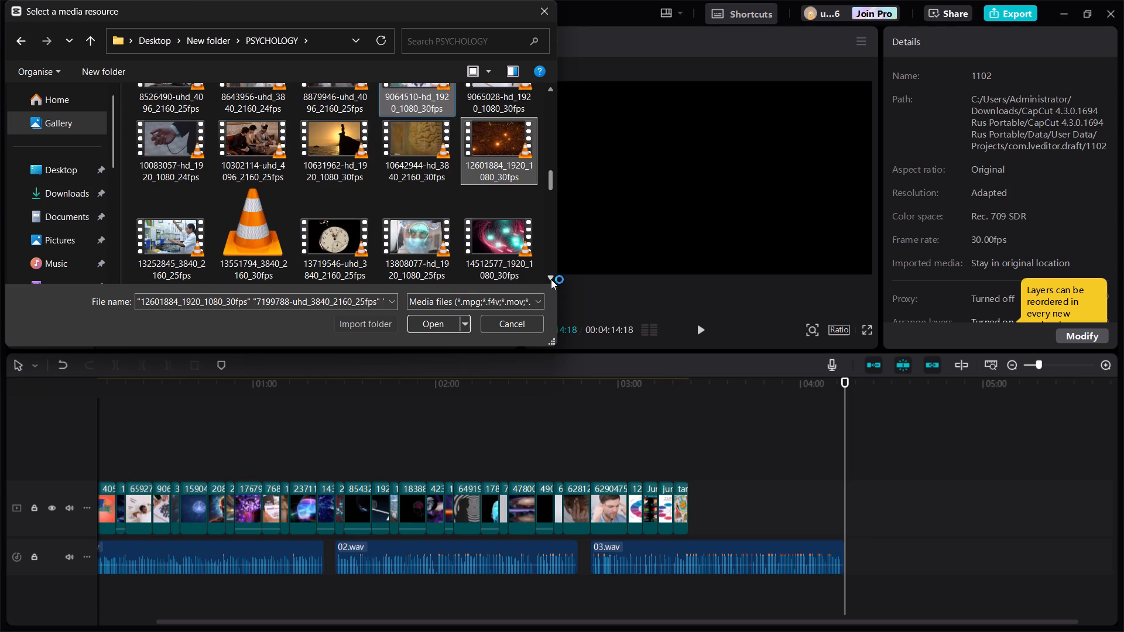
left_click(551, 274, "ctrl")
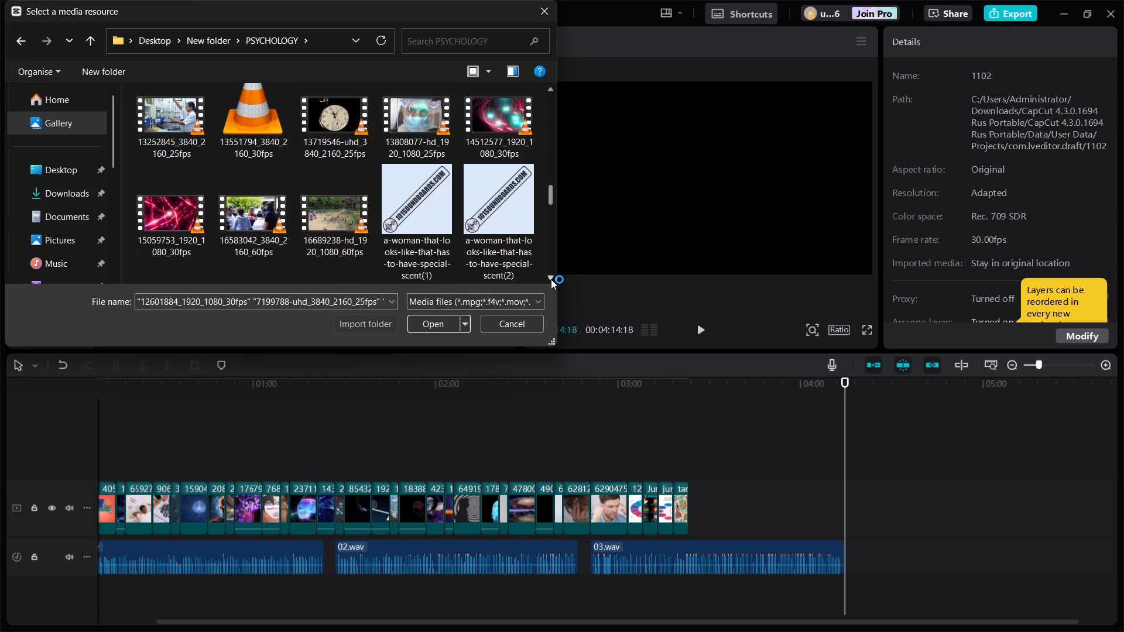
left_click(551, 274, "ctrl")
left_click(551, 274, "ctrl")
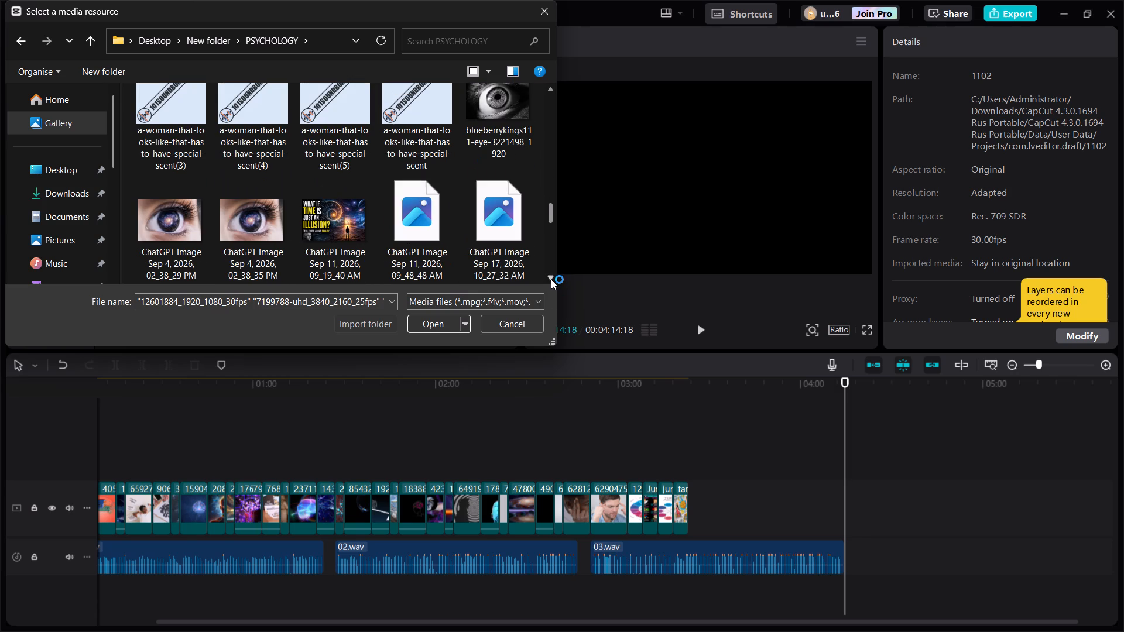
left_click(551, 274, "ctrl")
left_click(551, 274, "ctrl")
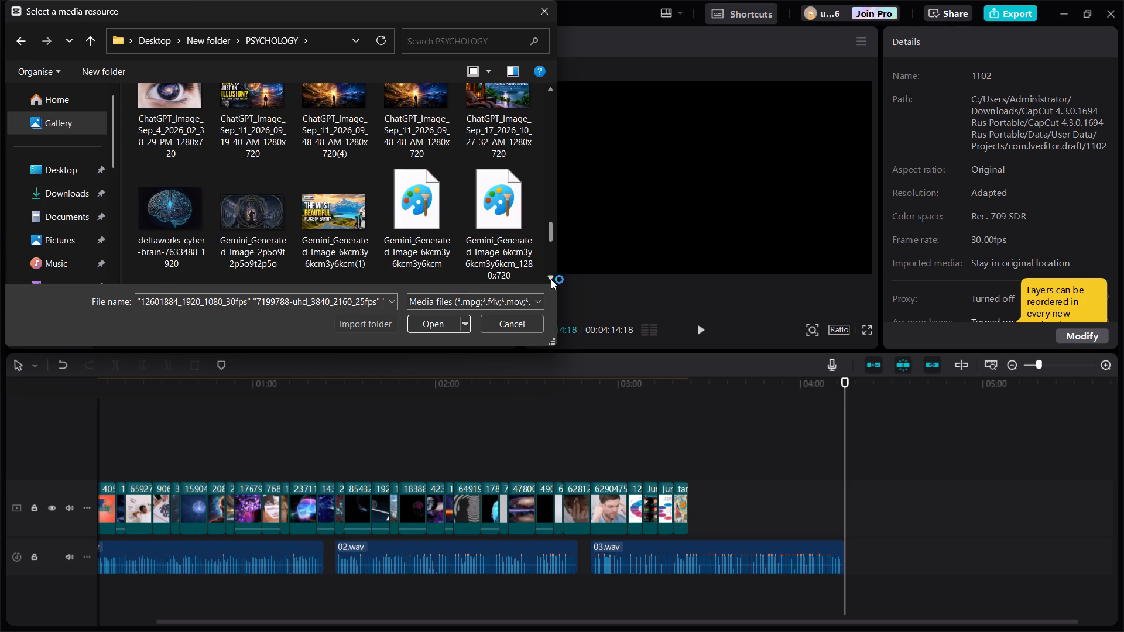
left_click(551, 274, "ctrl")
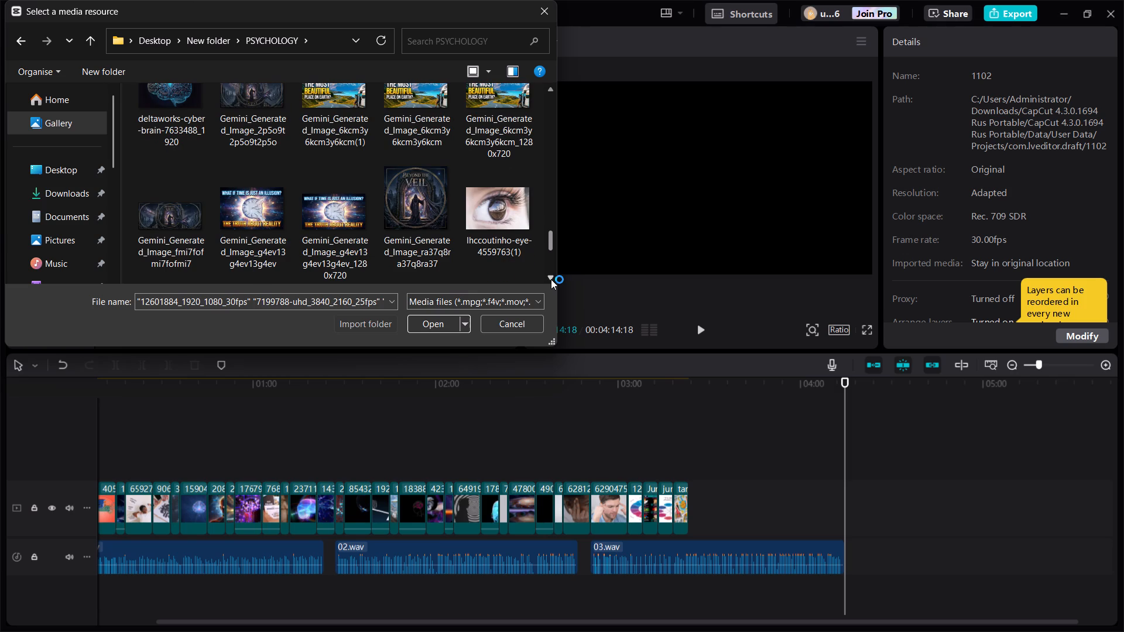
left_click(424, 320)
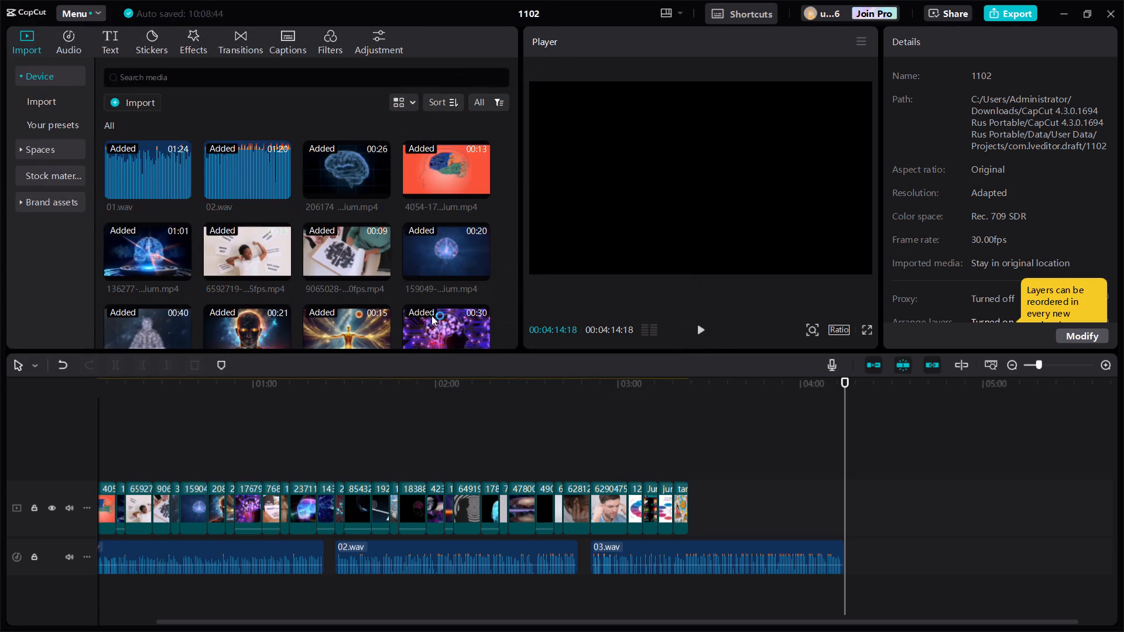
Add the imported clip 12601884_1920_1080_30fps to the video track directly after the tarot cards image.
left_click(428, 281)
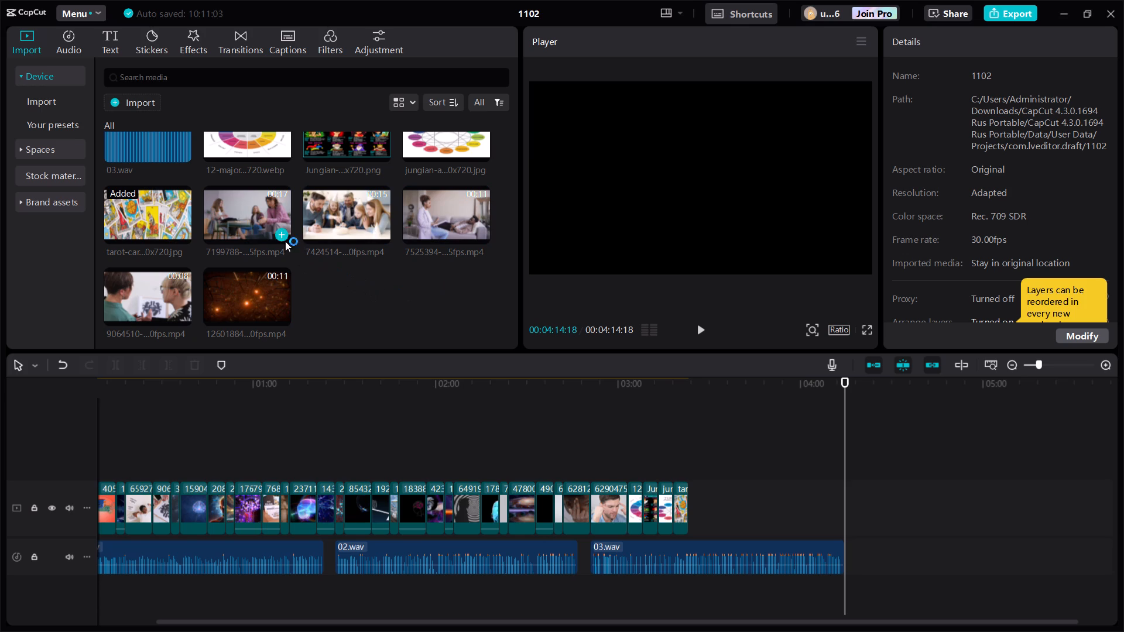
left_click(285, 318)
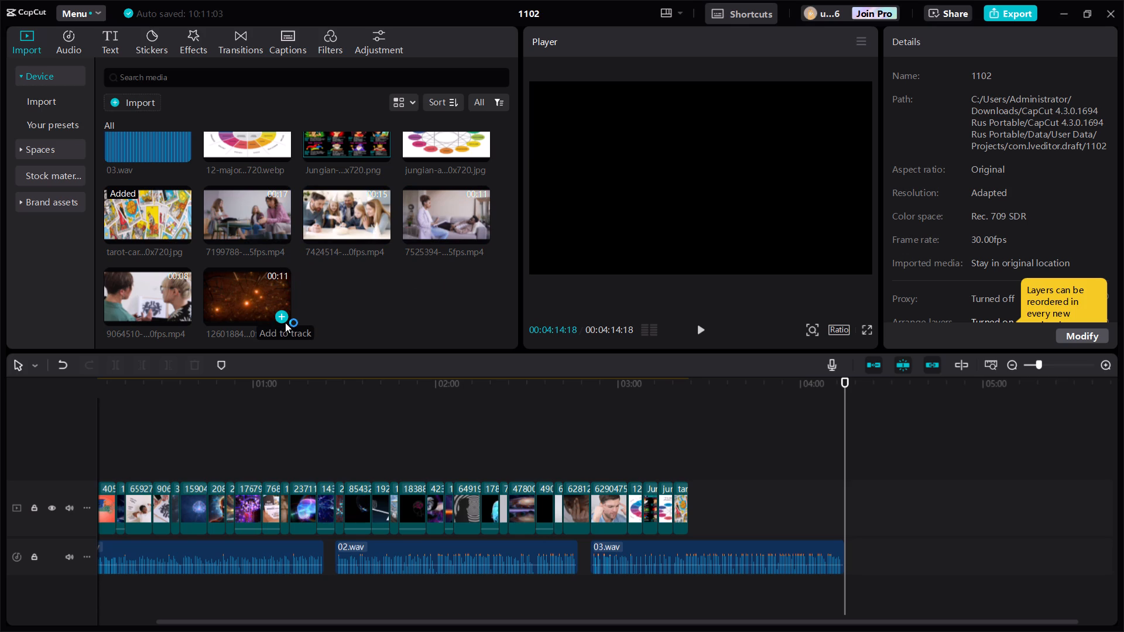
Play back the added 12601884 clip from about 00:03:23:06 and replay the 03.wav section from about 00:02:51:00 to review it against the voice-over.
left_click(677, 439)
left_click(680, 438)
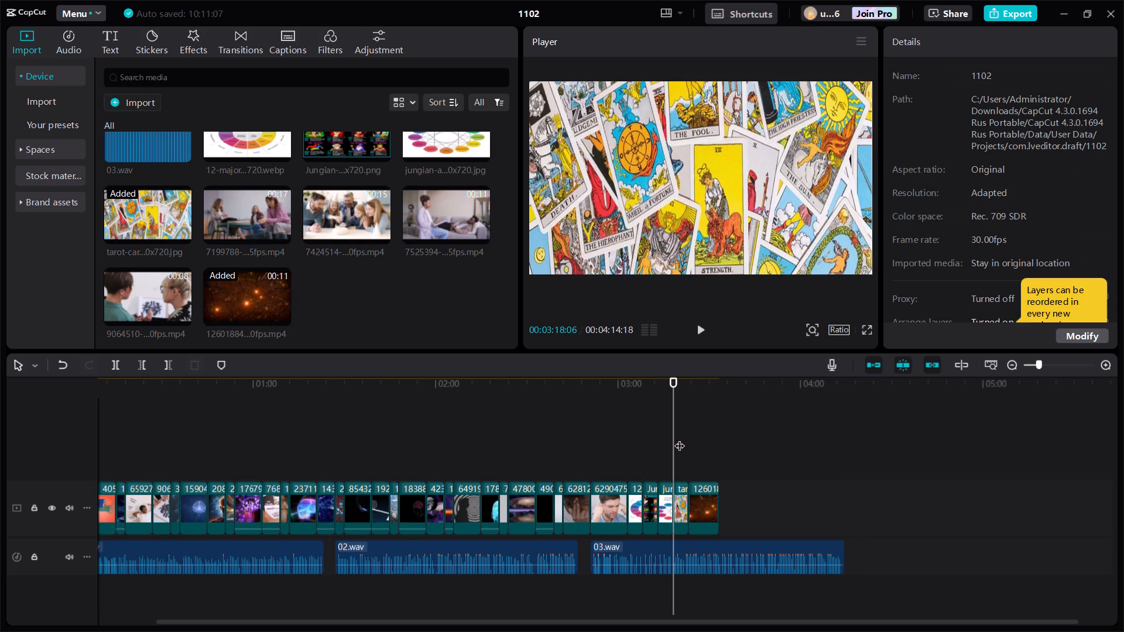
left_click(688, 438)
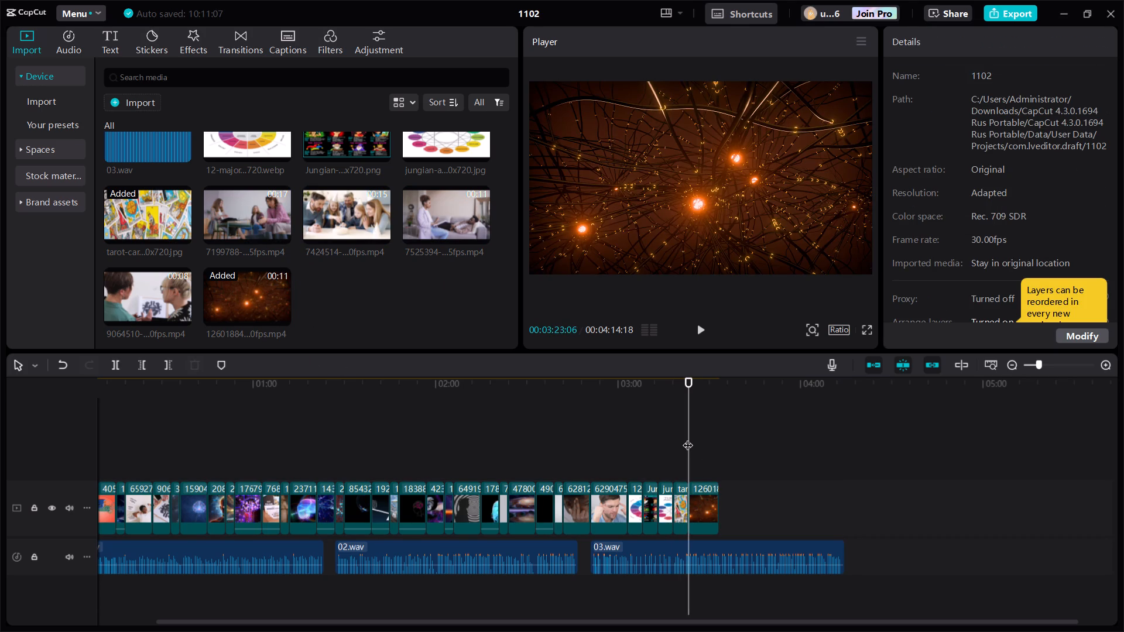
key("Left")
key("space")
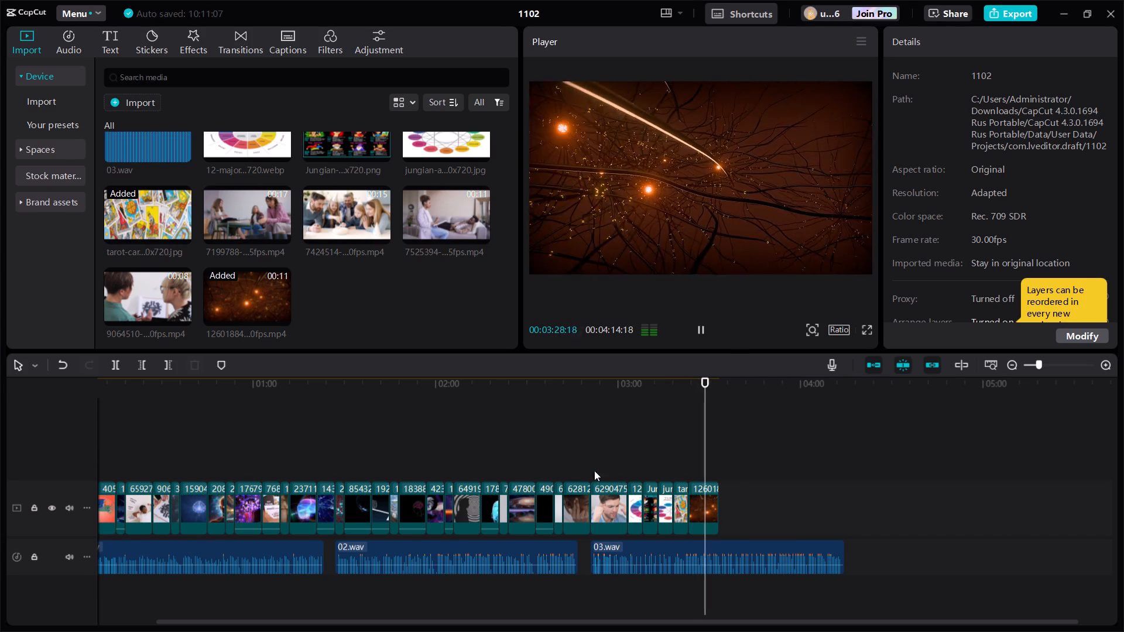
left_click(589, 456)
key("Left")
key("space")
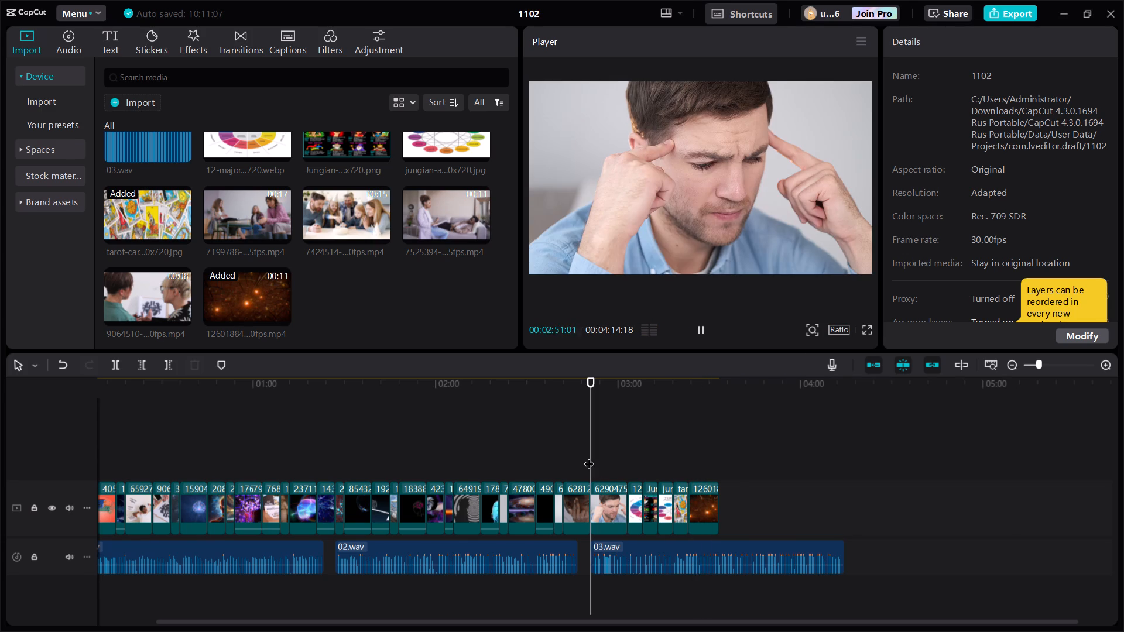
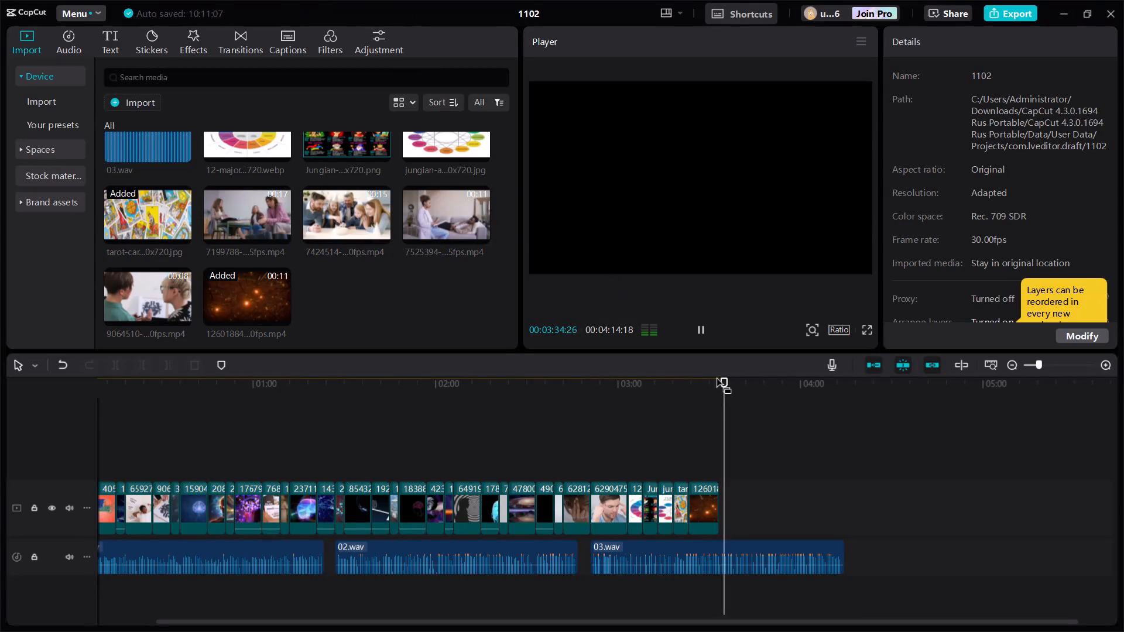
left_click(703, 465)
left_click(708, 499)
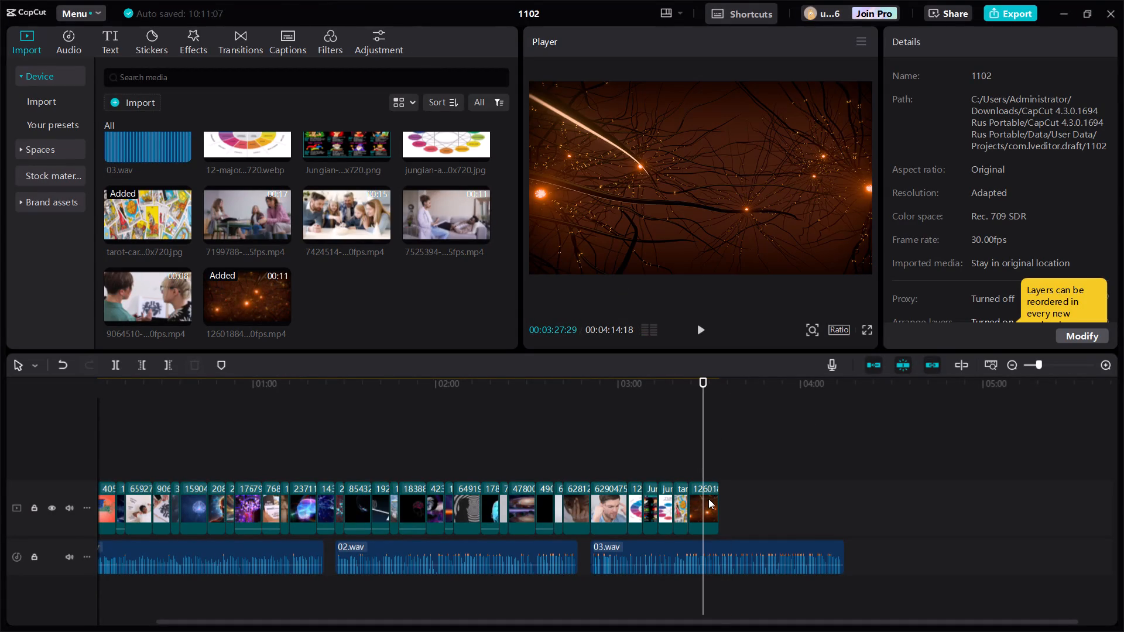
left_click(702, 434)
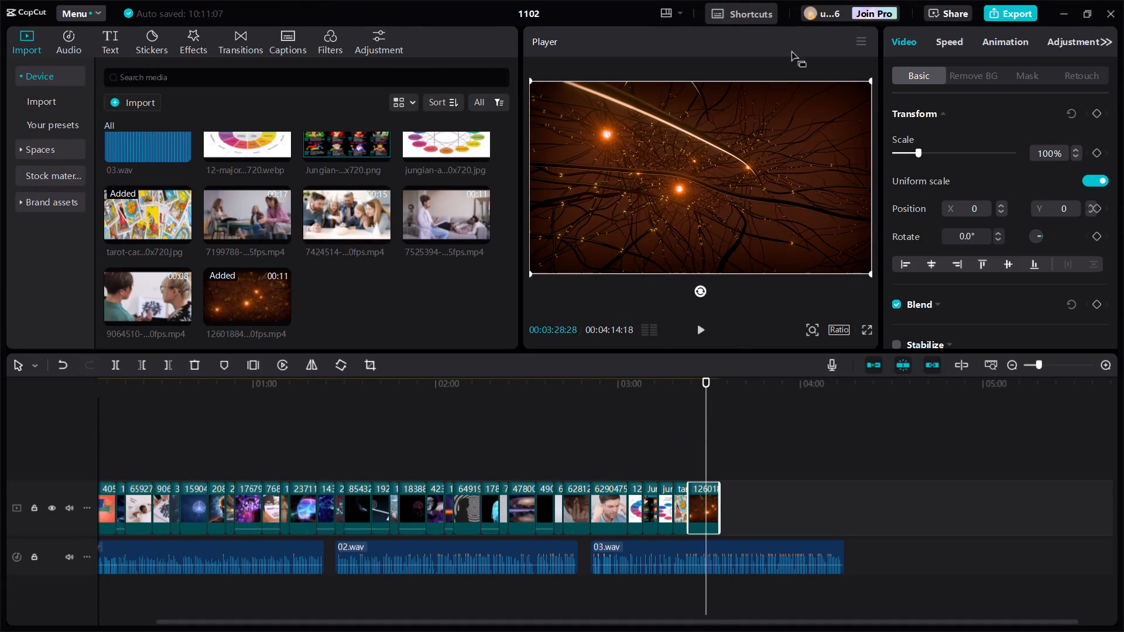
Switch to Chrome and search Google Images for "carl jung the hero archetype".
left_click(1060, 11)
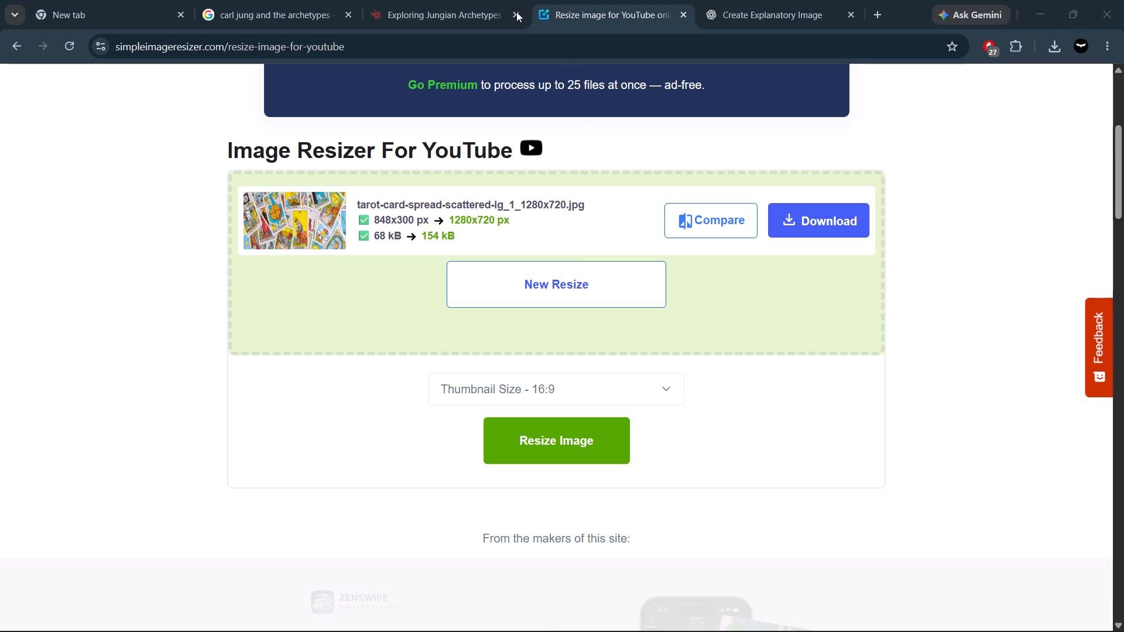
left_click(478, 8)
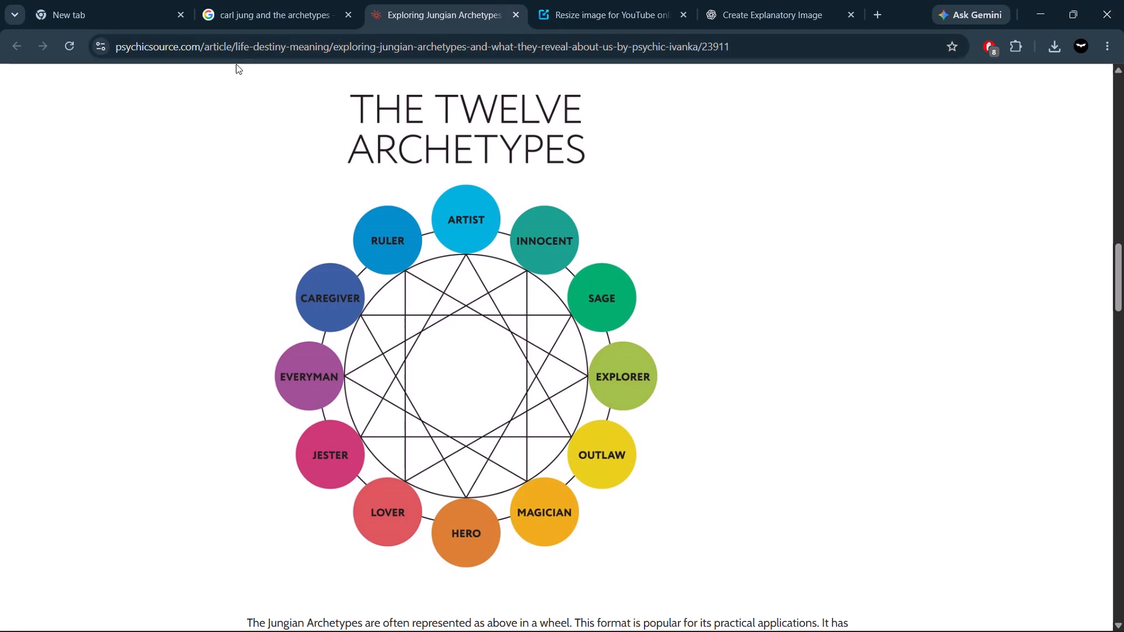
left_click(240, 47)
type("car")
key("l")
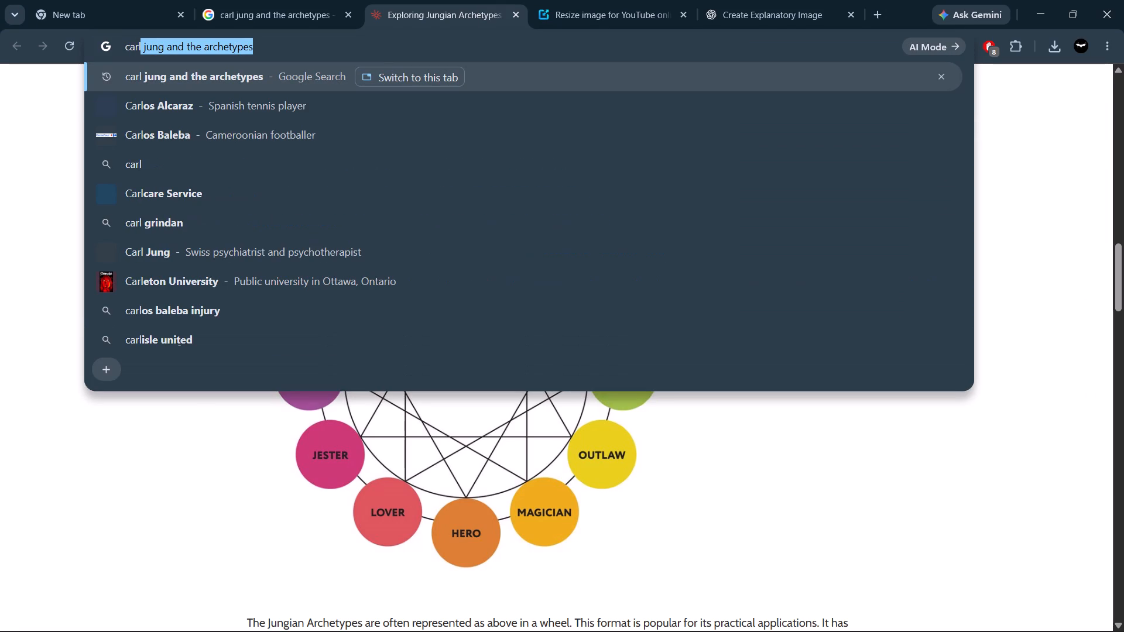
key("Left")
key("space")
type("u")
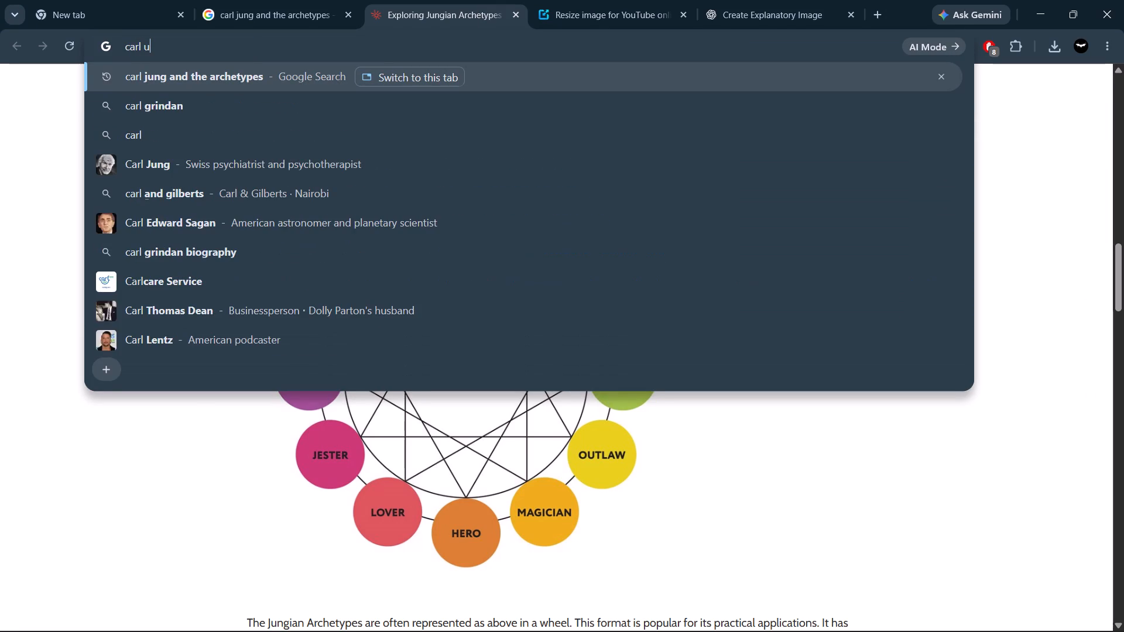
type("ng")
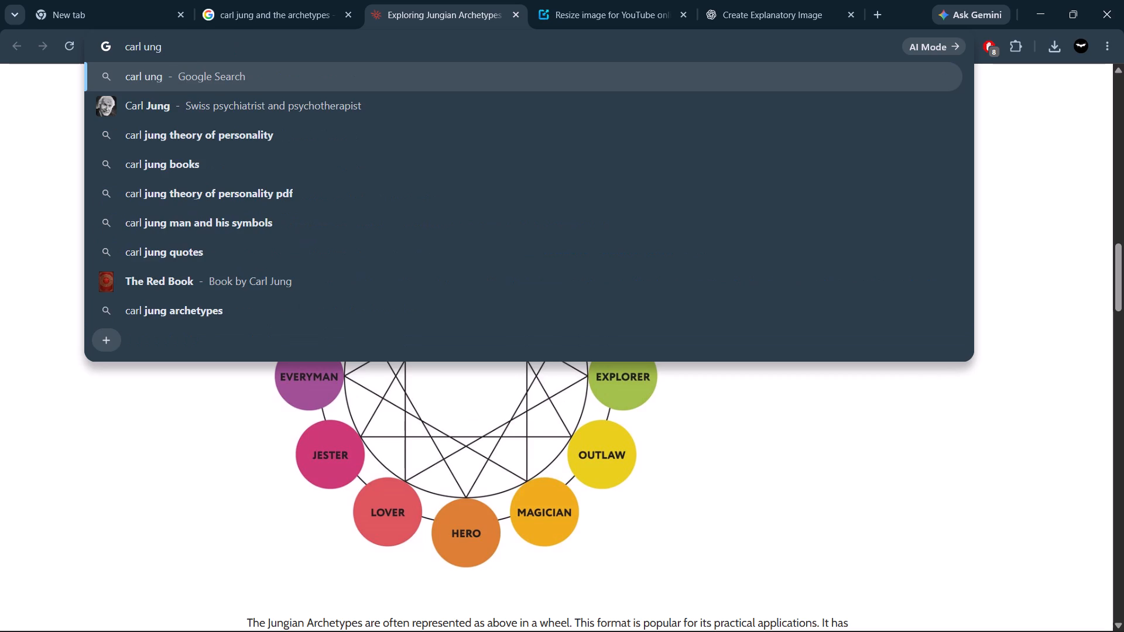
key("BackSpace")
key("BackSpace")
key("BackSpace")
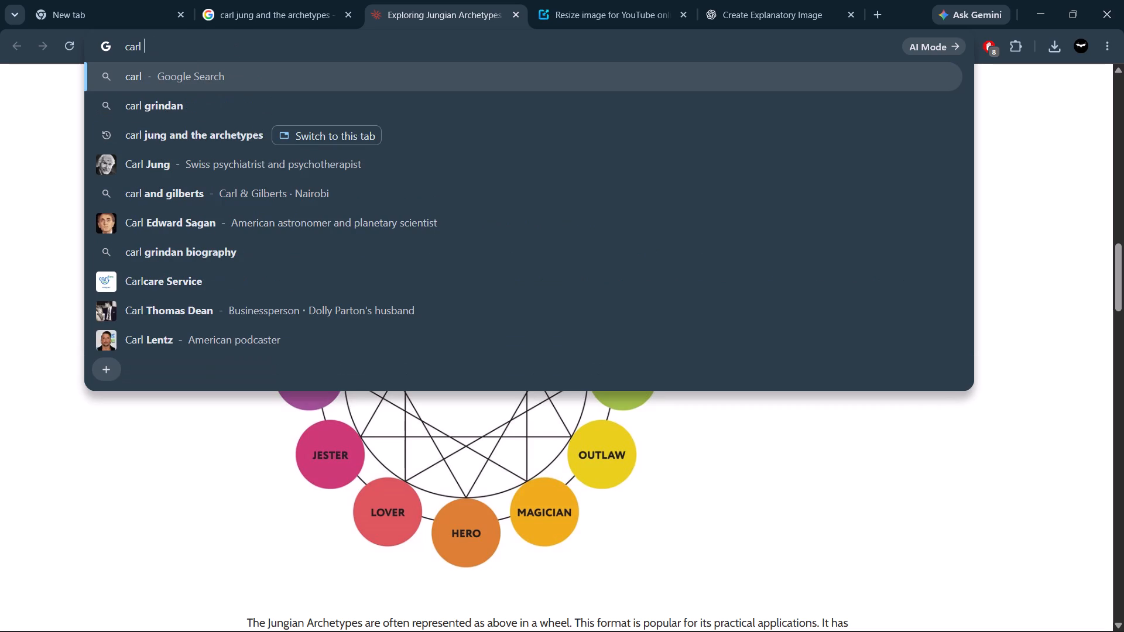
type("]j")
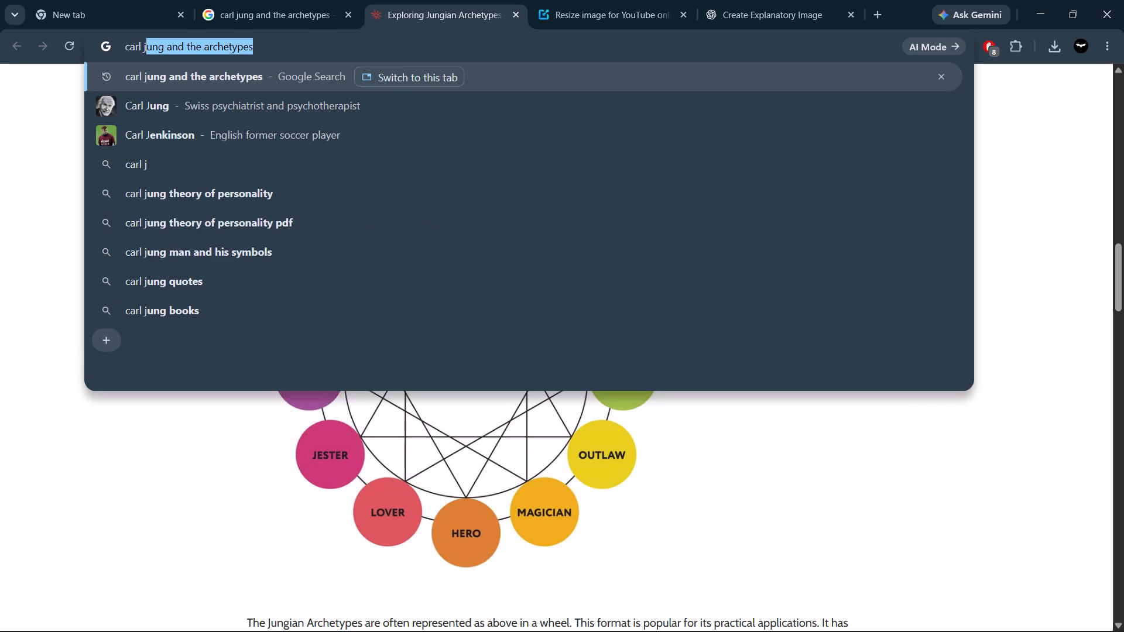
type("ung")
key("Left")
key("space")
type("the")
key("Left")
key("space")
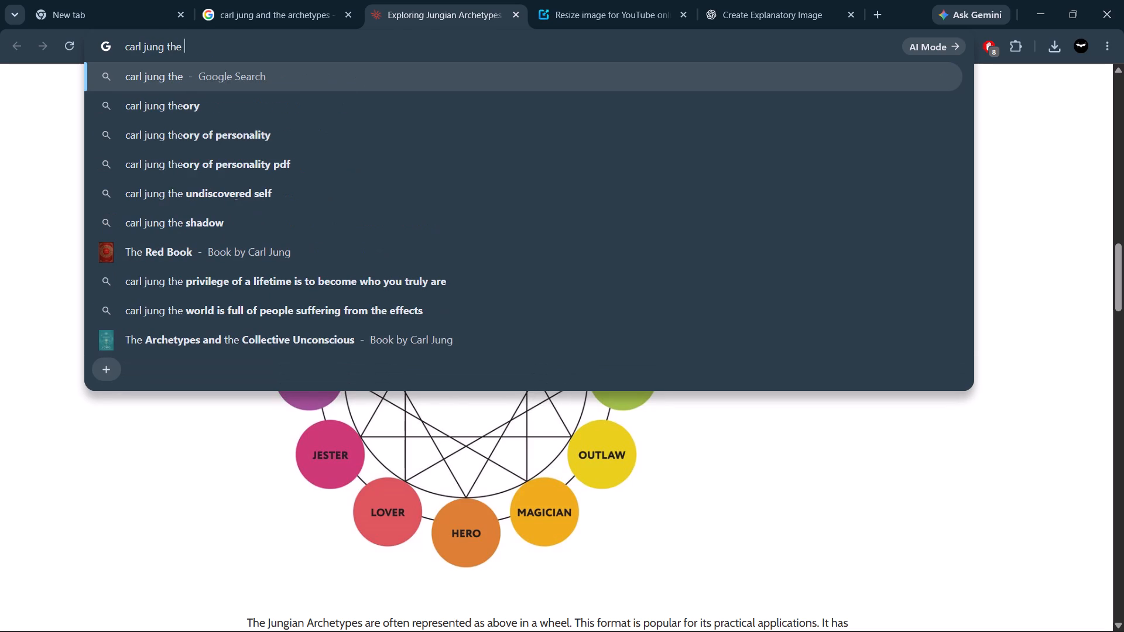
type("he")
key("r")
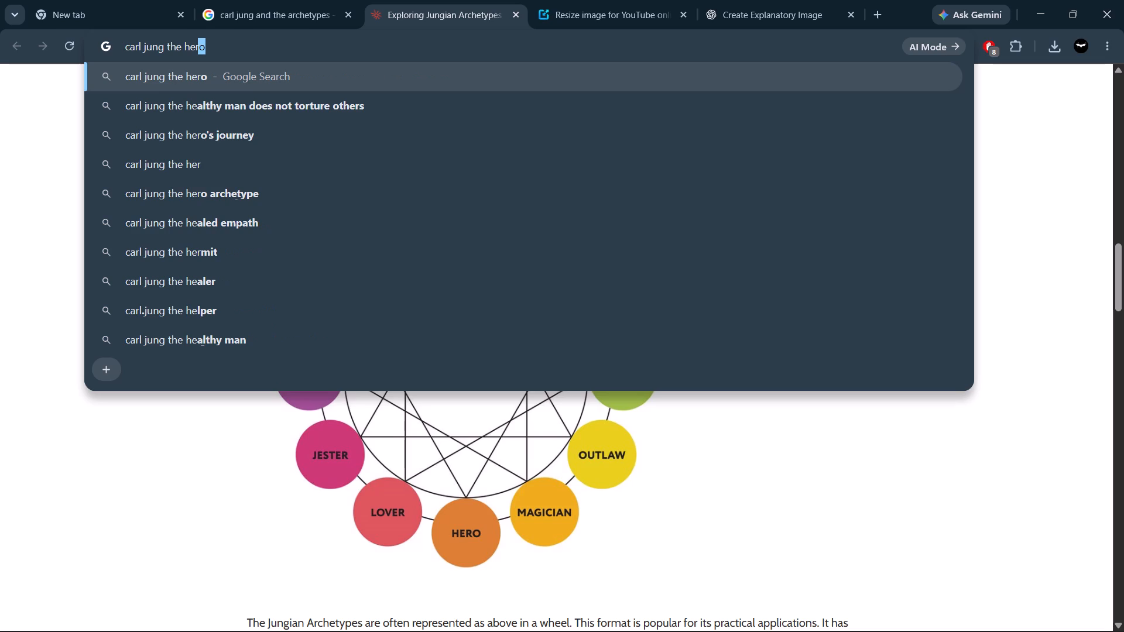
left_click(228, 129)
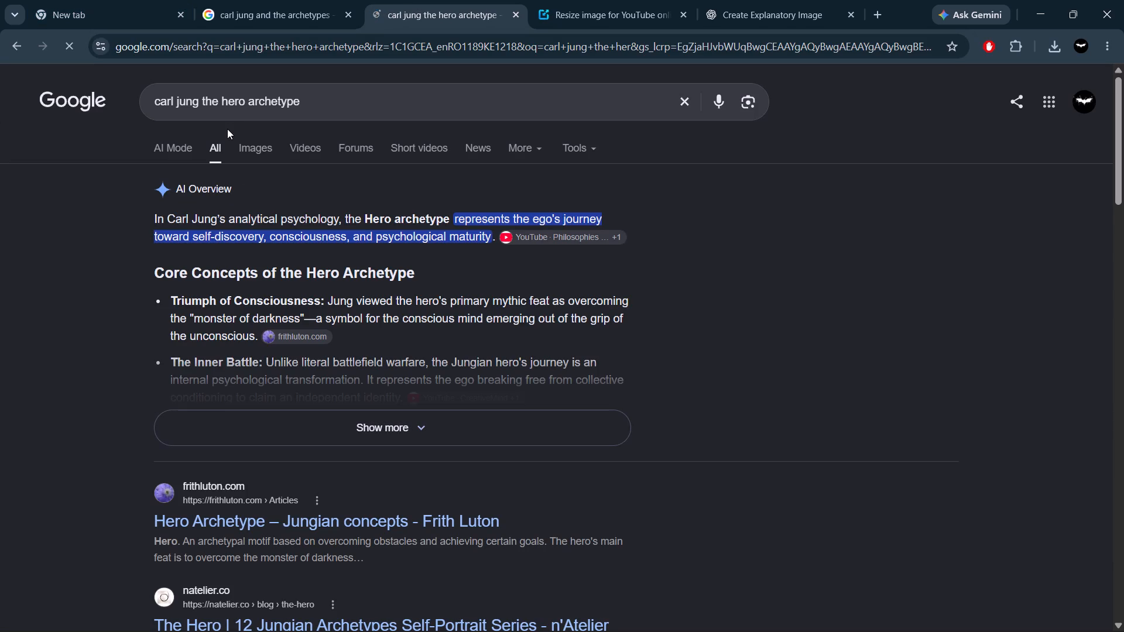
left_click(267, 157)
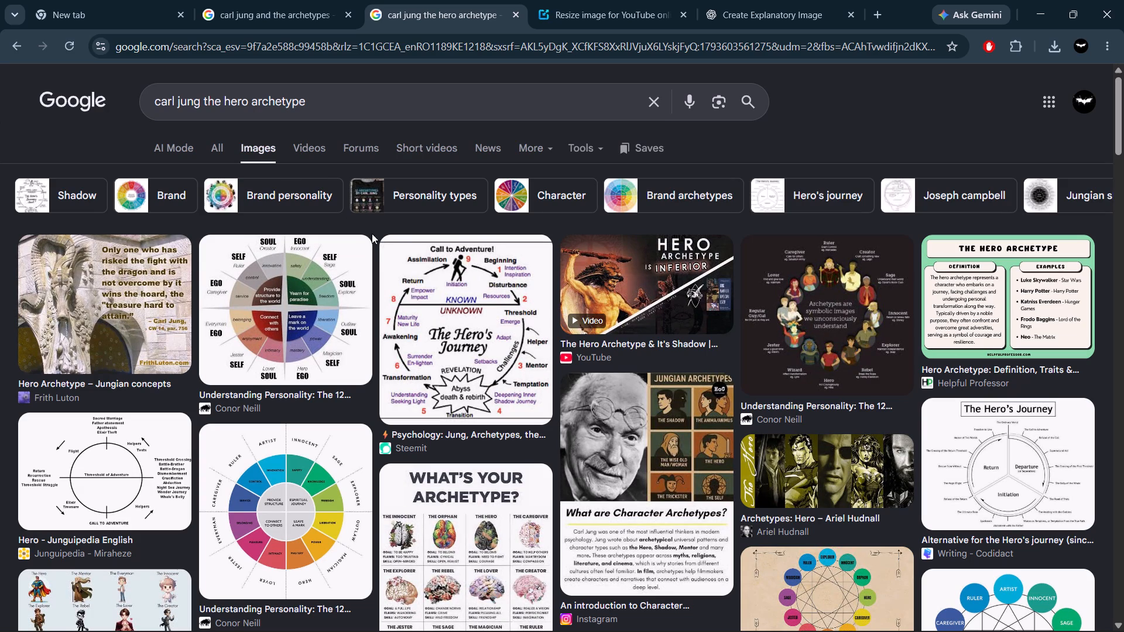
Open the Steemit article "Psychology: Jung, Archetypes, the HERO" from its Hero's Journey diagram in the image results.
left_click(455, 320)
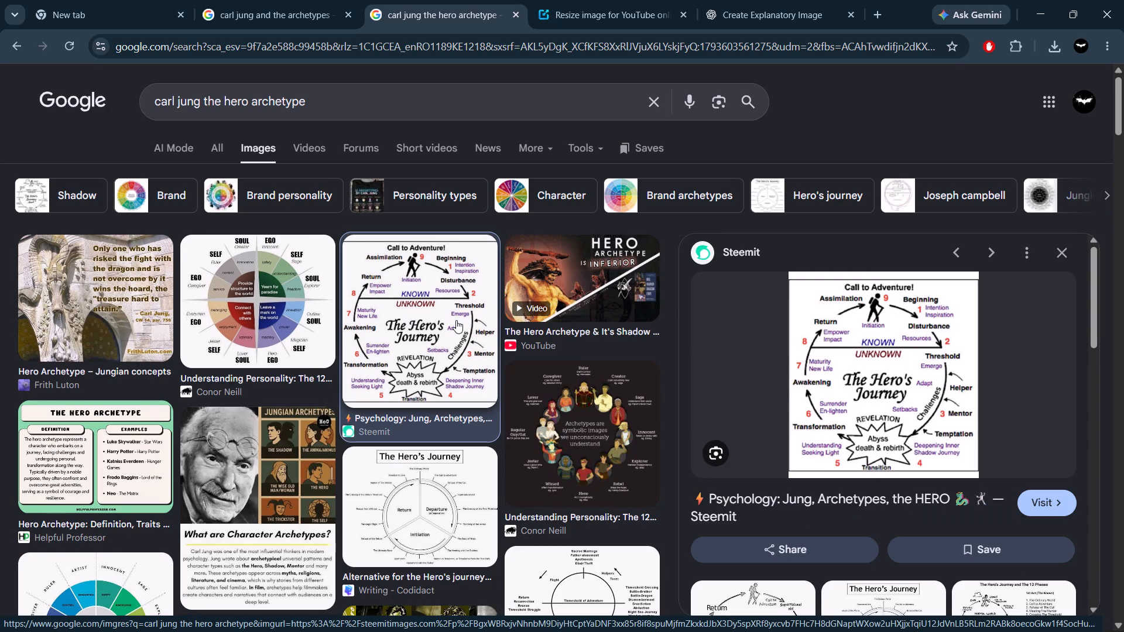
left_click(456, 320)
left_click(1050, 506)
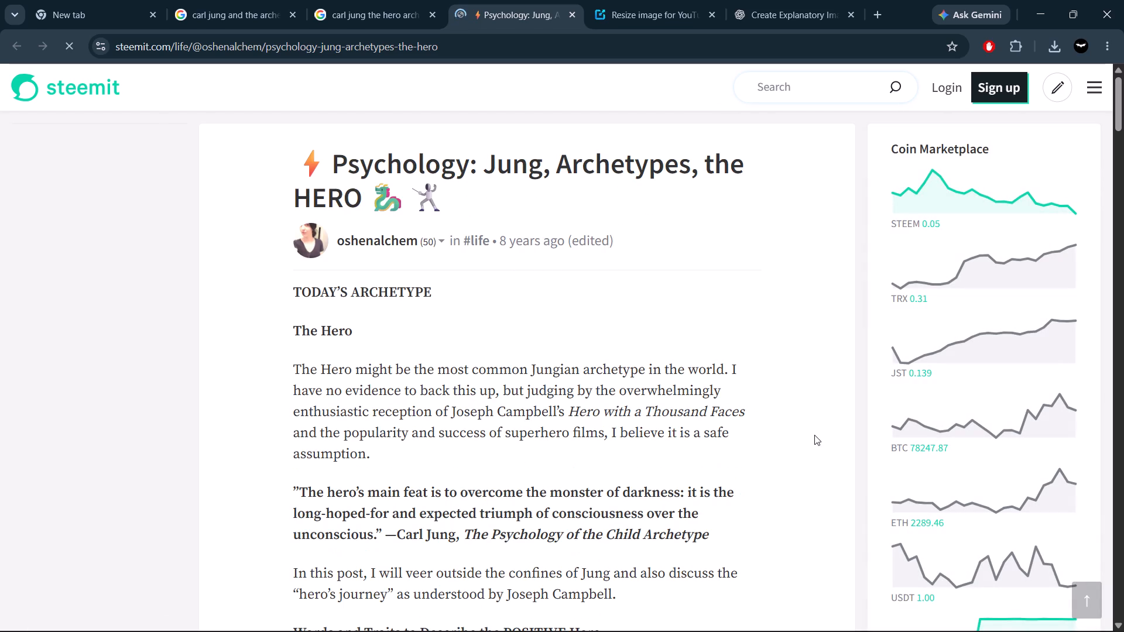
scroll(943, 547, "down", 2)
scroll(818, 583, "down", 3)
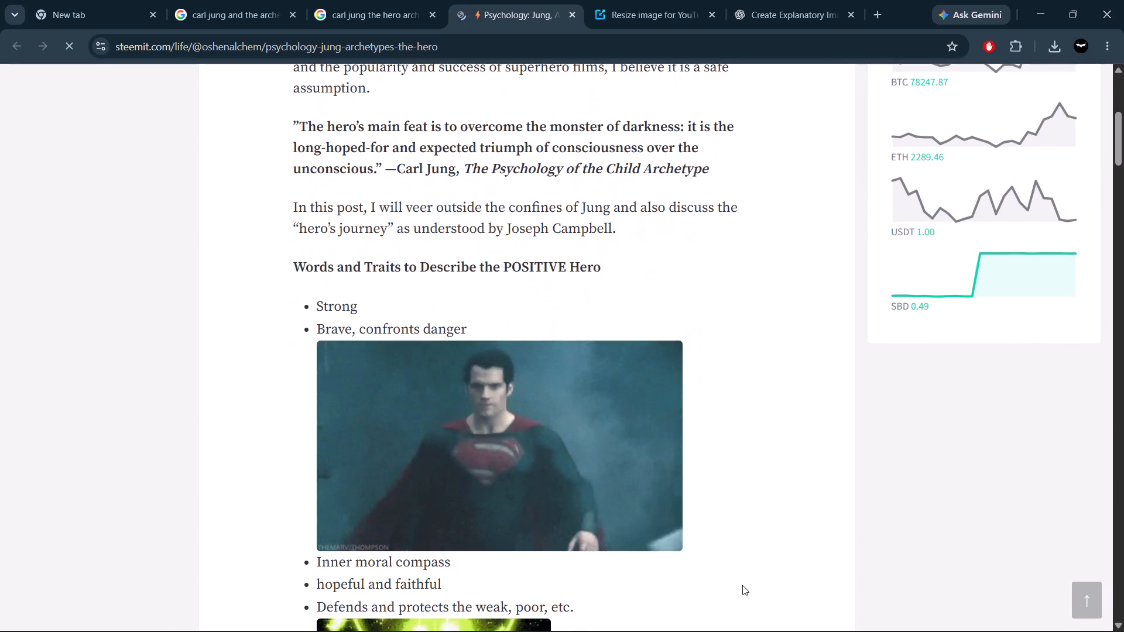
scroll(702, 578, "down", 2)
scroll(491, 518, "down", 7)
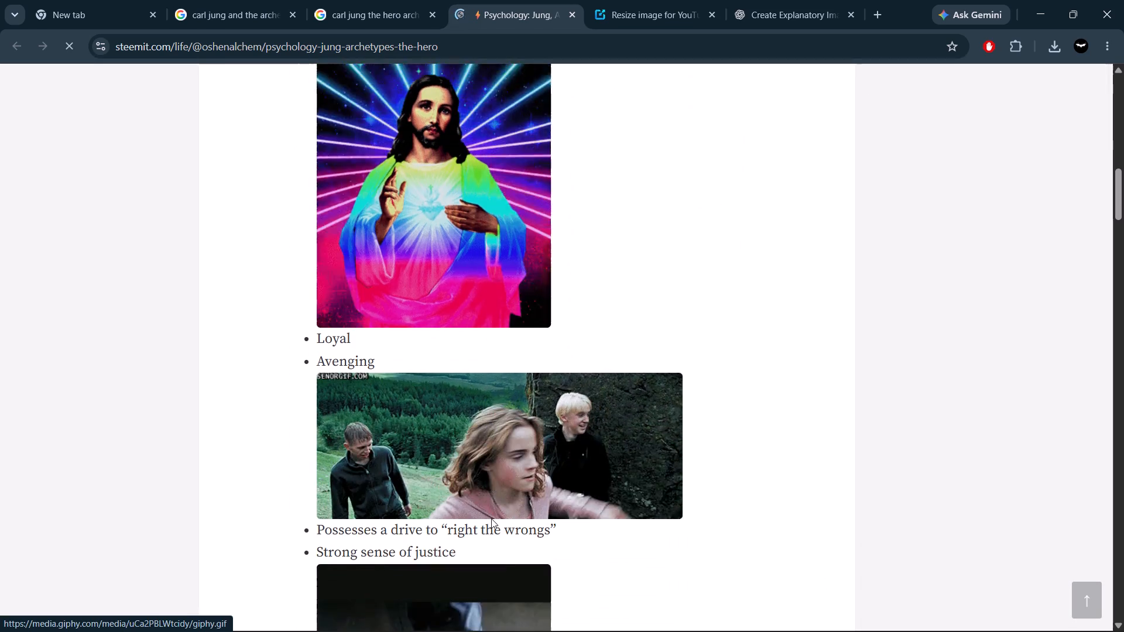
scroll(491, 518, "down", 13)
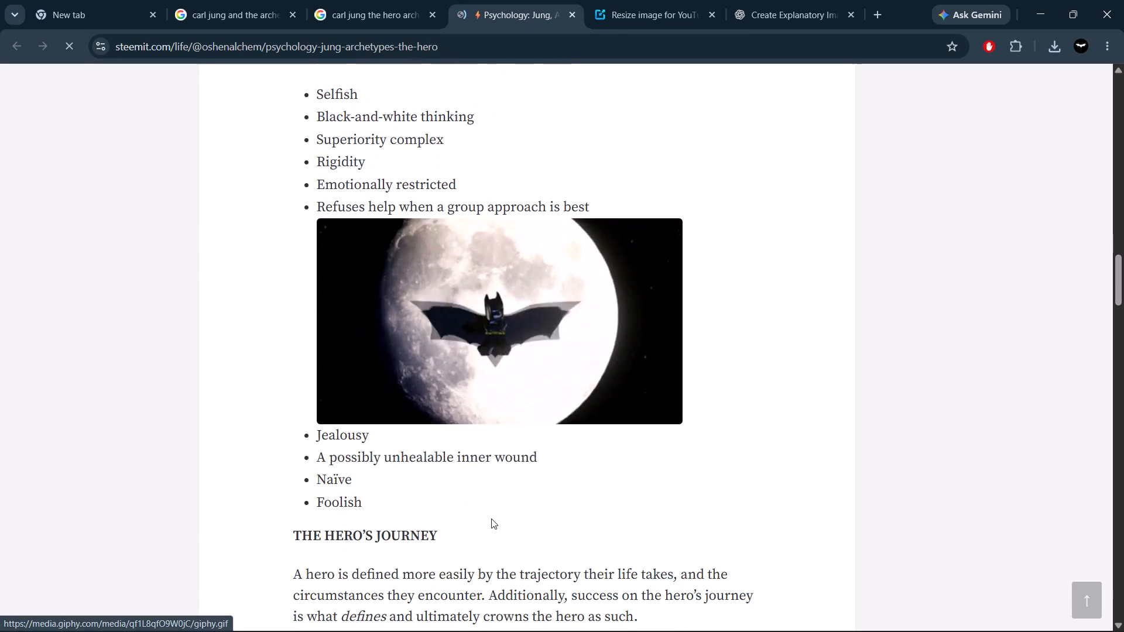
scroll(491, 518, "down", 11)
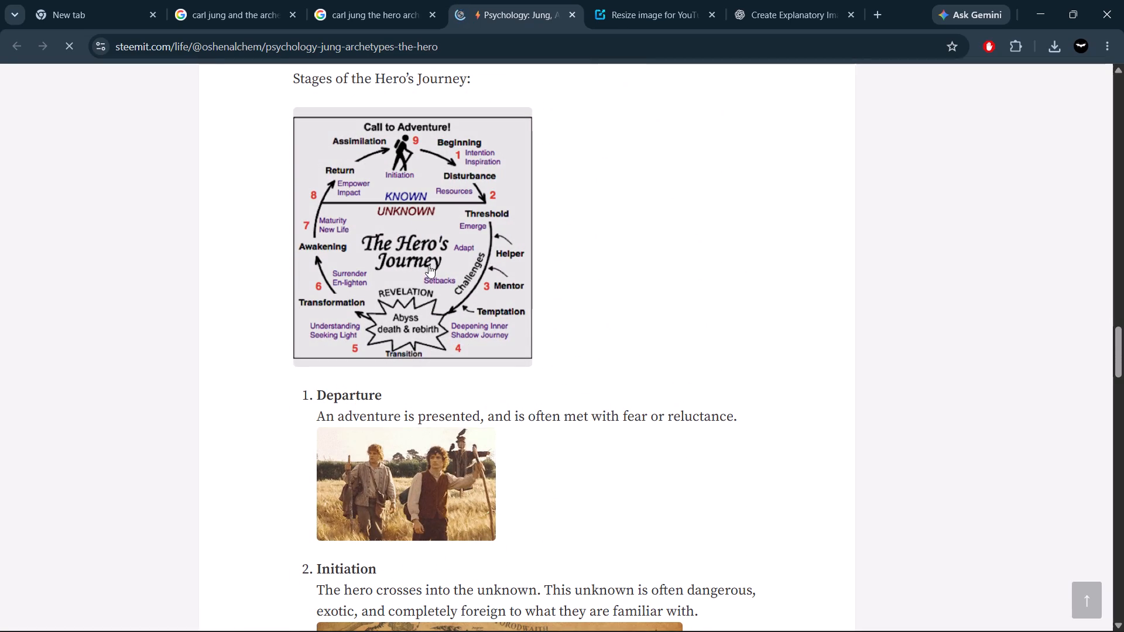
right_click(426, 259)
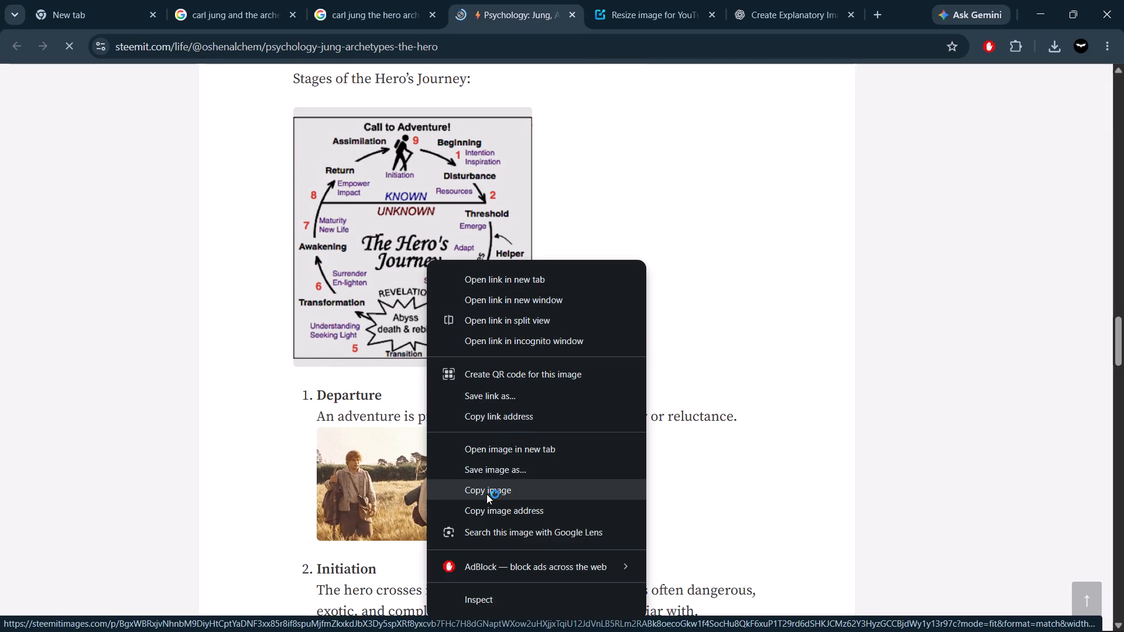
left_click(494, 470)
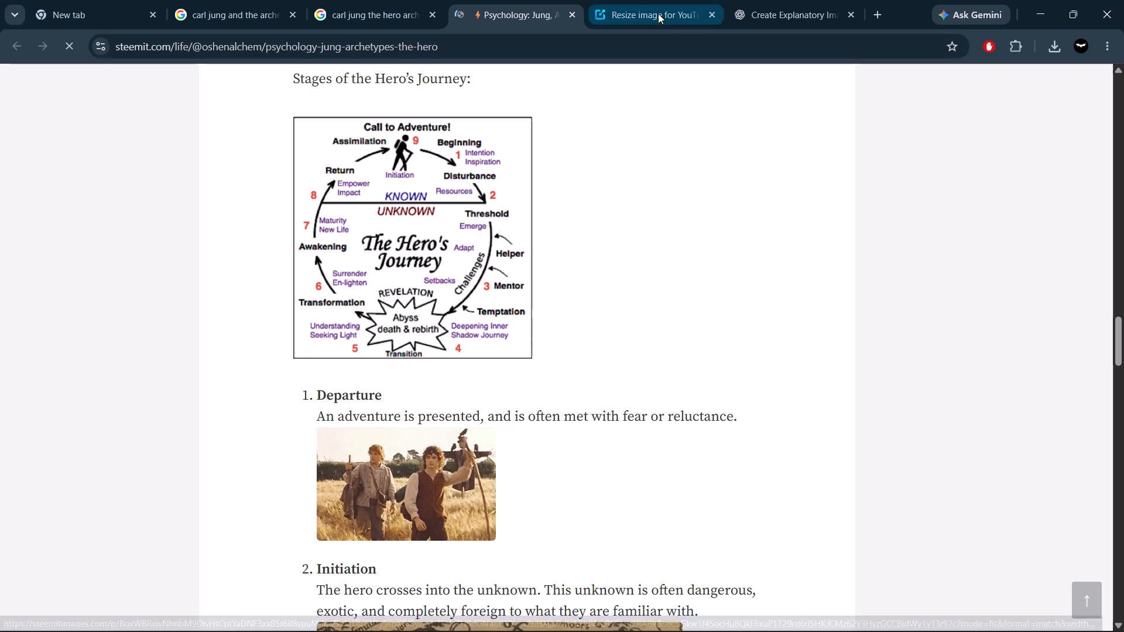
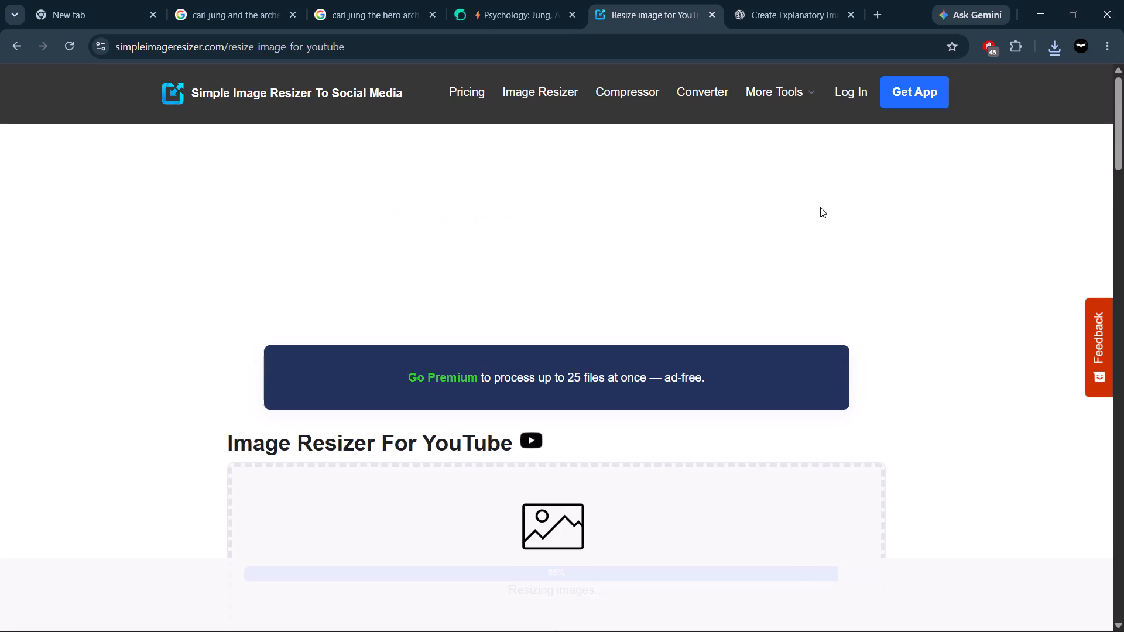
scroll(823, 218, "down", 5)
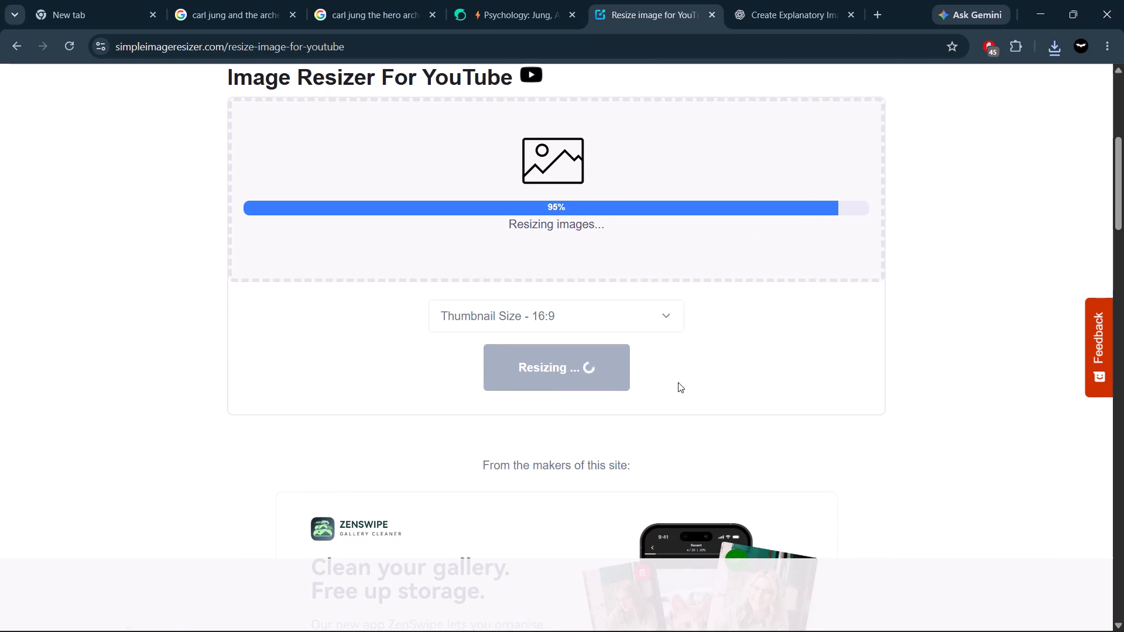
left_click(799, 142)
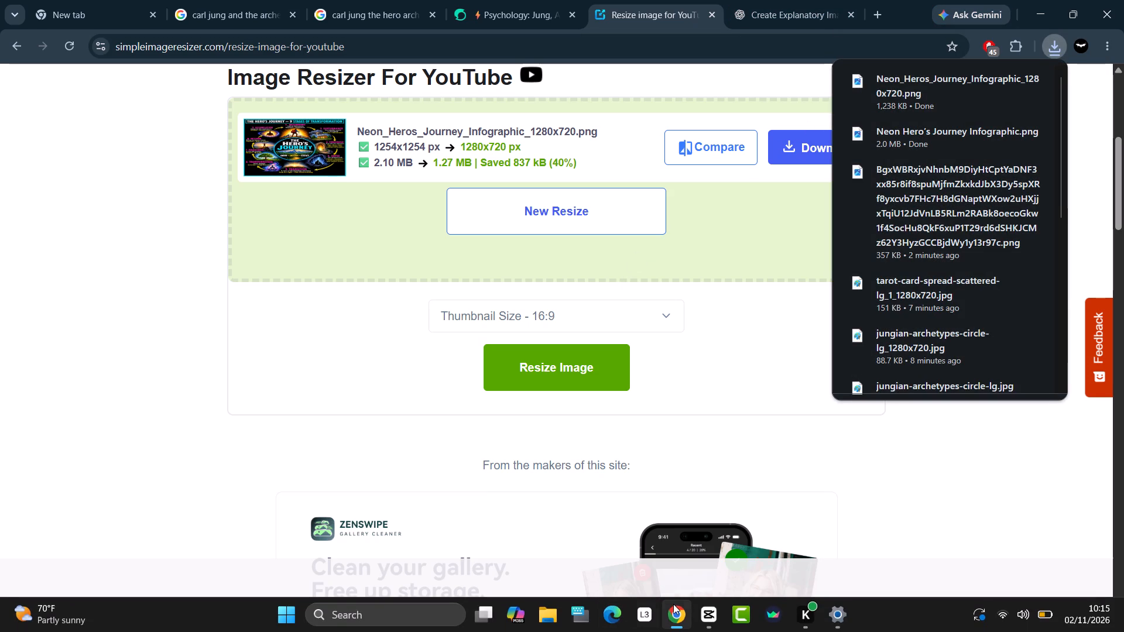
Switch to CapCut and import the resized 1280x720 Hero's Journey infographic from the CORRECTIONS folder on the Desktop.
left_click(710, 613)
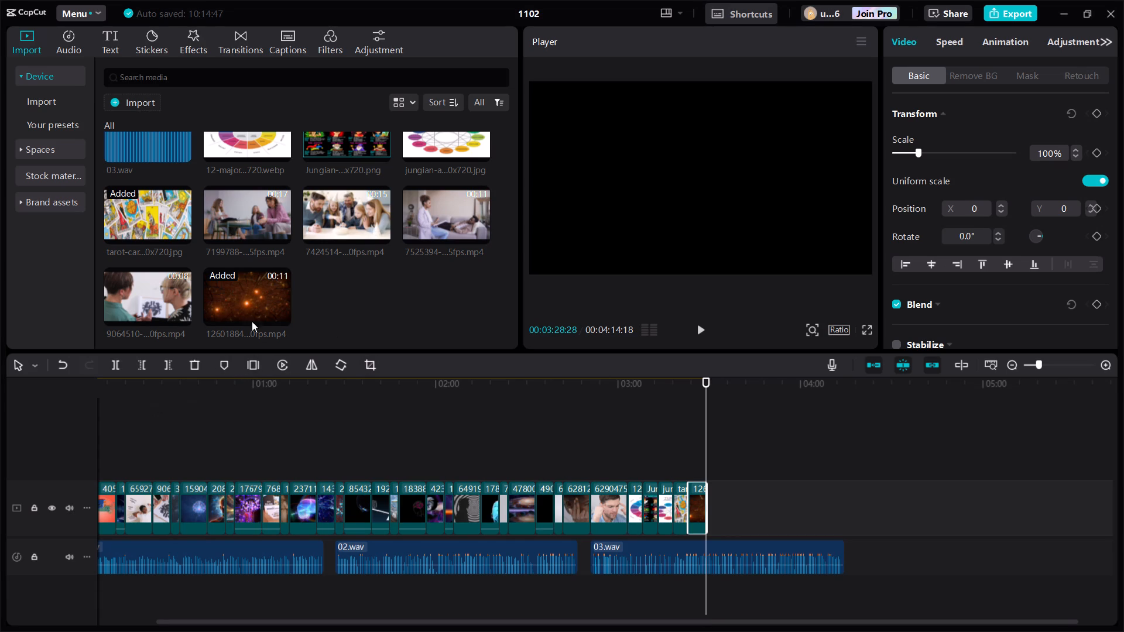
left_click(134, 105)
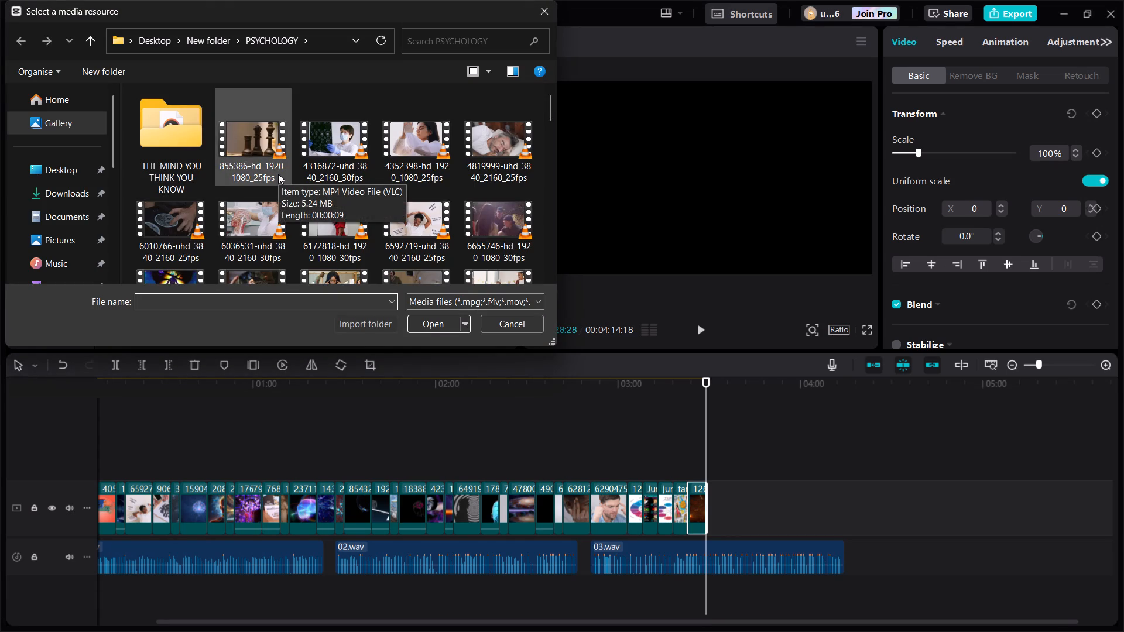
left_click(187, 28)
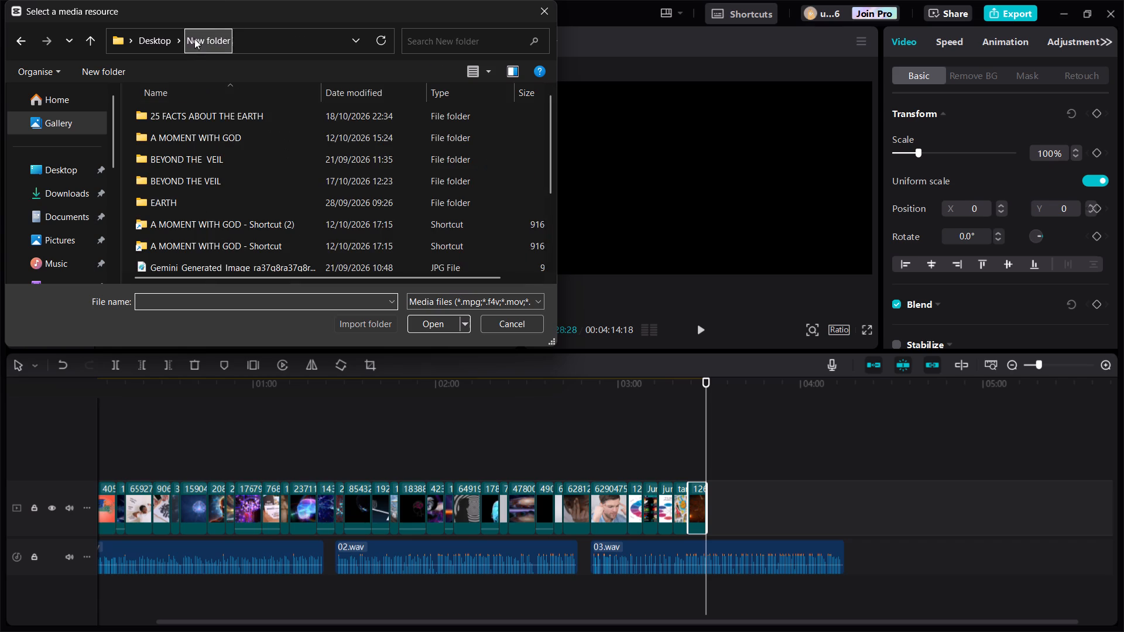
scroll(256, 169, "down", 9)
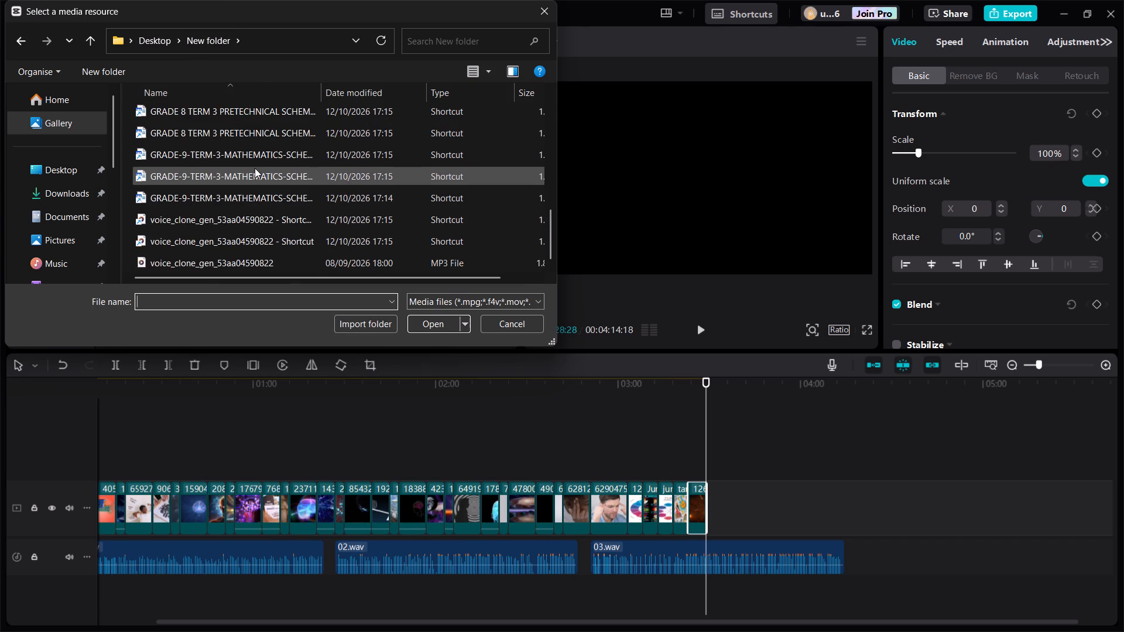
scroll(255, 168, "up", 5)
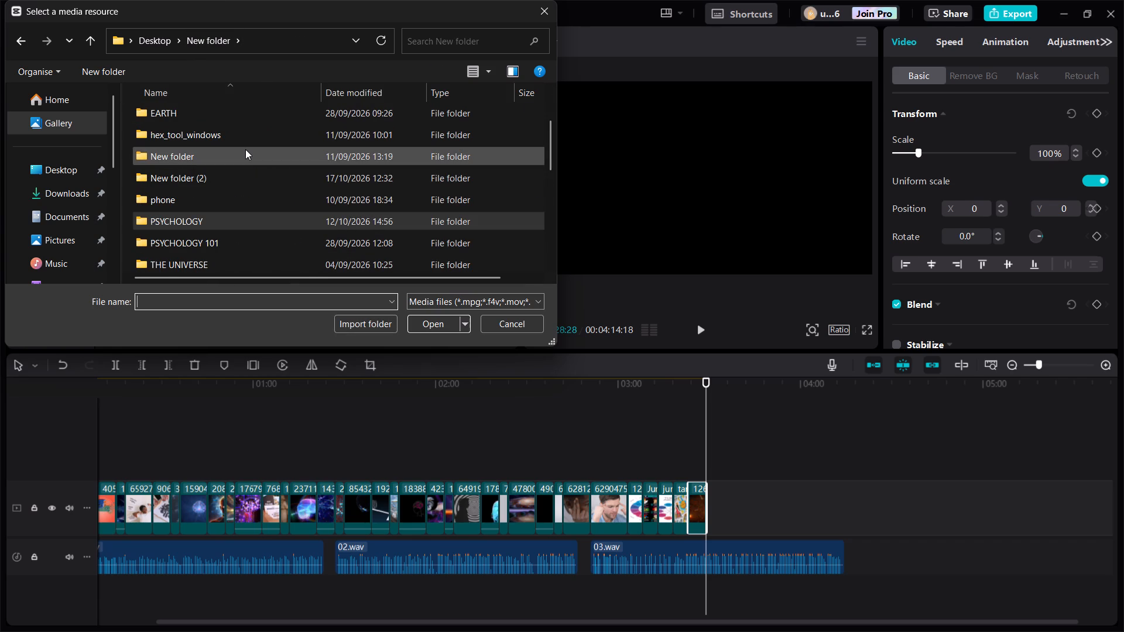
scroll(245, 149, "up", 2)
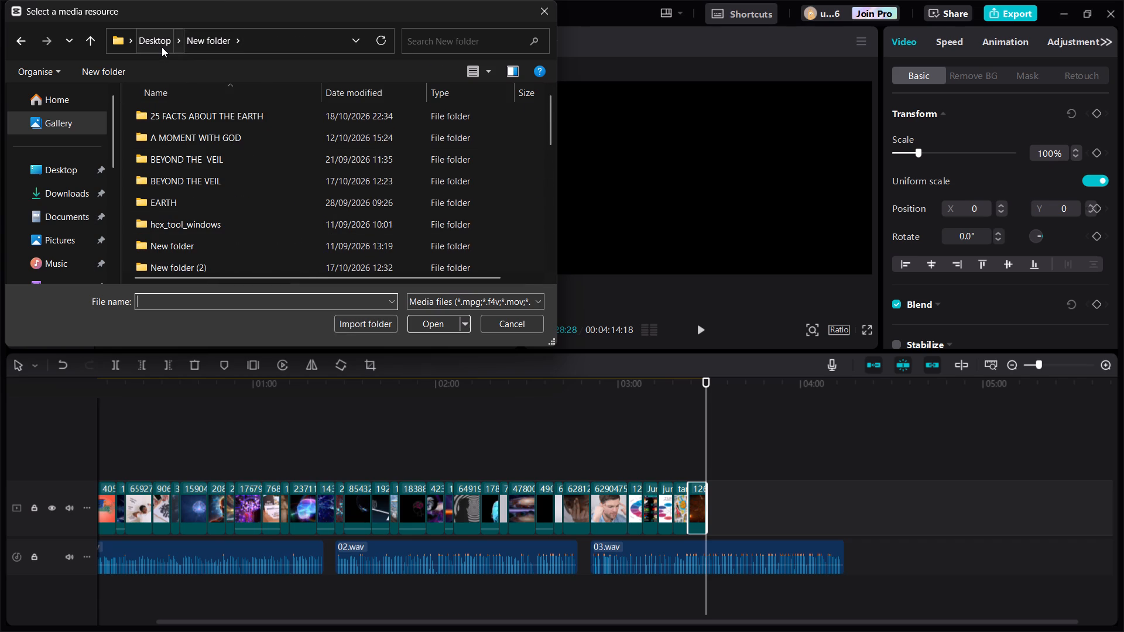
left_click(162, 47)
left_click(199, 140)
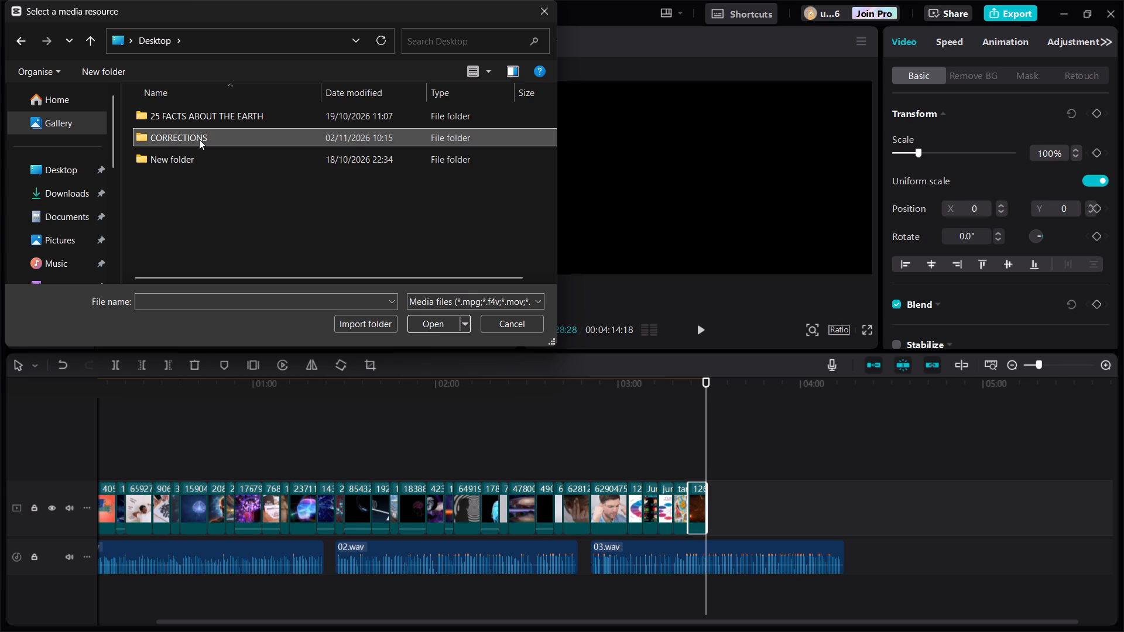
double_click(199, 139)
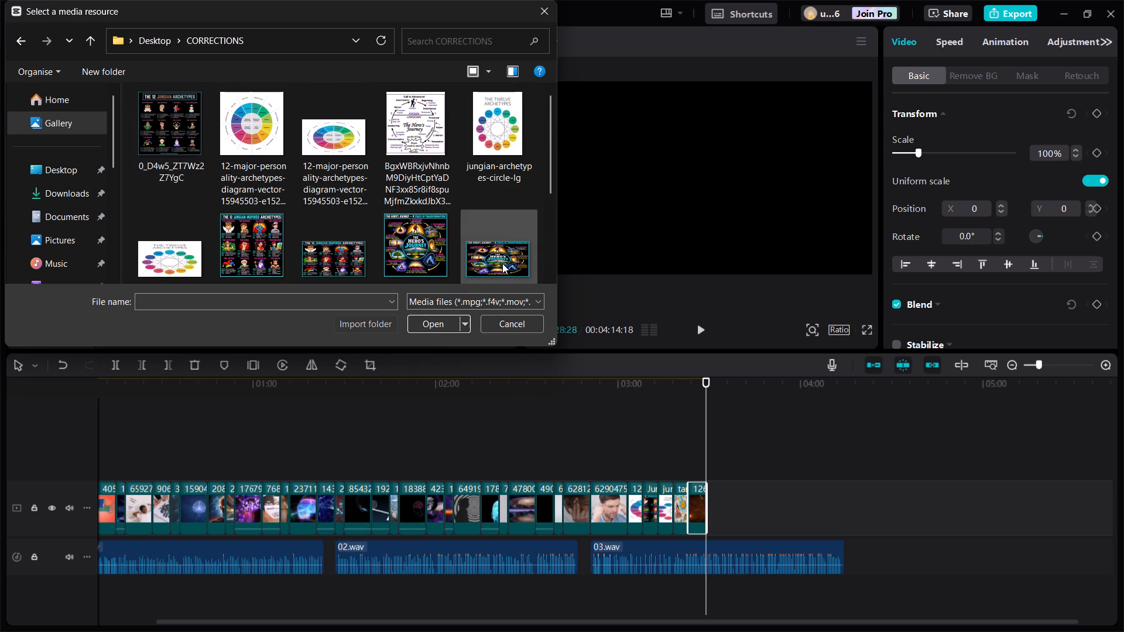
left_click(502, 263)
left_click(450, 324)
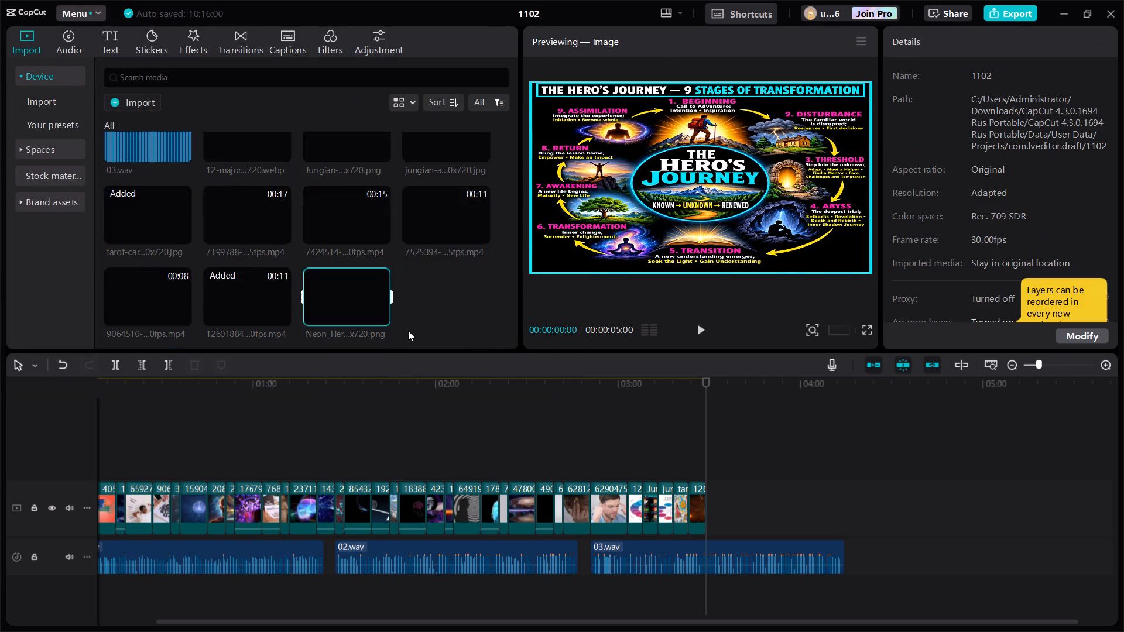
Add eight copies of the Hero's Journey infographic to the video track, following the orange neuron clip at 00:03:28:28.
left_click(383, 320)
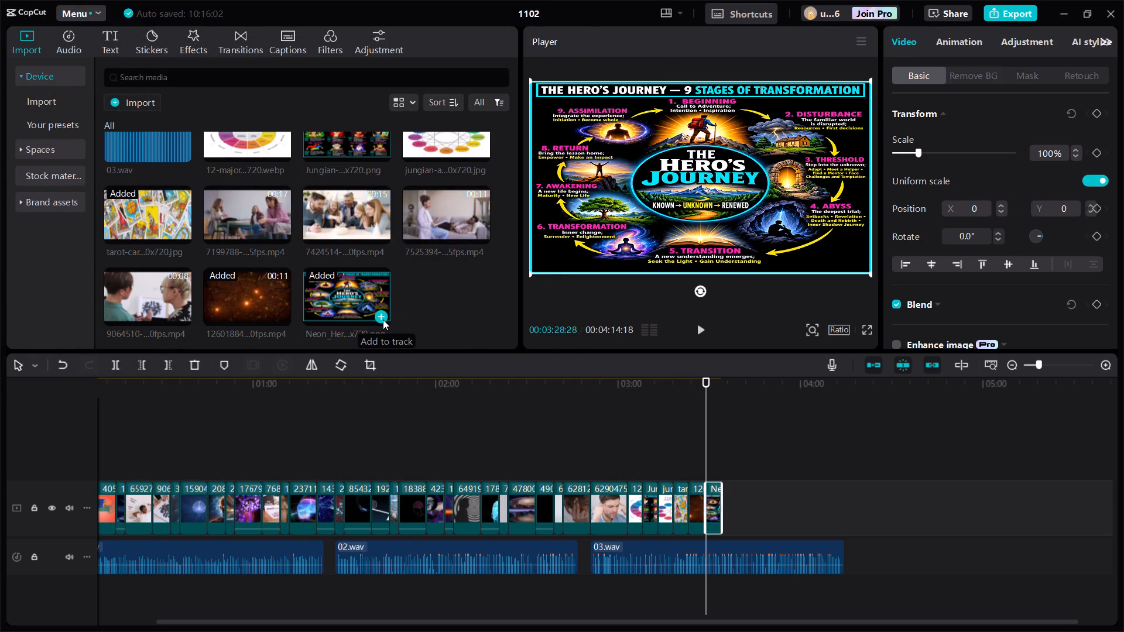
left_click(383, 320)
left_click(383, 320)
triple_click(383, 320)
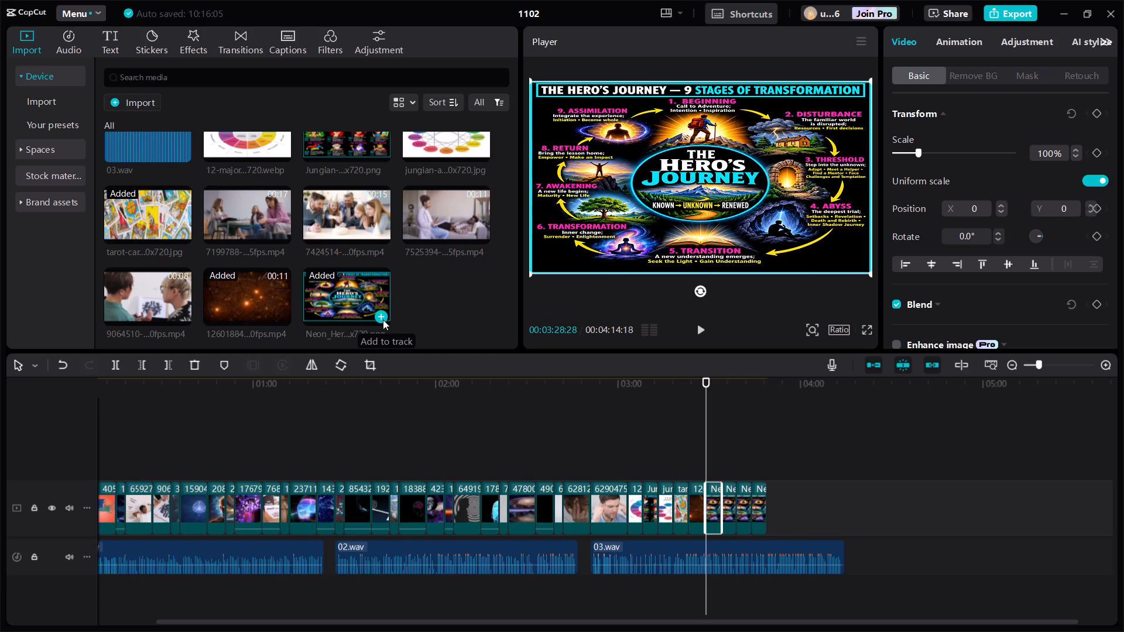
double_click(383, 320)
Play the timeline from 00:02:51:00, near the start of 03.wav, to review the clips against the narration.
left_click(783, 431)
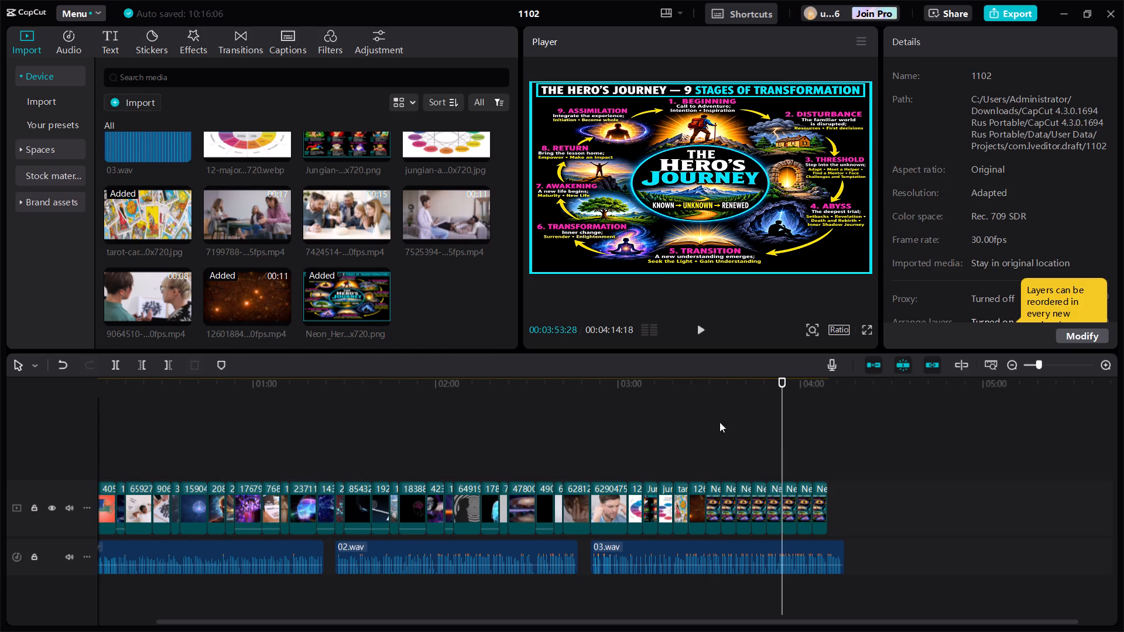
left_click(596, 445)
left_click(594, 445)
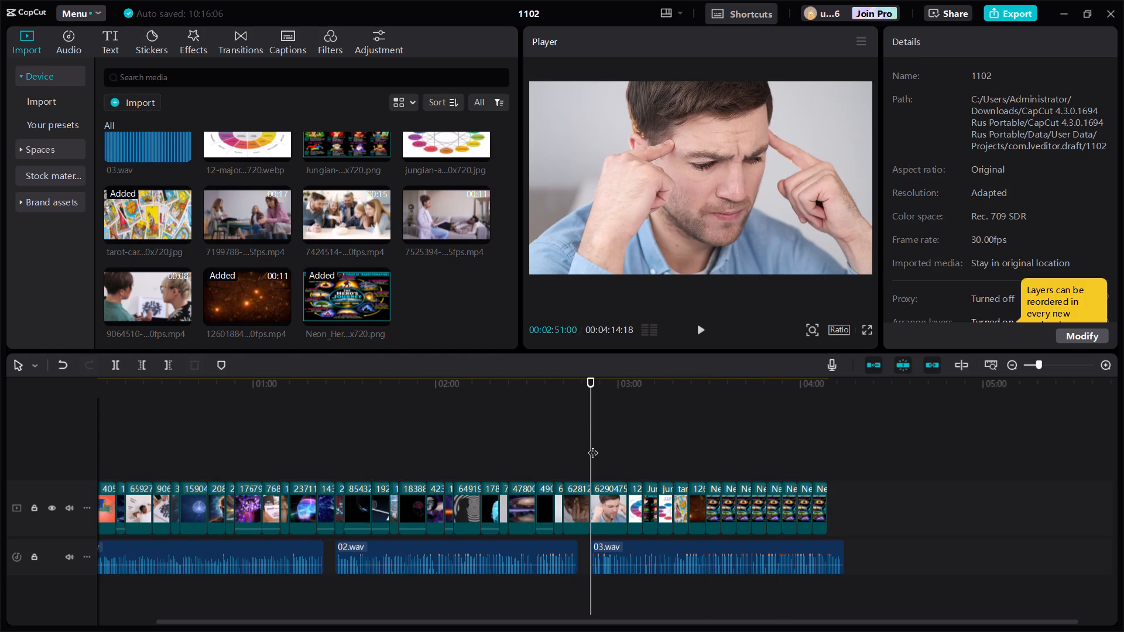
left_click(697, 330)
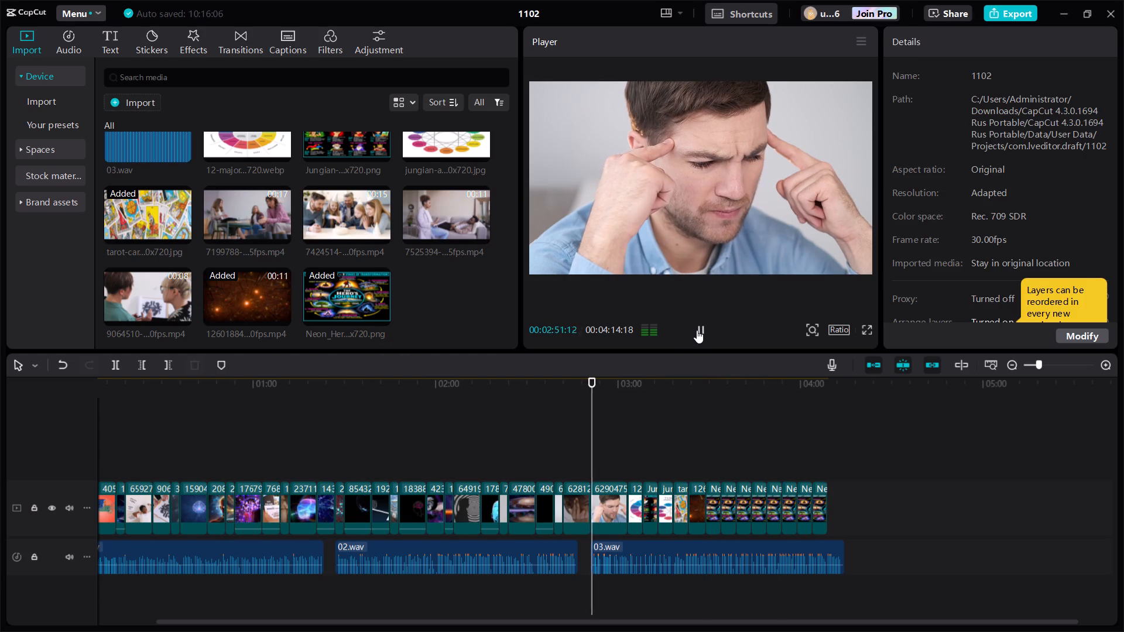
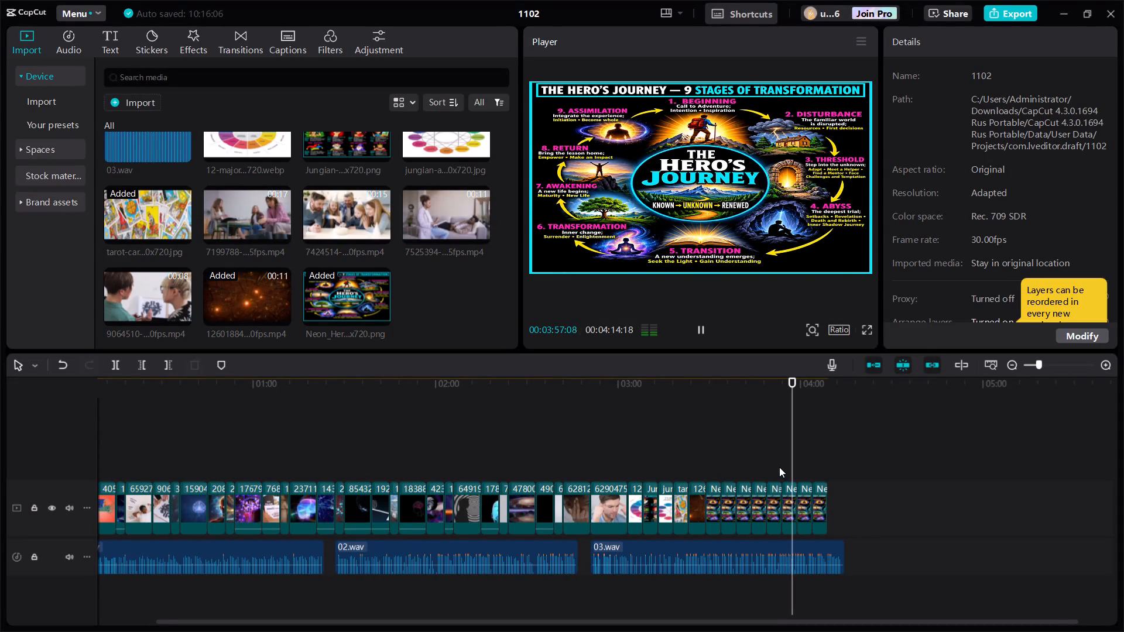
Delete the last three copies of the Hero's Journey infographic, from 00:03:53:28 to the end of the video track.
left_click_drag(779, 467, 811, 507)
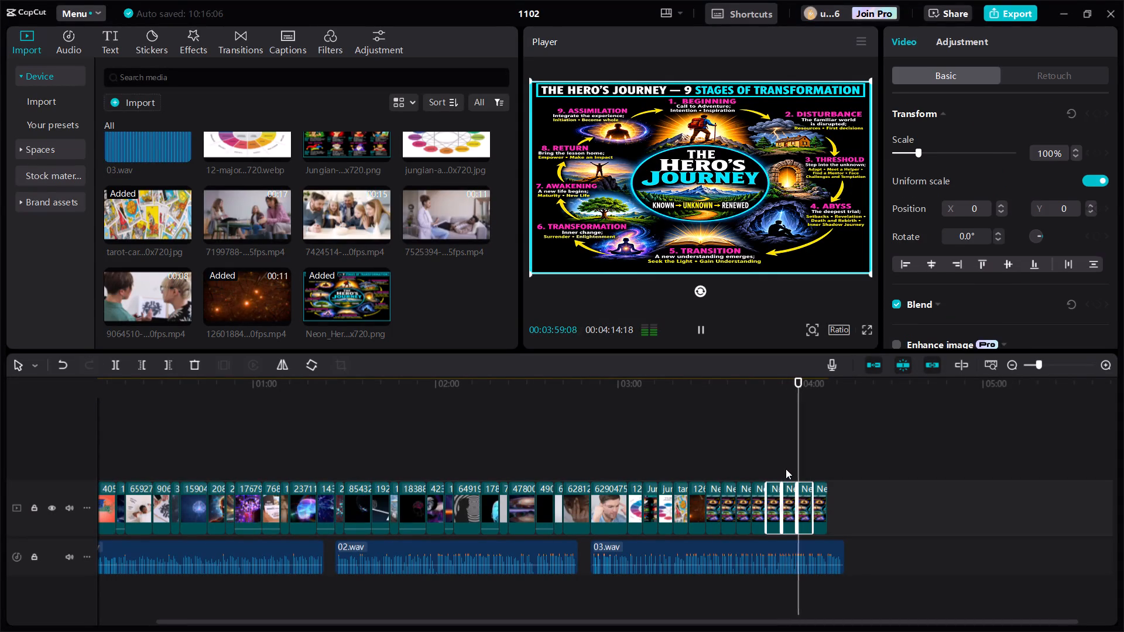
left_click(786, 469)
left_click_drag(789, 444, 812, 513)
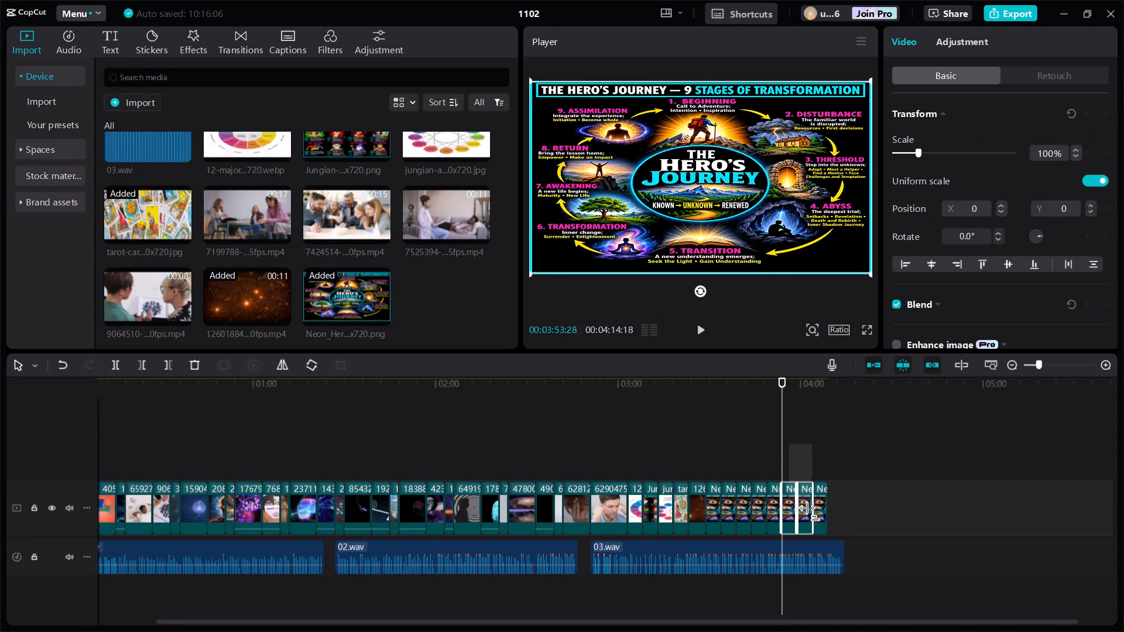
left_click_drag(812, 513, 820, 525)
key("BackSpace")
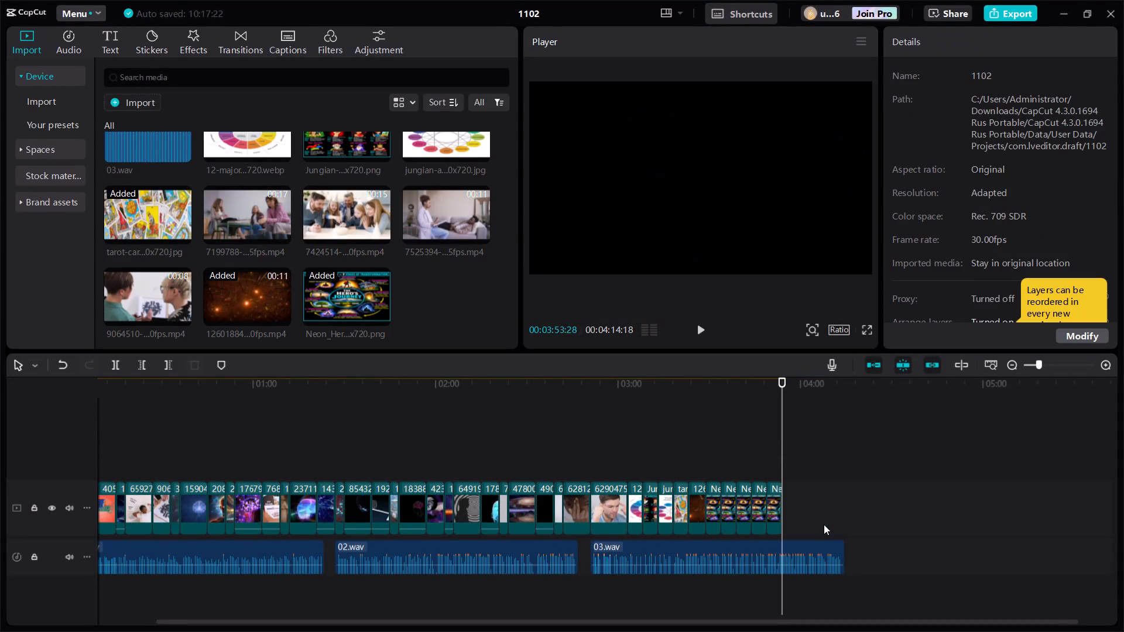
Add the 7424514 birthday party clip after the infographics and trim off its end at 00:04:01:14.
left_click(379, 235)
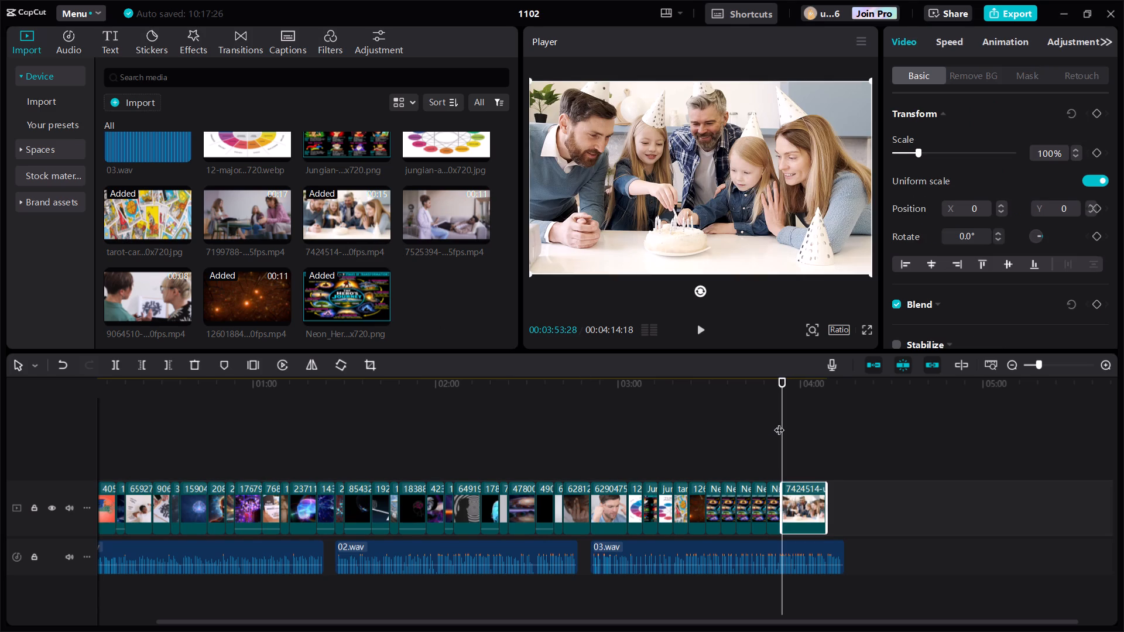
left_click_drag(781, 423, 805, 424)
left_click(811, 502)
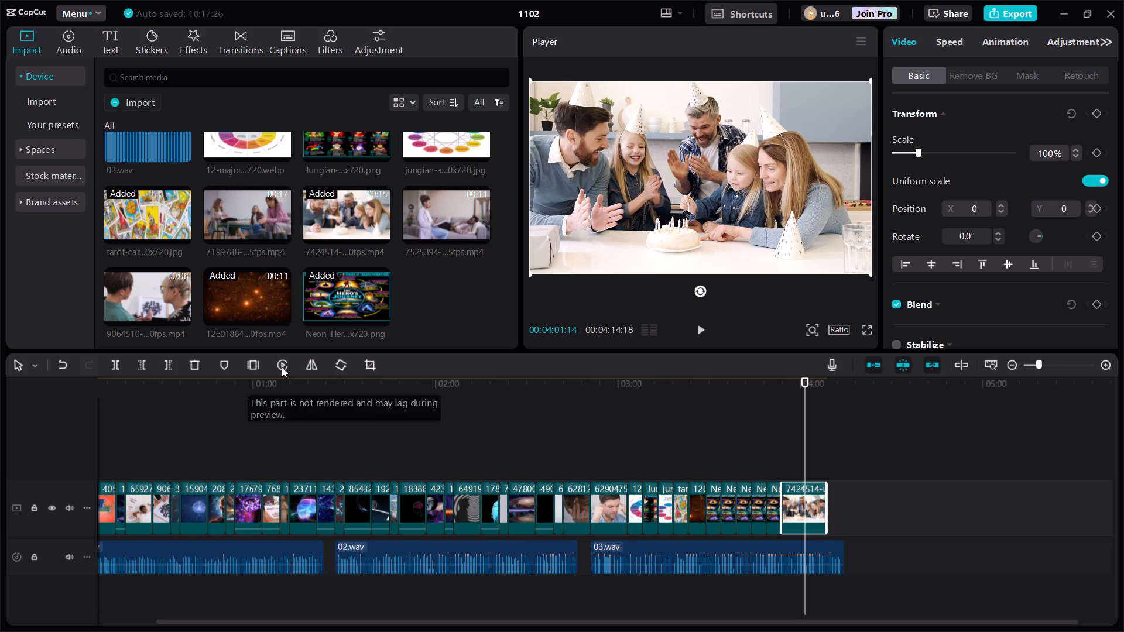
left_click(167, 360)
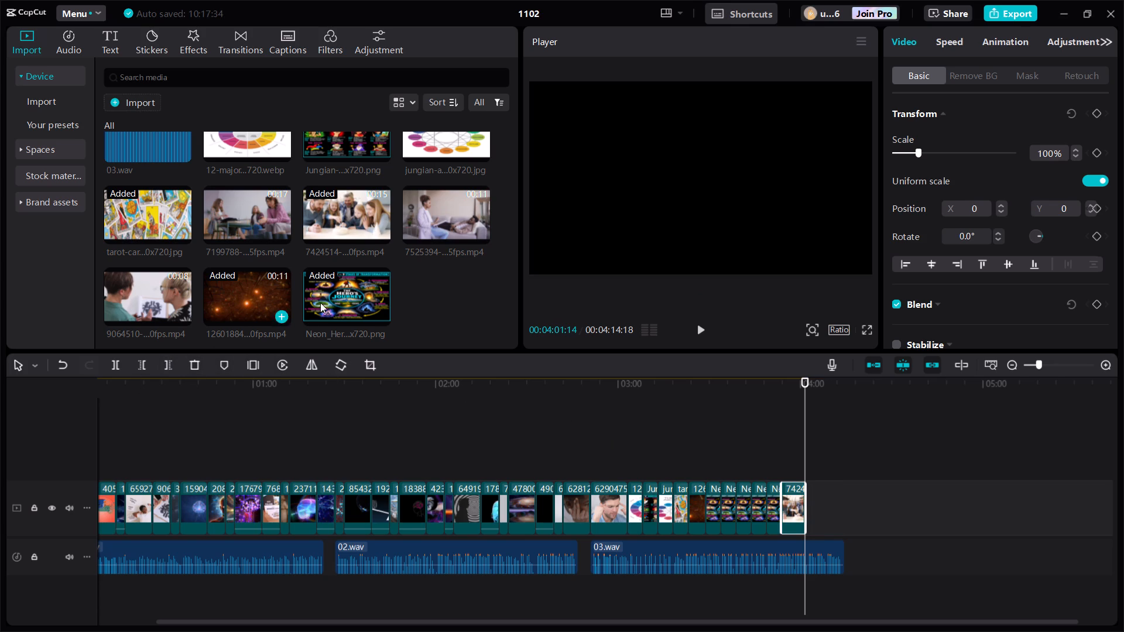
Add the 7525394 couch therapy clip after the birthday party clip and trim off its end at 00:04:06:02.
left_click(484, 233)
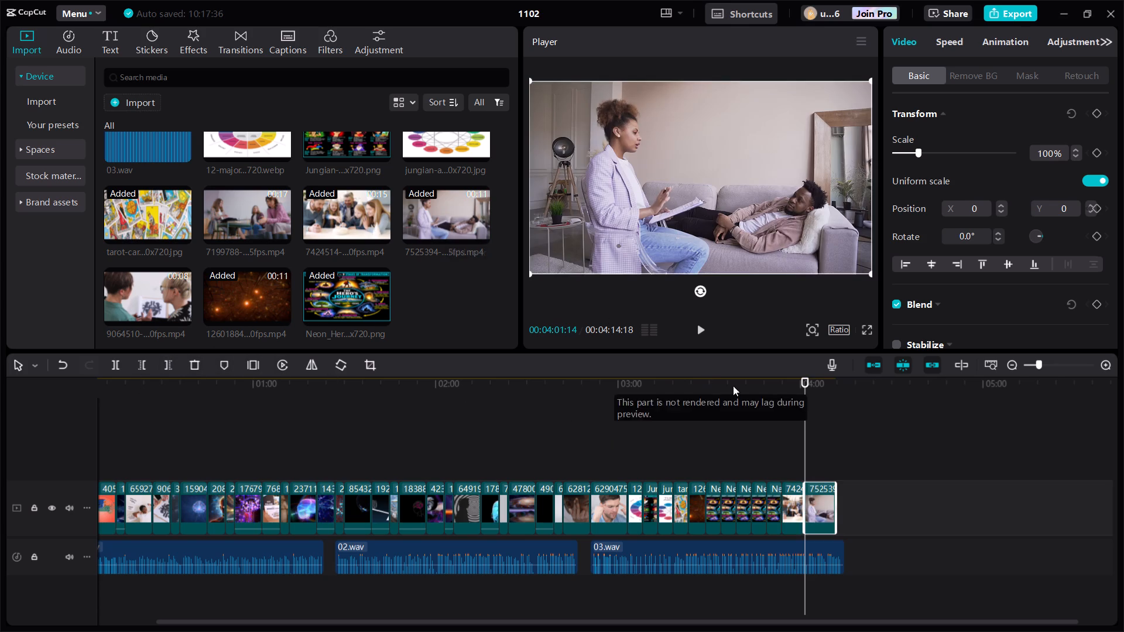
left_click_drag(805, 430, 809, 428)
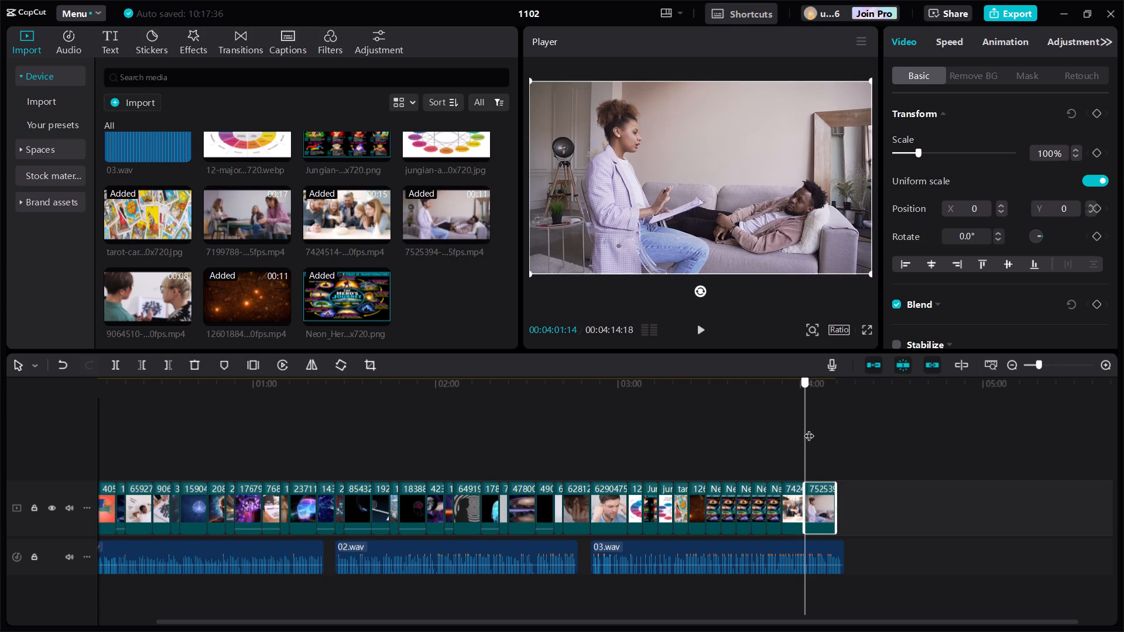
left_click_drag(809, 428, 819, 428)
left_click(825, 498)
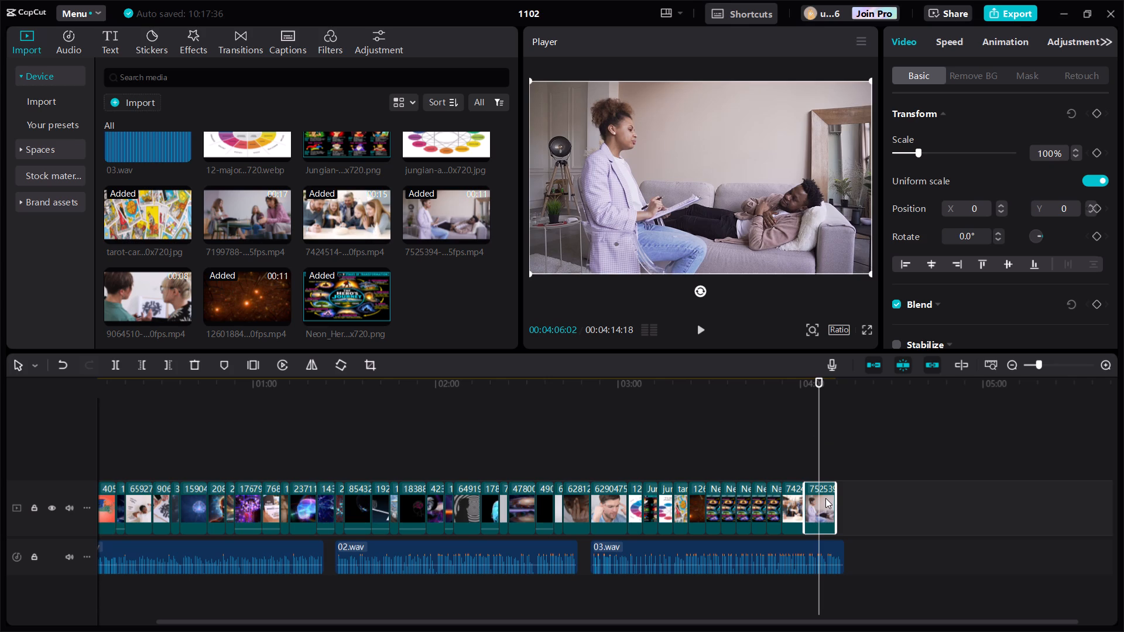
left_click(167, 366)
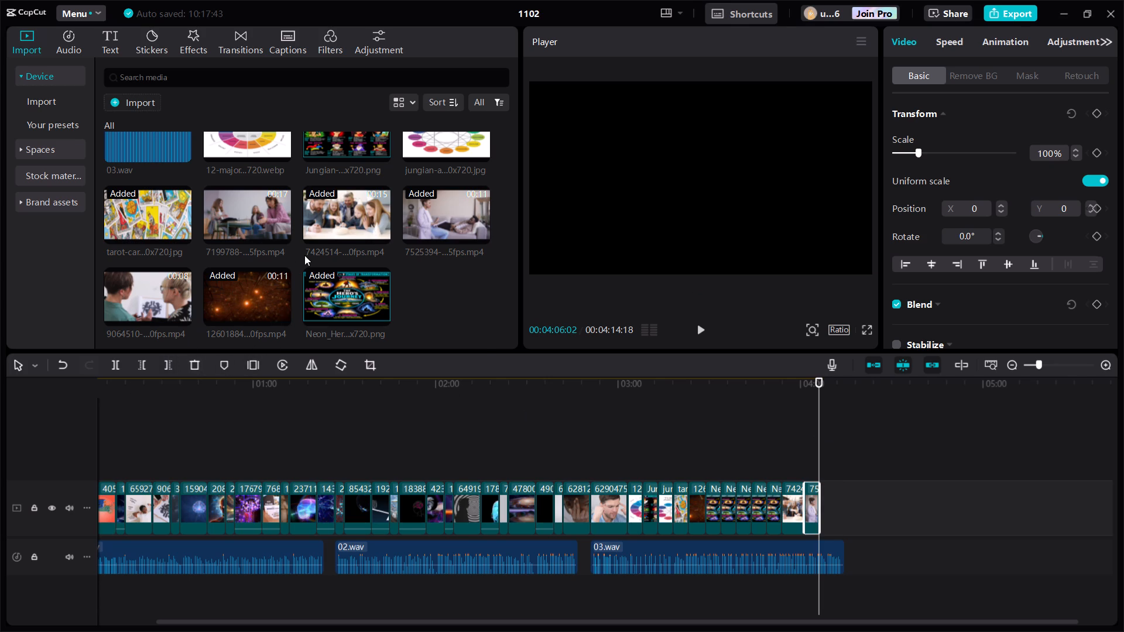
Add the 7199788 group counselling clip after the couch therapy clip and trim off its end at 00:04:17:01, past the end of 03.wav.
scroll(305, 255, "up", 2)
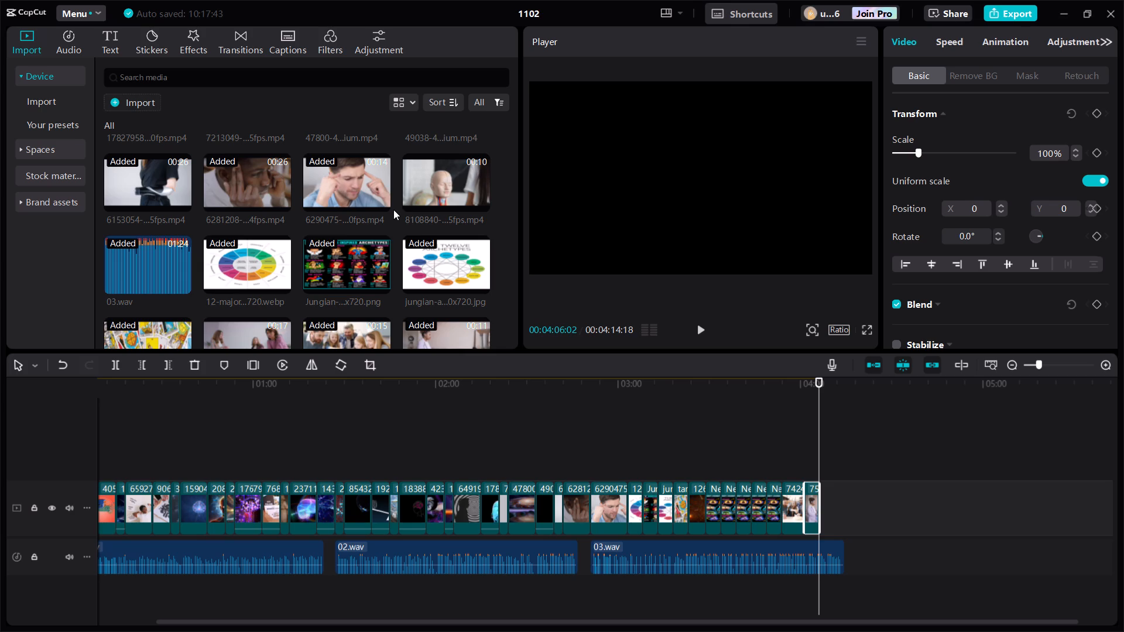
scroll(416, 252, "down", 2)
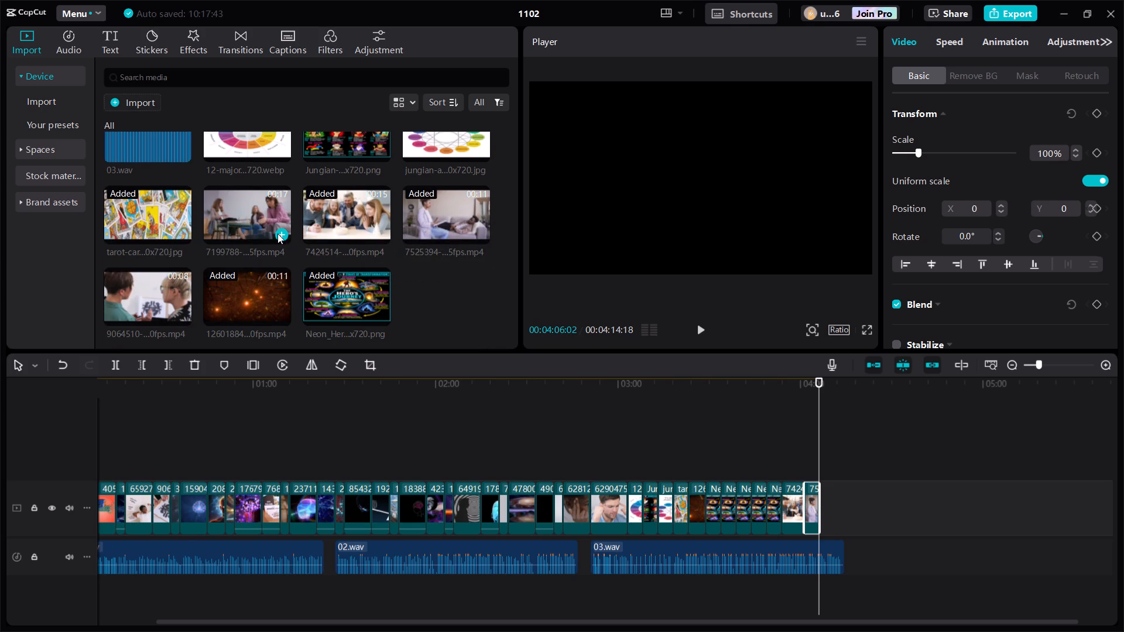
left_click(276, 231)
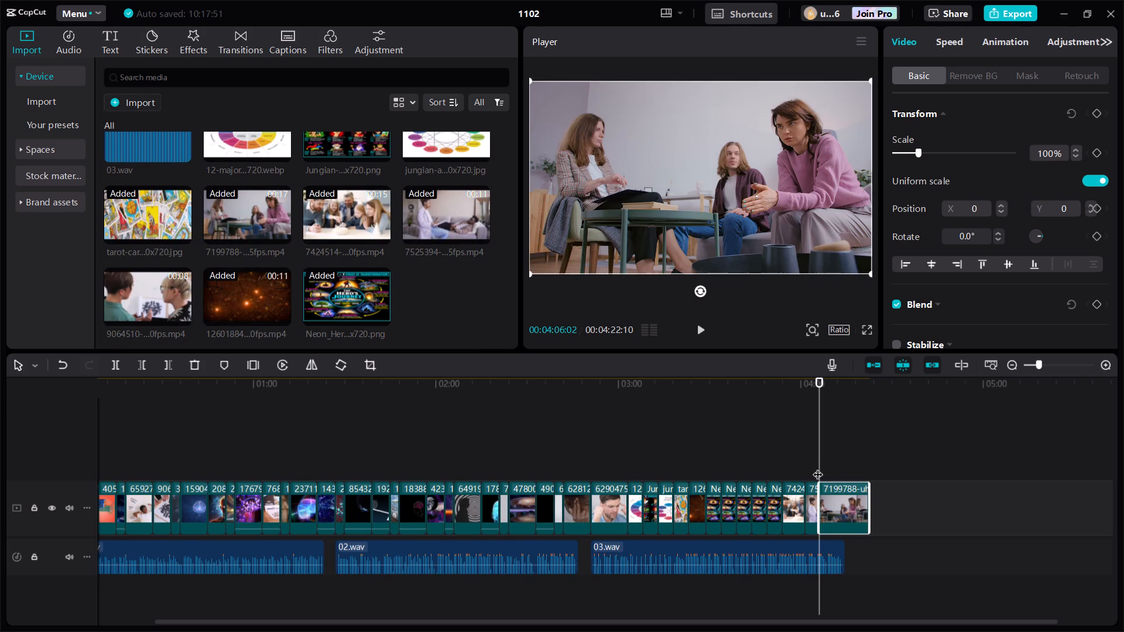
left_click_drag(820, 444, 834, 439)
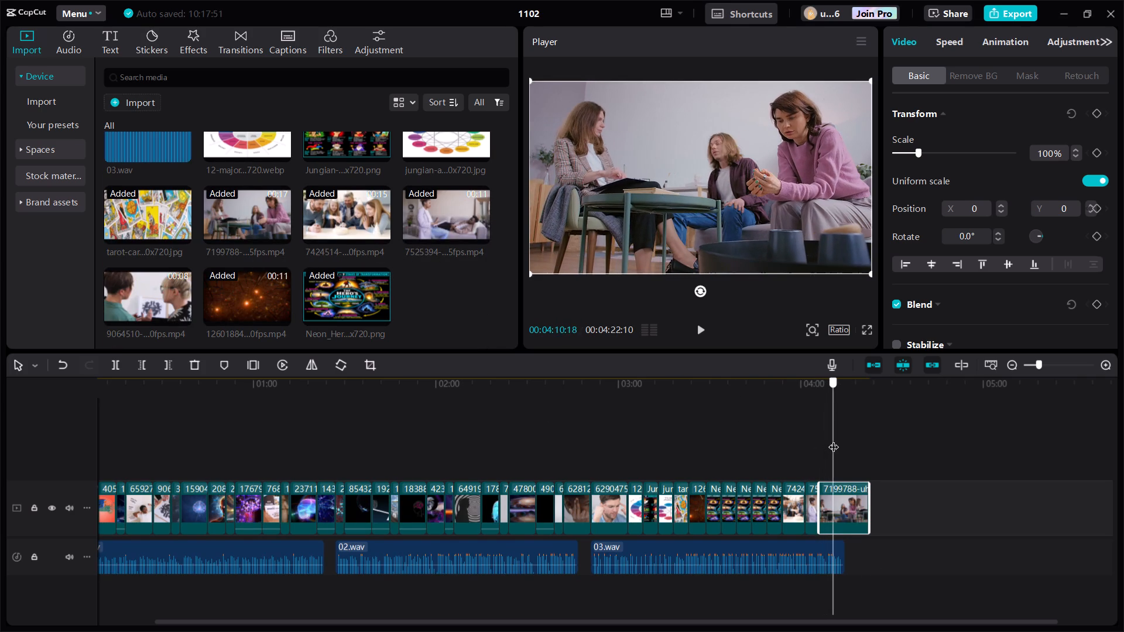
left_click_drag(834, 439, 838, 438)
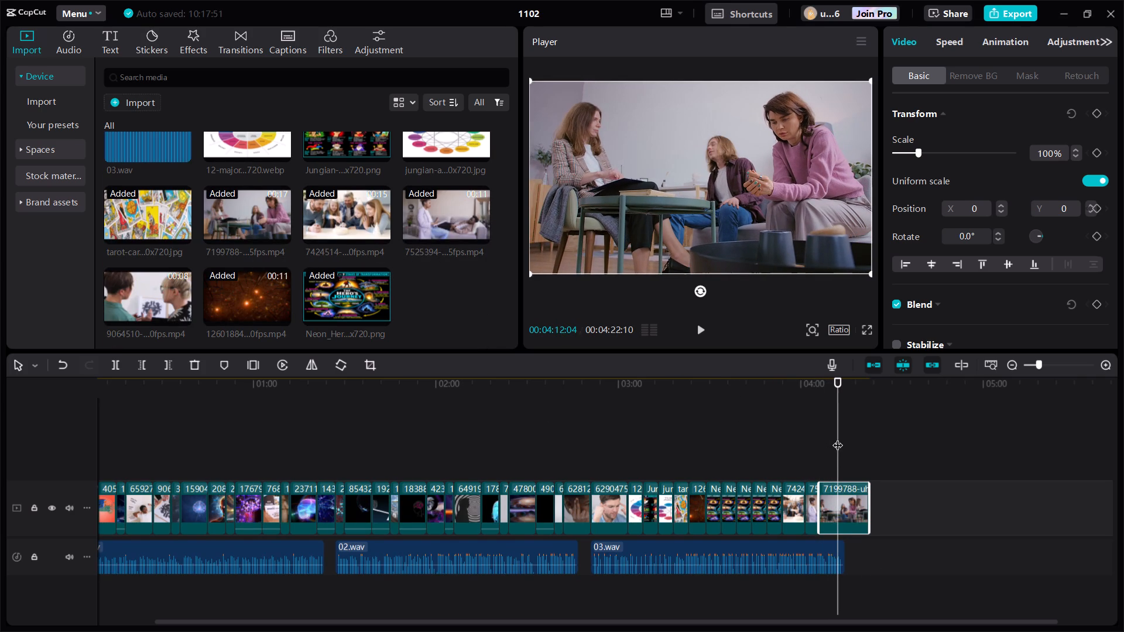
left_click(838, 438)
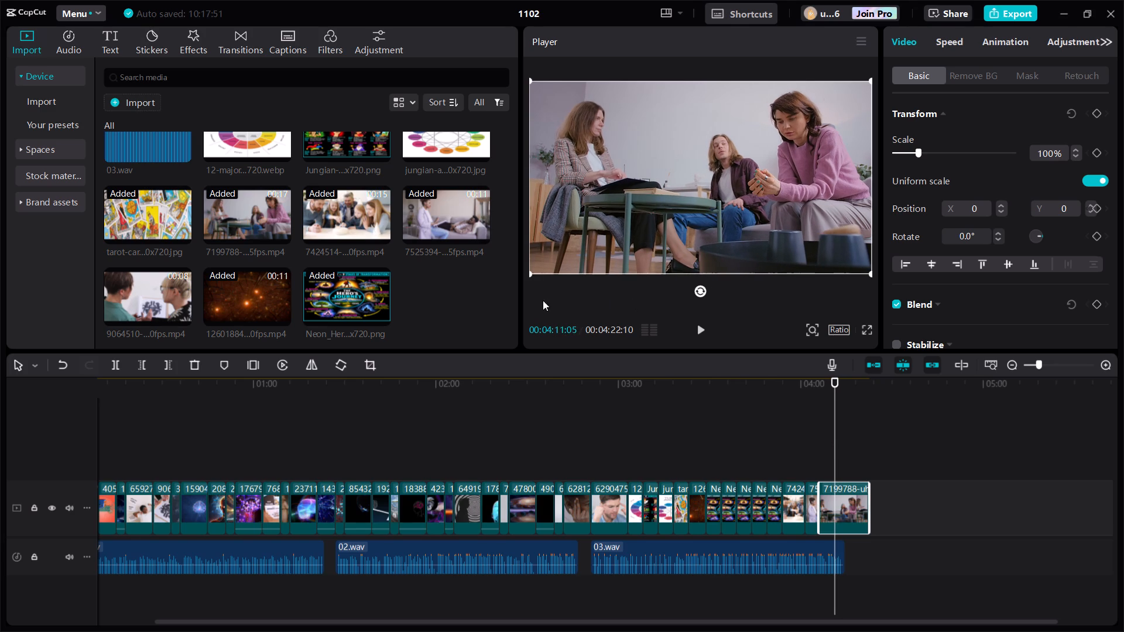
left_click(697, 325)
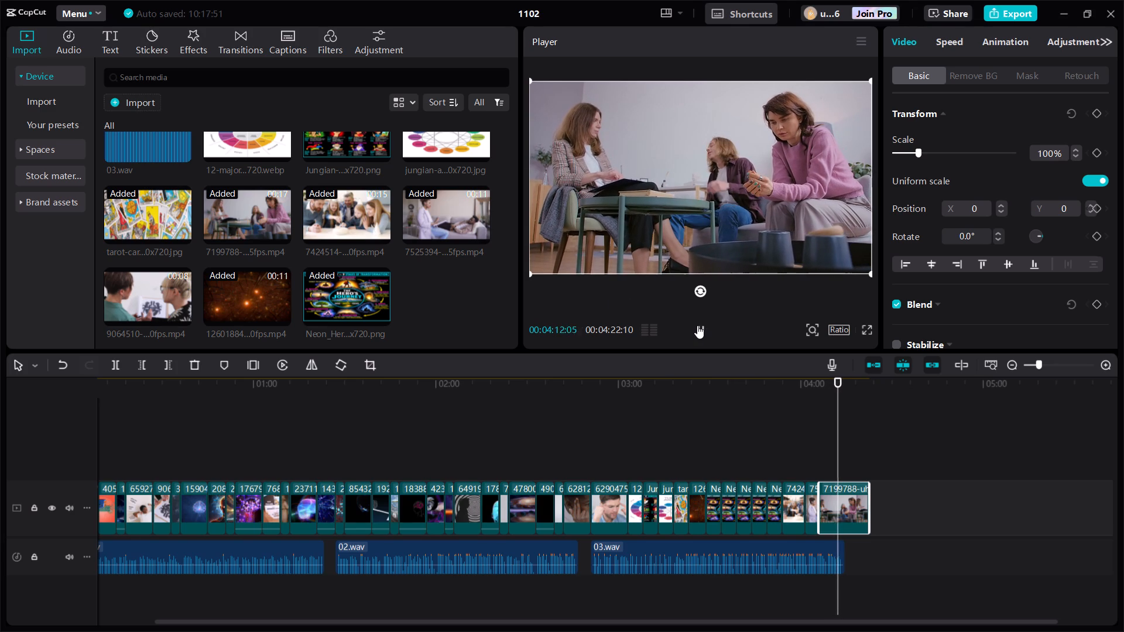
left_click(835, 500)
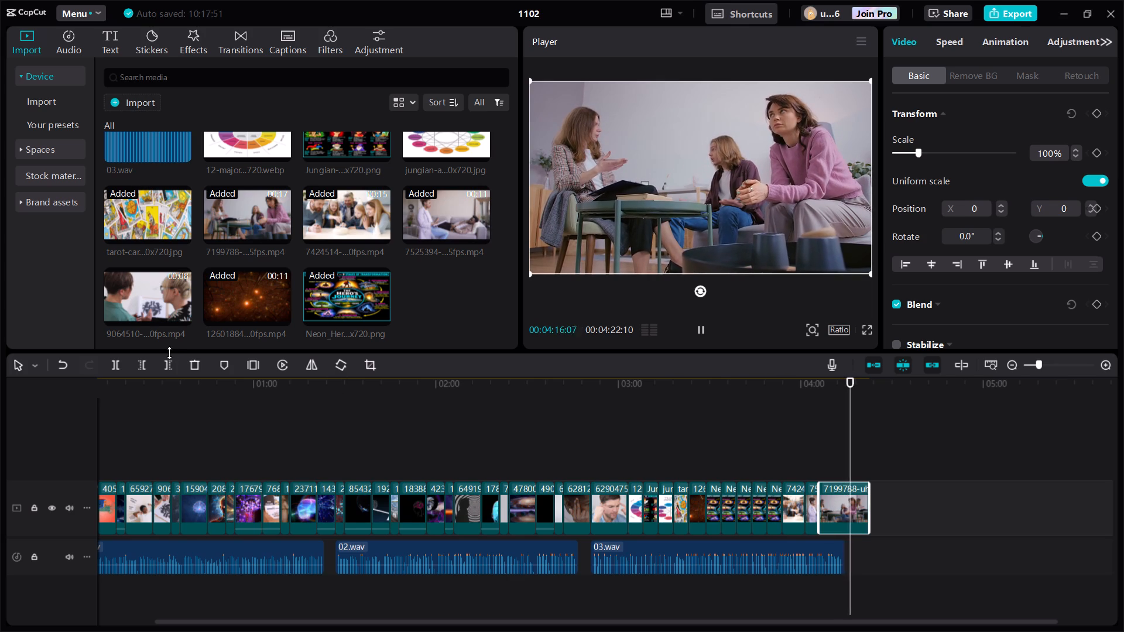
left_click(167, 360)
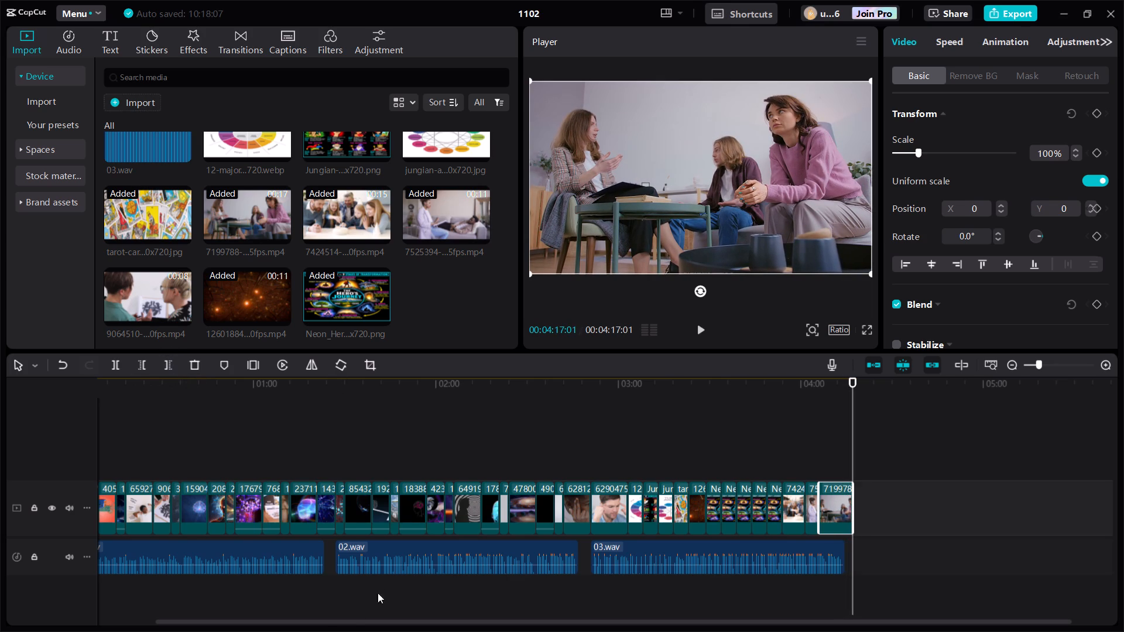
Play the timeline from about 00:02:51:00, near the start of 03.wav, to review the clips against the narration.
left_click(588, 396)
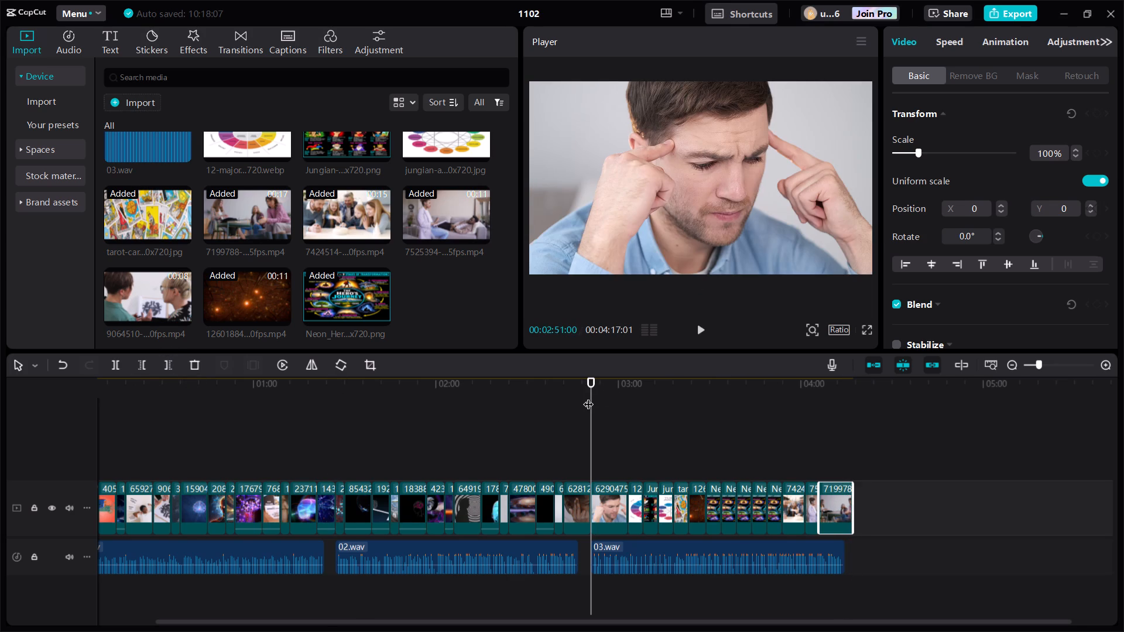
key("Left")
key("space")
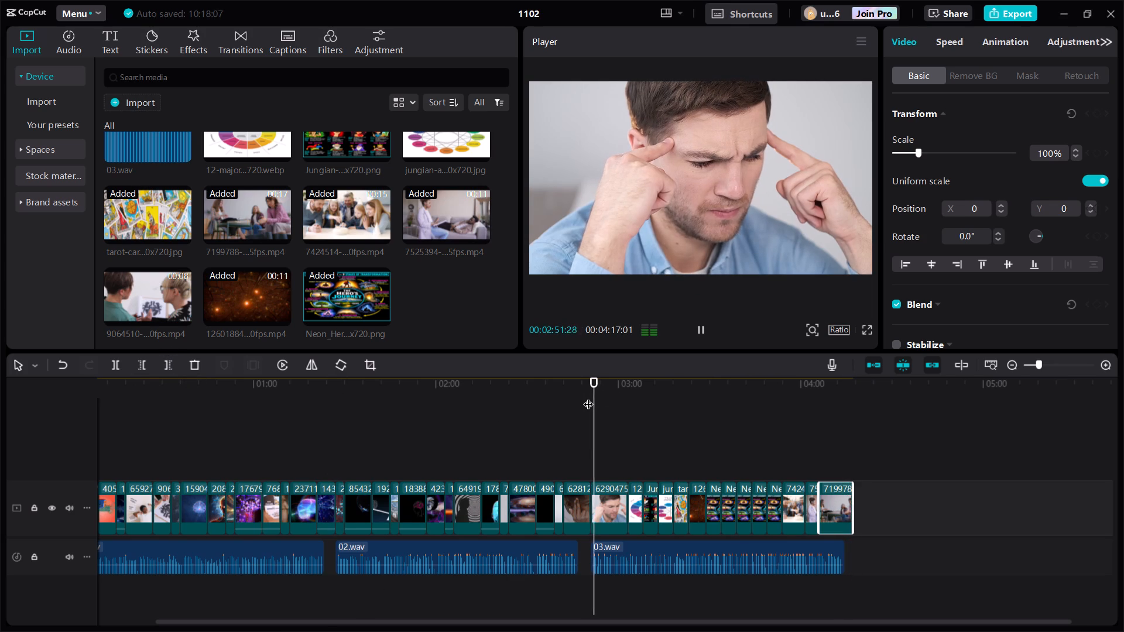
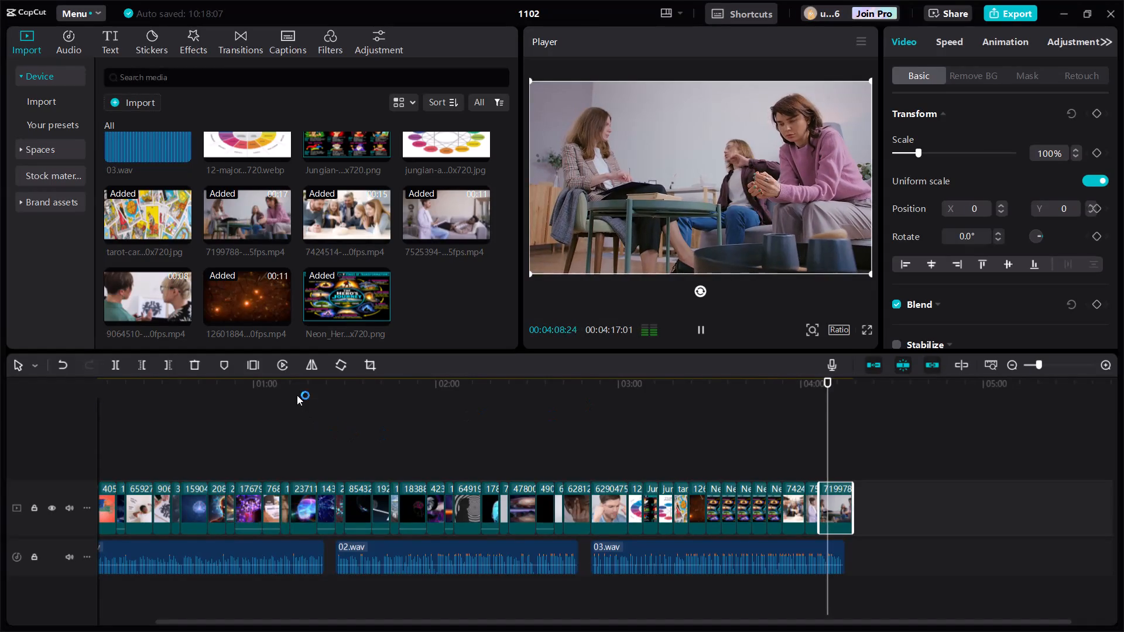
Trim off the end of the 7199788 group counselling clip at 00:04:13:07, near the end of 03.wav.
left_click(165, 362)
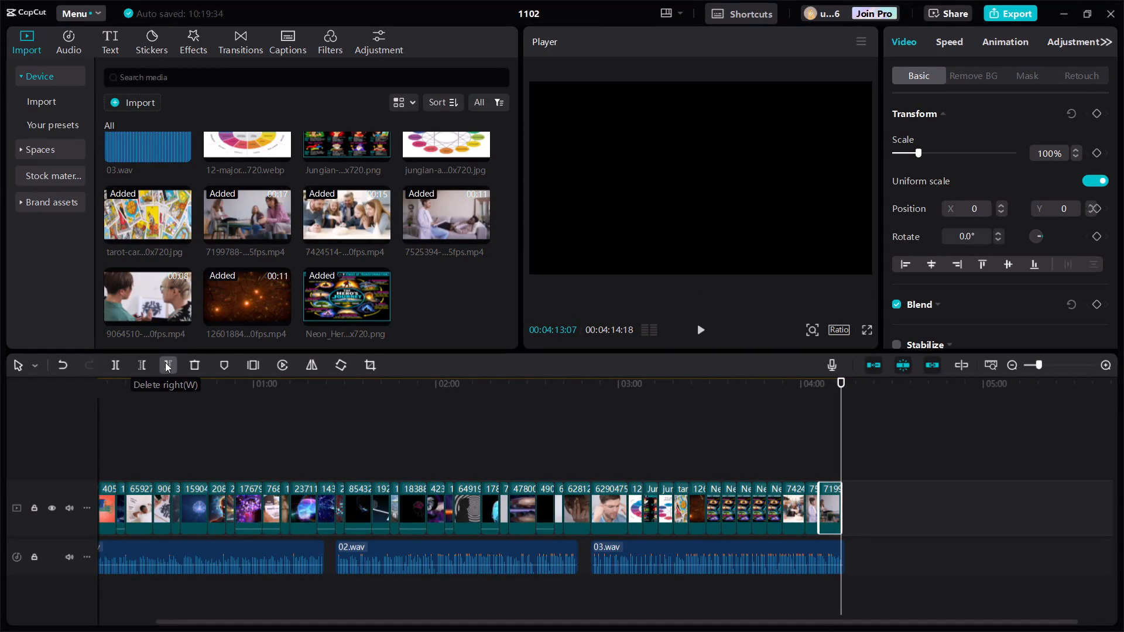
Import the 04 WAV narration from the Carl Jung on consciousness folder inside Desktop > New folder > BEYOND THE VEIL.
left_click(122, 99)
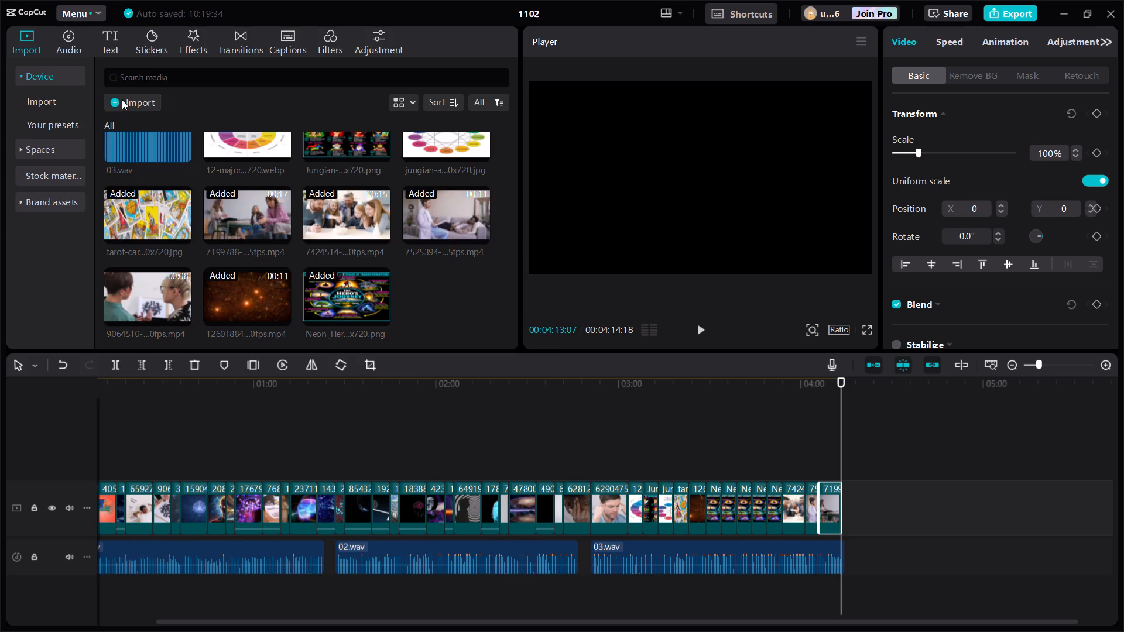
left_click(149, 39)
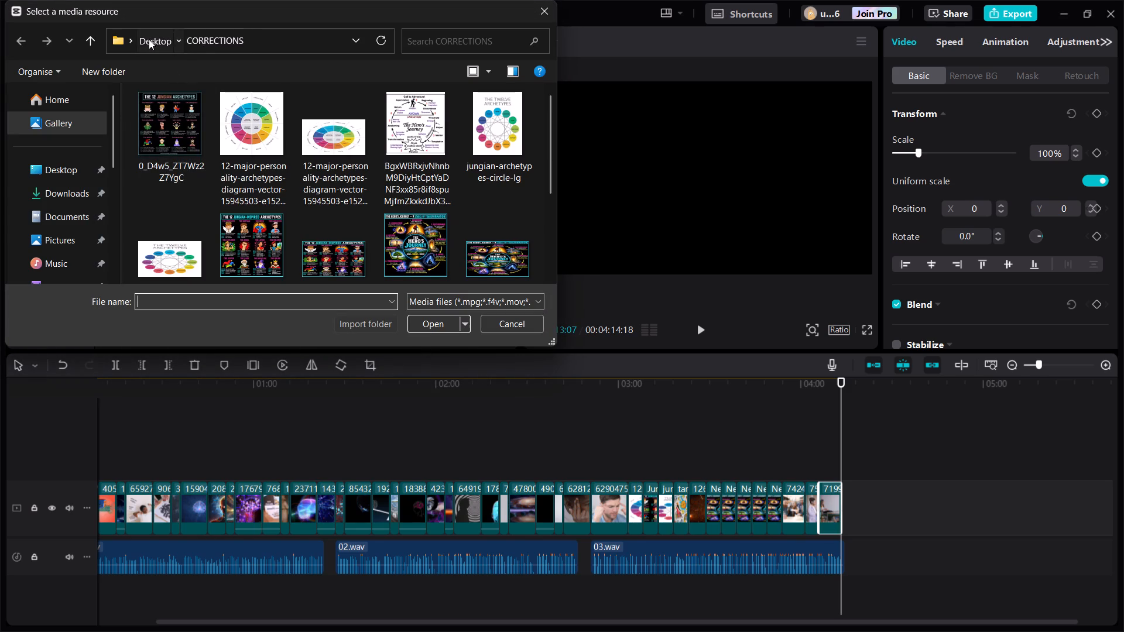
left_click(140, 40)
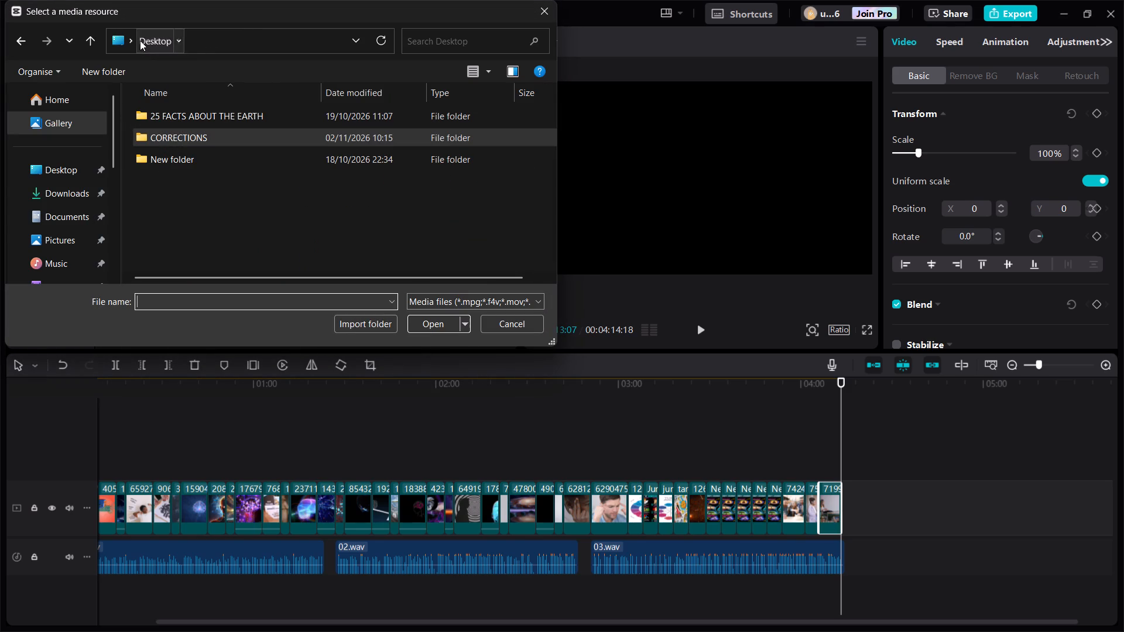
double_click(165, 164)
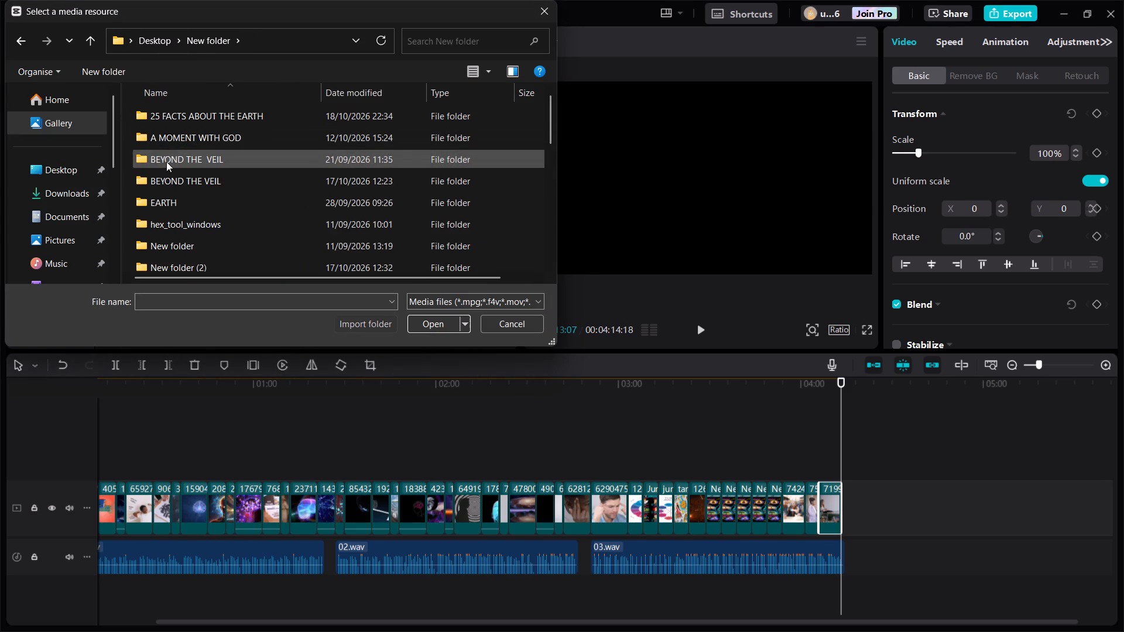
double_click(167, 162)
left_click(209, 115)
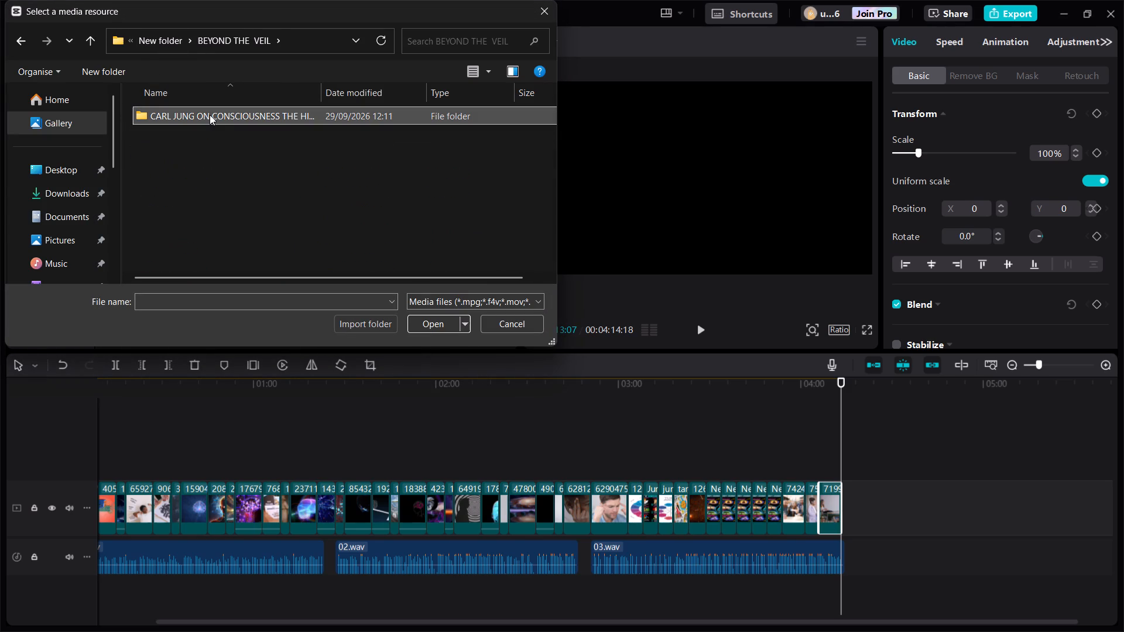
double_click(211, 117)
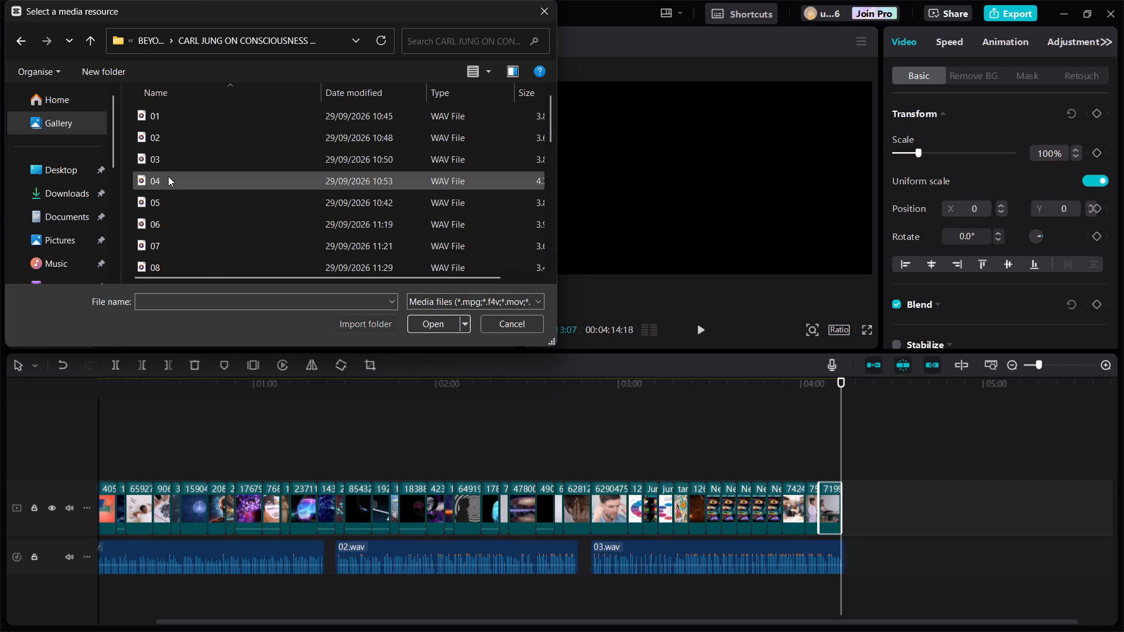
left_click(168, 176)
left_click(444, 328)
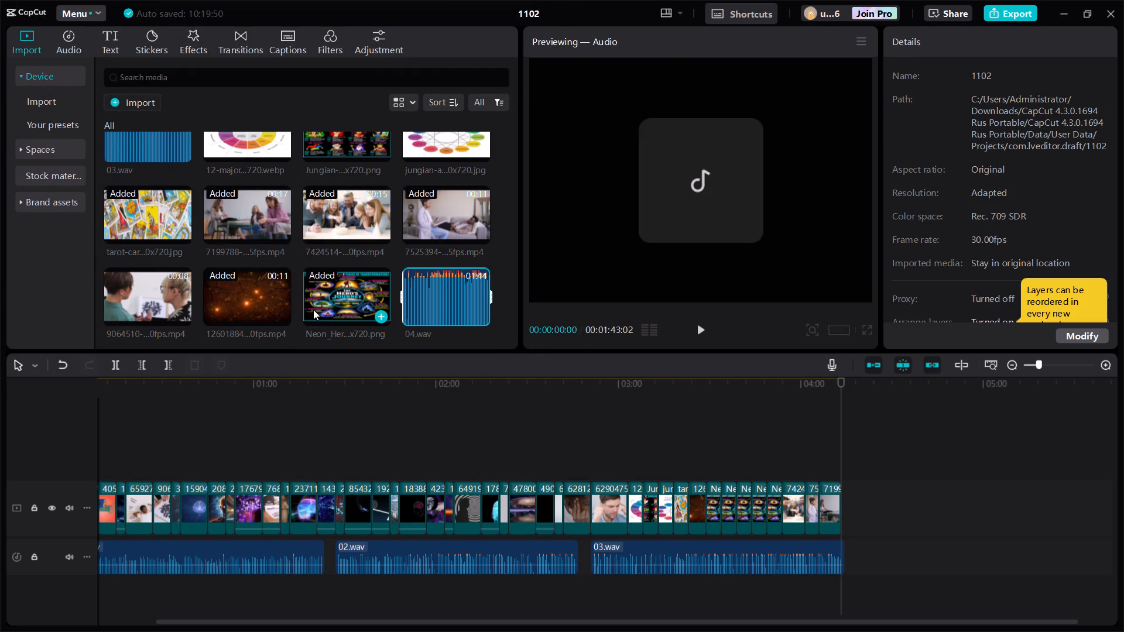
Switch to Chrome and change the Google Images search from the hero archetype to "carl jung the shadow".
left_click(1060, 19)
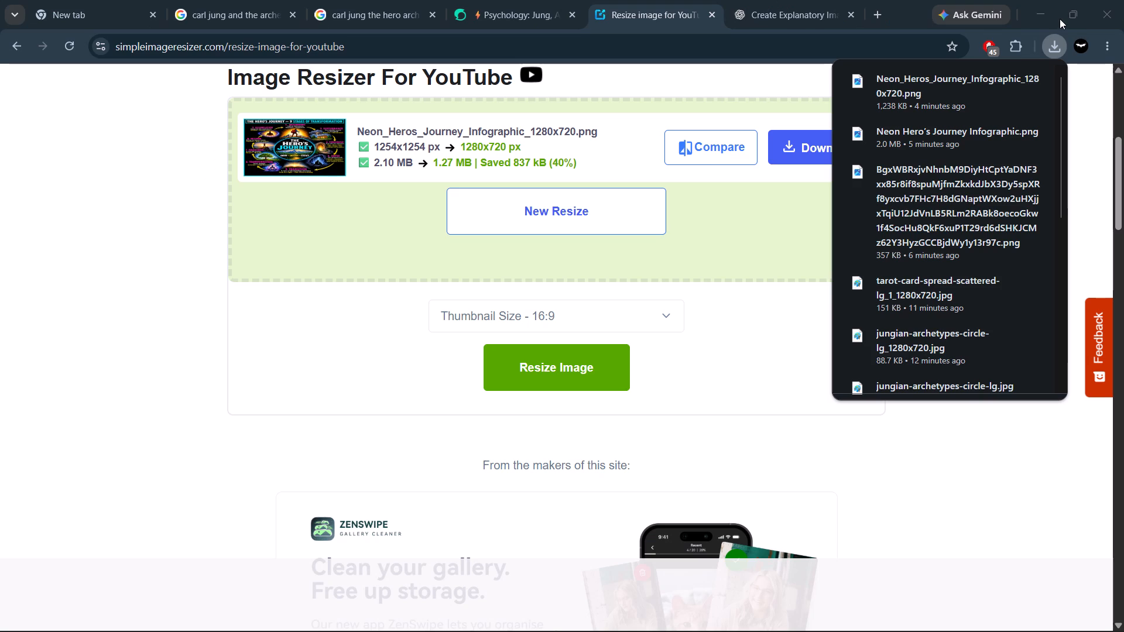
left_click(533, 21)
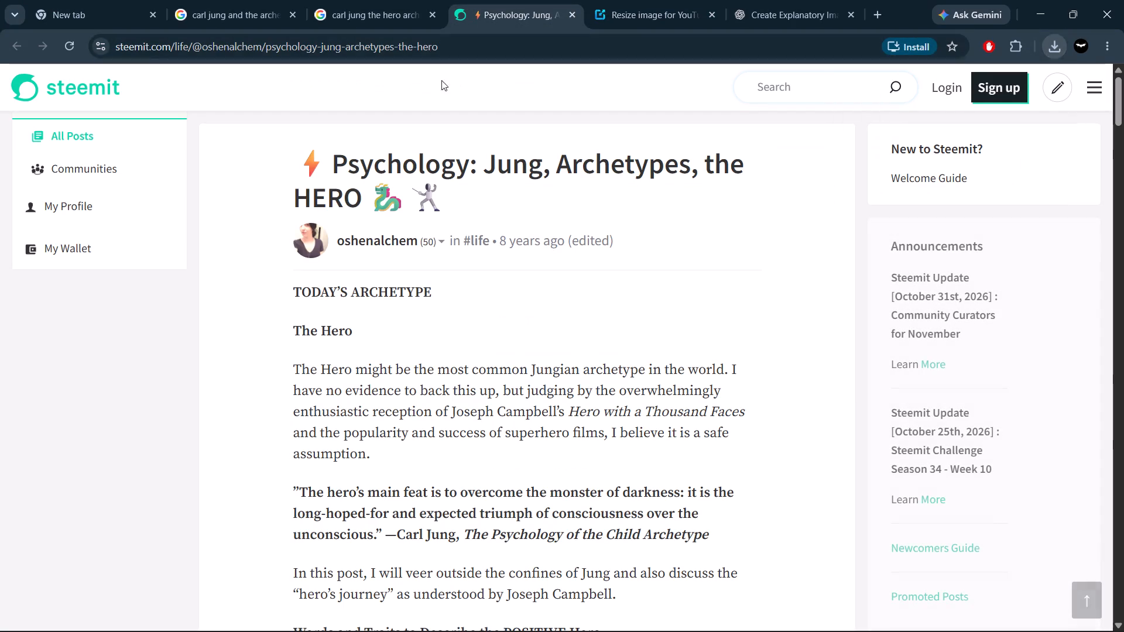
left_click(375, 13)
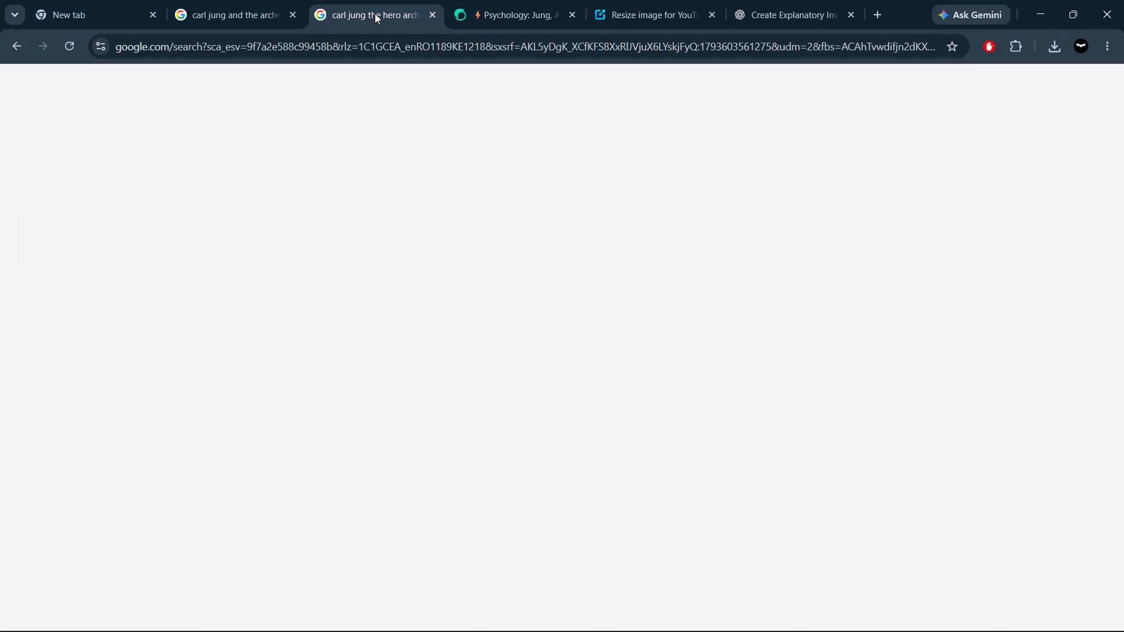
left_click_drag(333, 112, 157, 114)
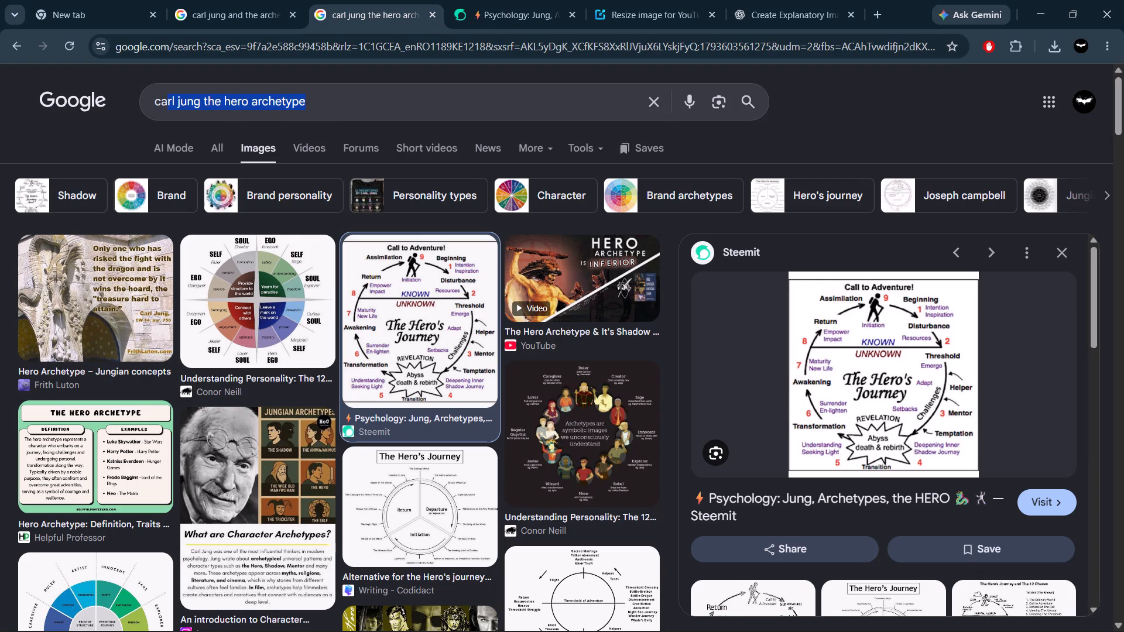
left_click_drag(157, 114, 151, 112)
left_click(317, 105)
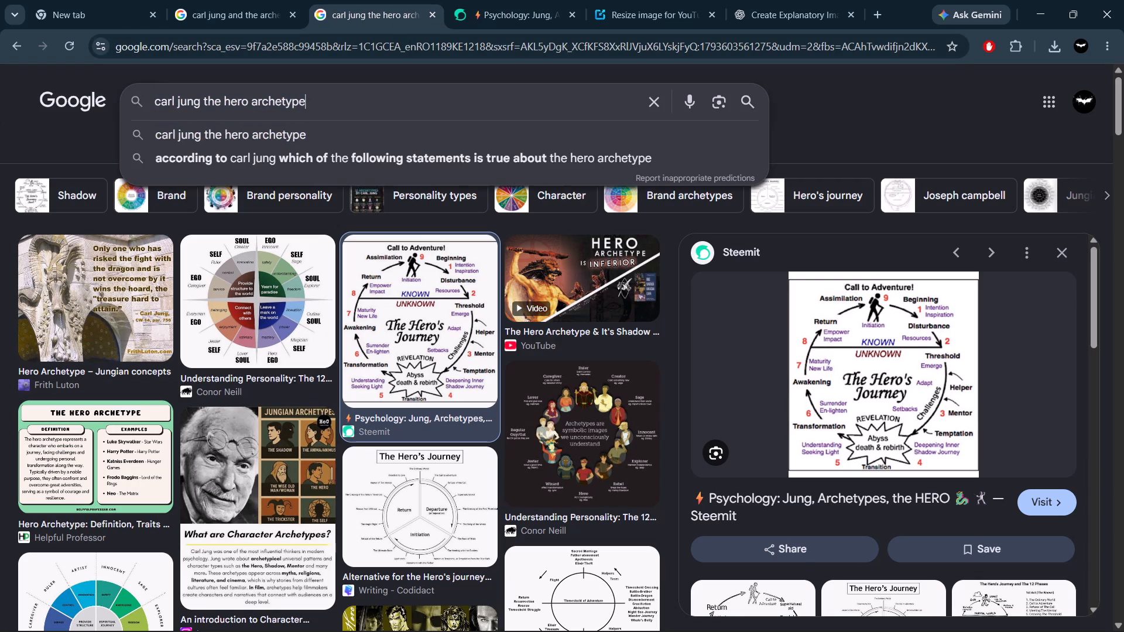
key("BackSpace")
key("BackSpace")
key("BackSpace")
key("BackSpace")
key("BackSpace")
key("BackSpace")
key("BackSpace")
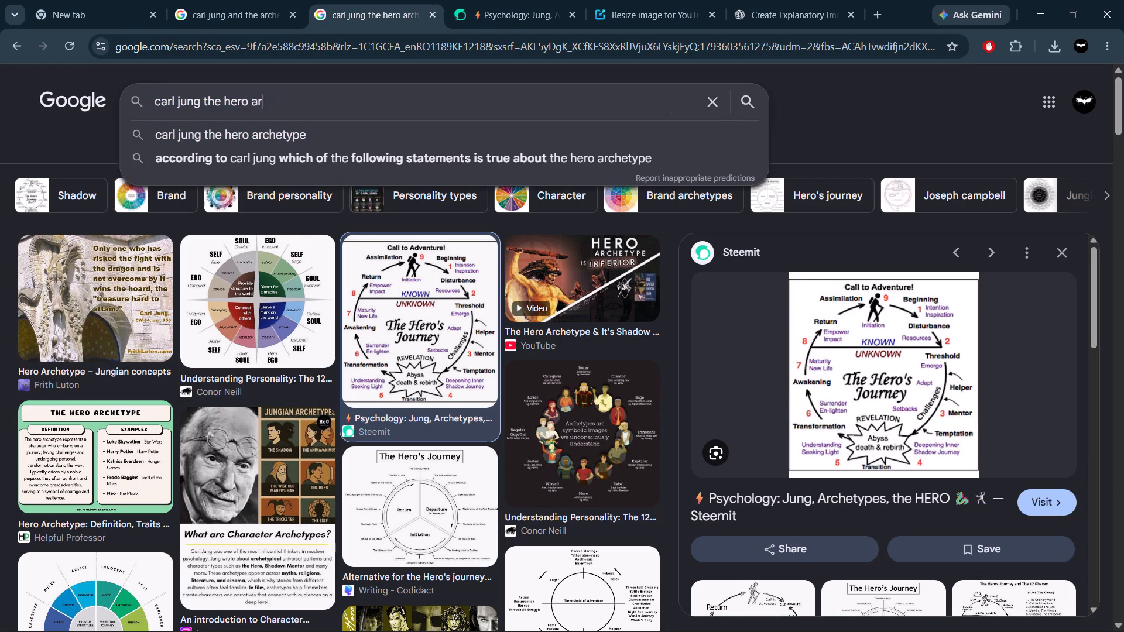
key("BackSpace")
key("BackSpace")
key("BackSpace")
key("BackSpace")
key("BackSpace")
key("BackSpace")
key("BackSpace")
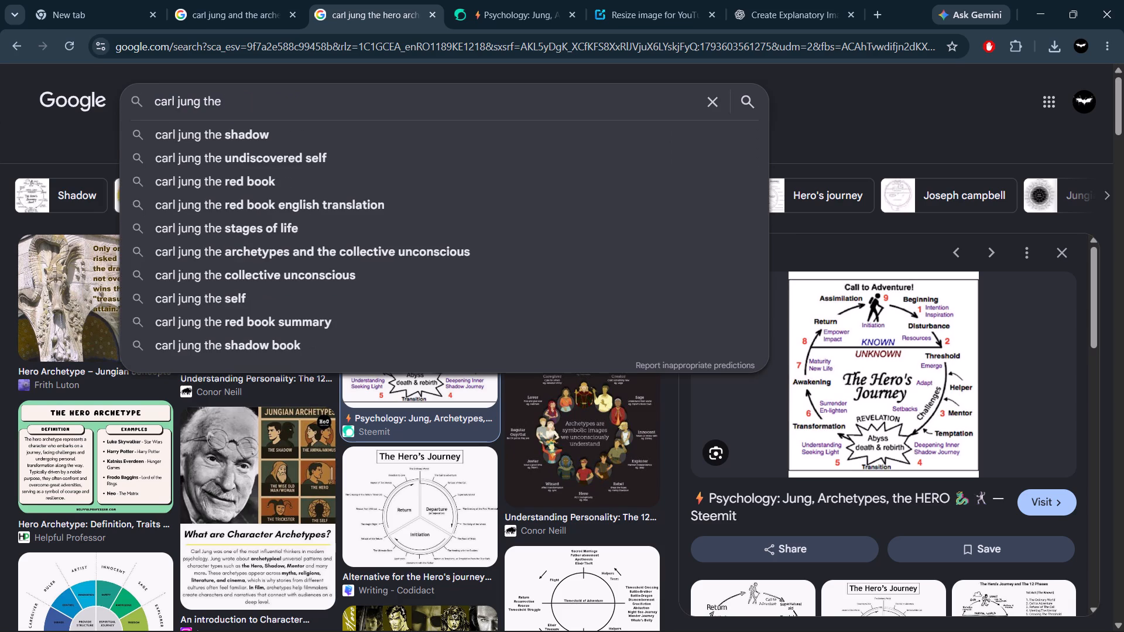
type("sha")
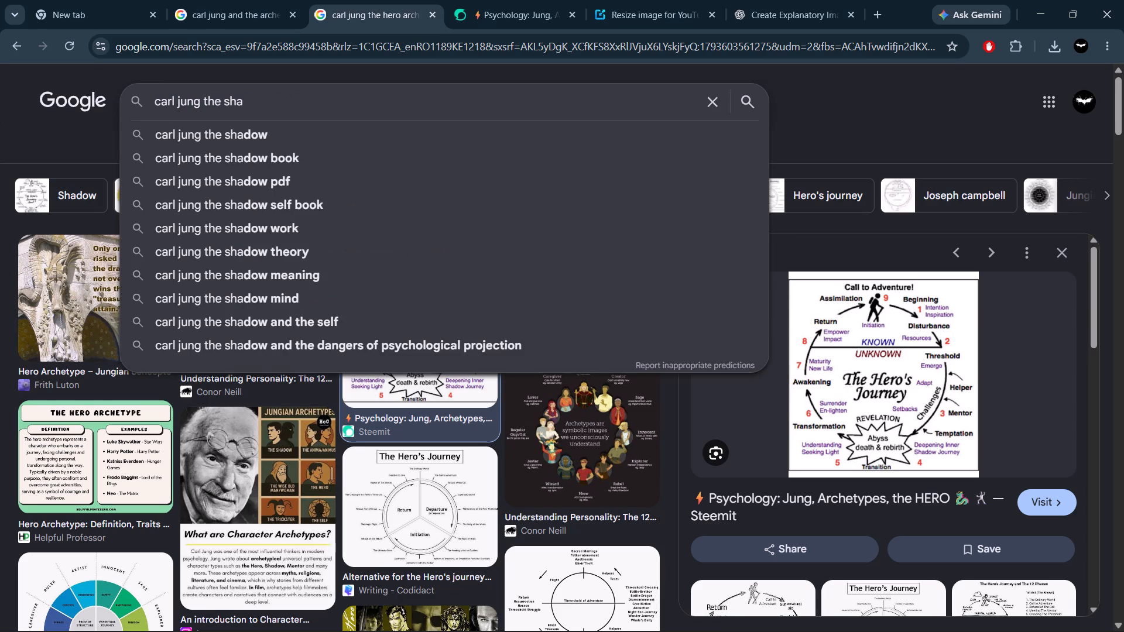
left_click(271, 136)
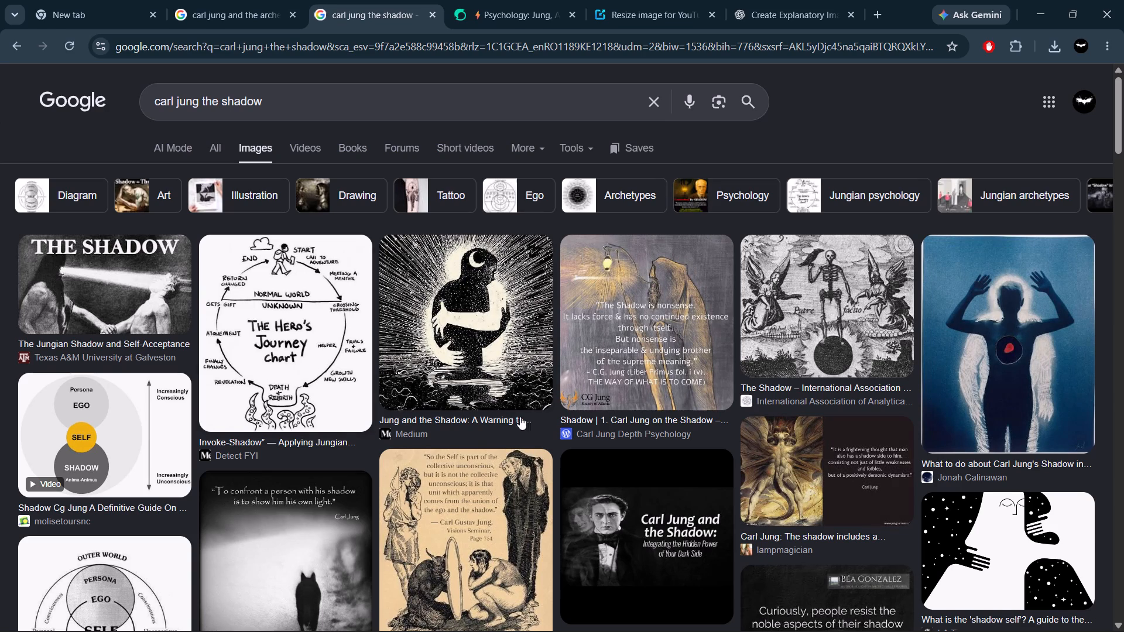
Look through the image results for a picture that illustrates Jung's shadow.
scroll(557, 418, "down", 5)
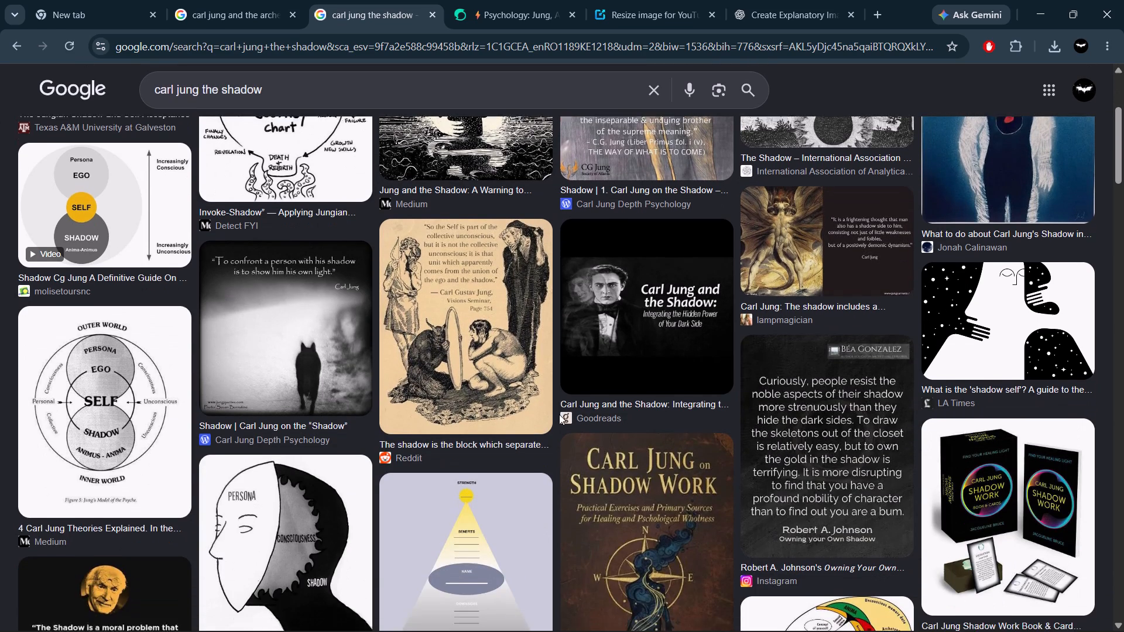
scroll(559, 414, "down", 2)
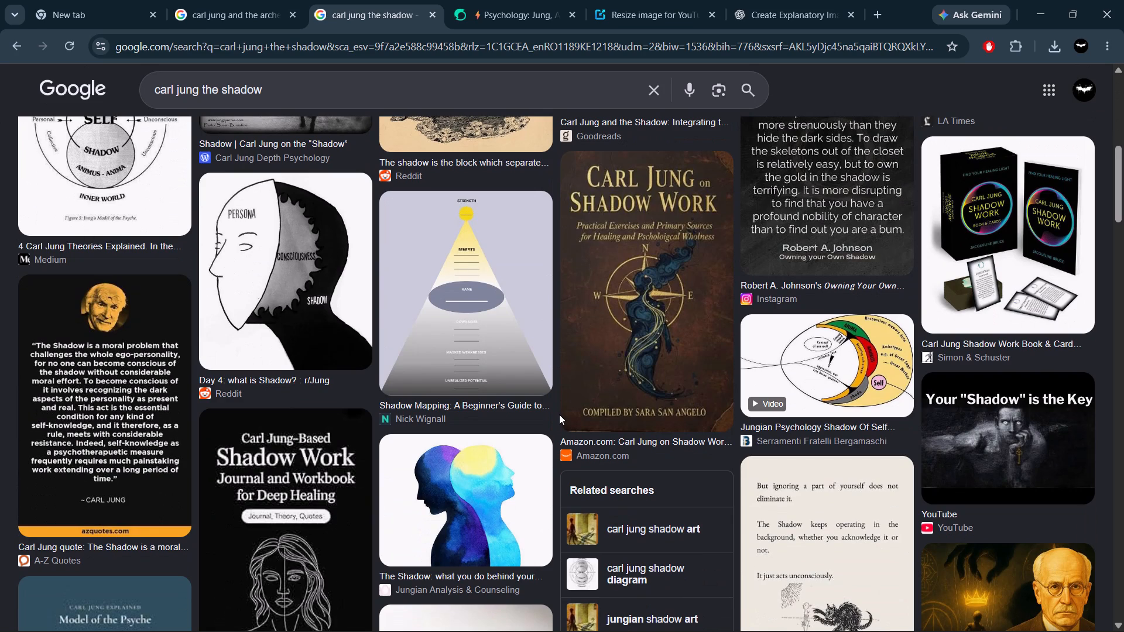
scroll(559, 414, "down", 6)
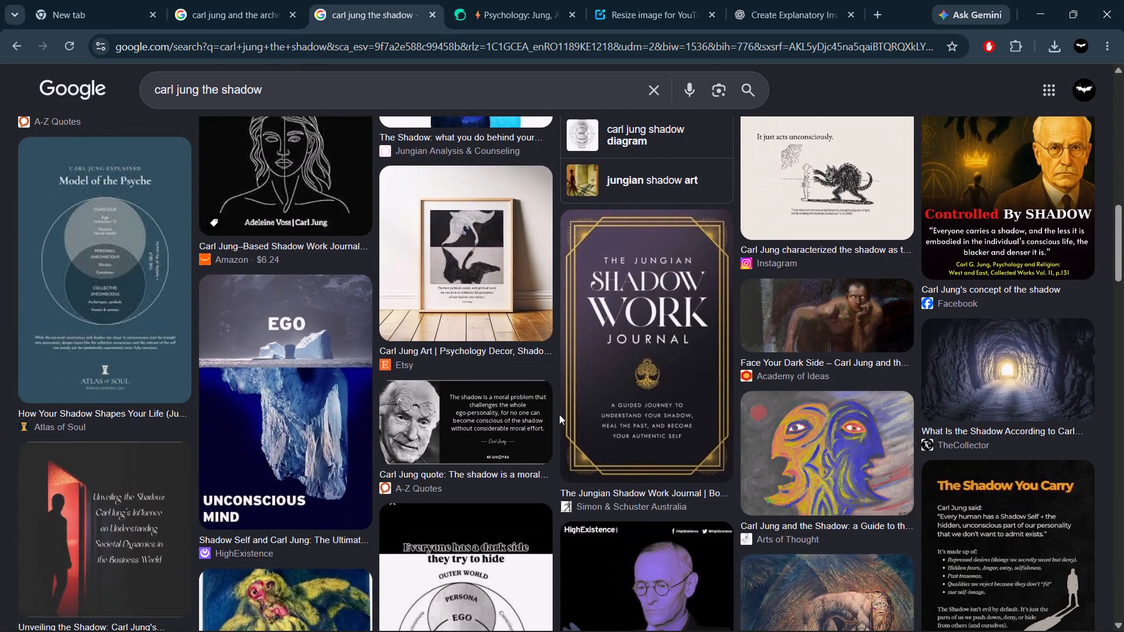
scroll(559, 414, "down", 2)
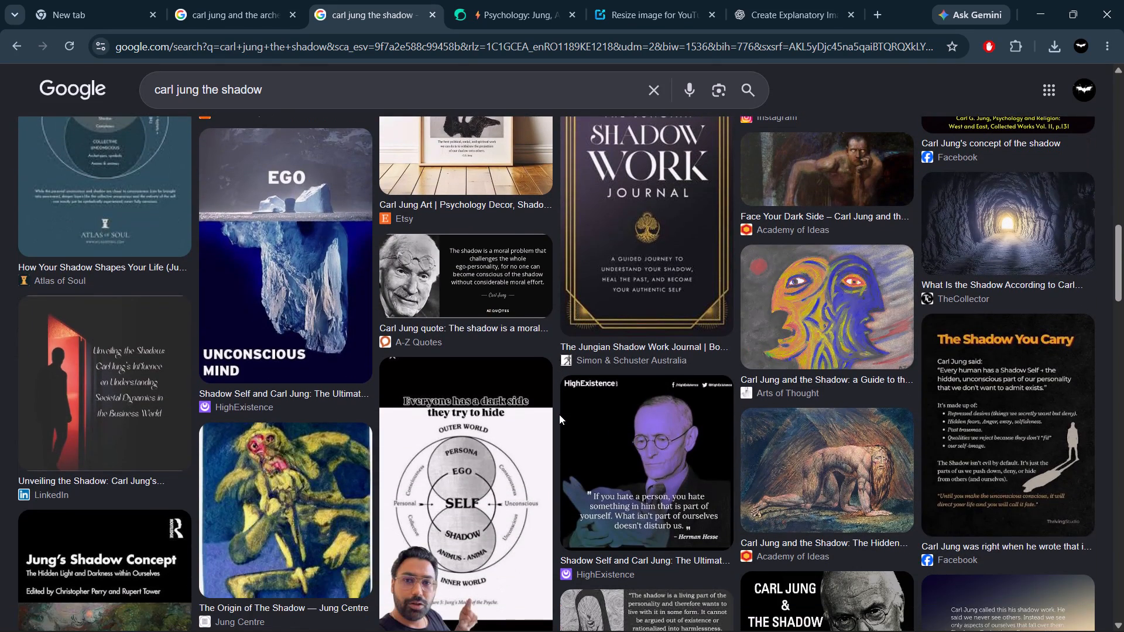
scroll(559, 414, "down", 1)
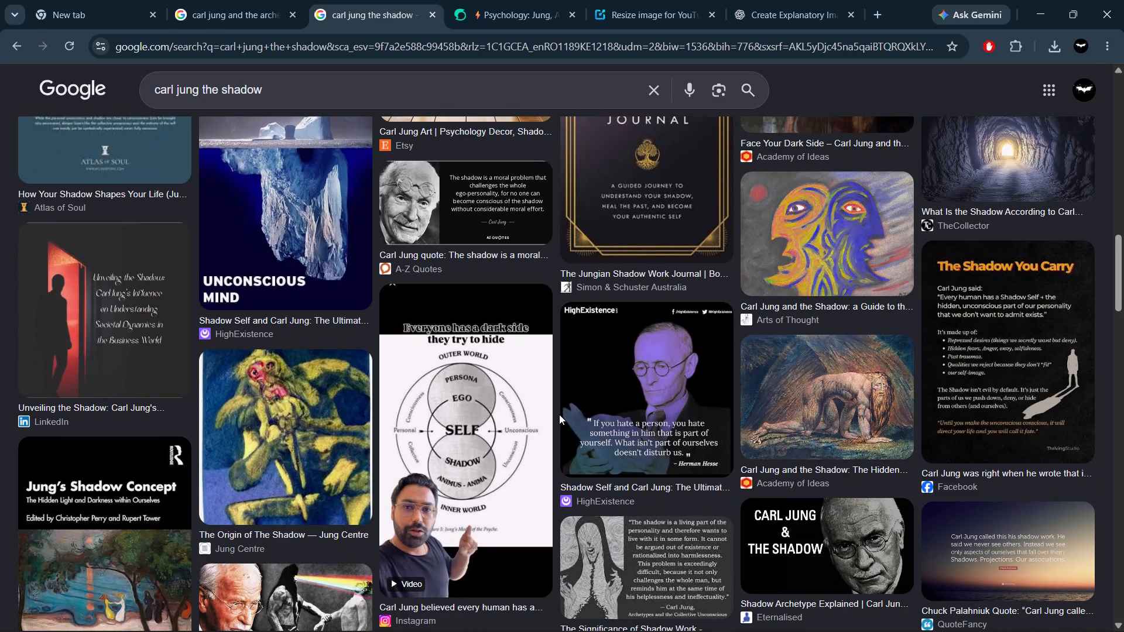
scroll(559, 414, "down", 6)
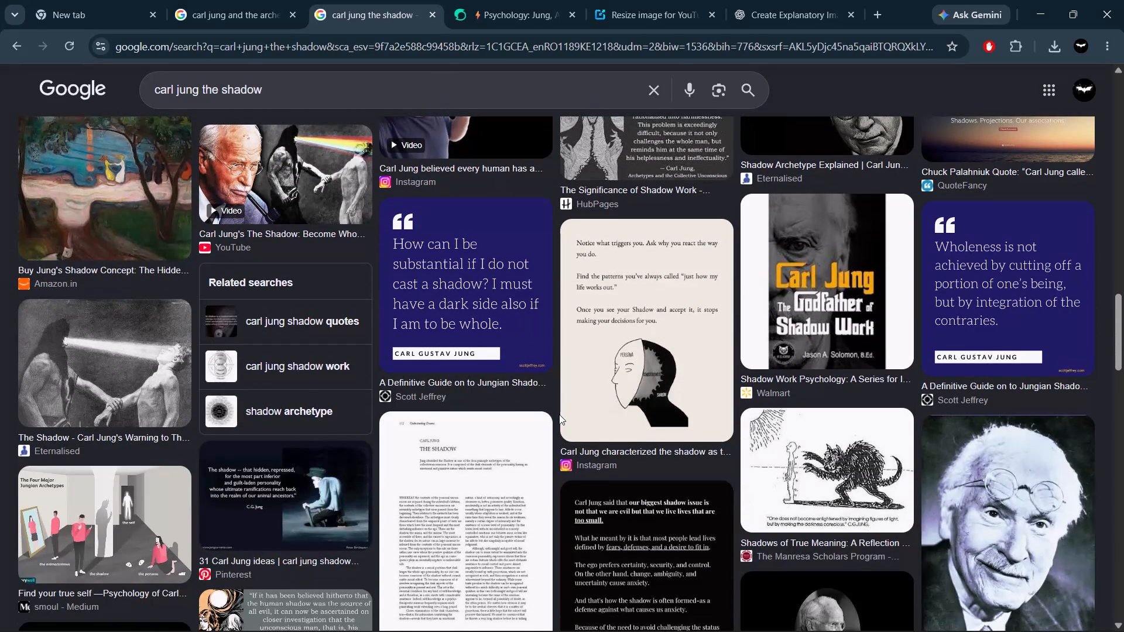
scroll(323, 361, "up", 11)
scroll(242, 331, "up", 8)
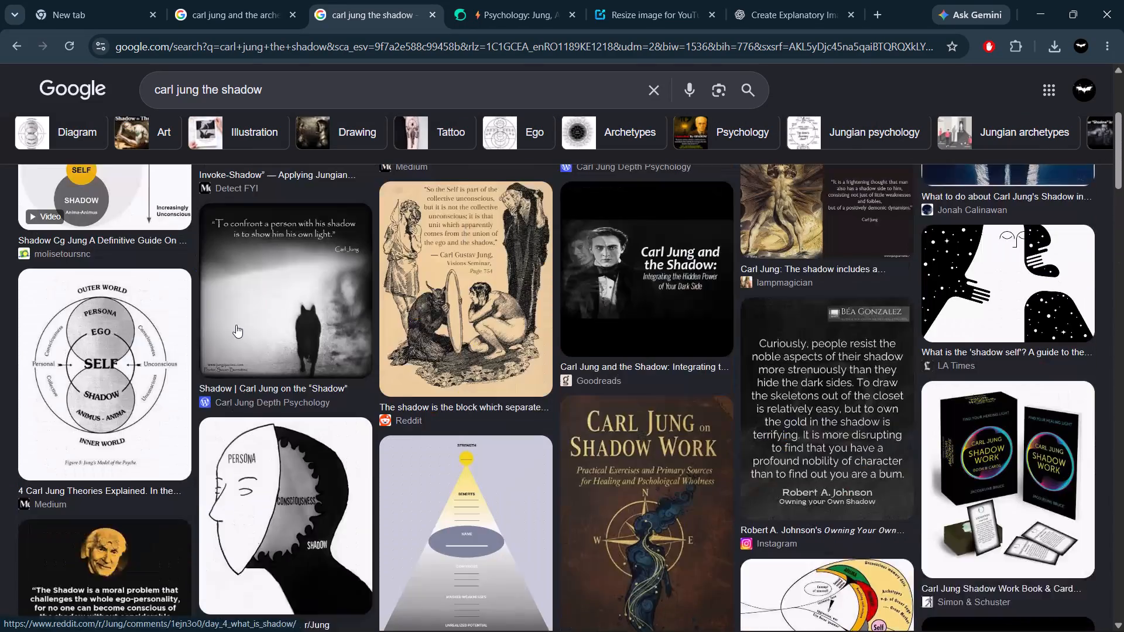
scroll(236, 325, "up", 7)
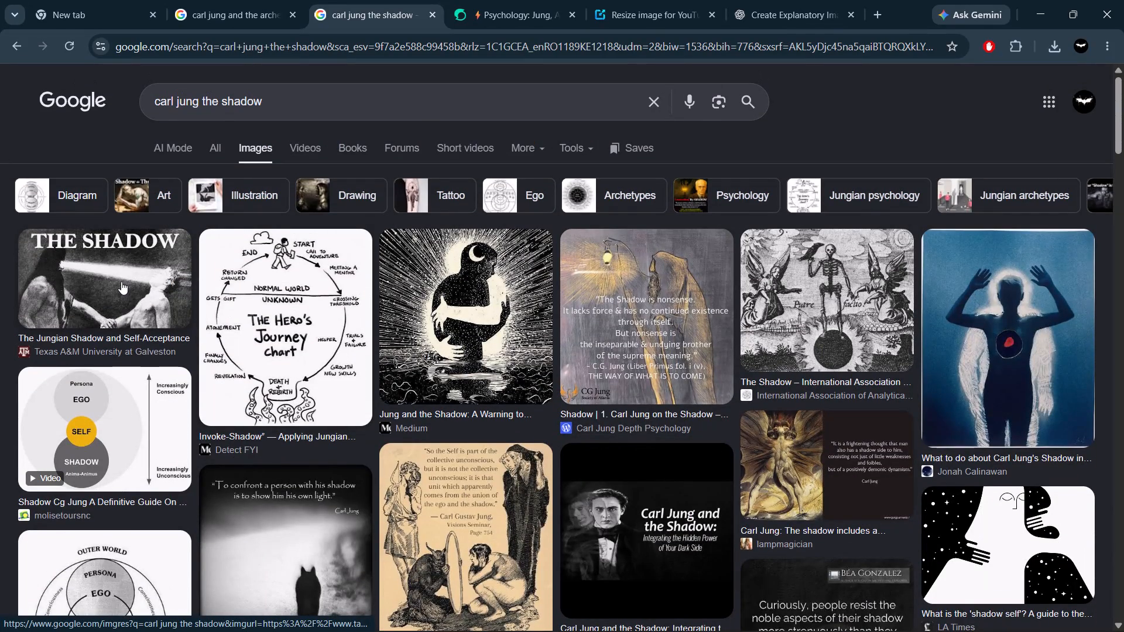
left_click(121, 281)
right_click(120, 282)
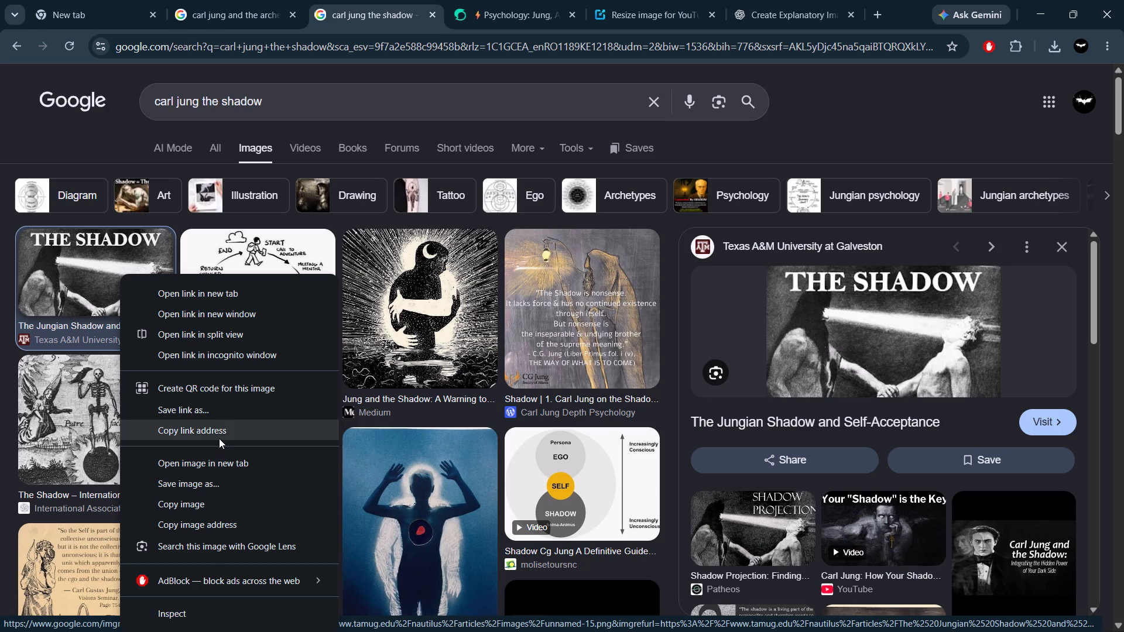
left_click(103, 279)
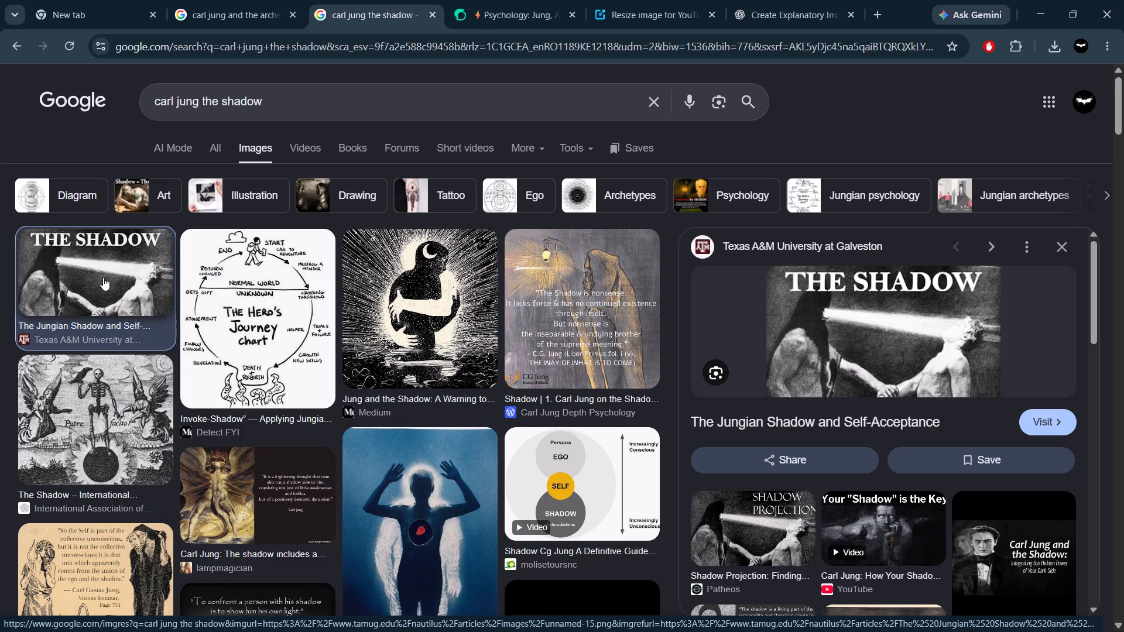
left_click(1036, 415)
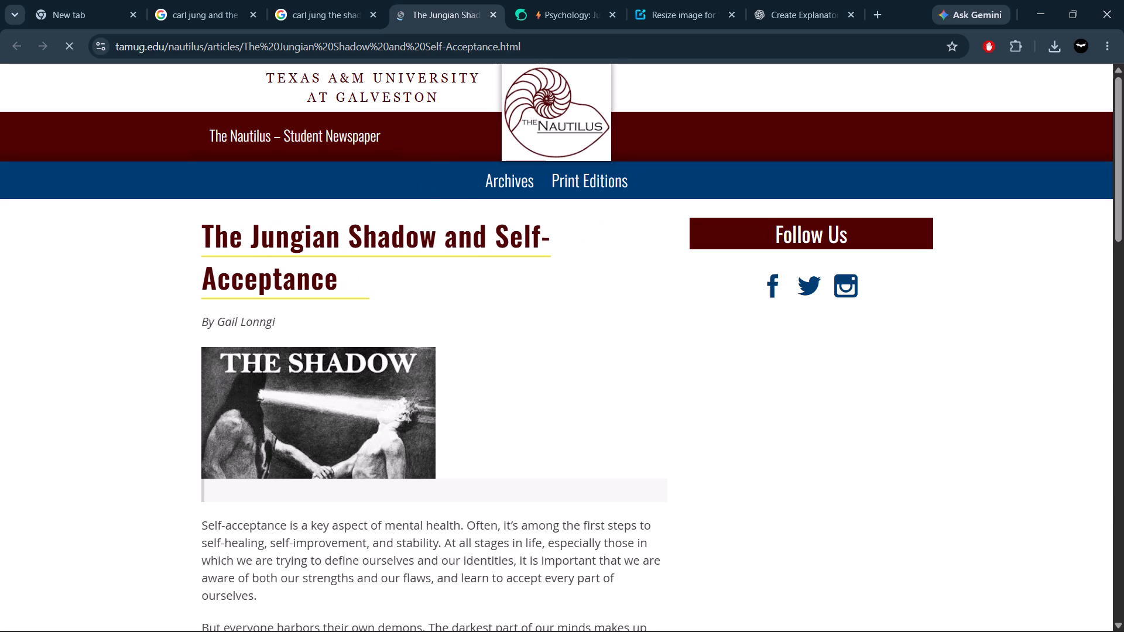
scroll(309, 390, "down", 6)
scroll(325, 373, "up", 4)
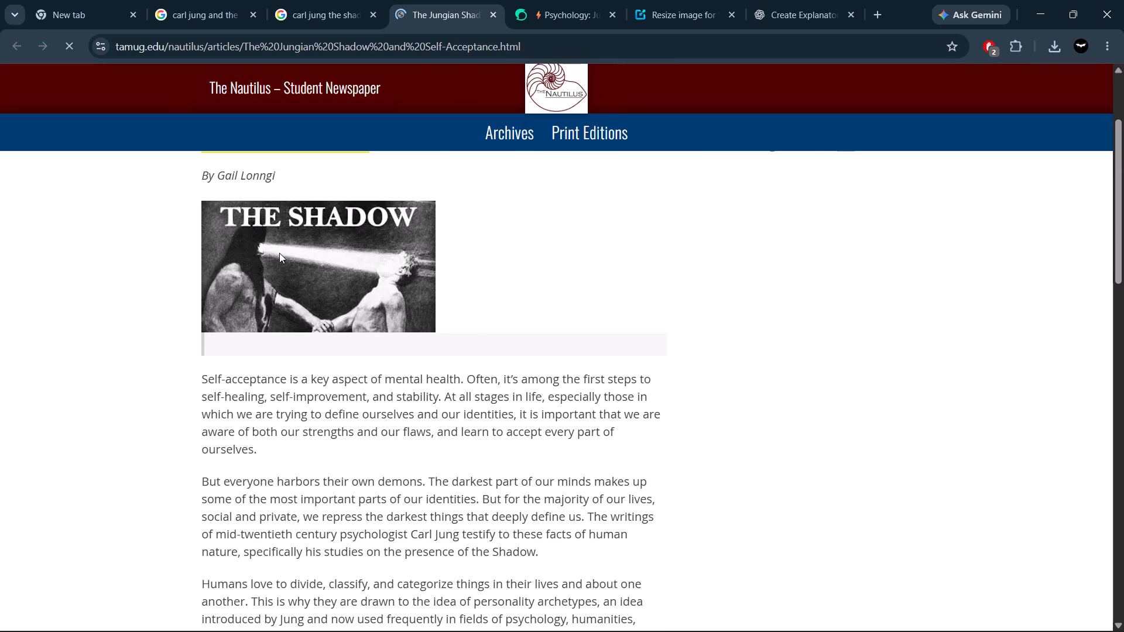
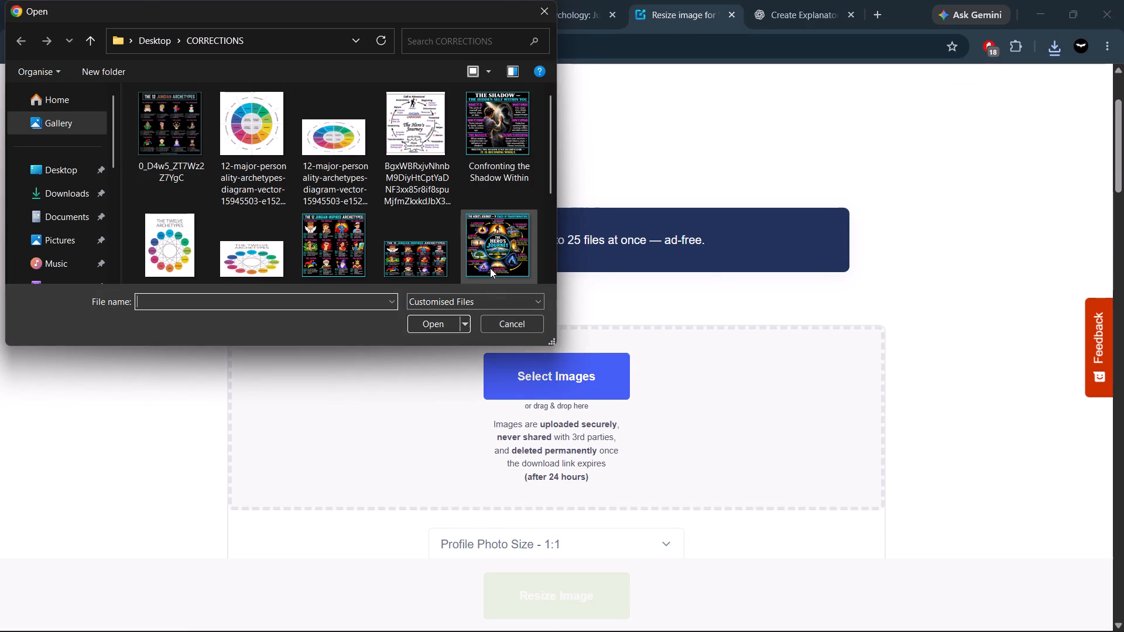
left_click(492, 127)
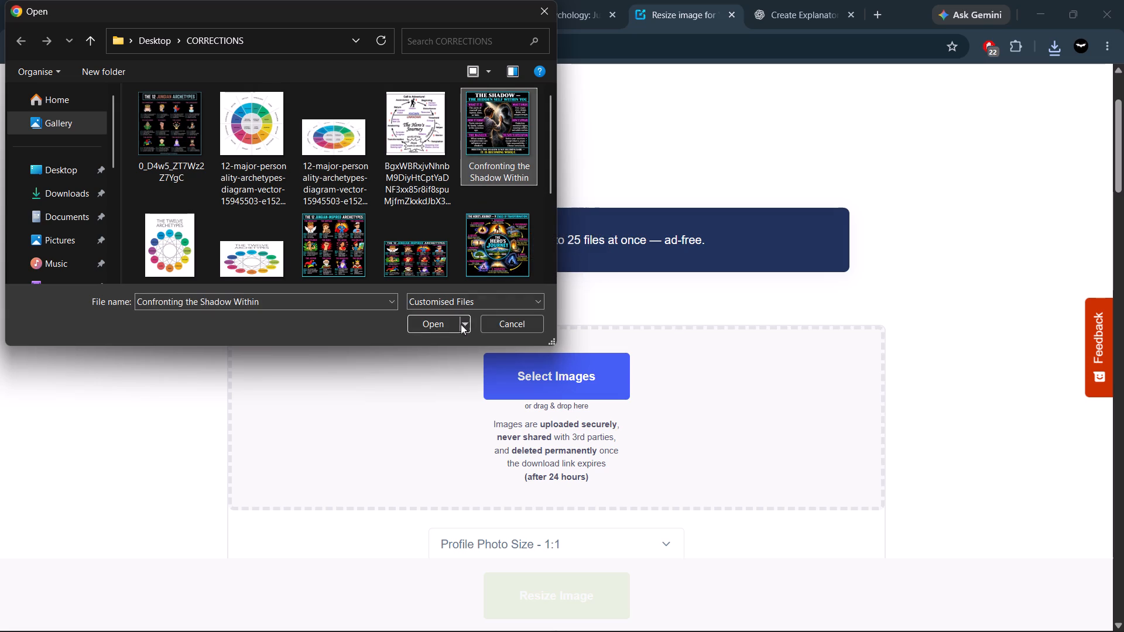
left_click(455, 324)
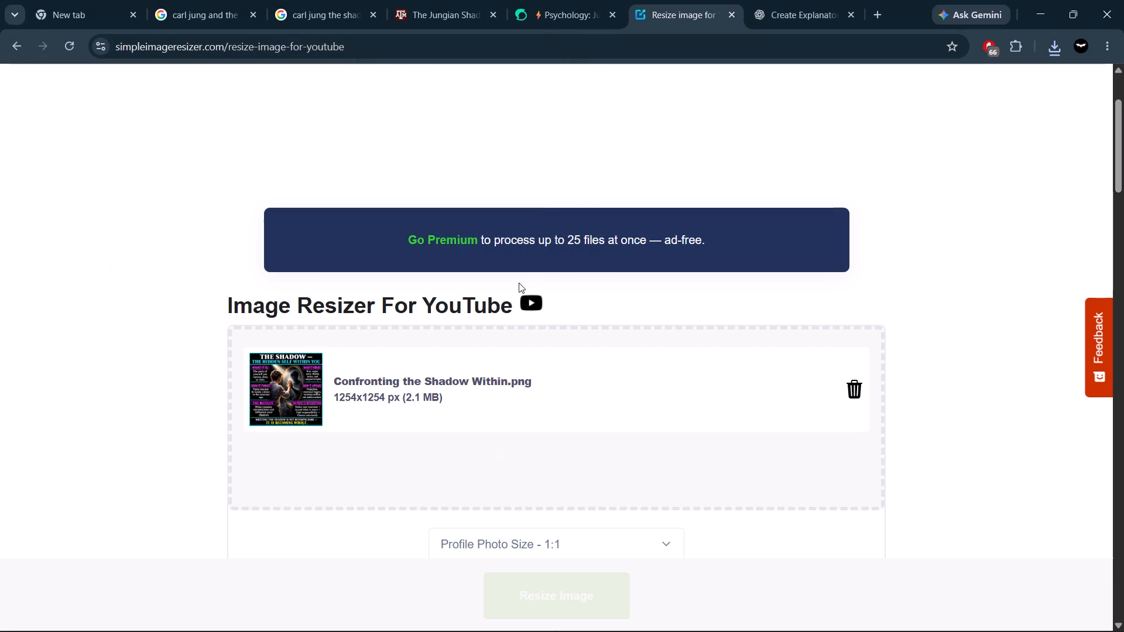
Resize the shadow infographic to the YouTube Thumbnail Size - 16:9 (1280 x 720) using Stretch, and download the result.
scroll(534, 380, "down", 2)
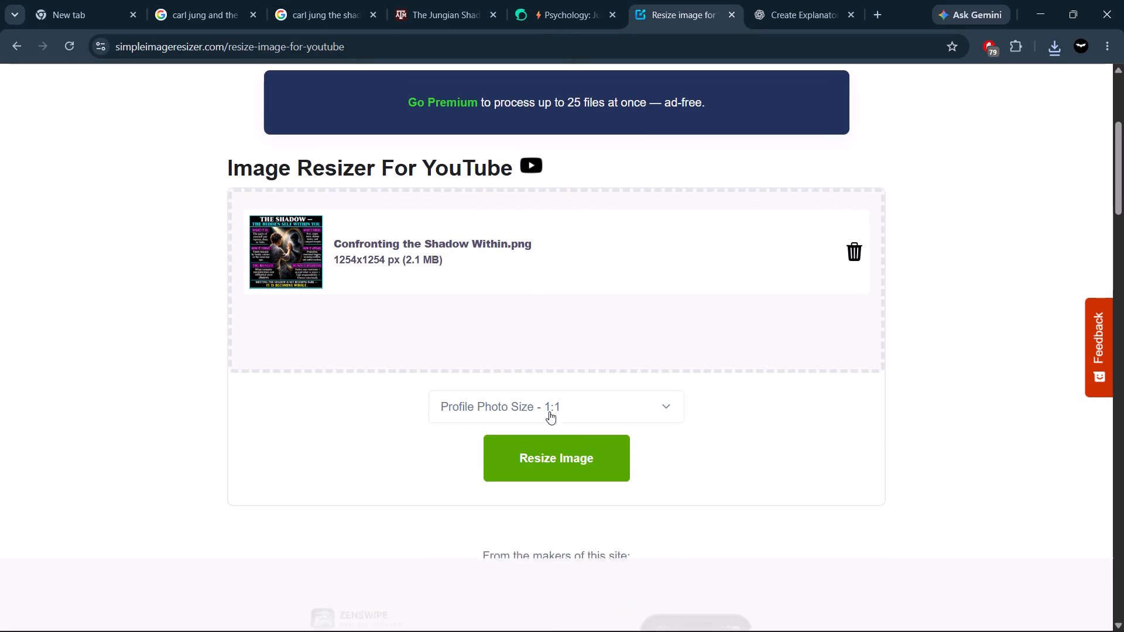
left_click(554, 394)
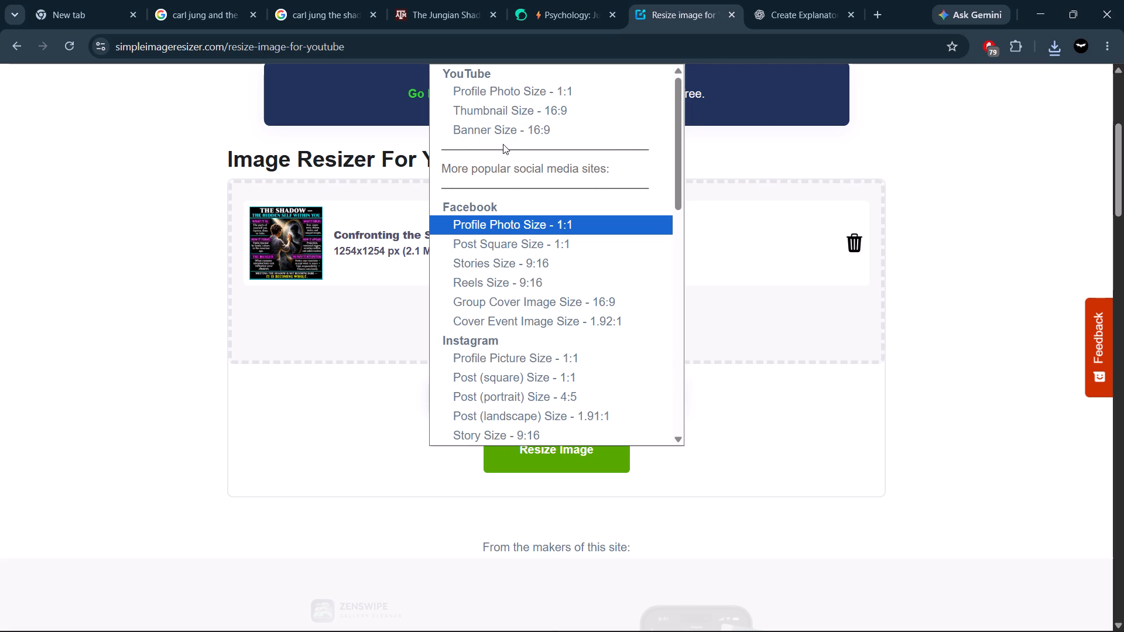
left_click(501, 113)
left_click(553, 446)
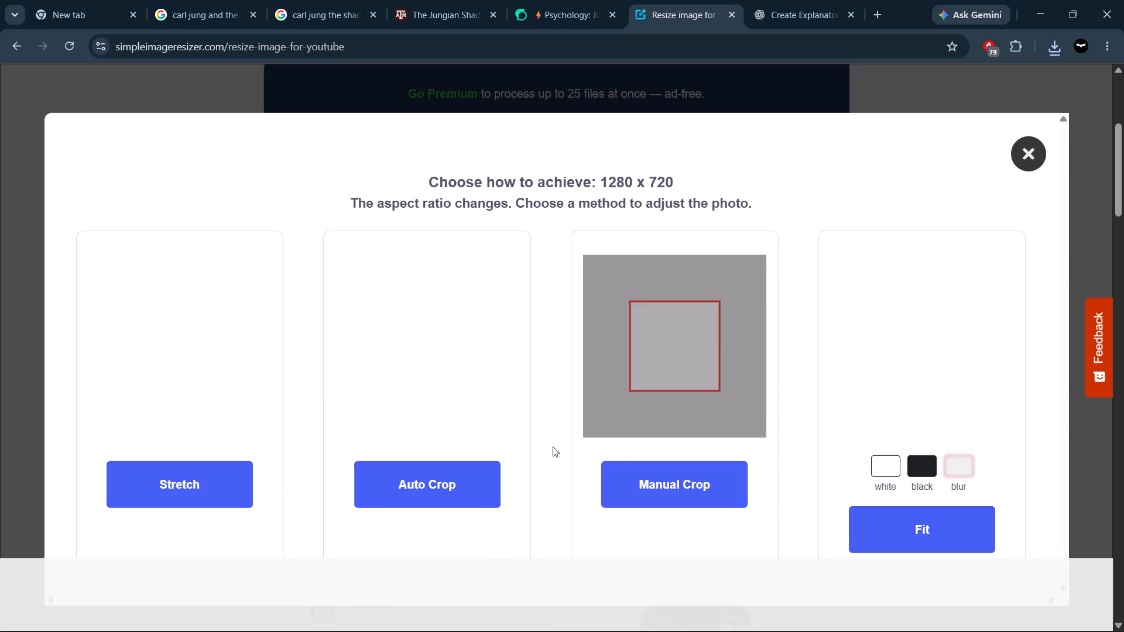
left_click(201, 486)
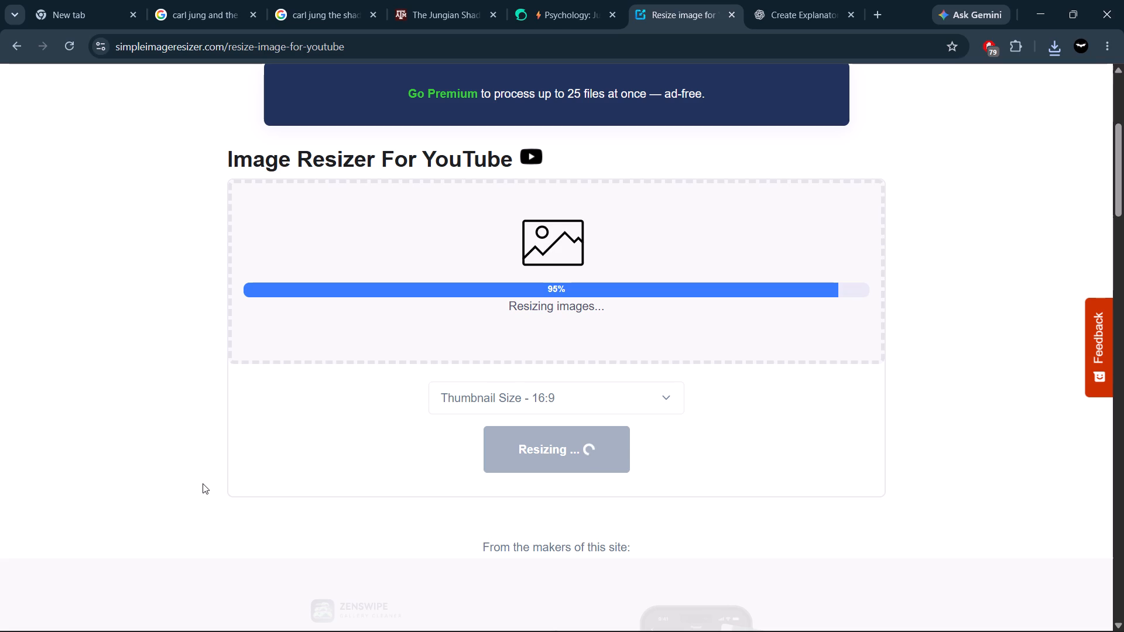
scroll(247, 433, "down", 4)
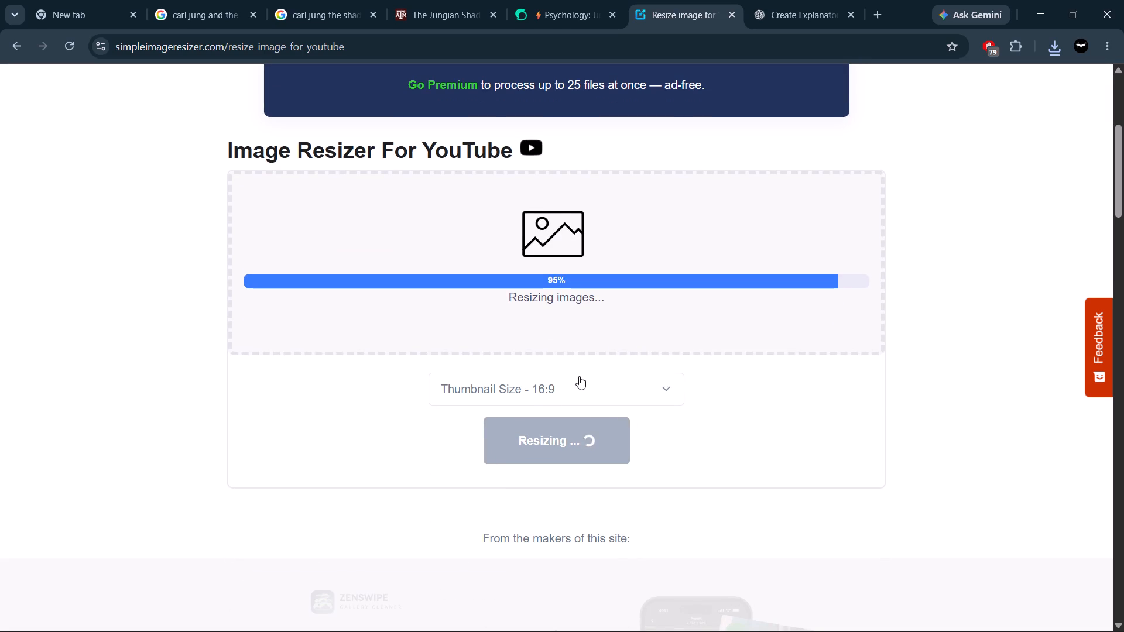
left_click(801, 223)
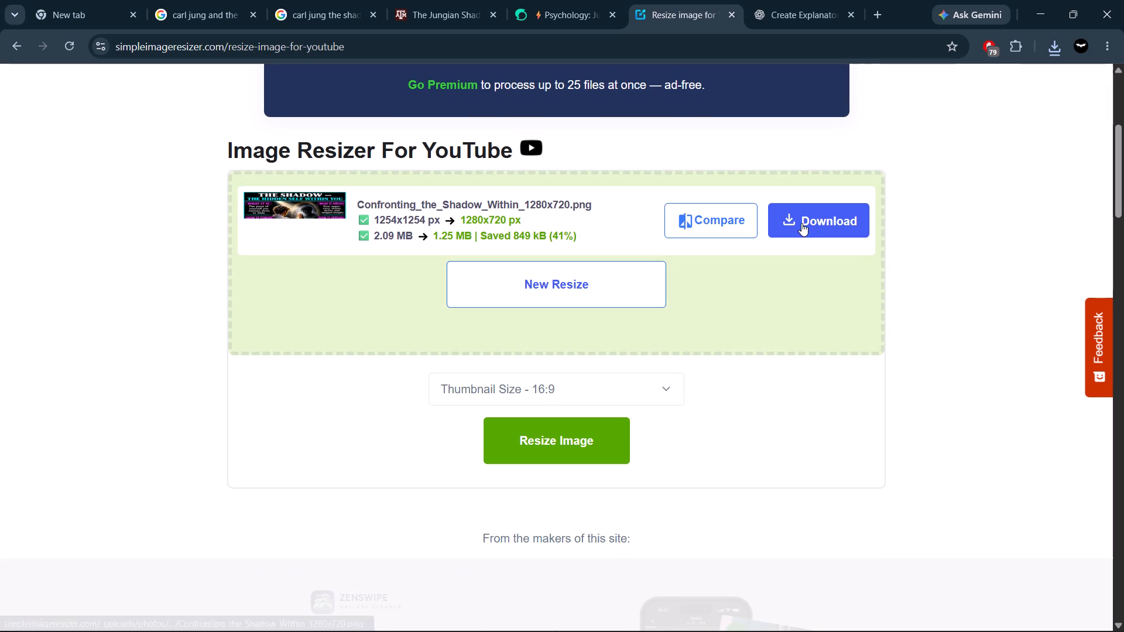
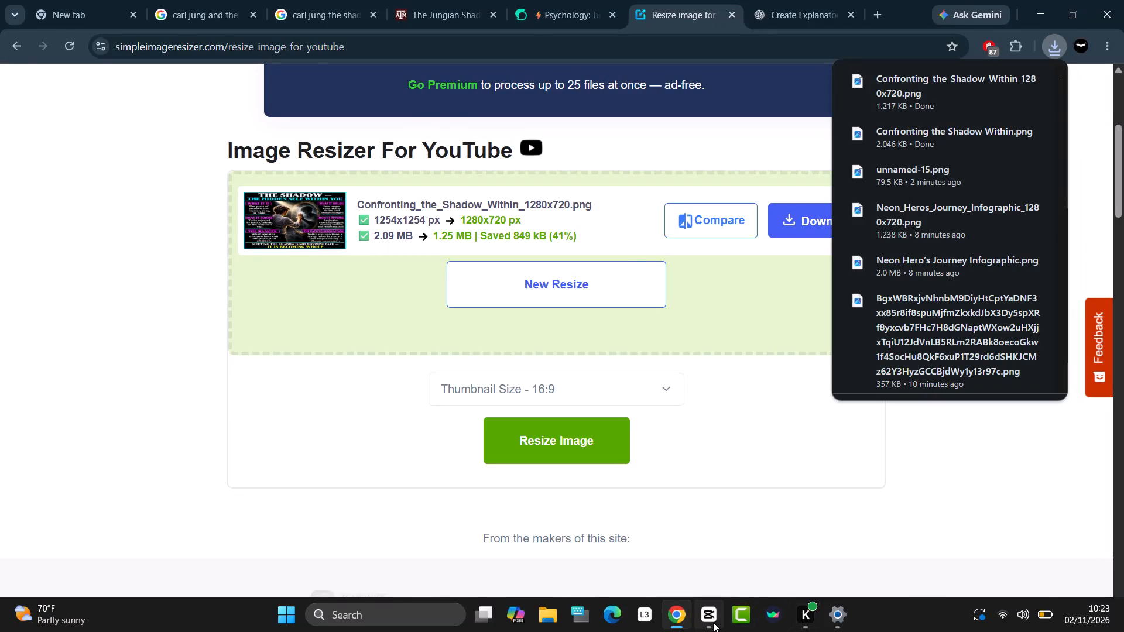
Switch to CapCut and import the resized 1280x720 Confronting the Shadow Within image from the CORRECTIONS folder on the Desktop.
left_click(713, 622)
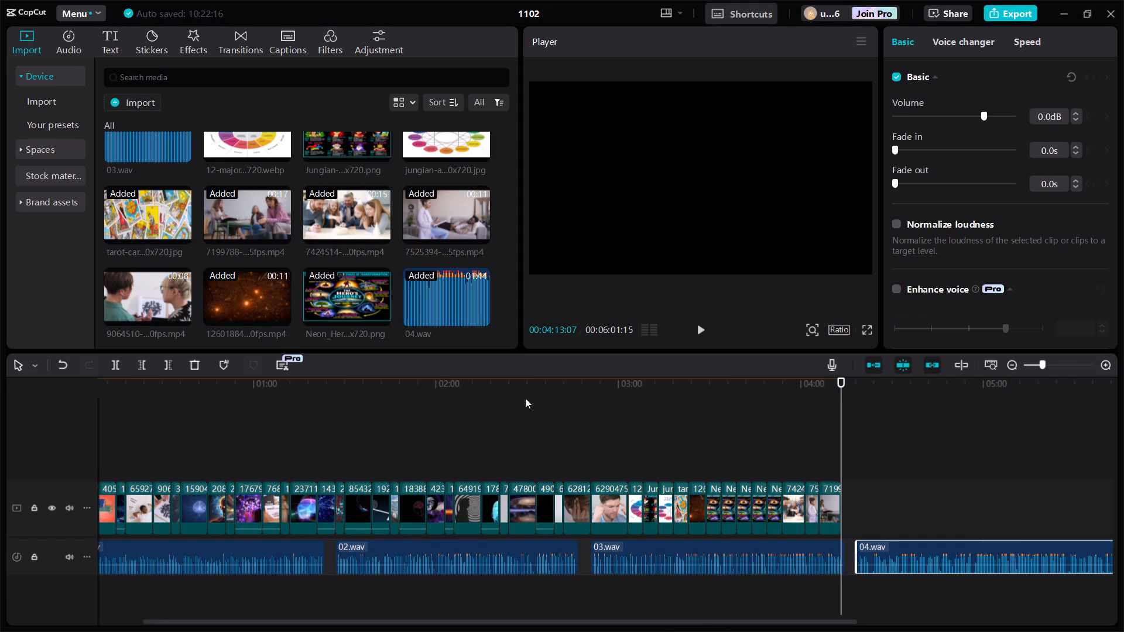
left_click(126, 105)
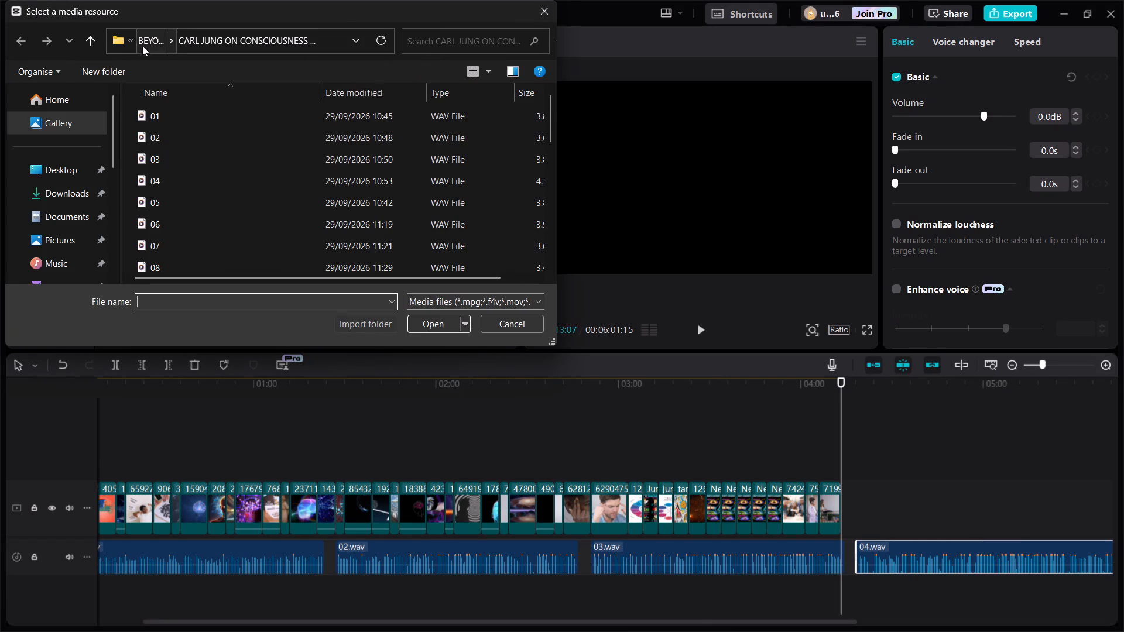
left_click(144, 42)
left_click(156, 34)
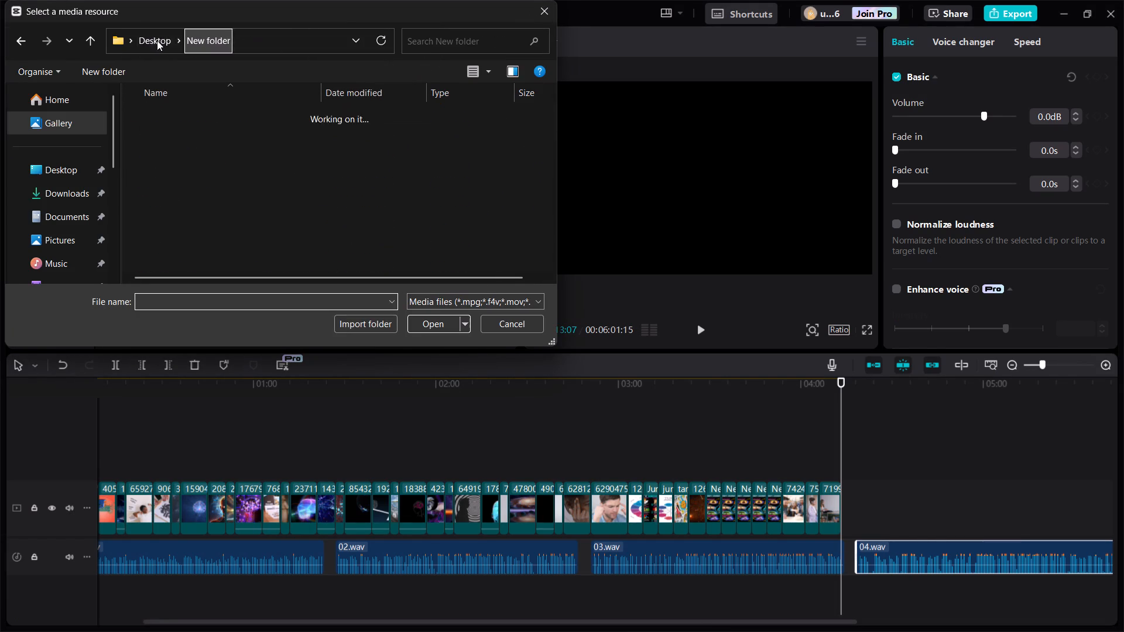
scroll(207, 215, "down", 5)
scroll(207, 208, "up", 1)
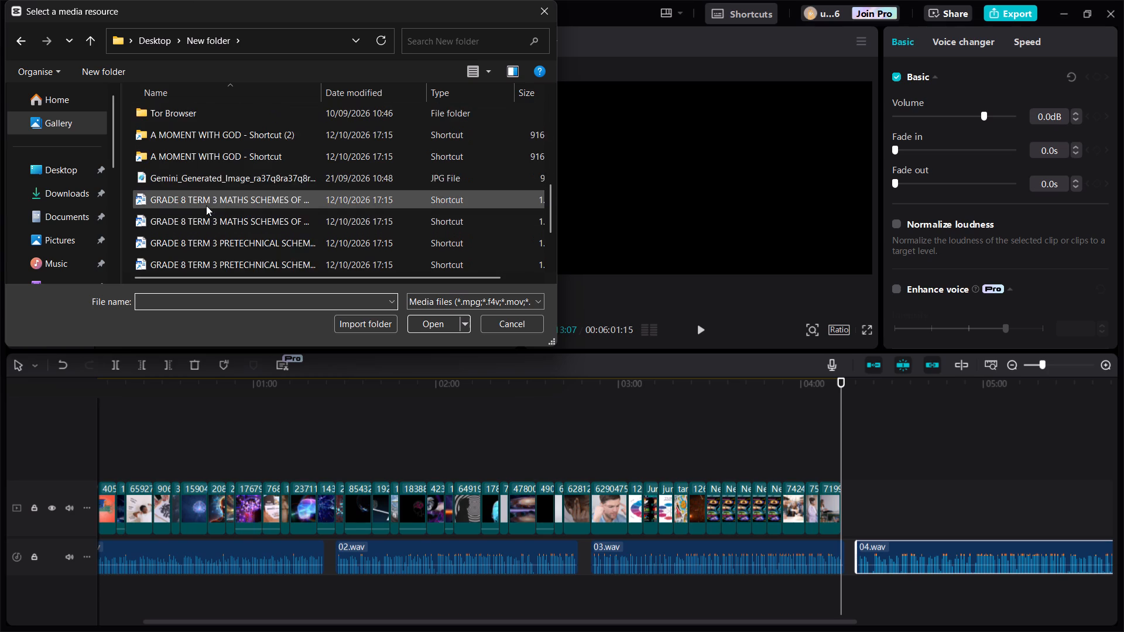
scroll(206, 202, "up", 5)
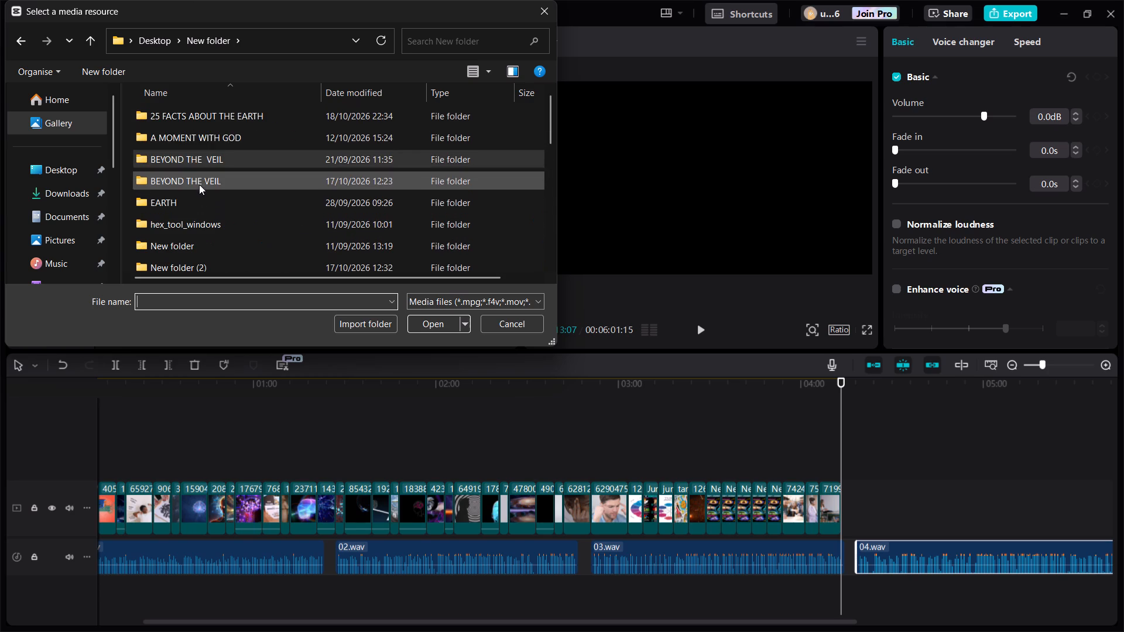
left_click(153, 42)
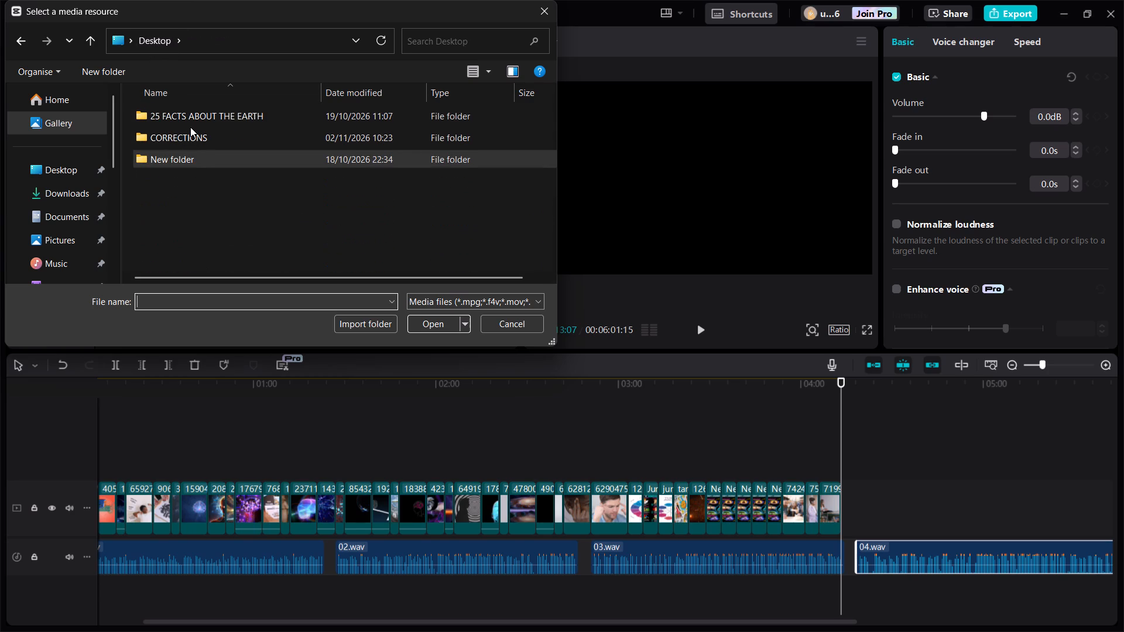
double_click(190, 129)
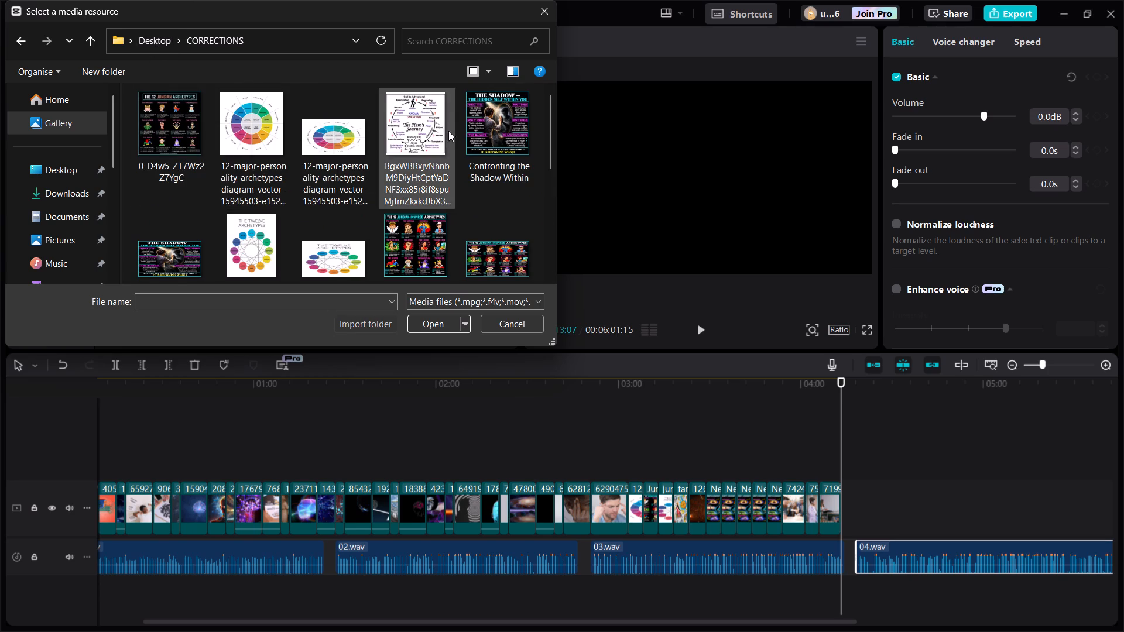
left_click(176, 267)
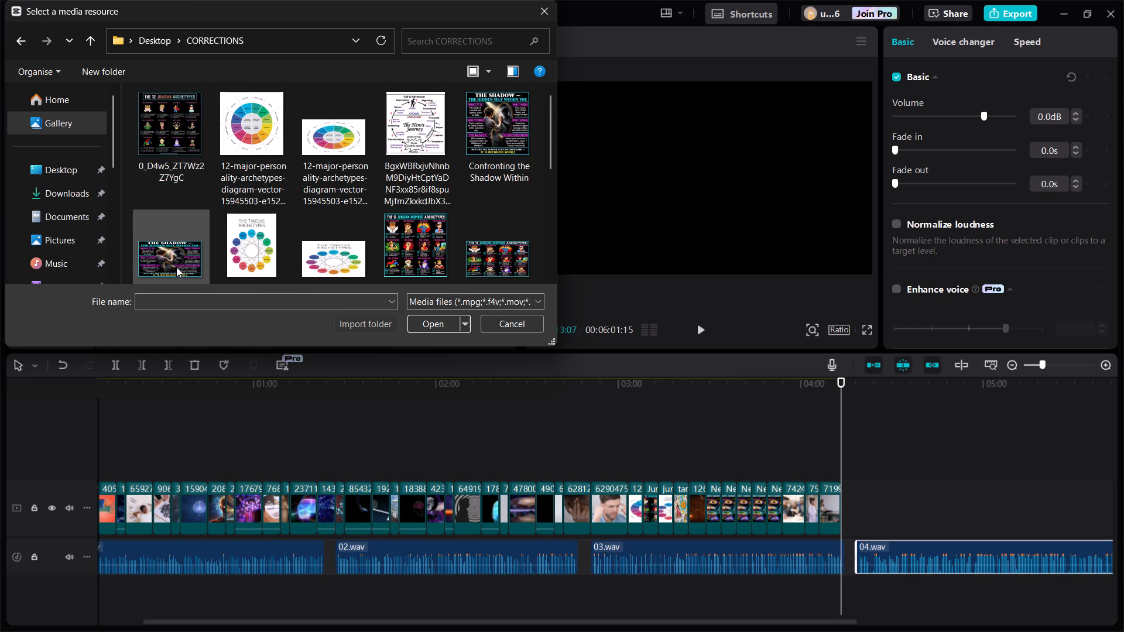
left_click(436, 325)
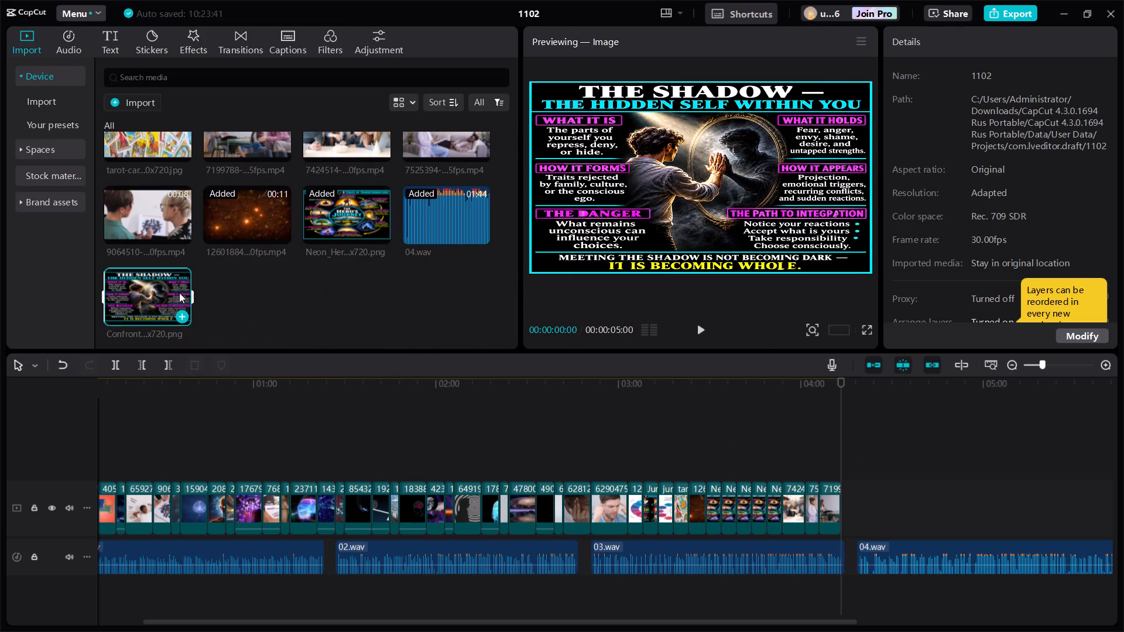
Add back-to-back copies of the shadow infographic to the main video track from 00:04:13:07, enough to cover the whole 04.wav narration.
left_click(178, 313)
triple_click(178, 313)
triple_click(178, 313)
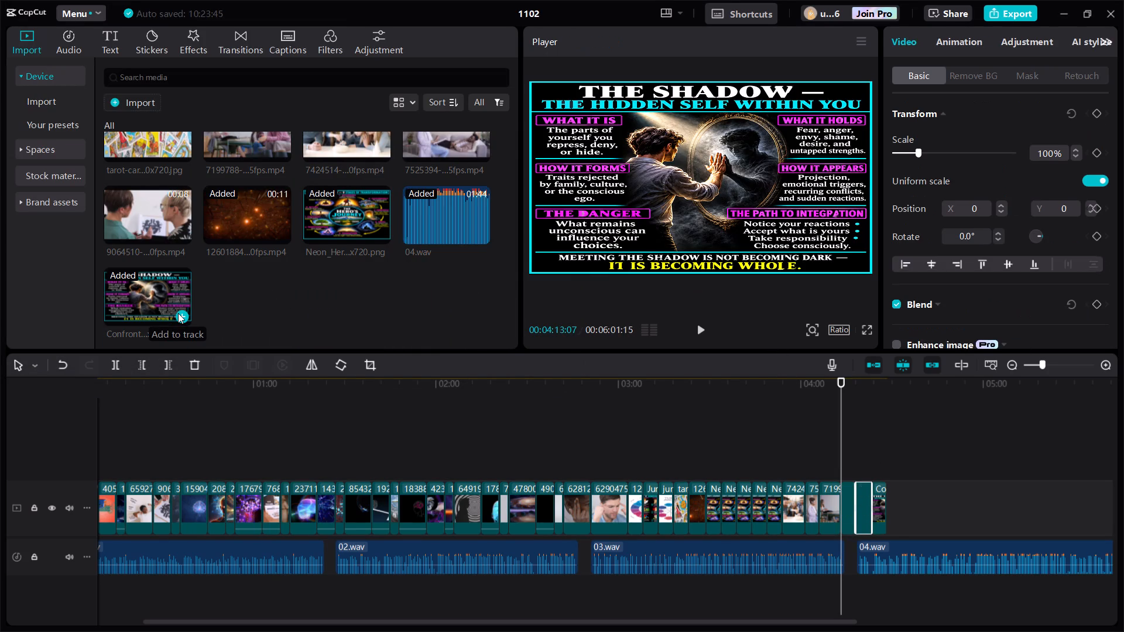
triple_click(178, 313)
triple_click(178, 313)
triple_click(178, 313)
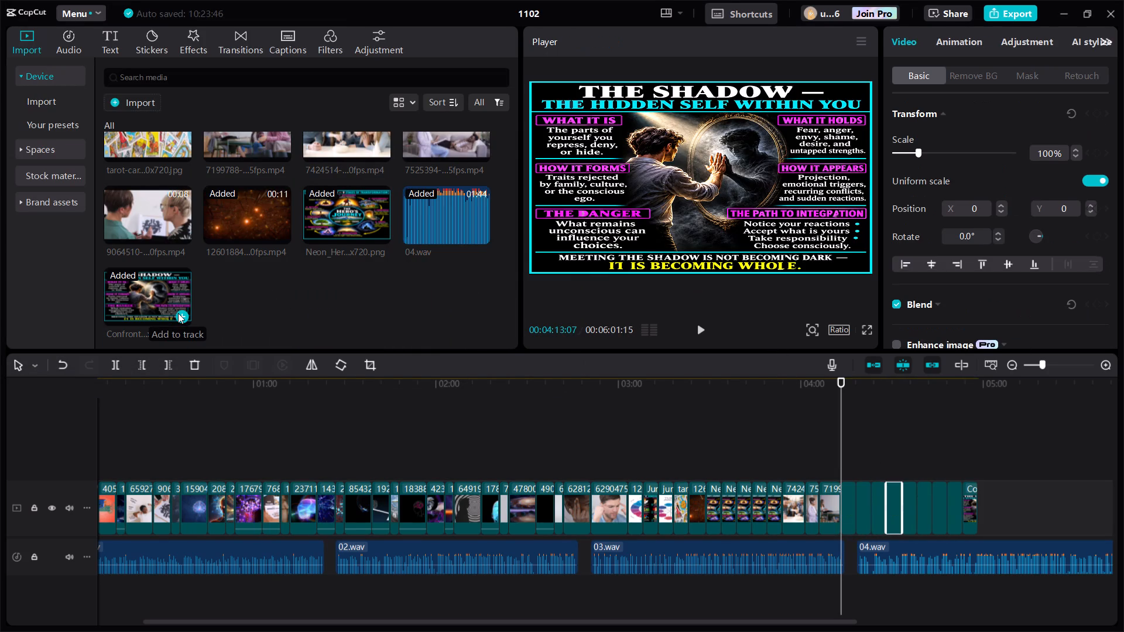
triple_click(178, 313)
triple_click(178, 313)
left_click(178, 313)
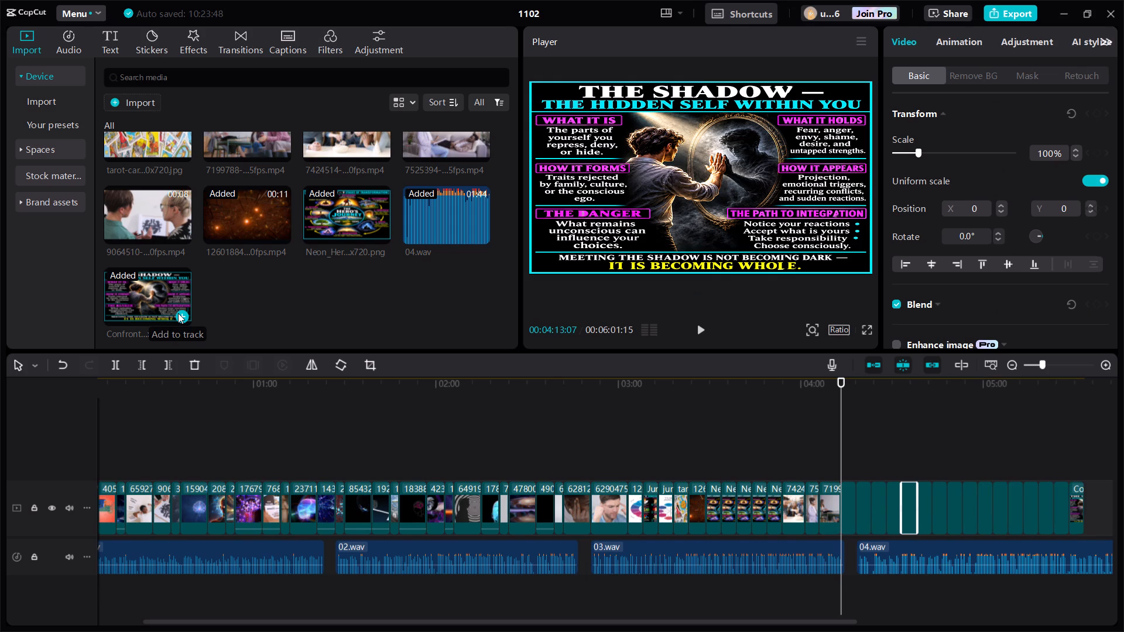
triple_click(178, 313)
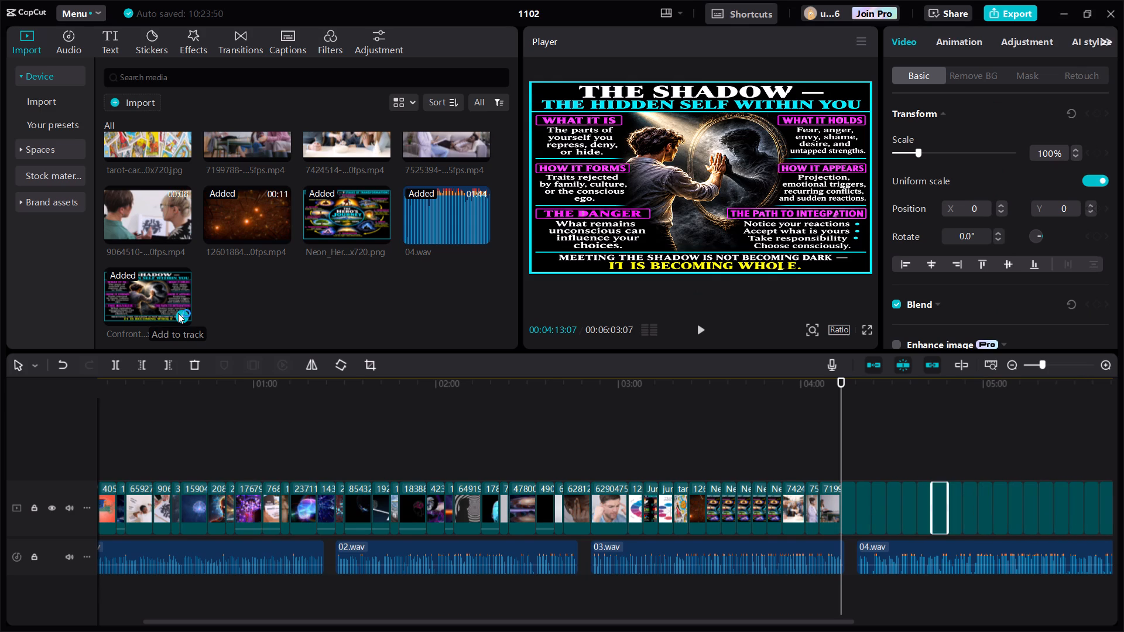
double_click(179, 313)
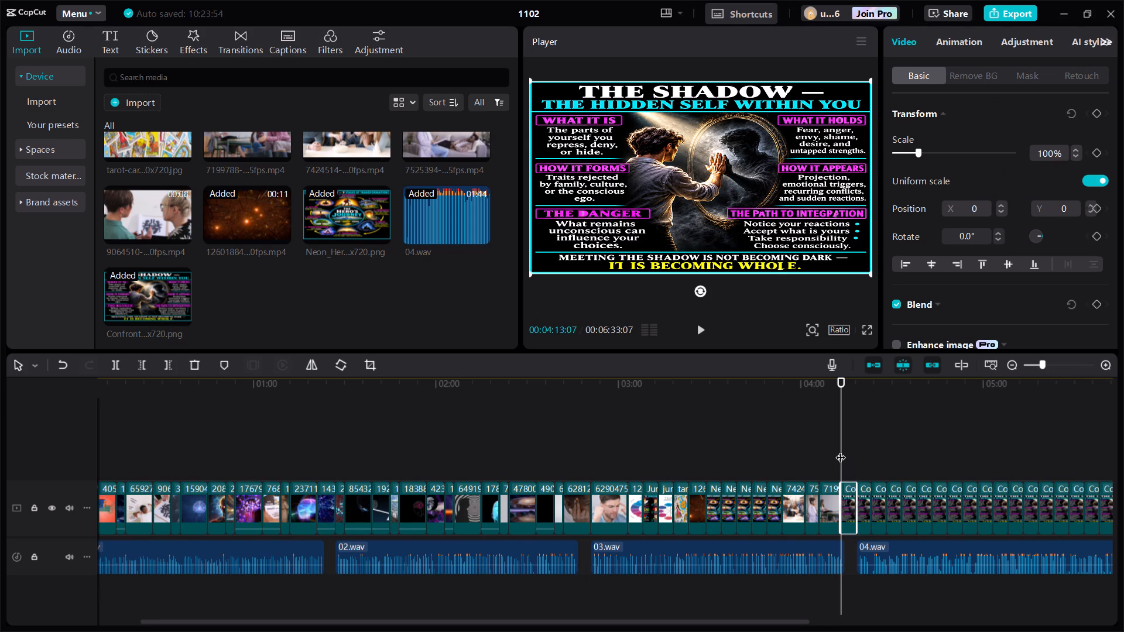
Play the timeline from 00:04:13:07 to review the shadow infographic clips against the 04.wav narration.
left_click(697, 326)
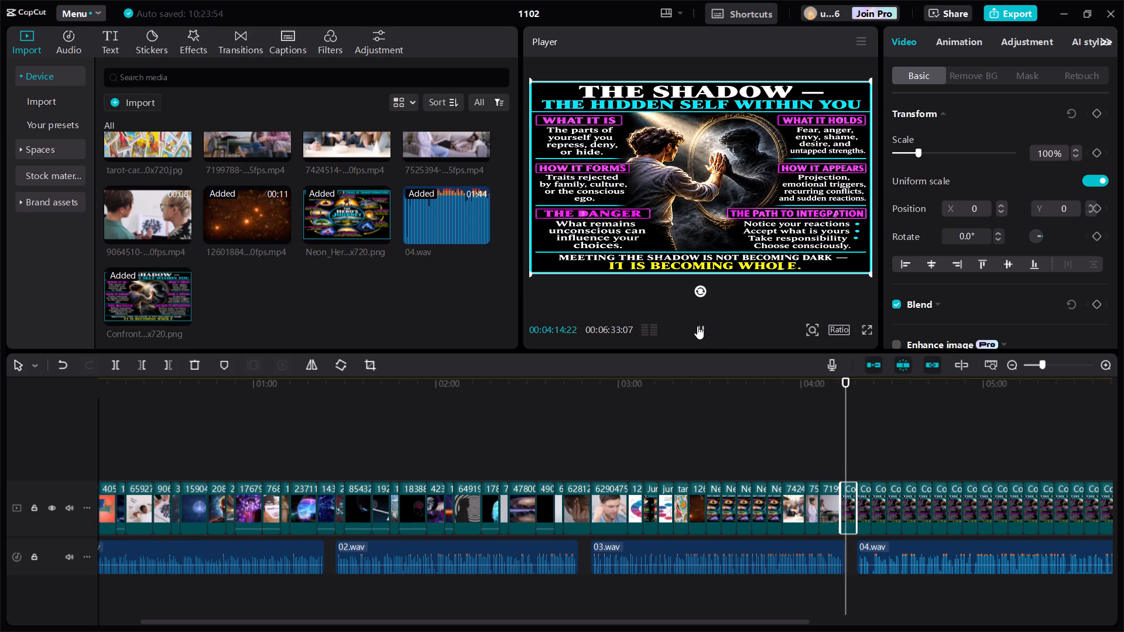
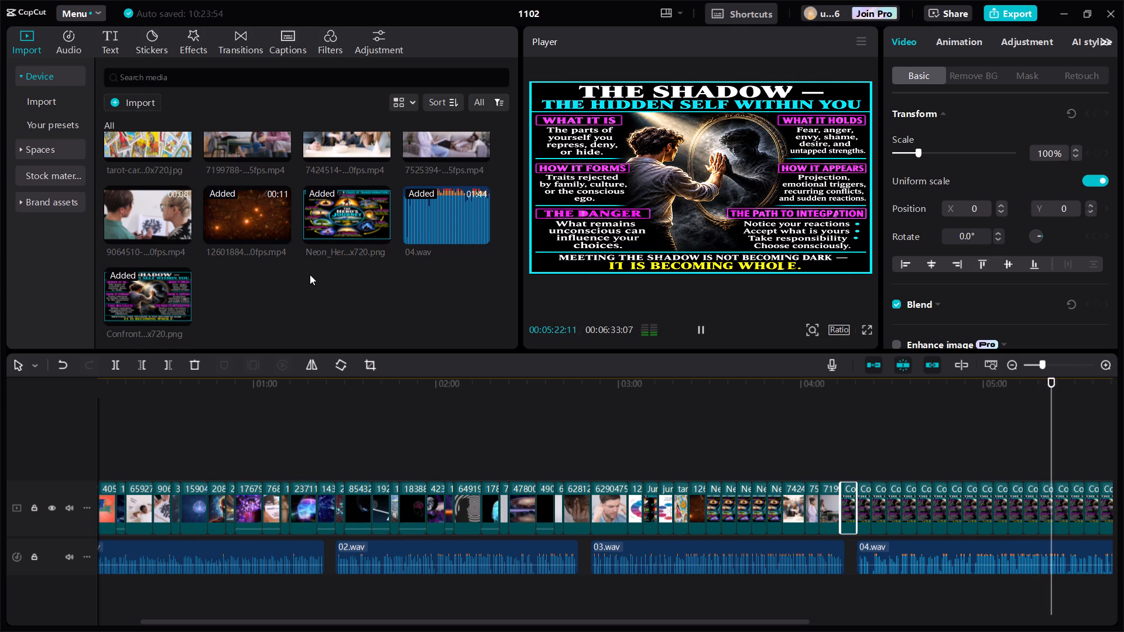
Import the 05 WAV narration from the CARL JUNG ON CONSCIOUSNESS folder inside BEYOND THE VEIL, under New folder on the Desktop.
scroll(310, 274, "up", 1)
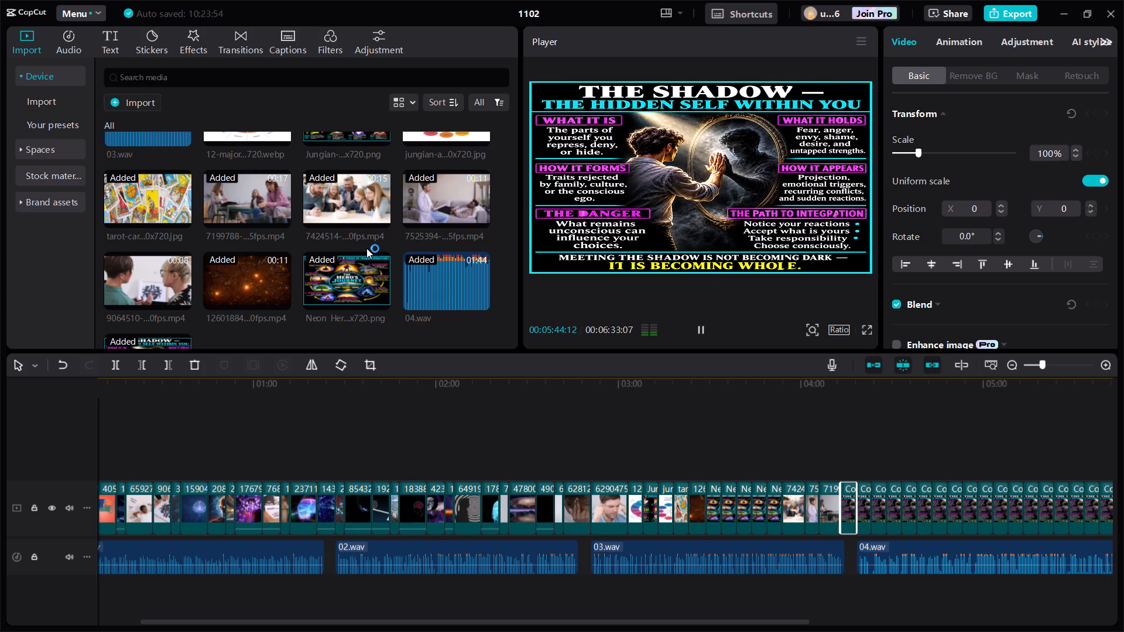
left_click(893, 435)
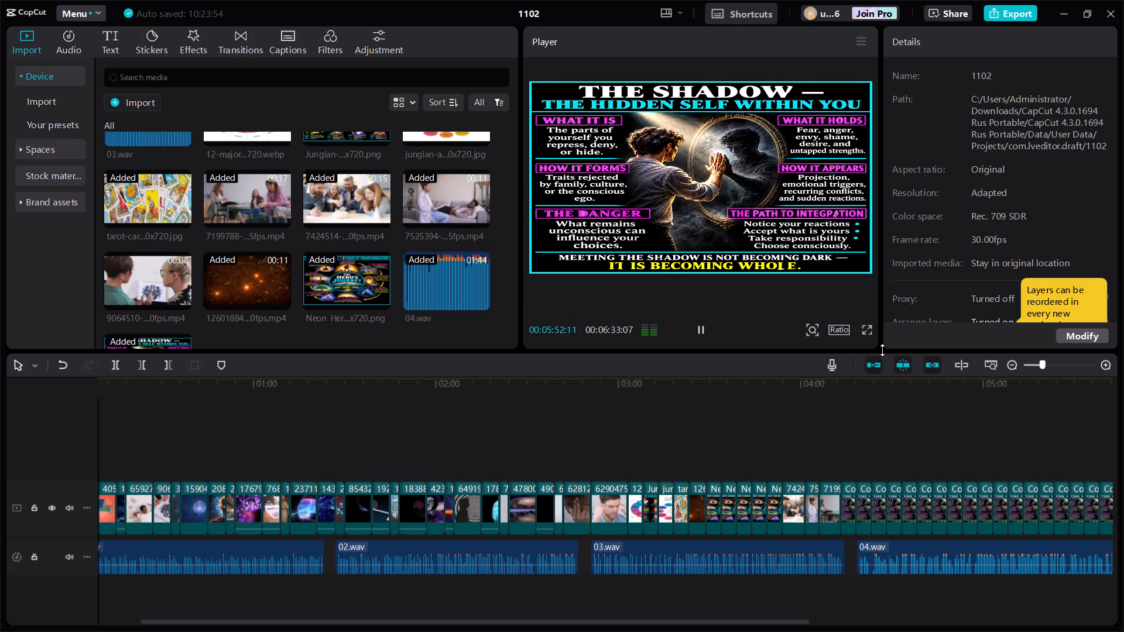
left_click(1017, 366)
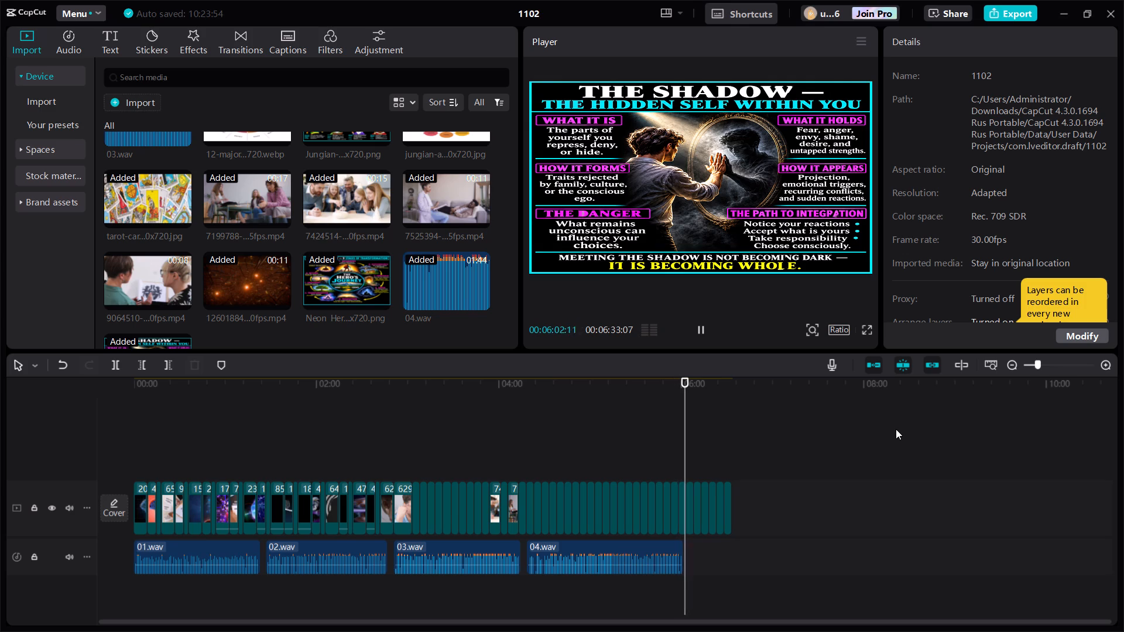
left_click(135, 99)
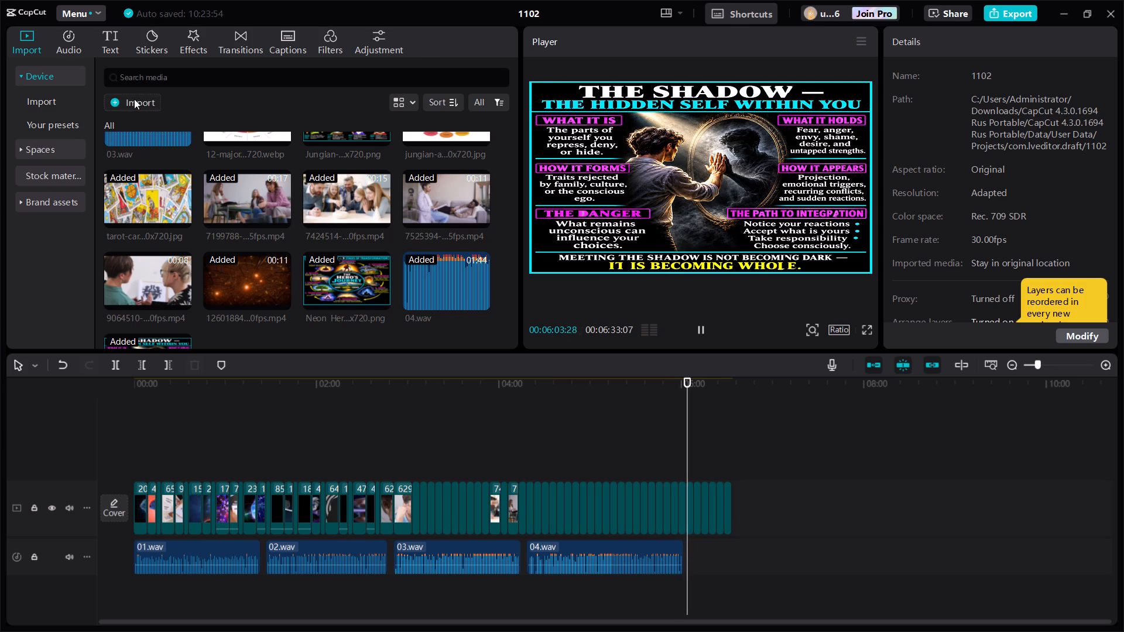
left_click(153, 43)
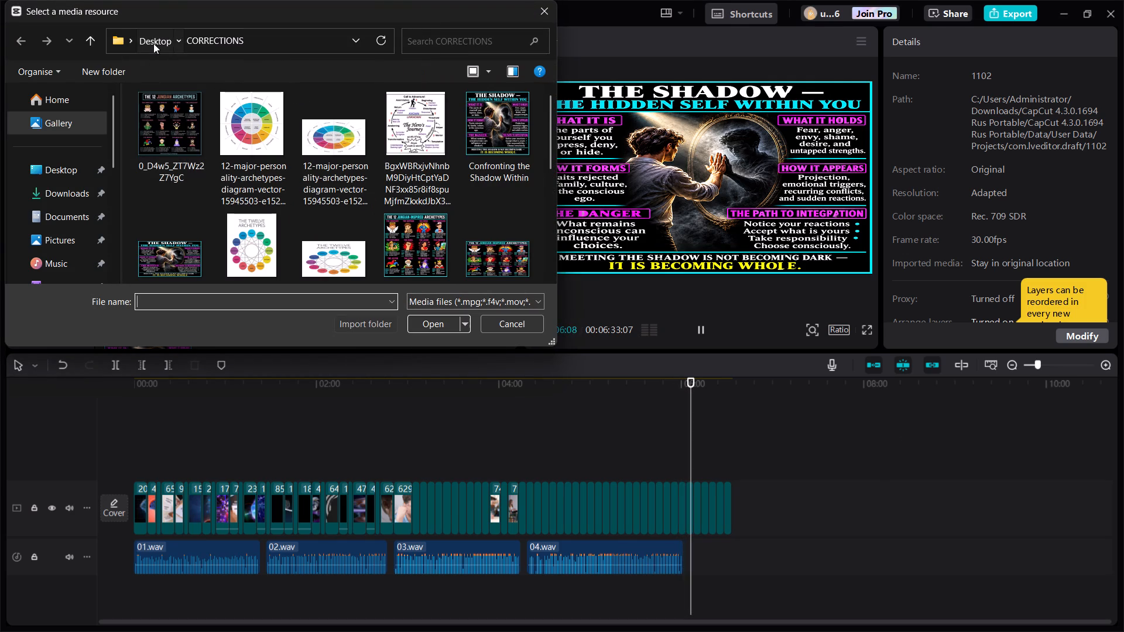
double_click(193, 118)
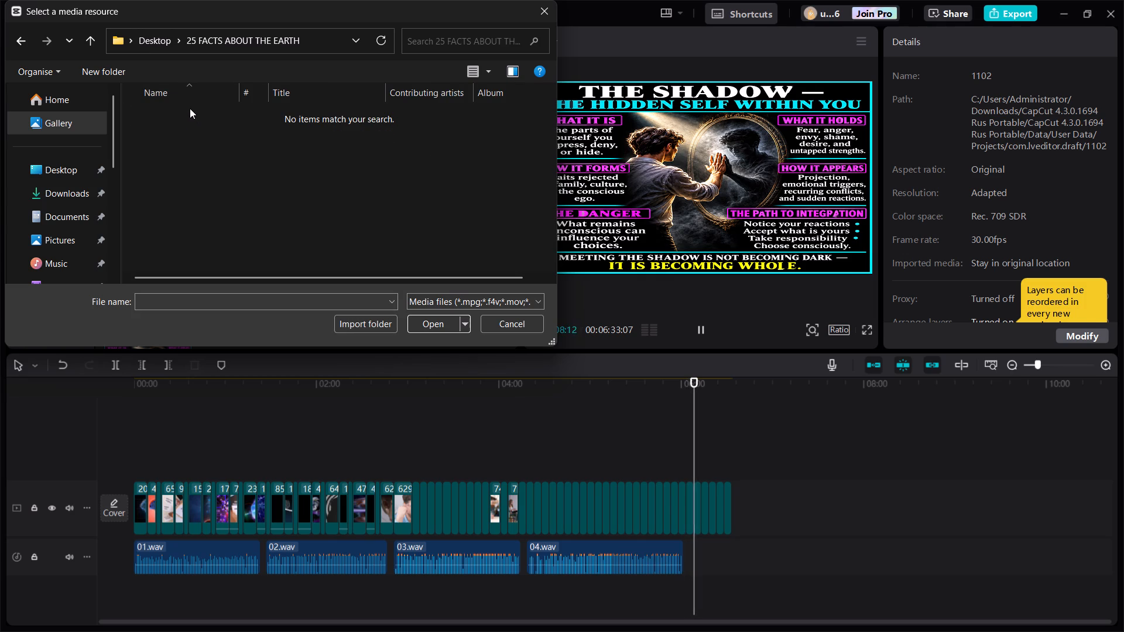
left_click(156, 40)
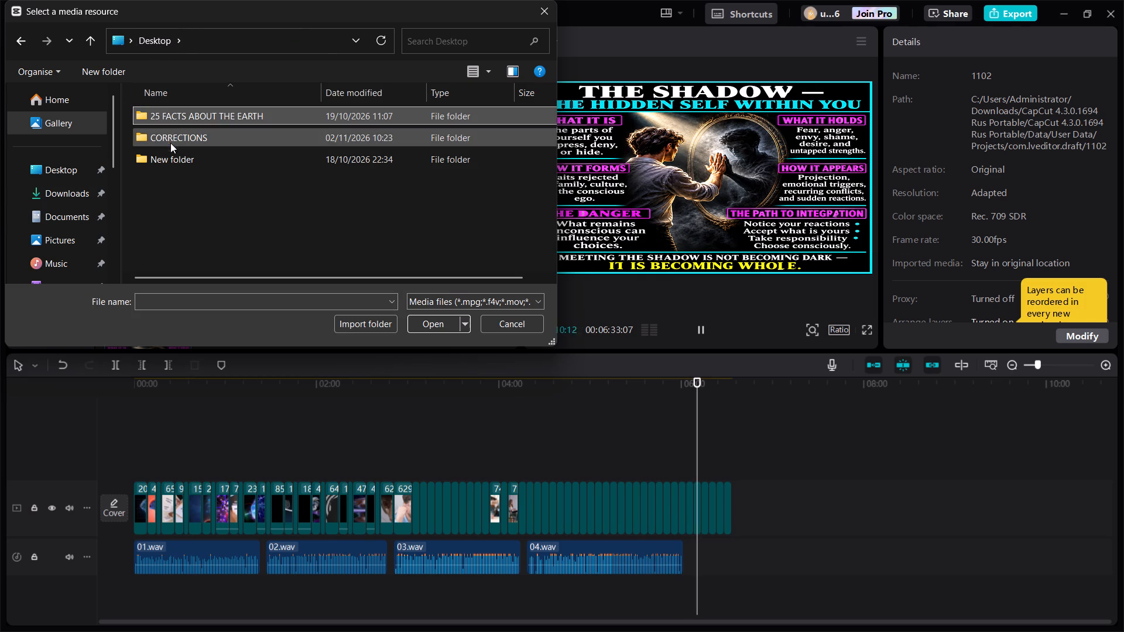
double_click(170, 157)
double_click(191, 161)
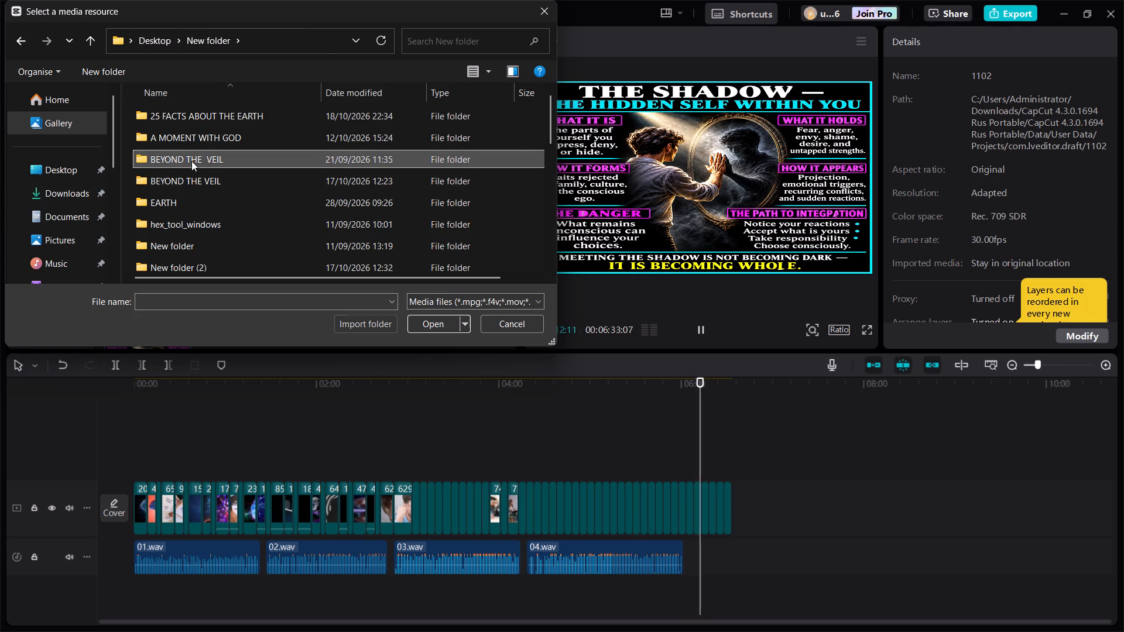
double_click(212, 116)
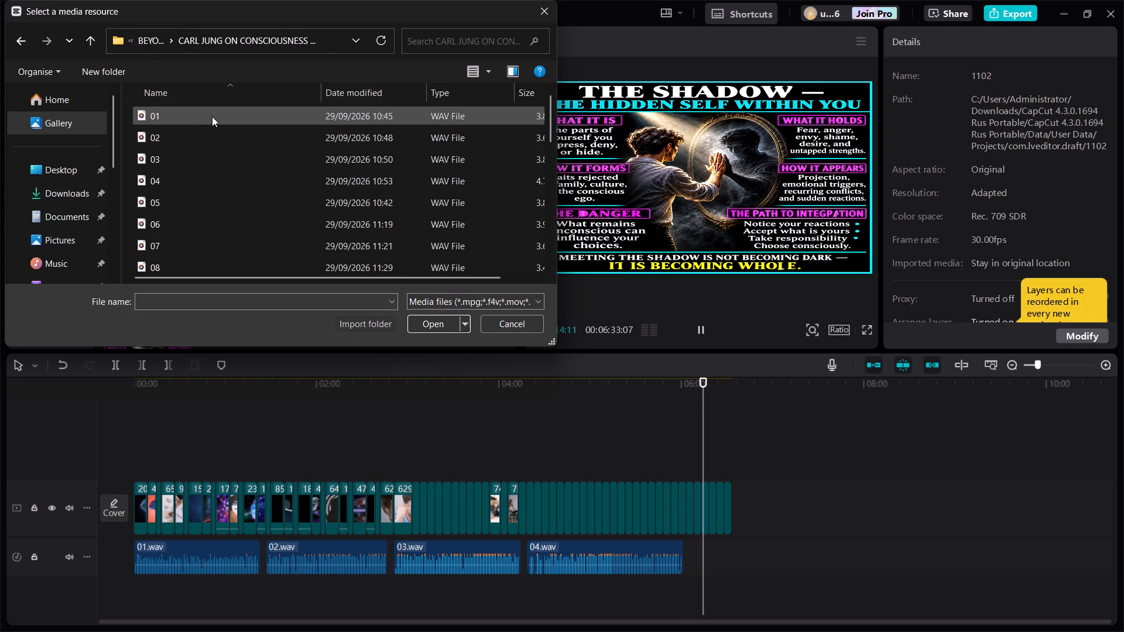
left_click(208, 203)
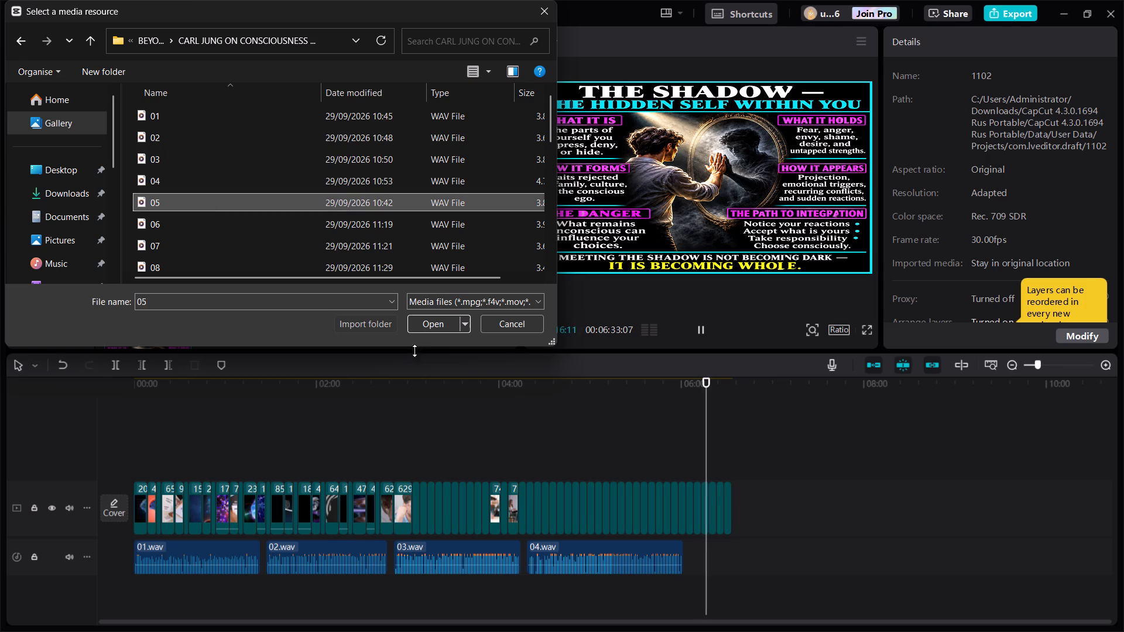
left_click(431, 324)
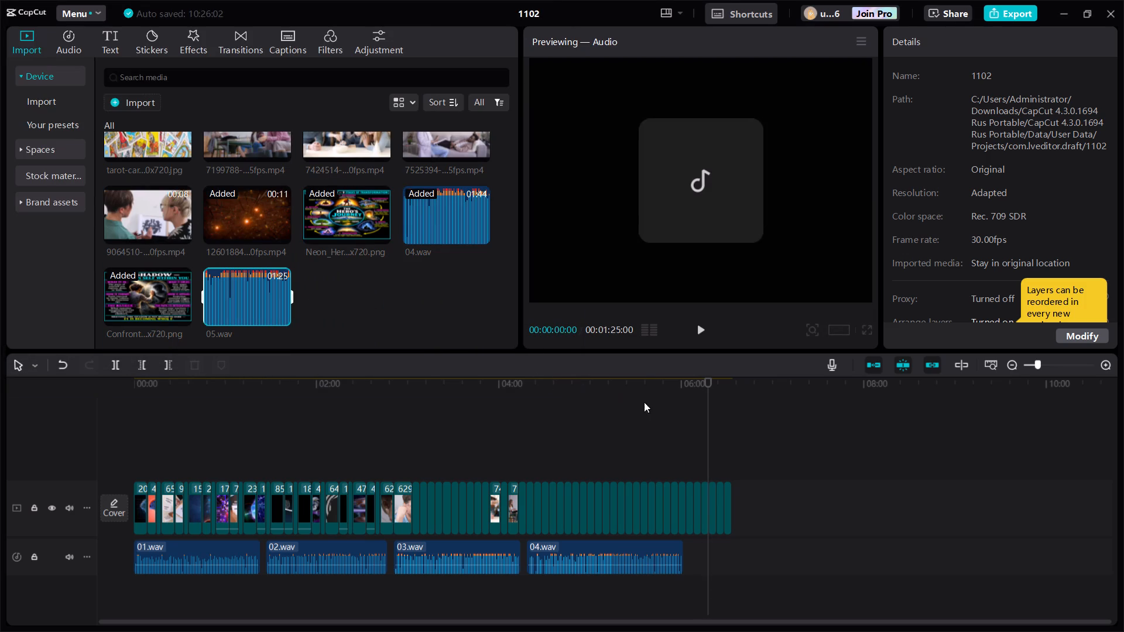
Add 05.wav to the audio track at 00:06:03:07, right after 04.wav, and start playing it.
left_click(684, 447)
left_click(690, 449)
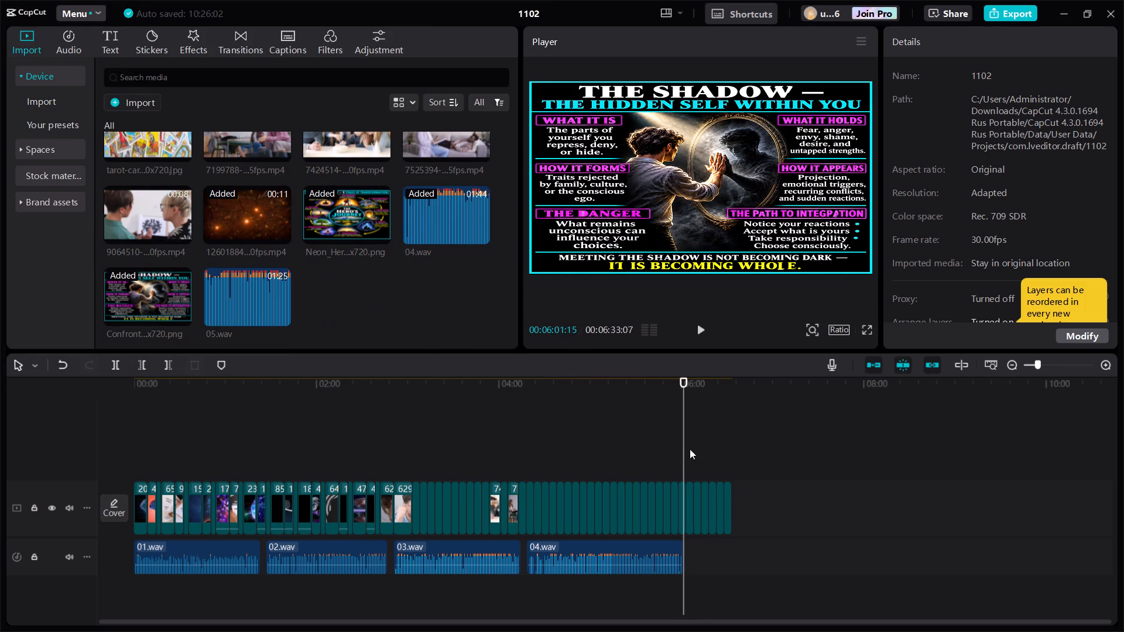
left_click(283, 319)
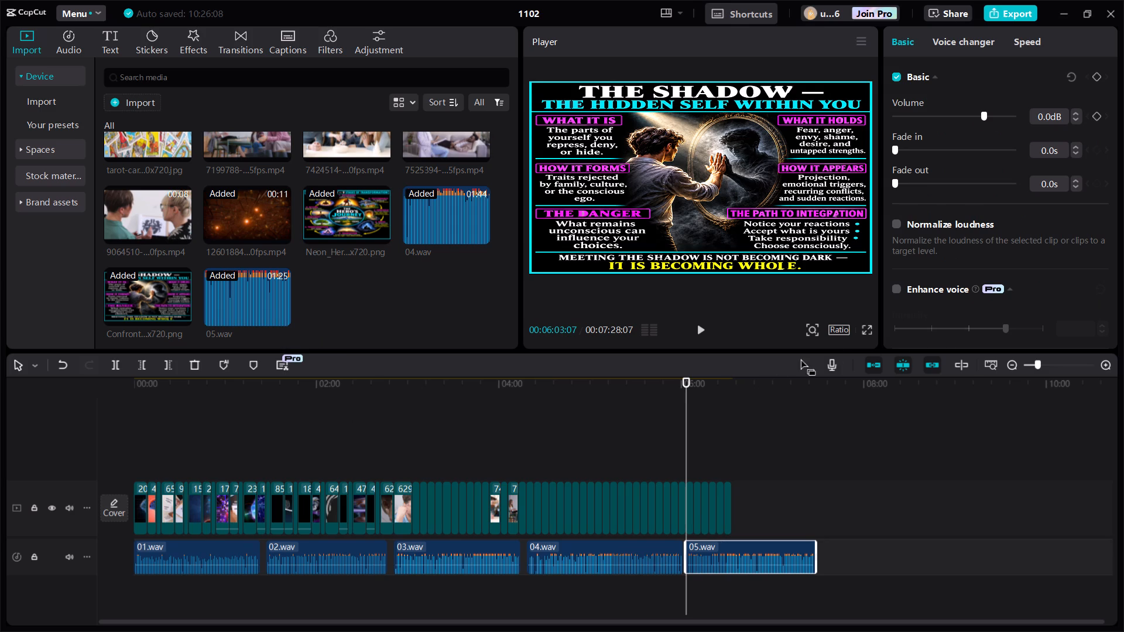
left_click(700, 326)
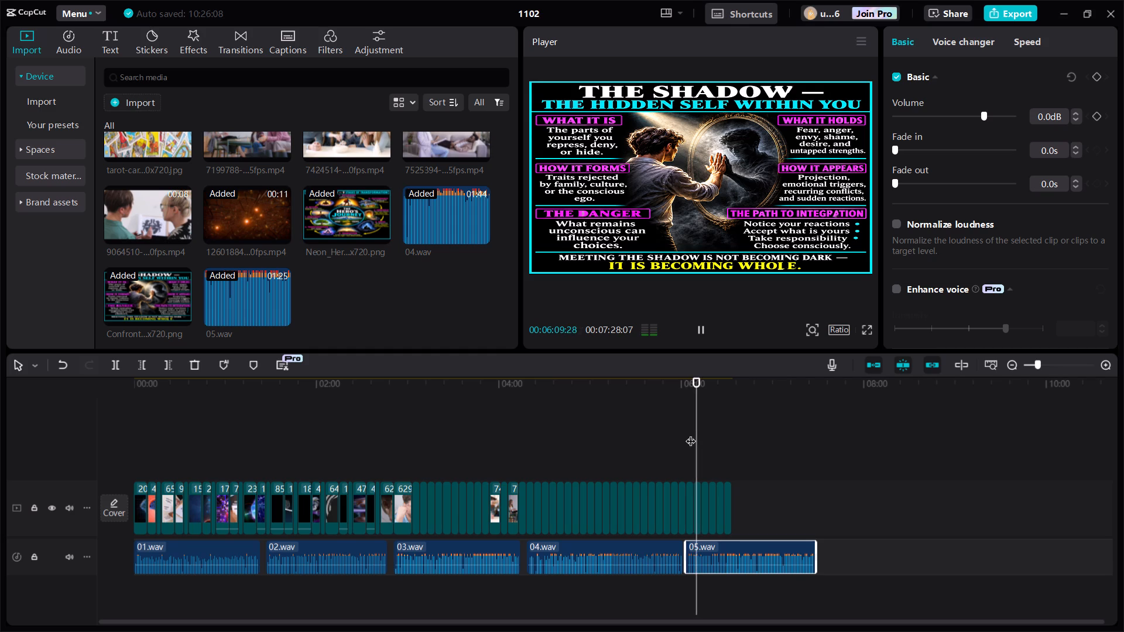
Delete all the surplus shadow infographic clips on the main video track that extend past the end of 04.wav.
left_click_drag(691, 434, 707, 479)
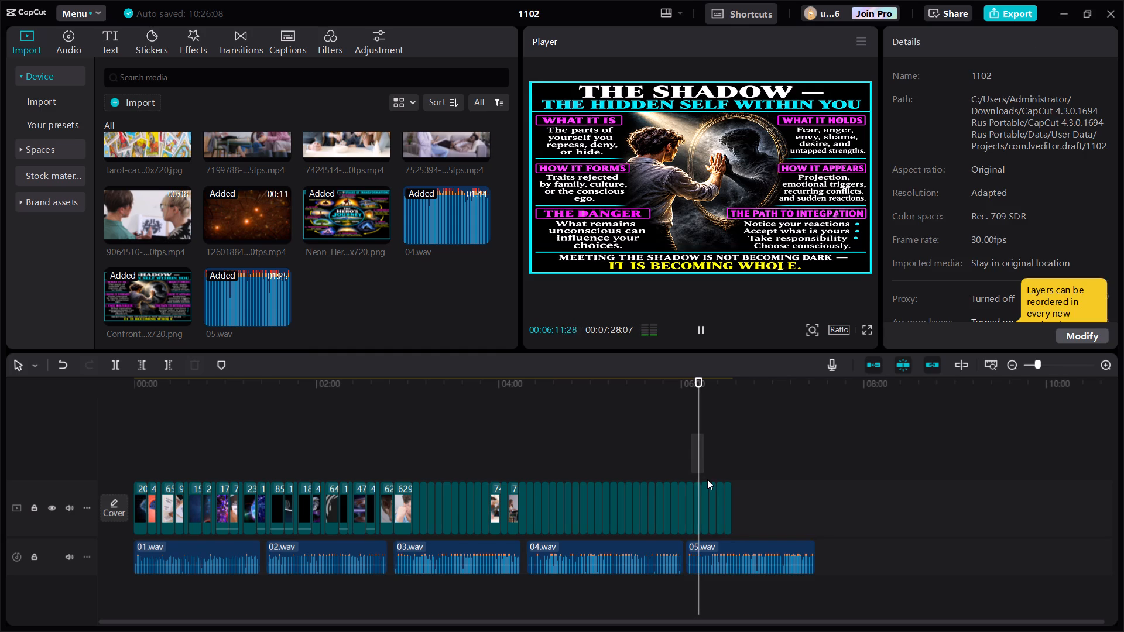
left_click_drag(707, 479, 732, 510)
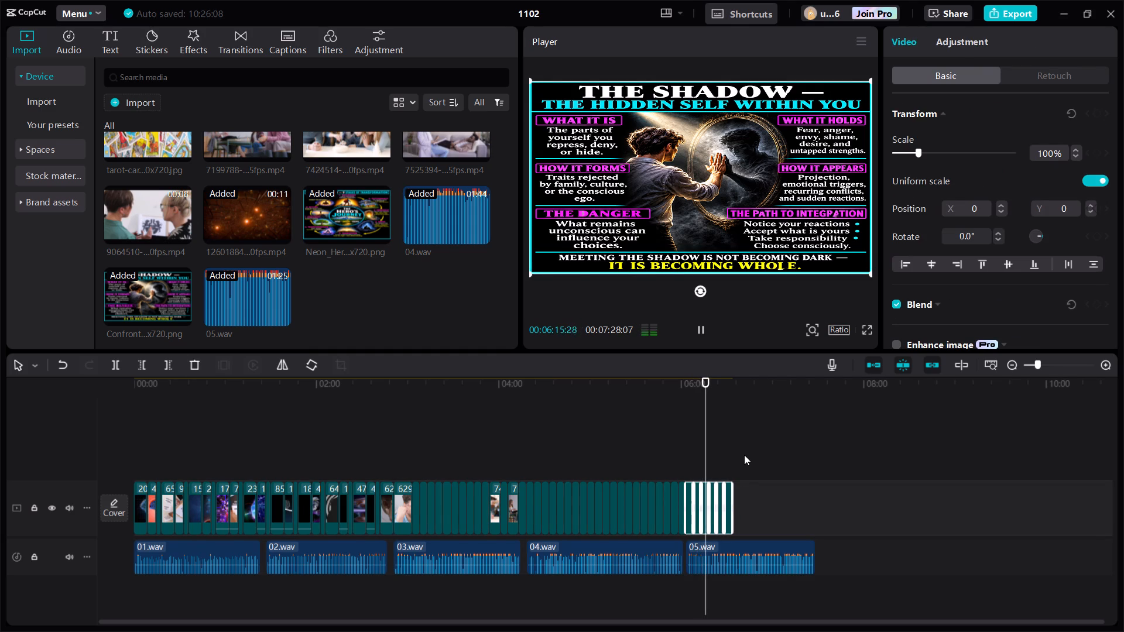
left_click(694, 444)
left_click_drag(690, 436, 698, 447)
left_click_drag(695, 434, 708, 456)
left_click(692, 439)
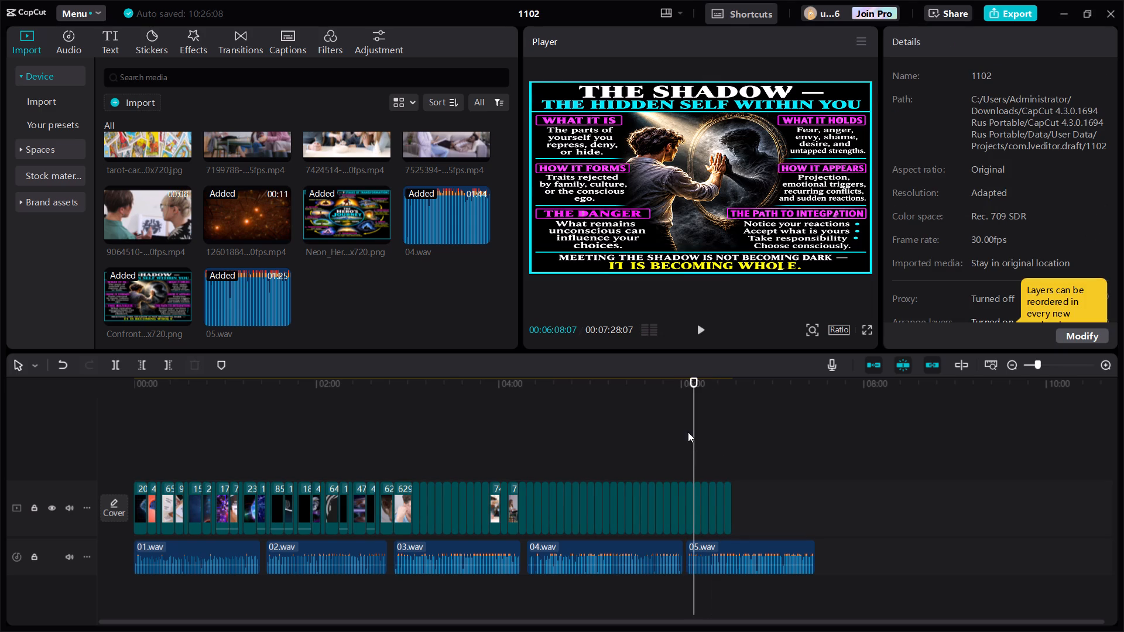
left_click_drag(686, 430, 705, 510)
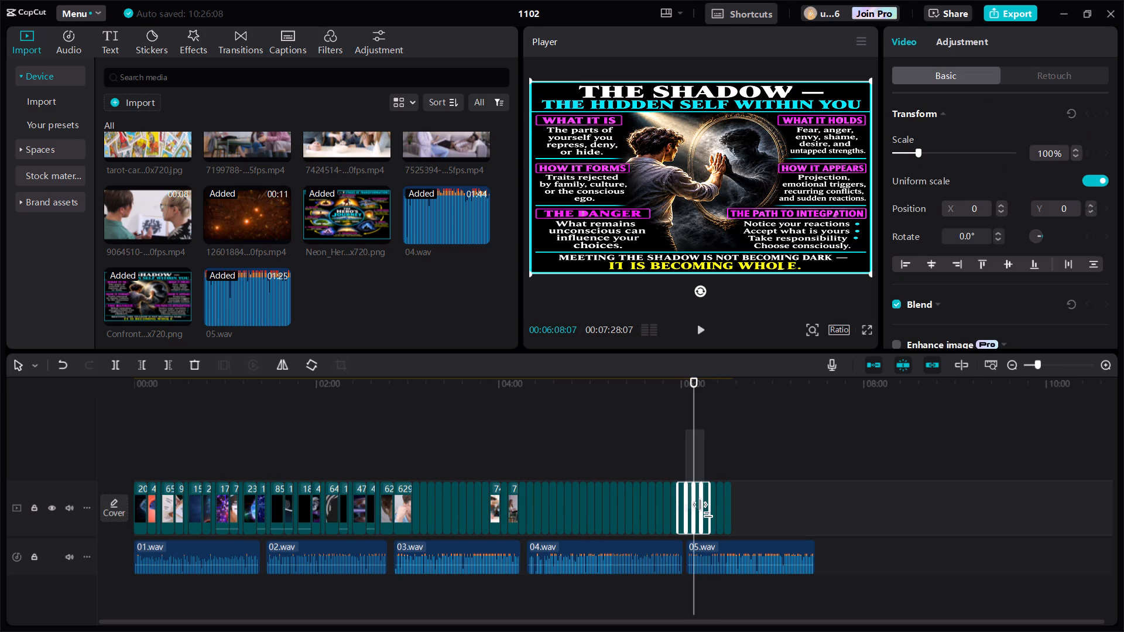
left_click_drag(705, 510, 725, 513)
left_click(726, 455)
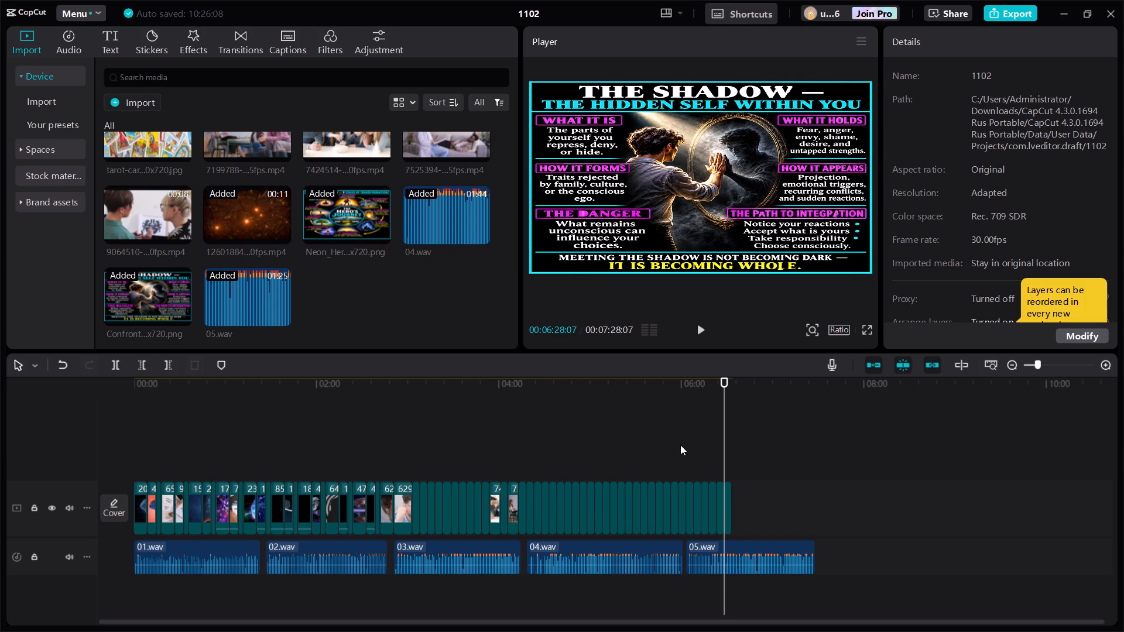
left_click_drag(678, 444, 686, 455)
left_click_drag(689, 439, 705, 489)
left_click_drag(705, 489, 730, 506)
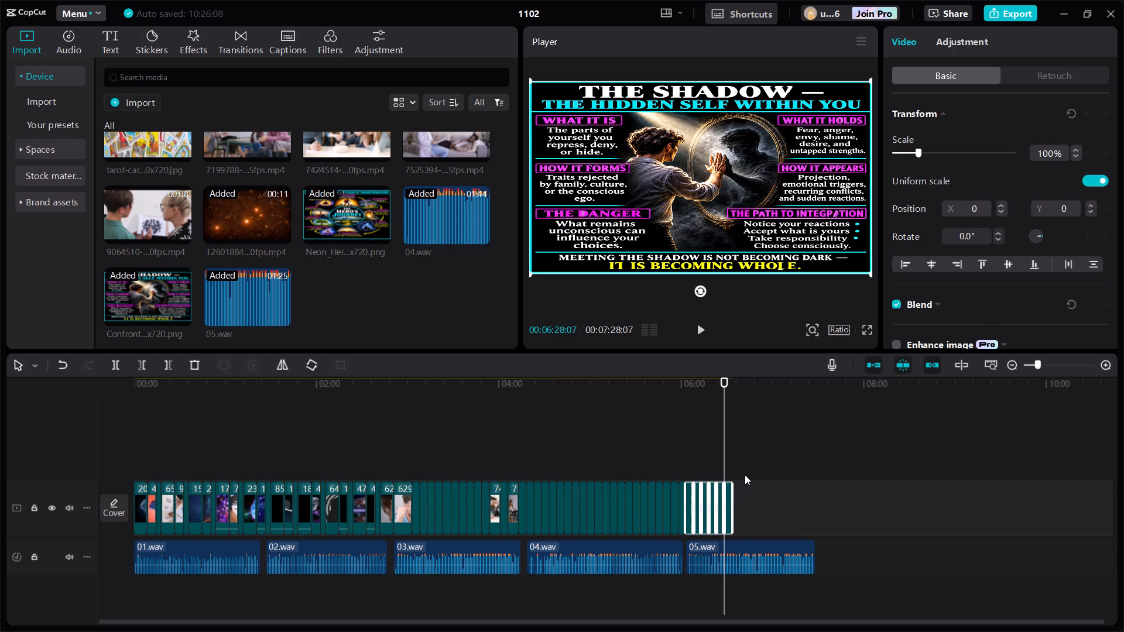
key("BackSpace")
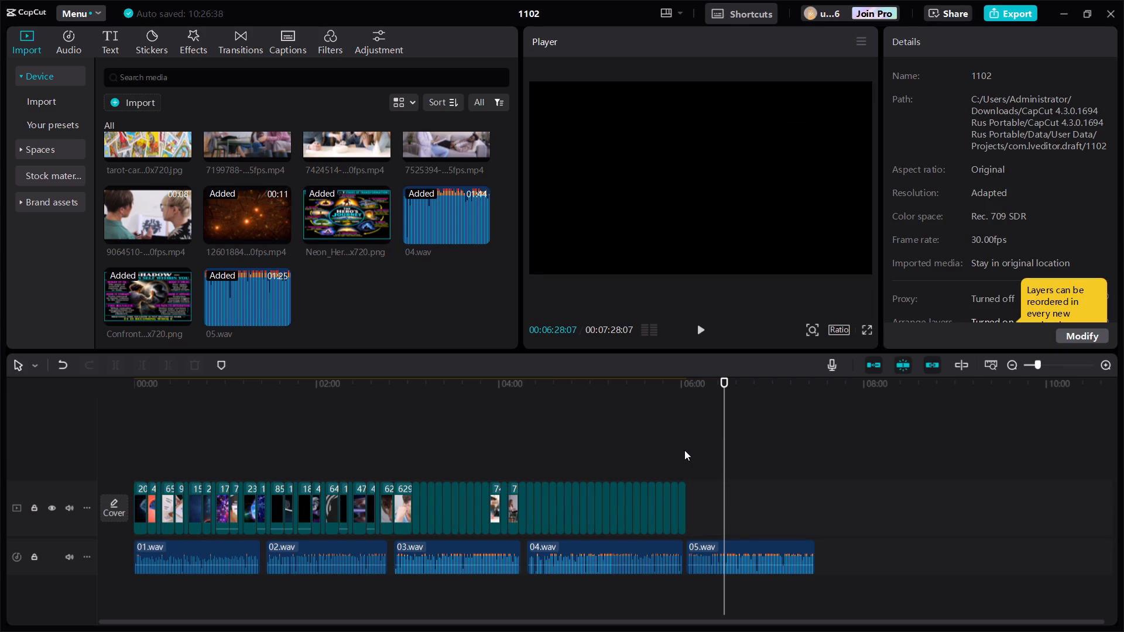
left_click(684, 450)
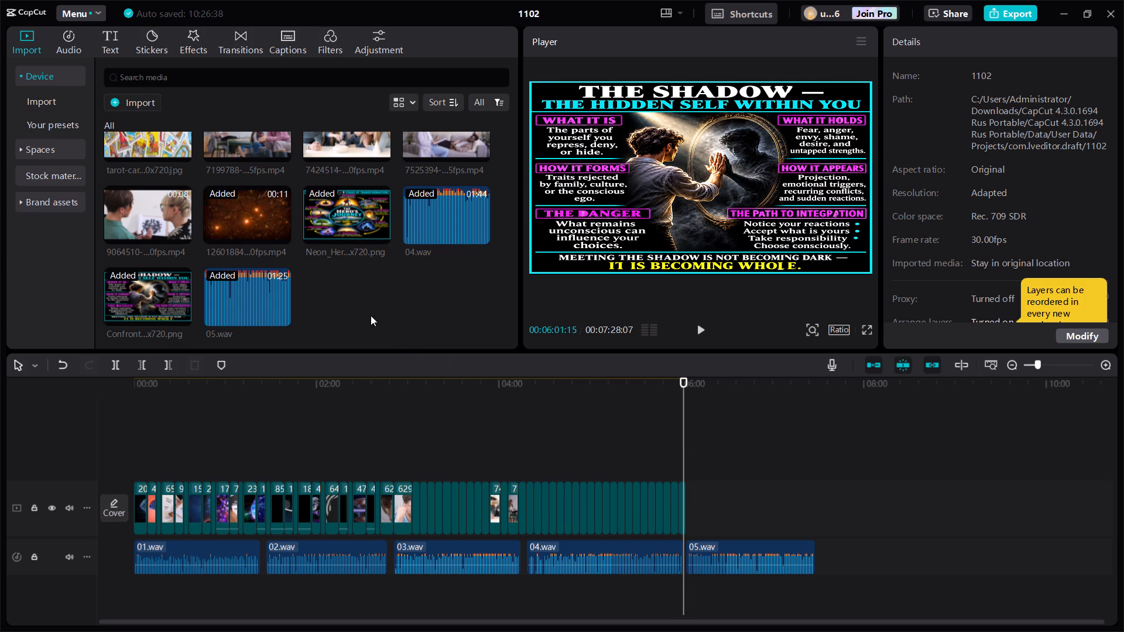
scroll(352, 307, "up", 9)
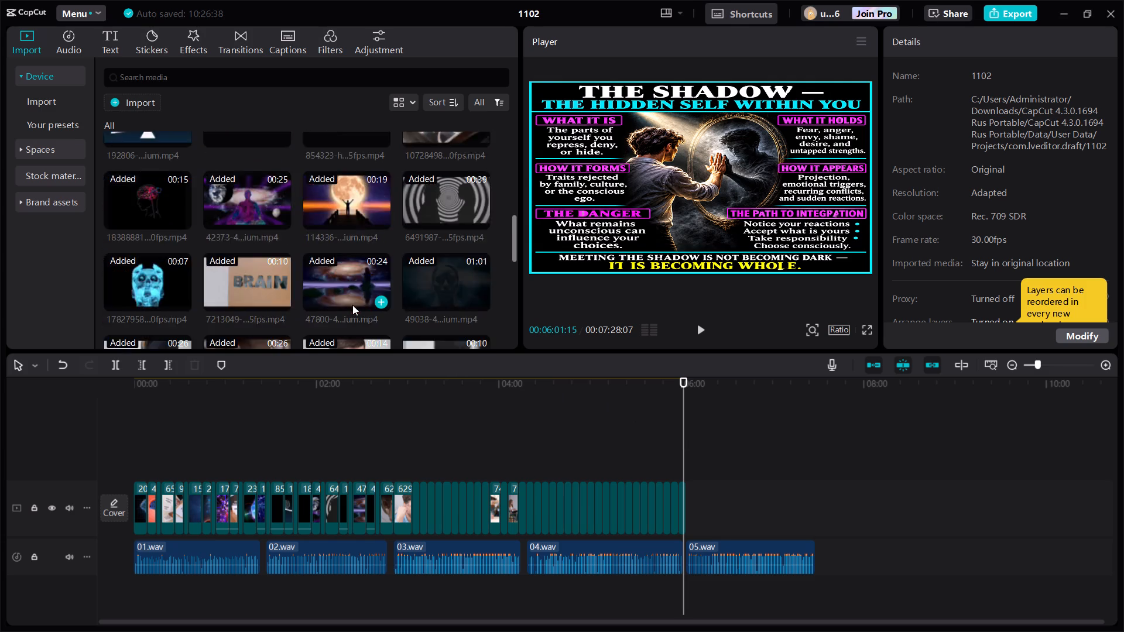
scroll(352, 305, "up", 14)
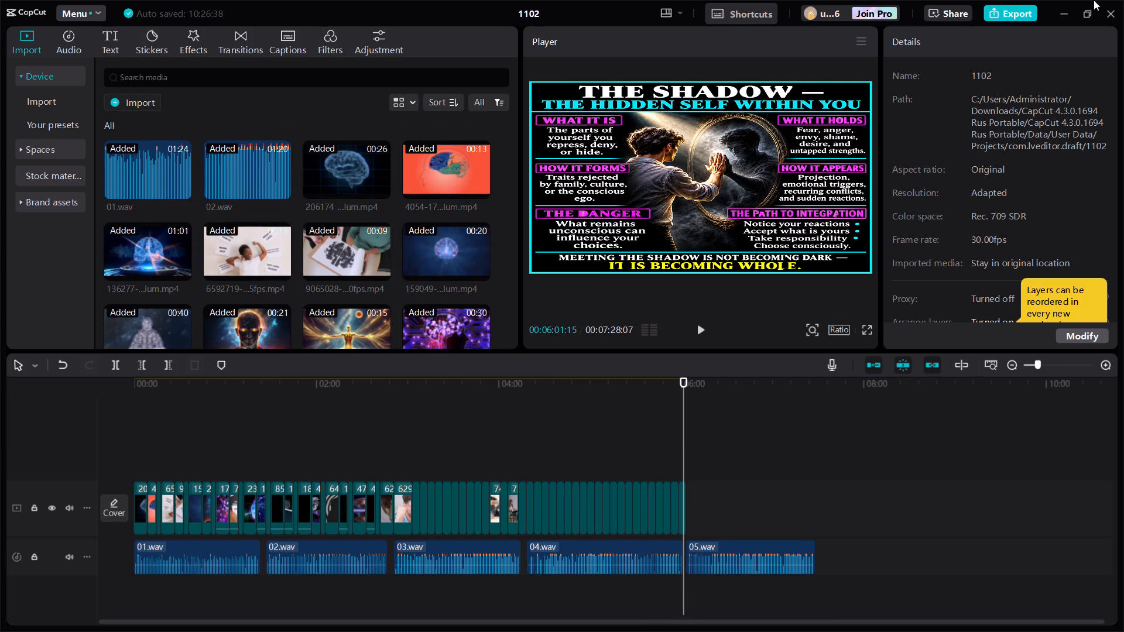
left_click(1056, 8)
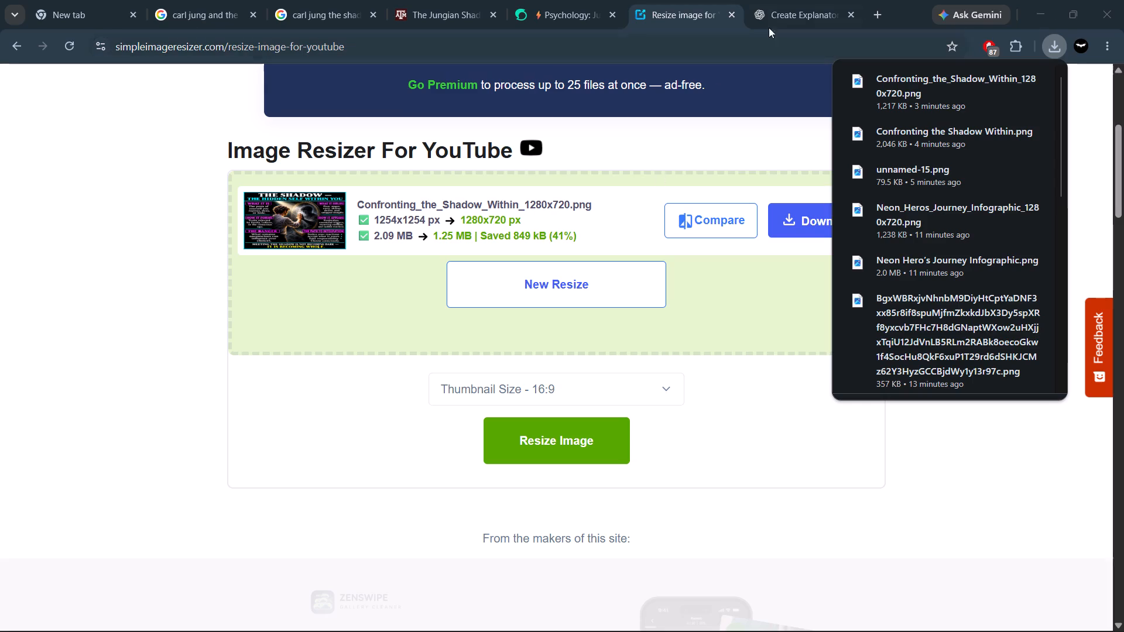
left_click(884, 13)
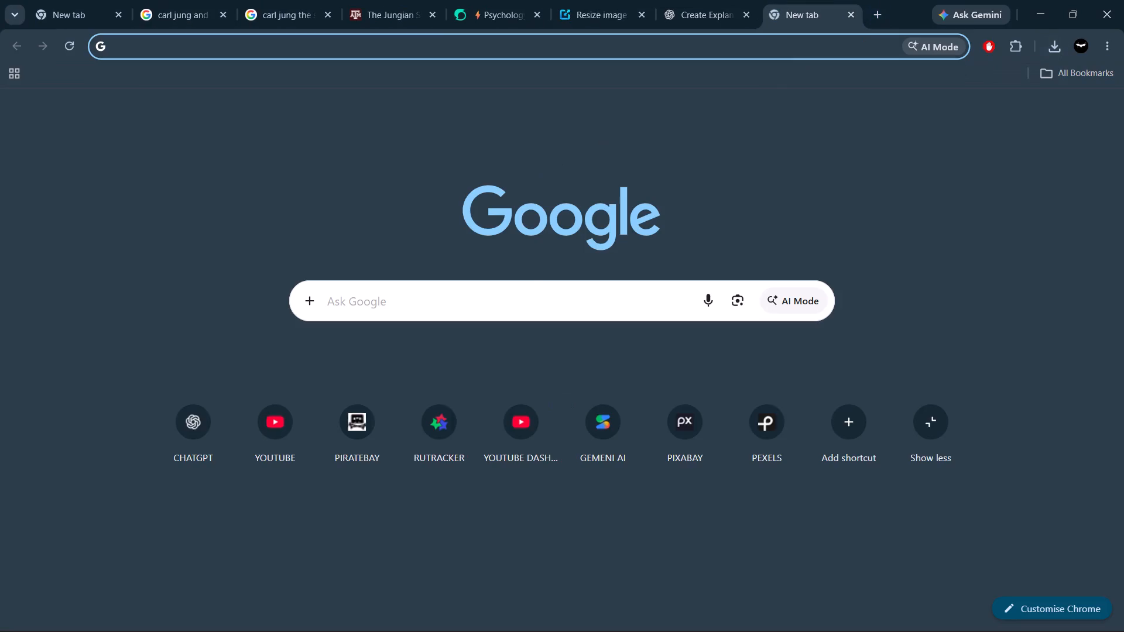
left_click(529, 300)
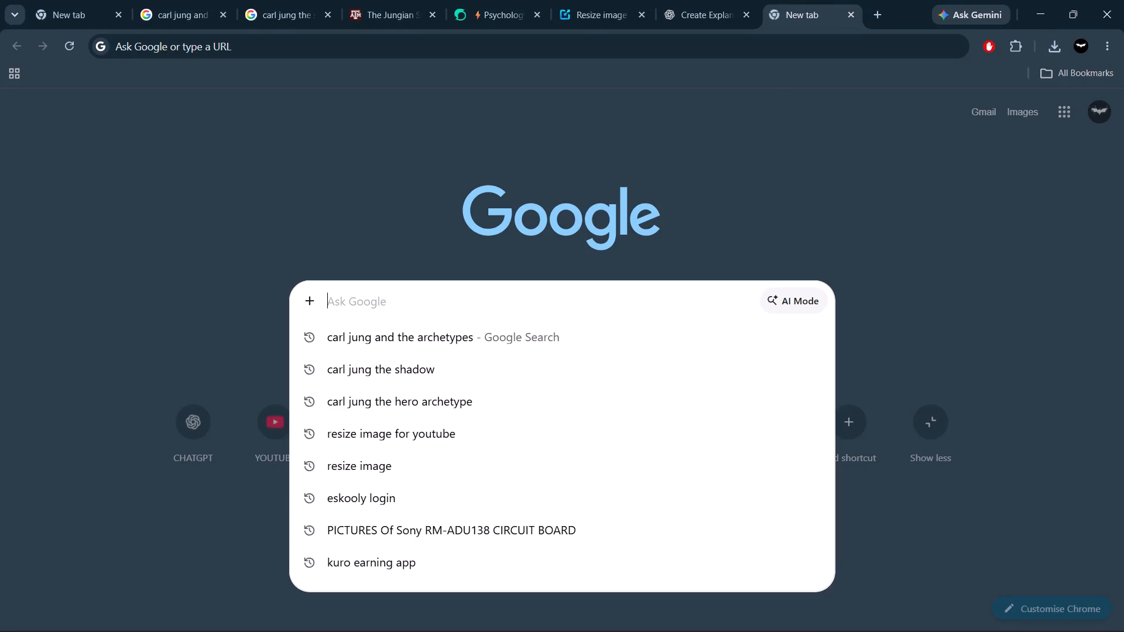
type("ge")
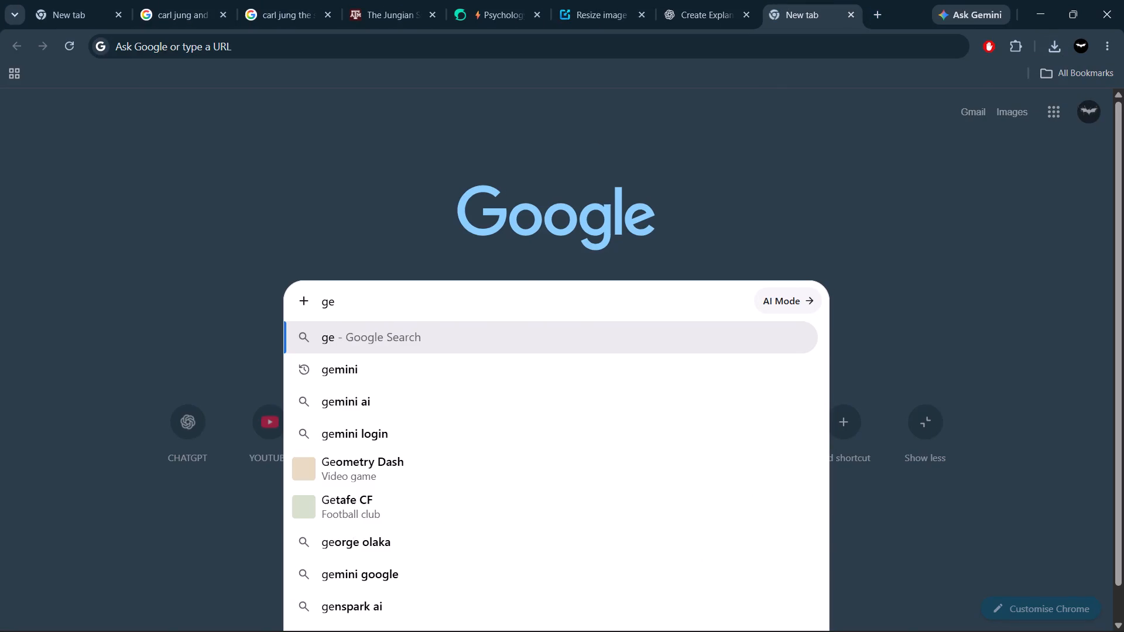
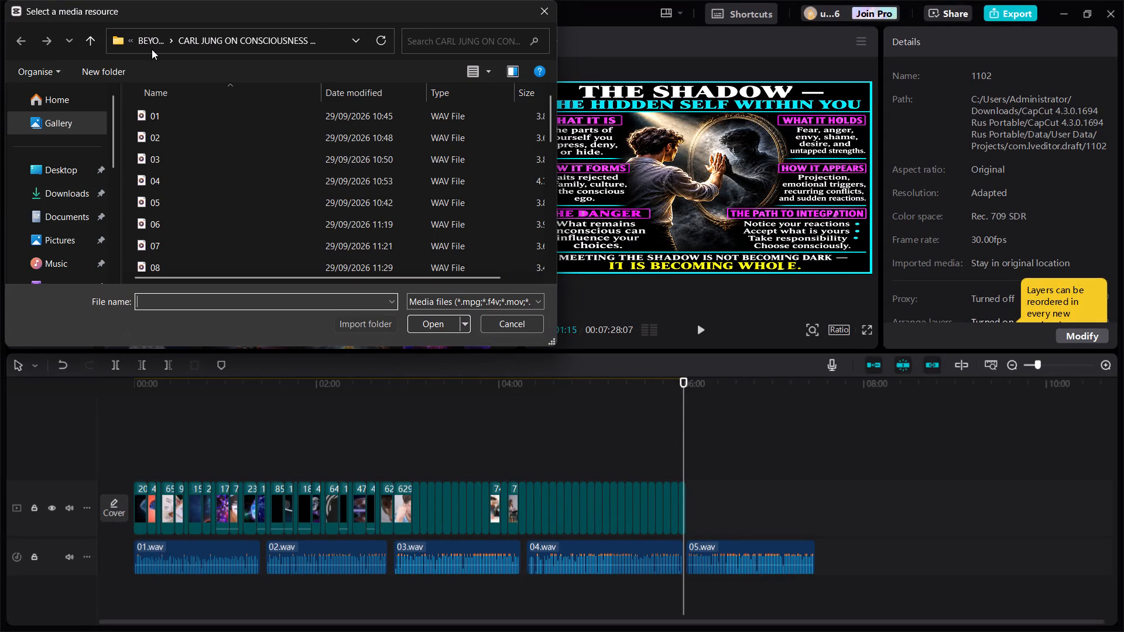
left_click(152, 49)
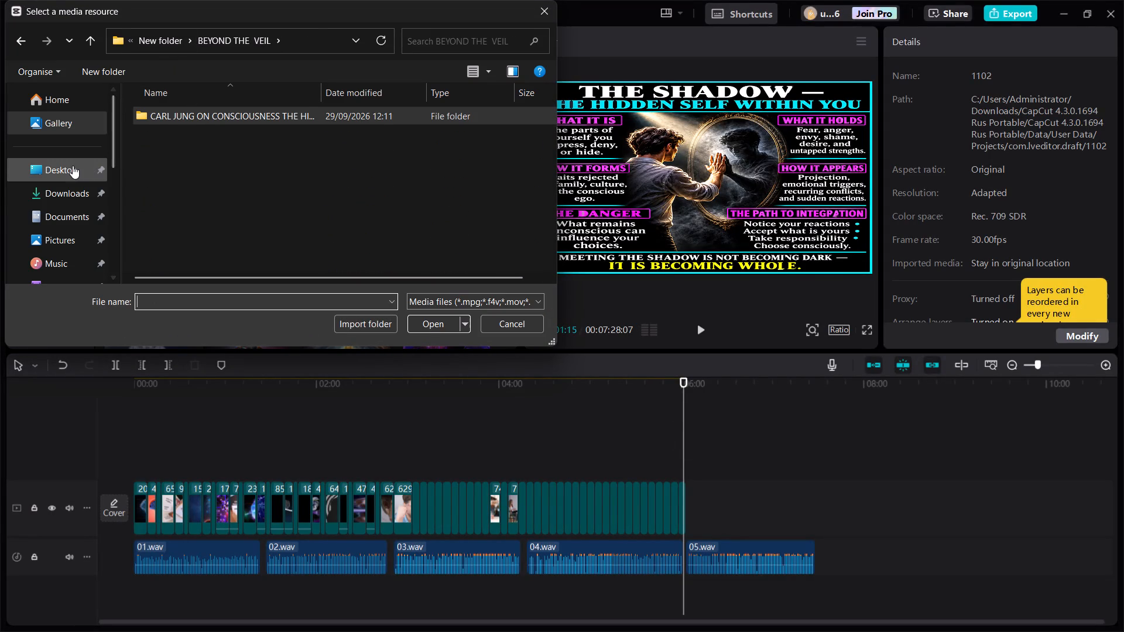
left_click(73, 166)
double_click(182, 137)
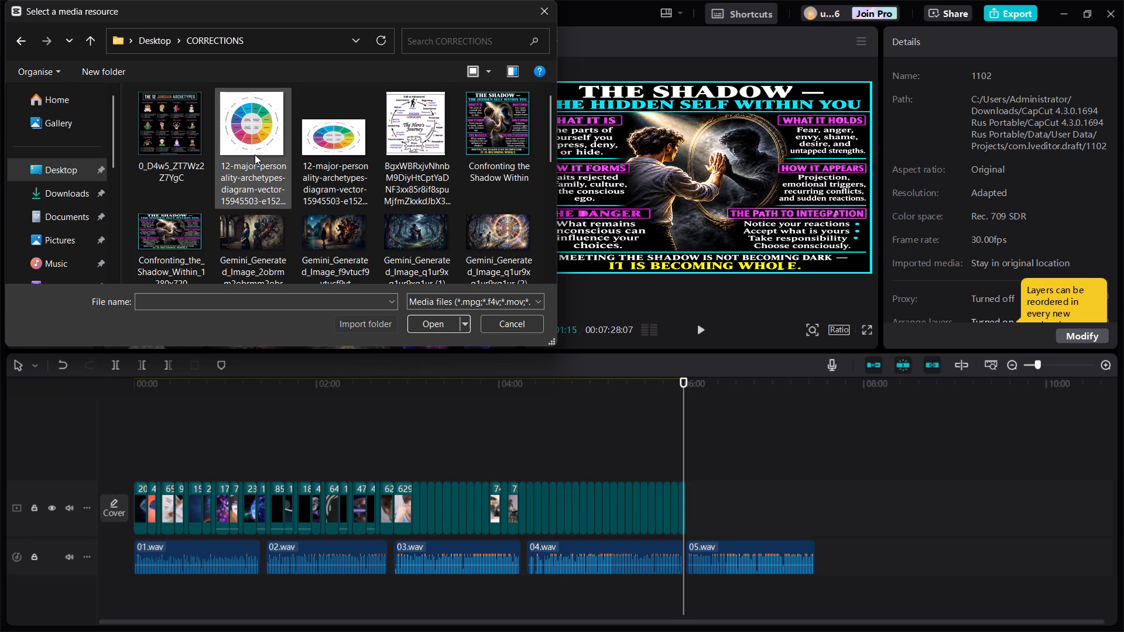
left_click(272, 228, "ctrl")
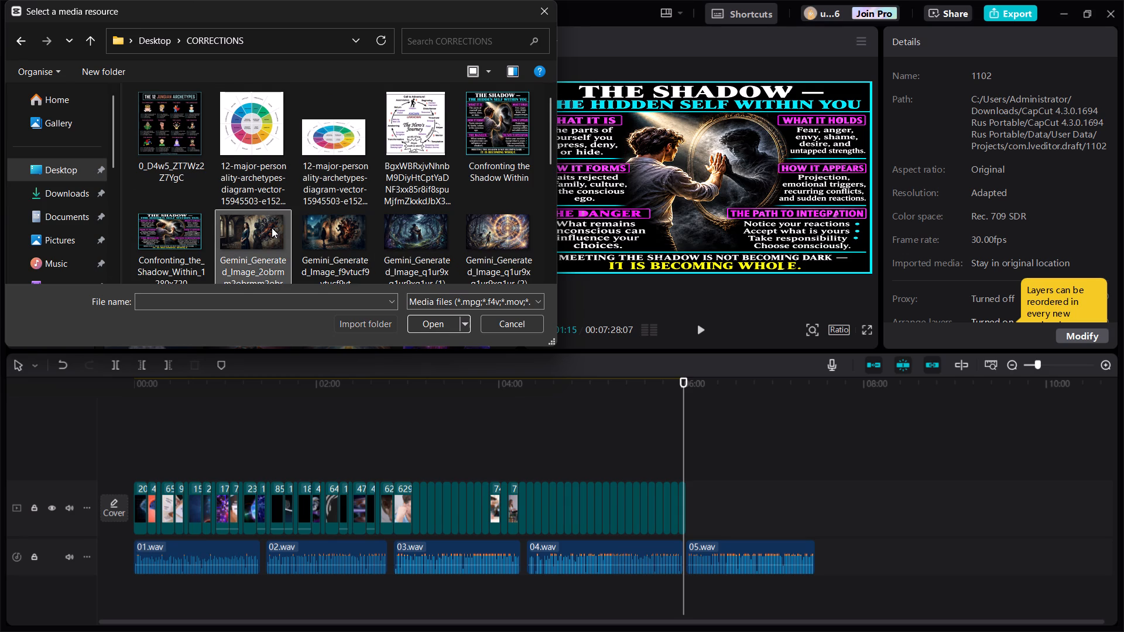
left_click(309, 221, "ctrl")
left_click(431, 245, "ctrl")
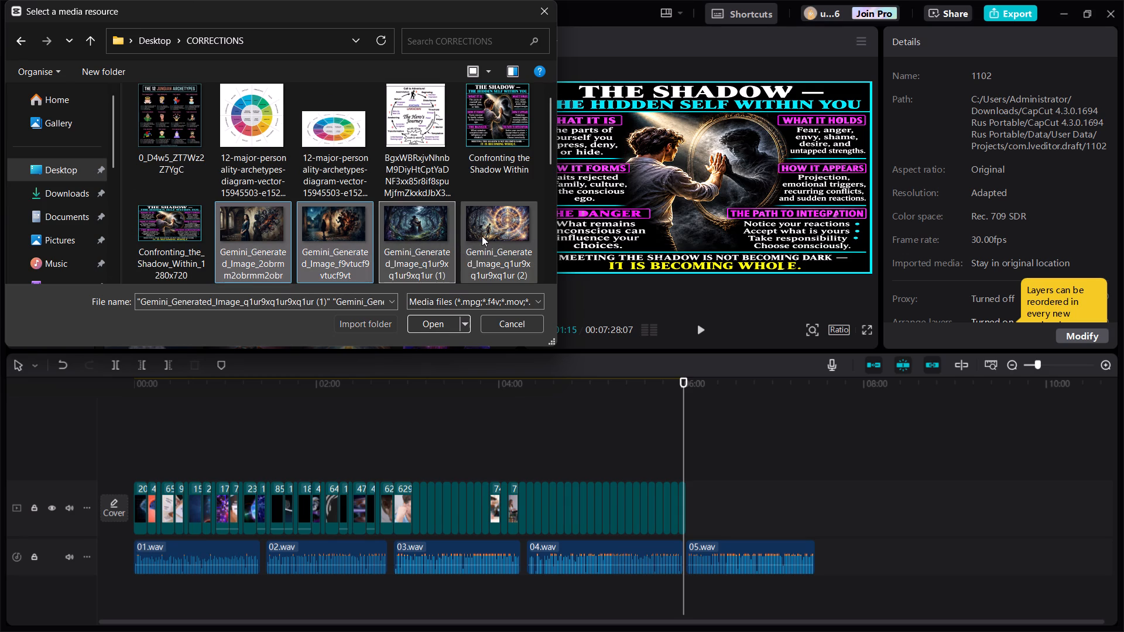
left_click(482, 236, "ctrl")
left_click(551, 276, "ctrl")
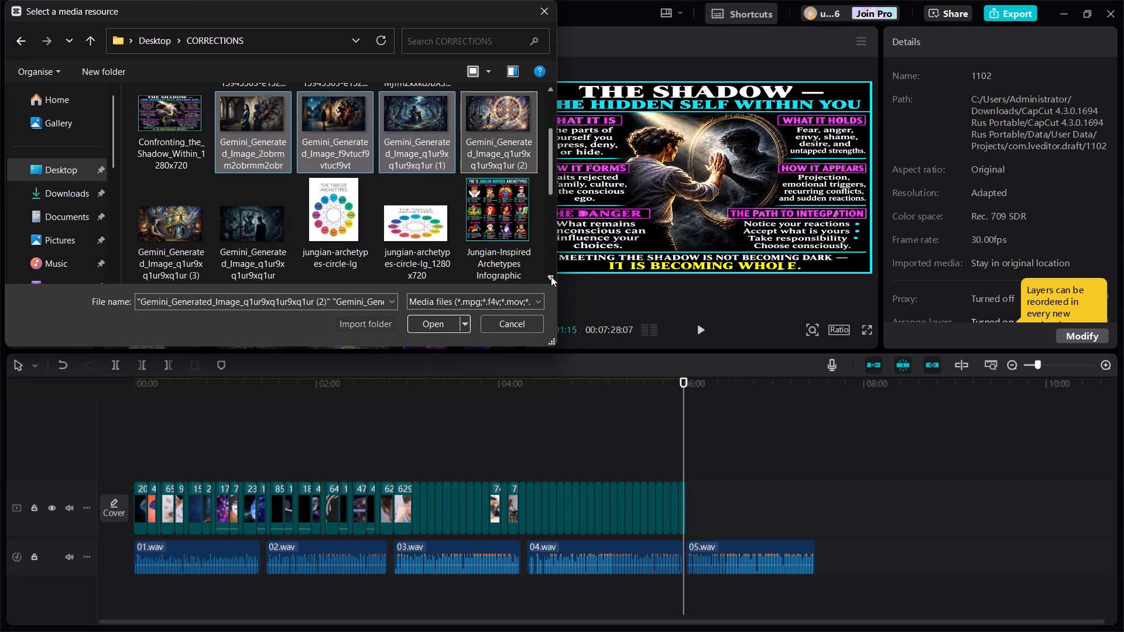
left_click(239, 235, "ctrl")
left_click(189, 232, "ctrl")
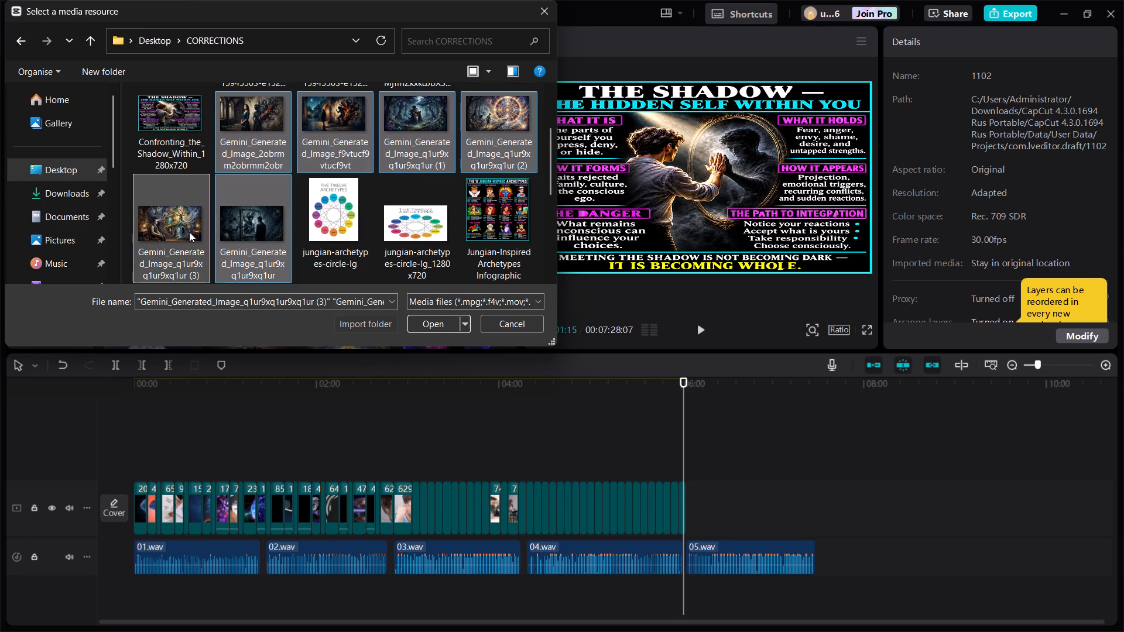
left_click(427, 322)
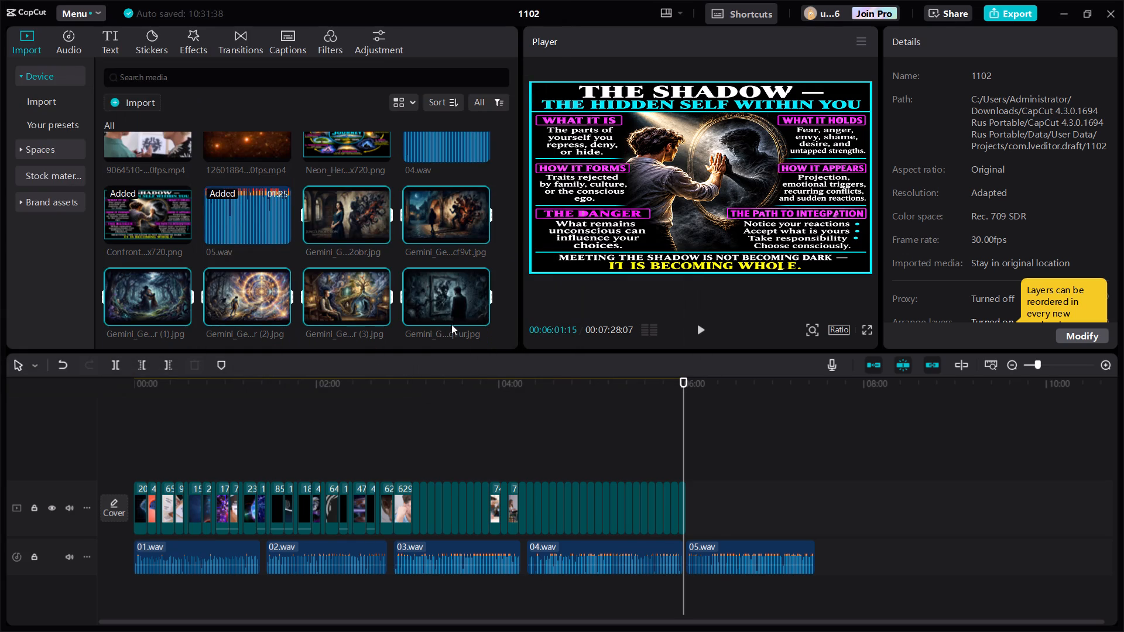
Add the six imported Gemini images to the end of the main video track over 05.wav and copy the new clips.
left_click(480, 321)
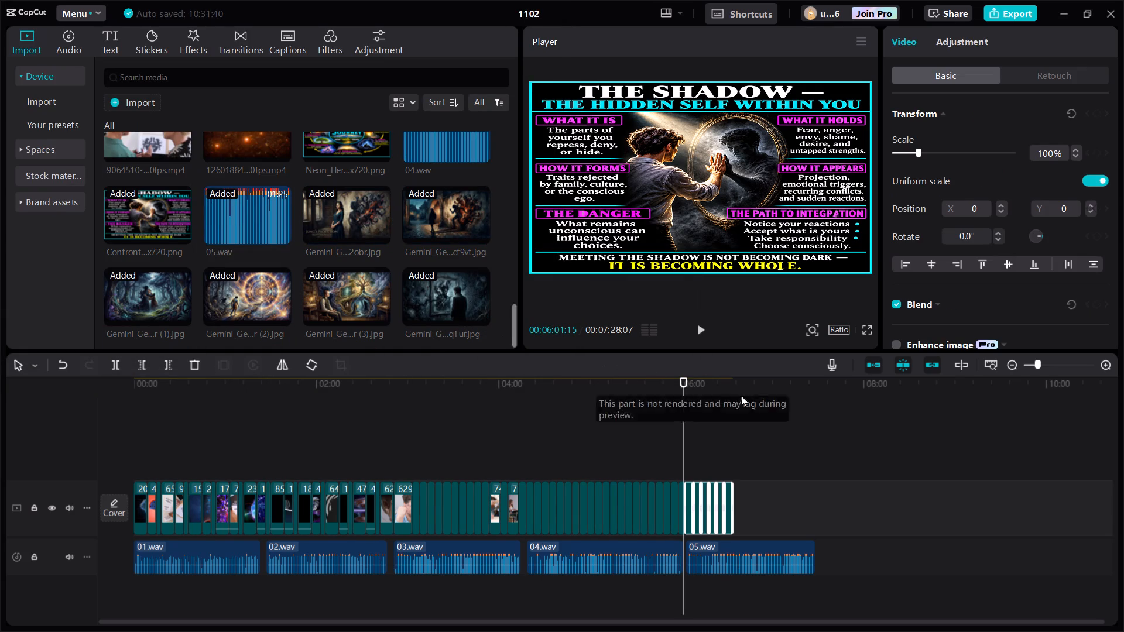
right_click(708, 493)
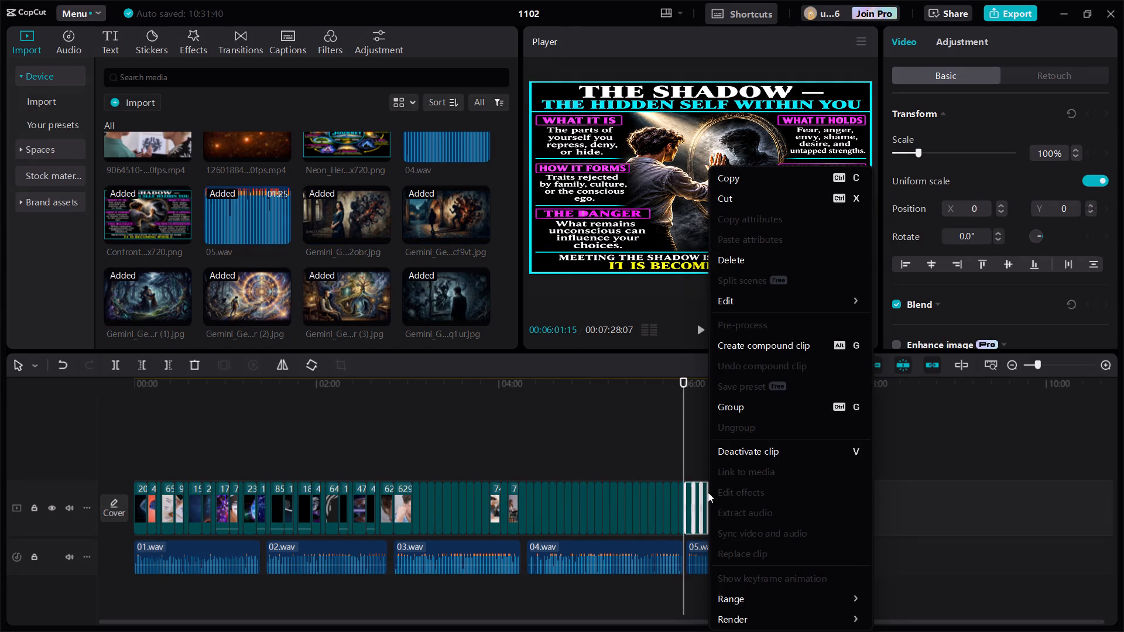
left_click(731, 180)
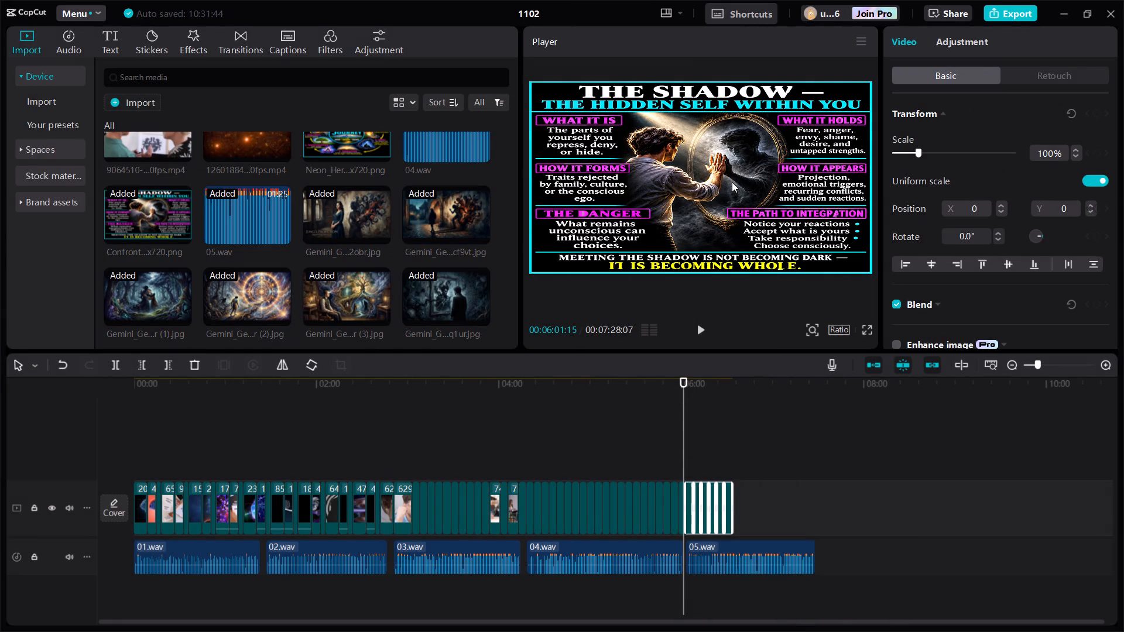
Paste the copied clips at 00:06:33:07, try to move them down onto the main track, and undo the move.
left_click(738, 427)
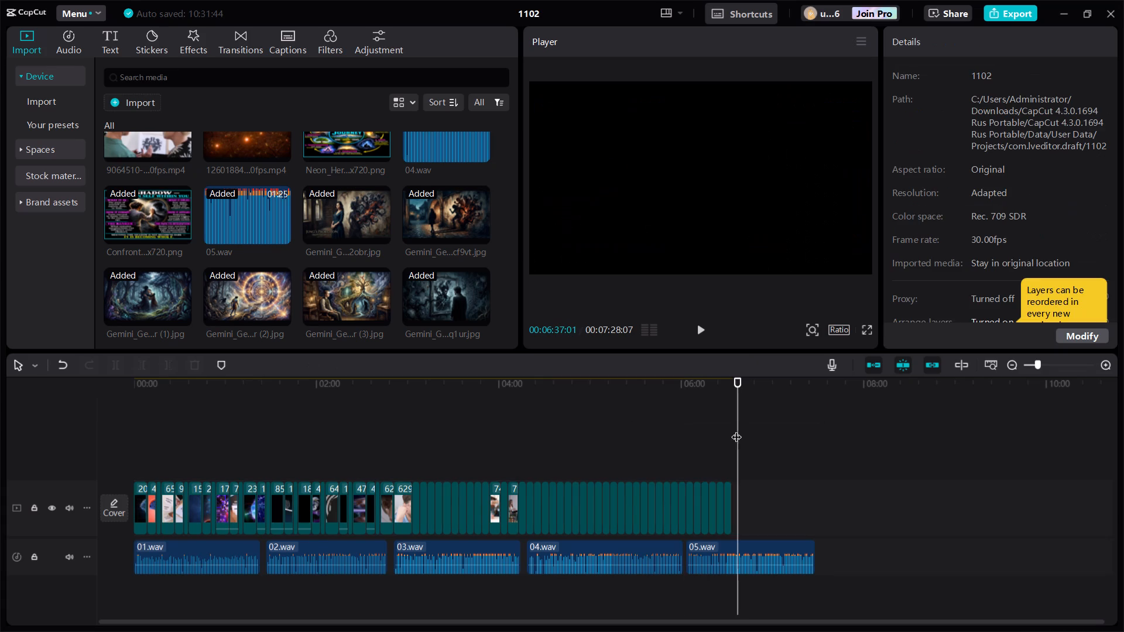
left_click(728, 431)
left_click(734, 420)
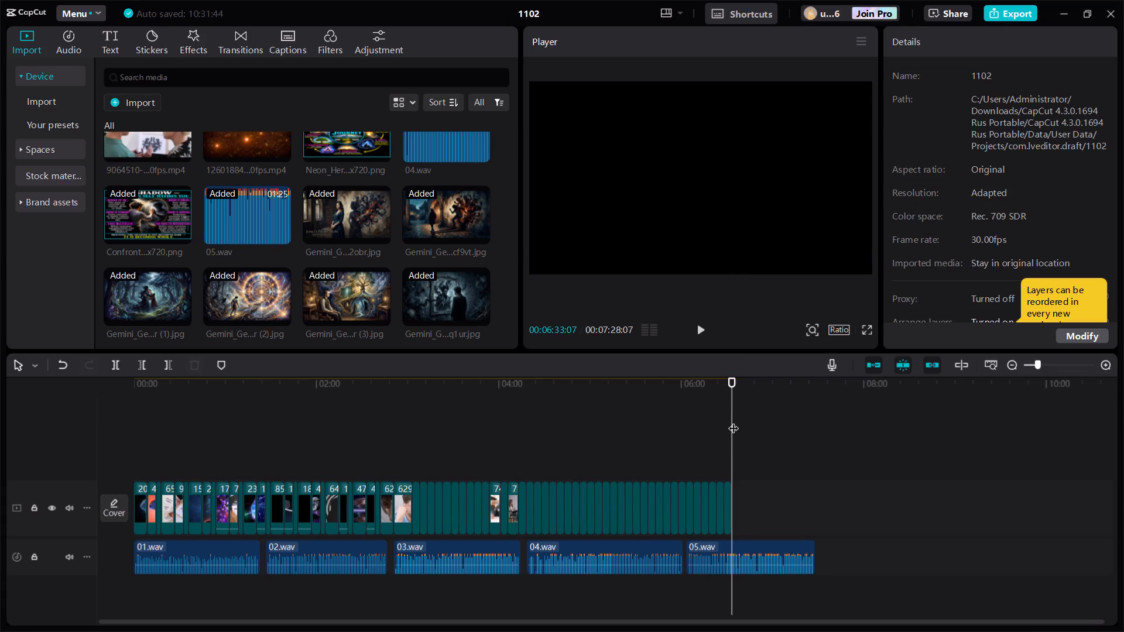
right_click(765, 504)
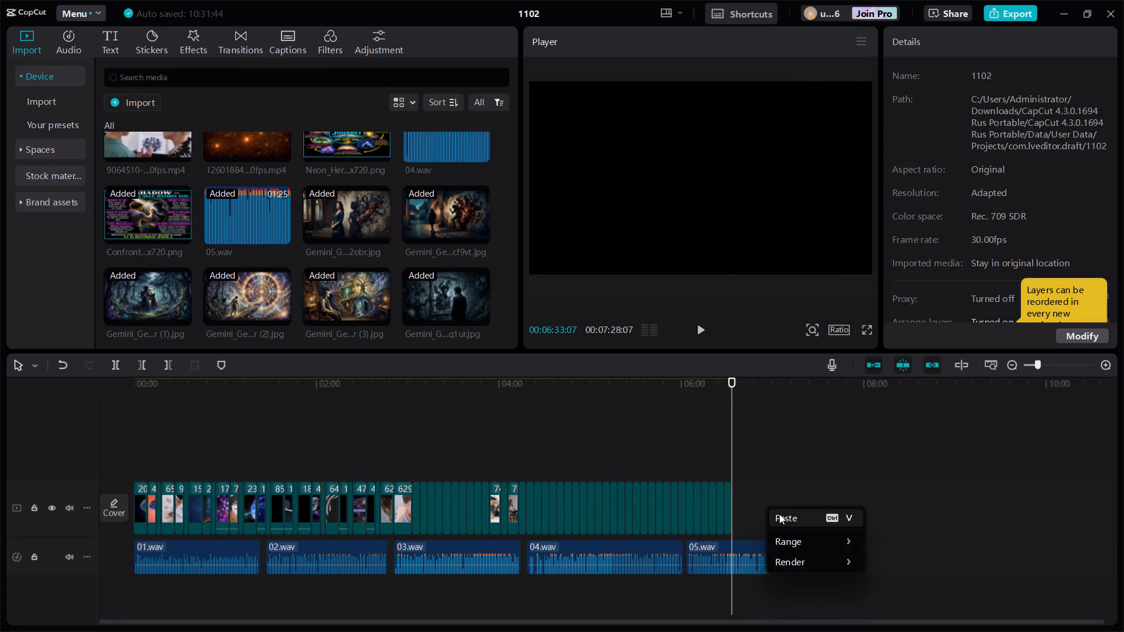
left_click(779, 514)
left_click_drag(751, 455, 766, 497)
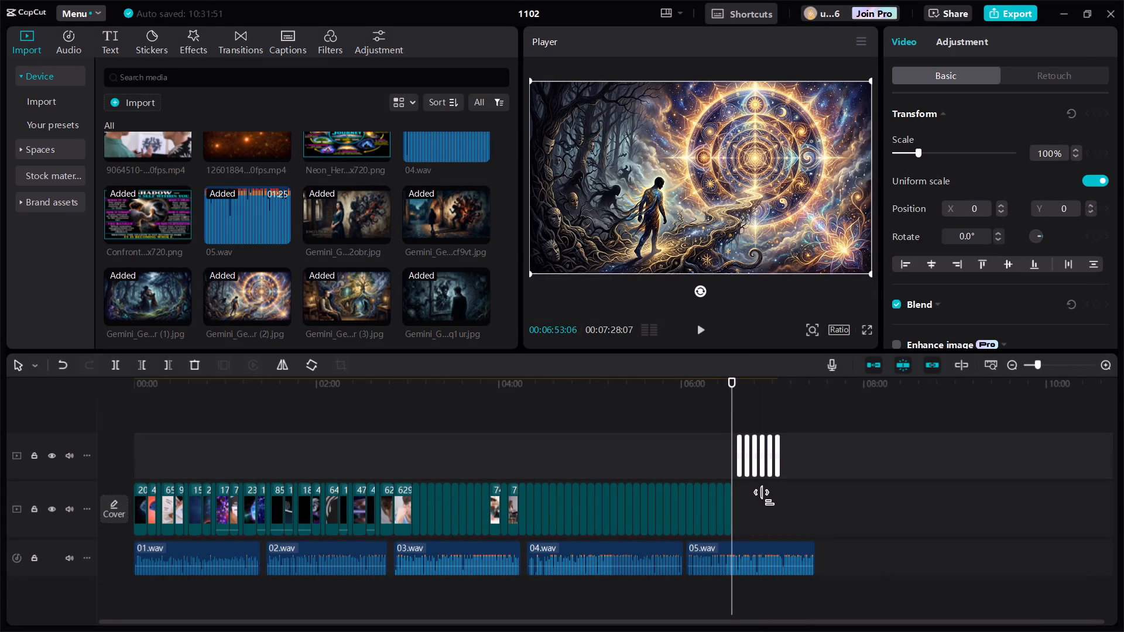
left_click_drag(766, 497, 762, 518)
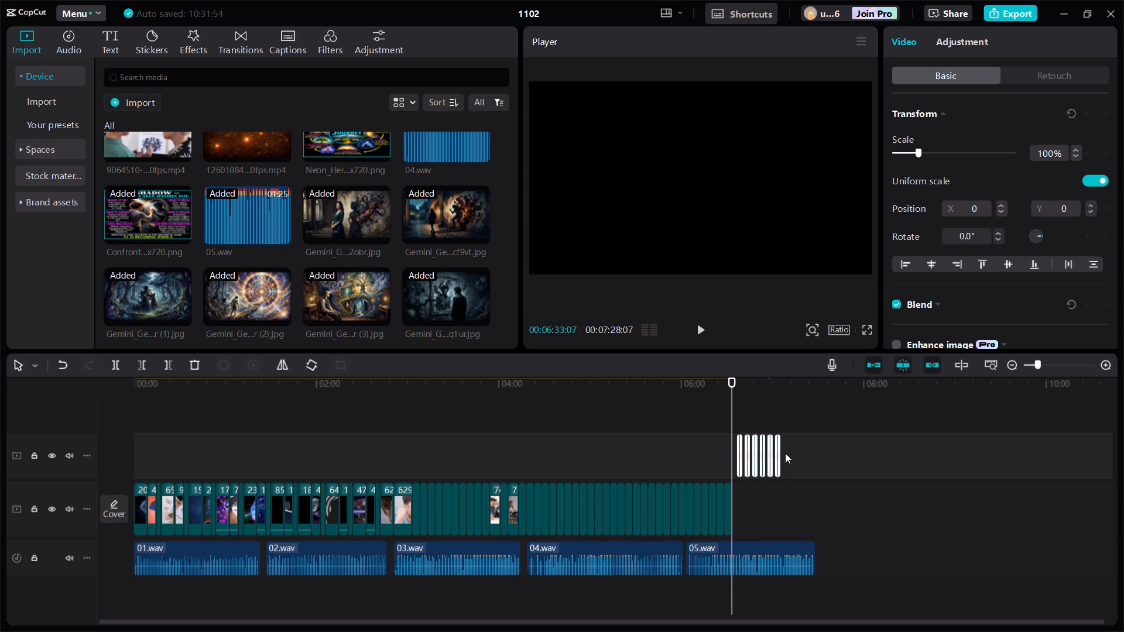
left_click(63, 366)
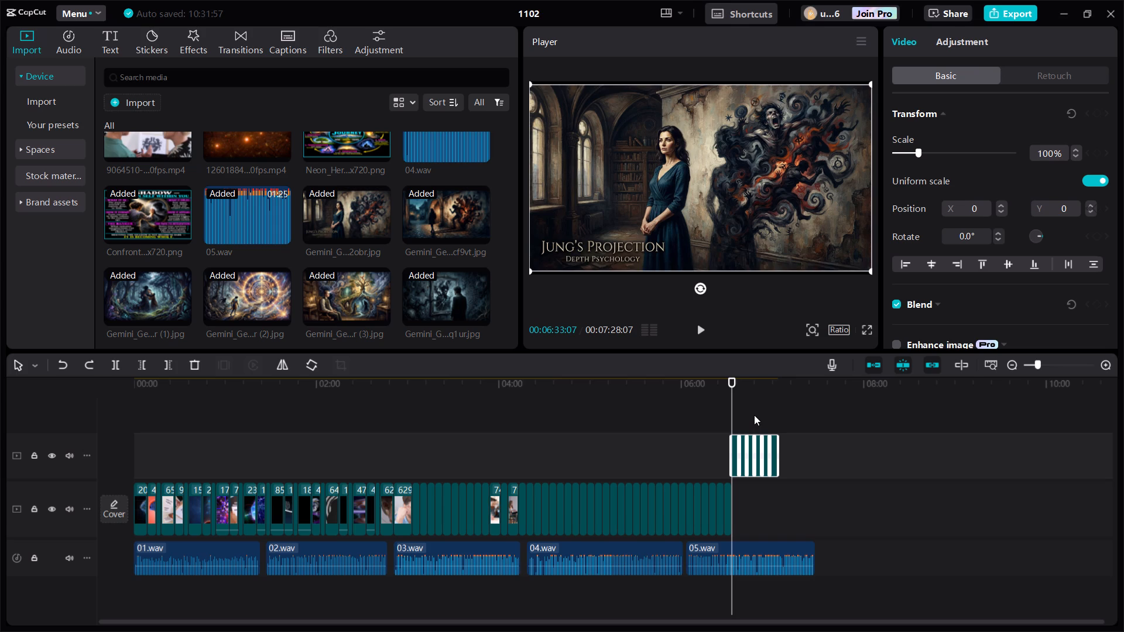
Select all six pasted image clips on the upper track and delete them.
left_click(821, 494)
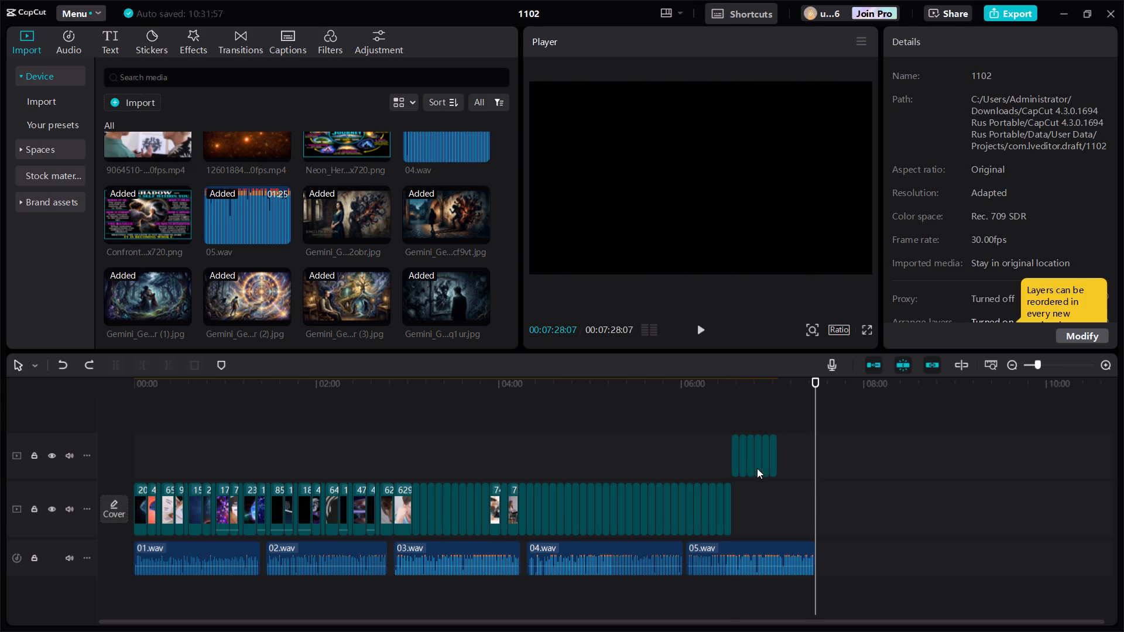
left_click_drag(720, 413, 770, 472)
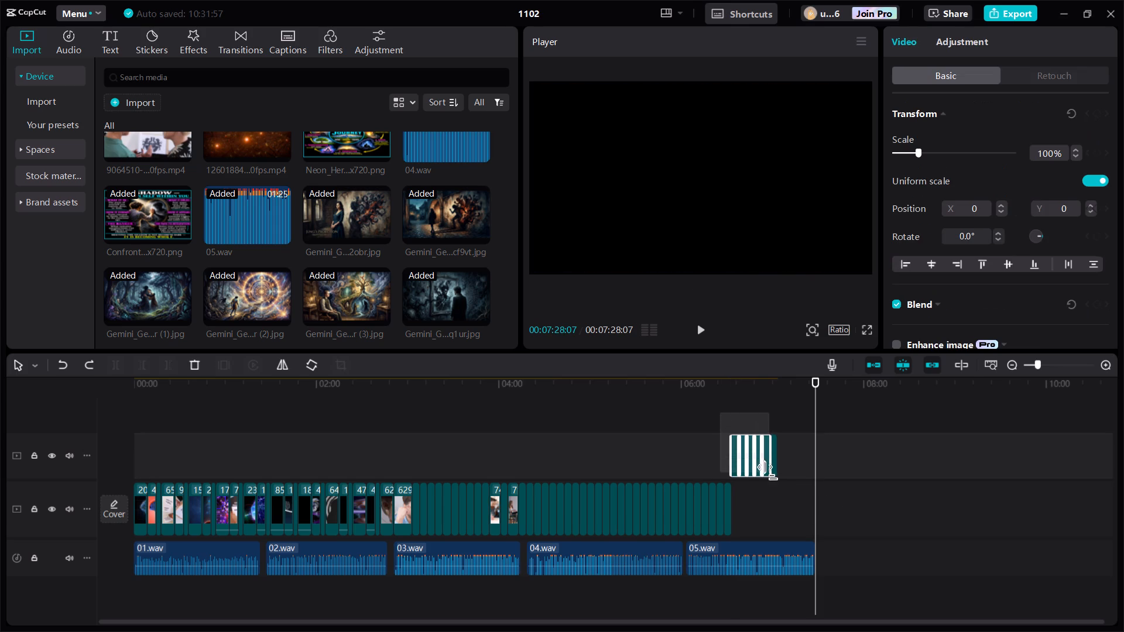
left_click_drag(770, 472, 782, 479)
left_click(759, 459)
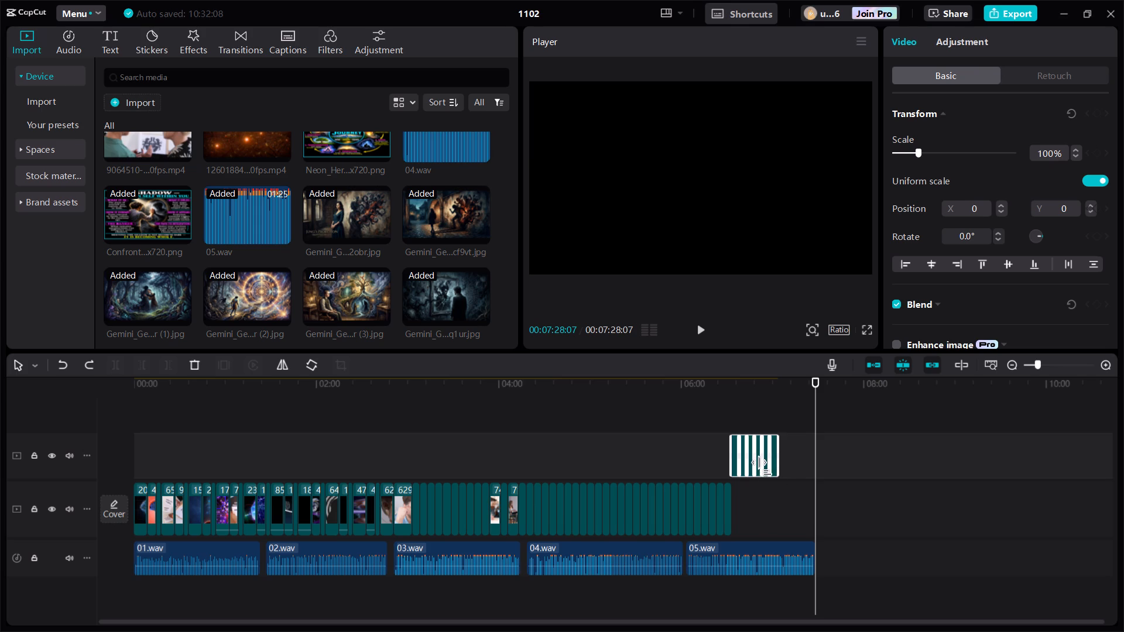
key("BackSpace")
Paste the six copied image clips at 00:06:33:07 and move them onto the main track directly after the last image.
left_click(731, 463)
left_click(729, 456)
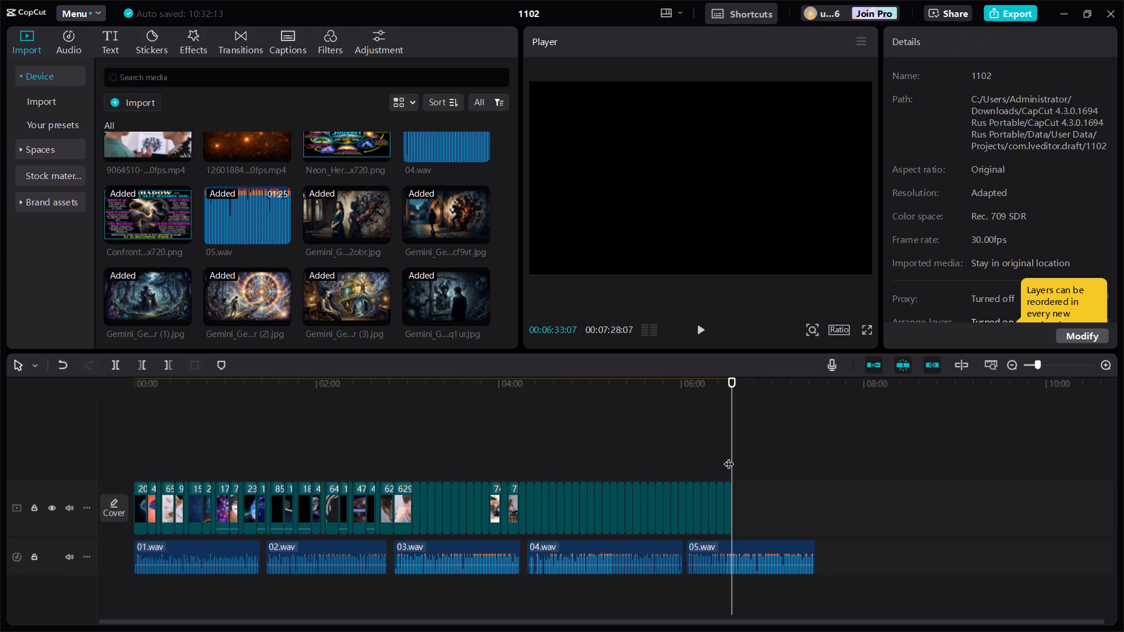
right_click(743, 507)
left_click(765, 519)
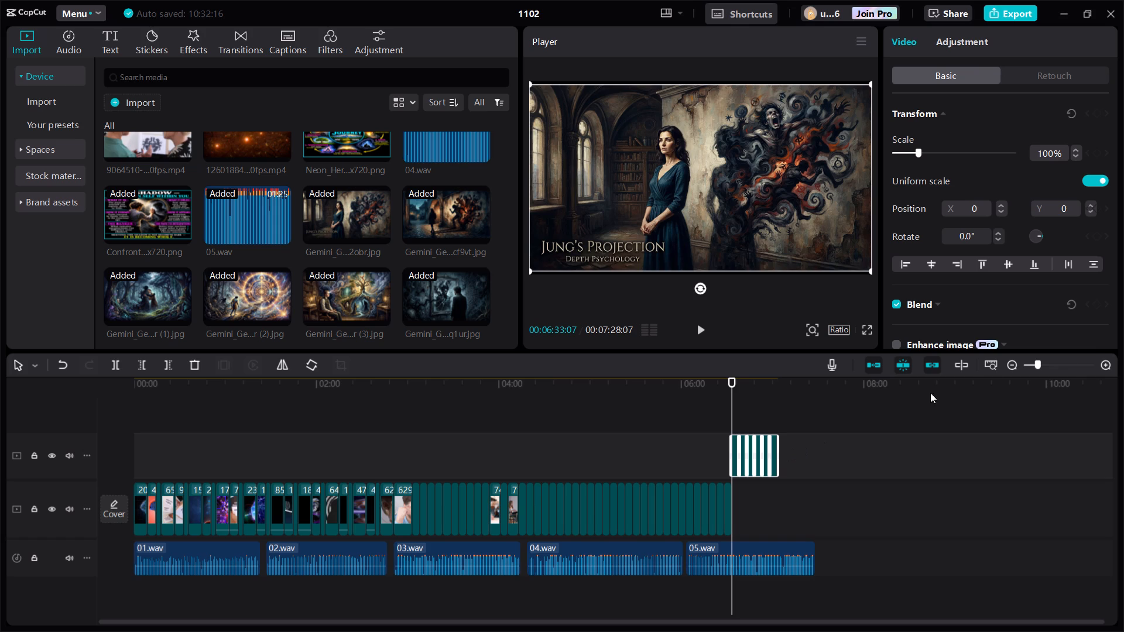
double_click(1101, 362)
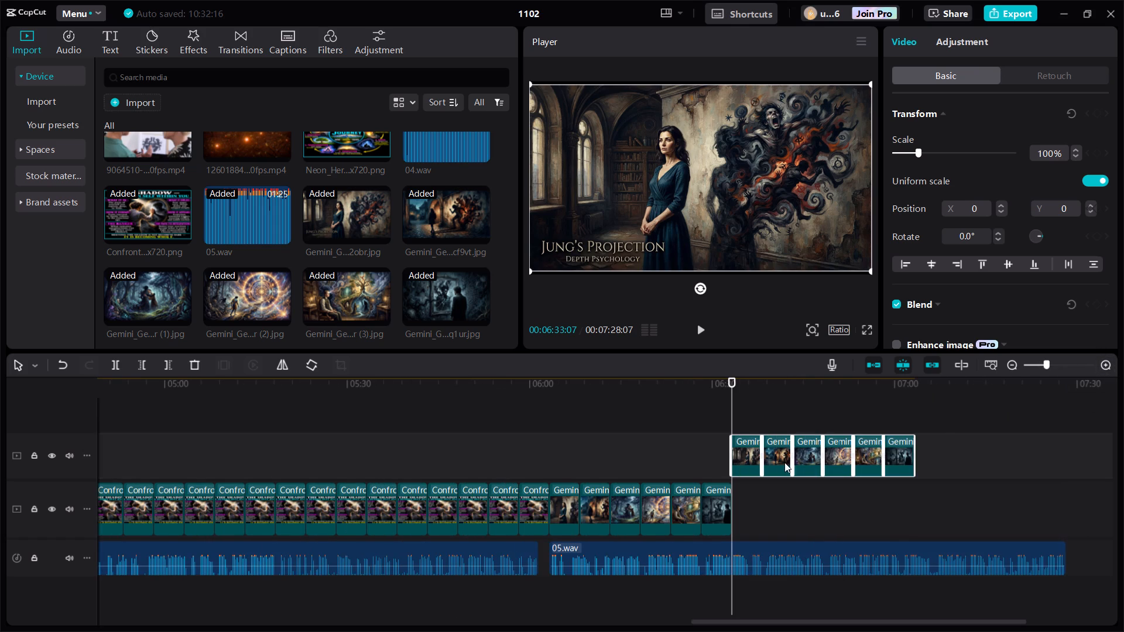
left_click_drag(752, 462, 766, 500)
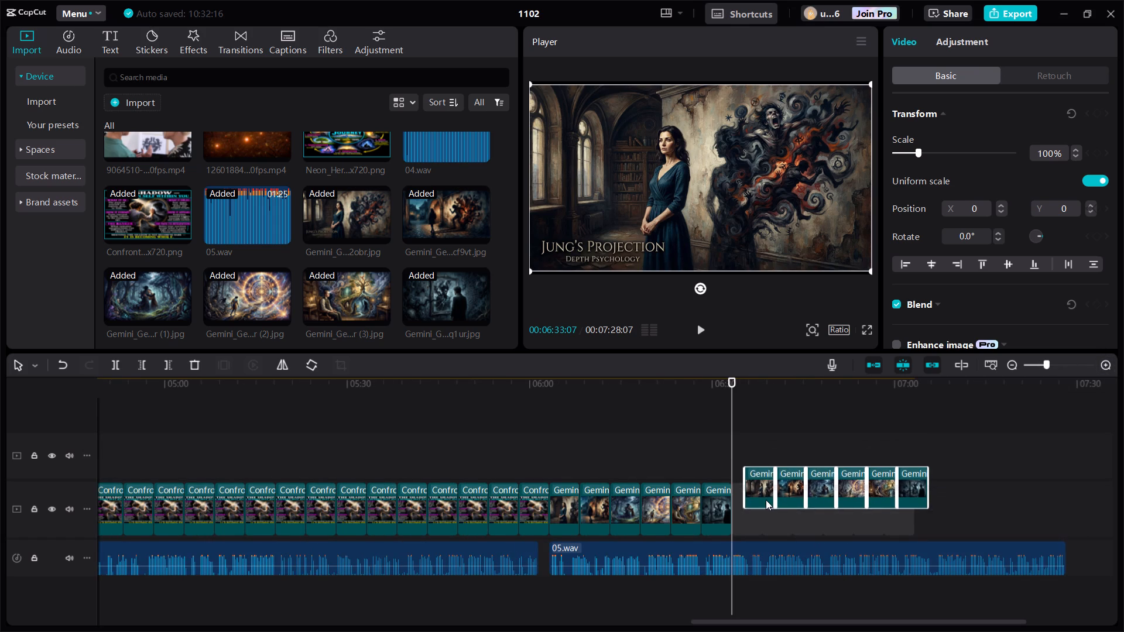
left_click_drag(766, 500, 751, 511)
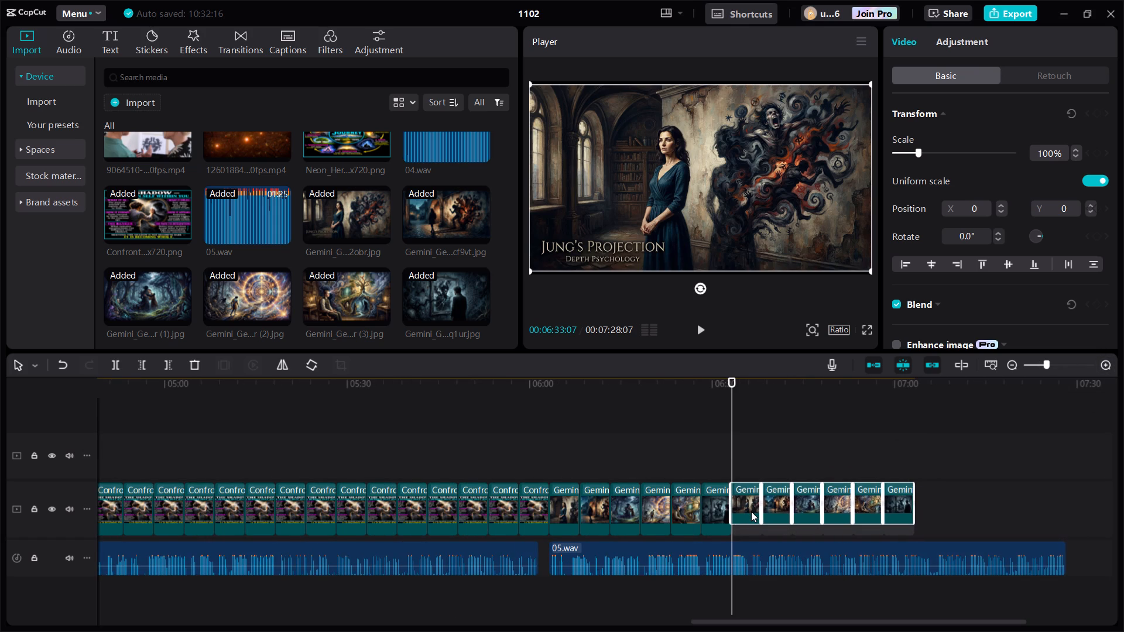
left_click_drag(751, 511, 756, 519)
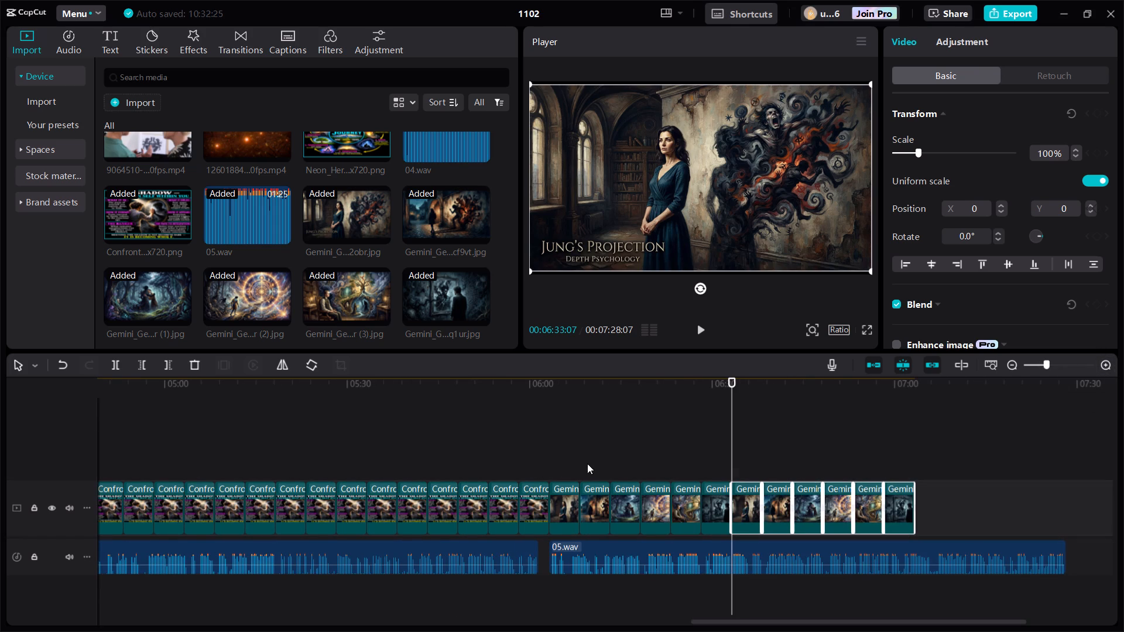
Play the 05.wav section from its start to check the Gemini images against the narration.
left_click(549, 451)
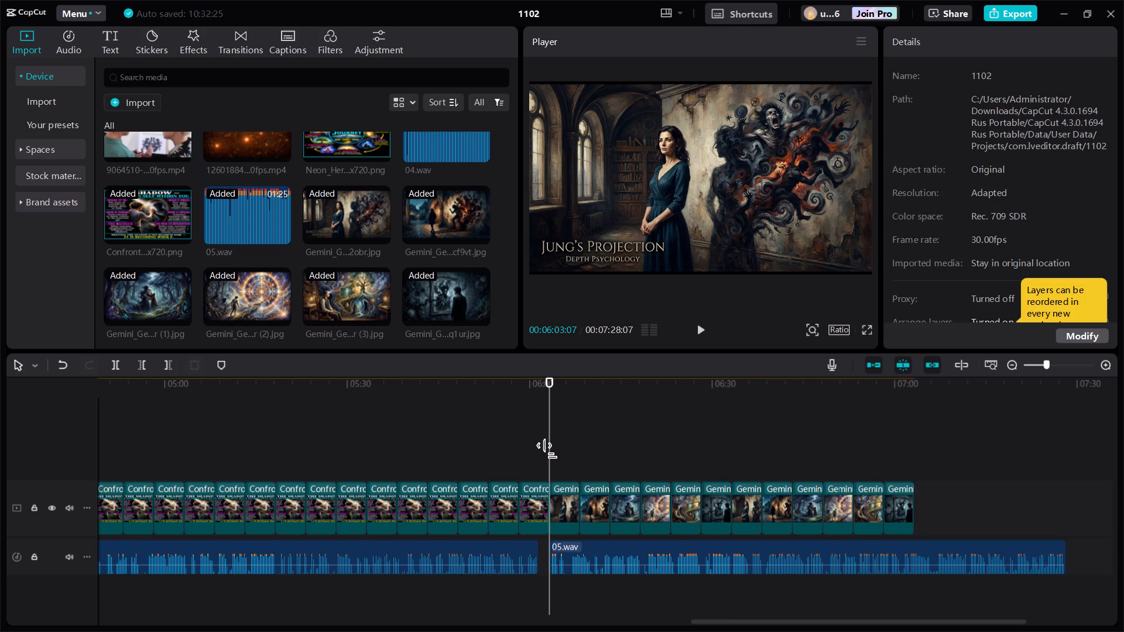
key("Left")
key("space")
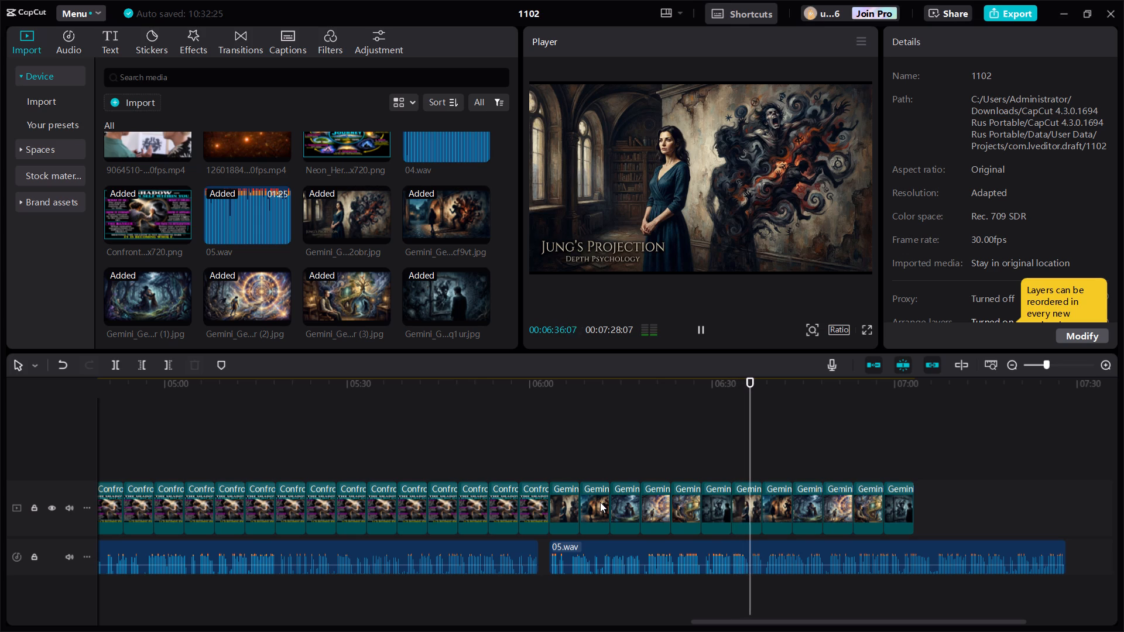
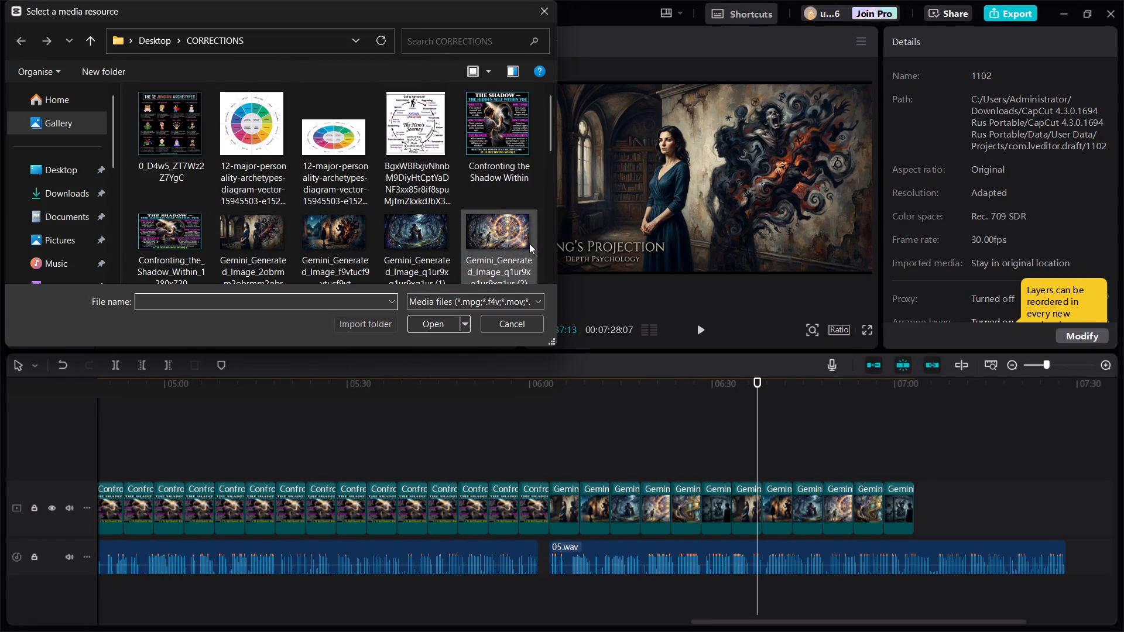
scroll(519, 230, "down", 3)
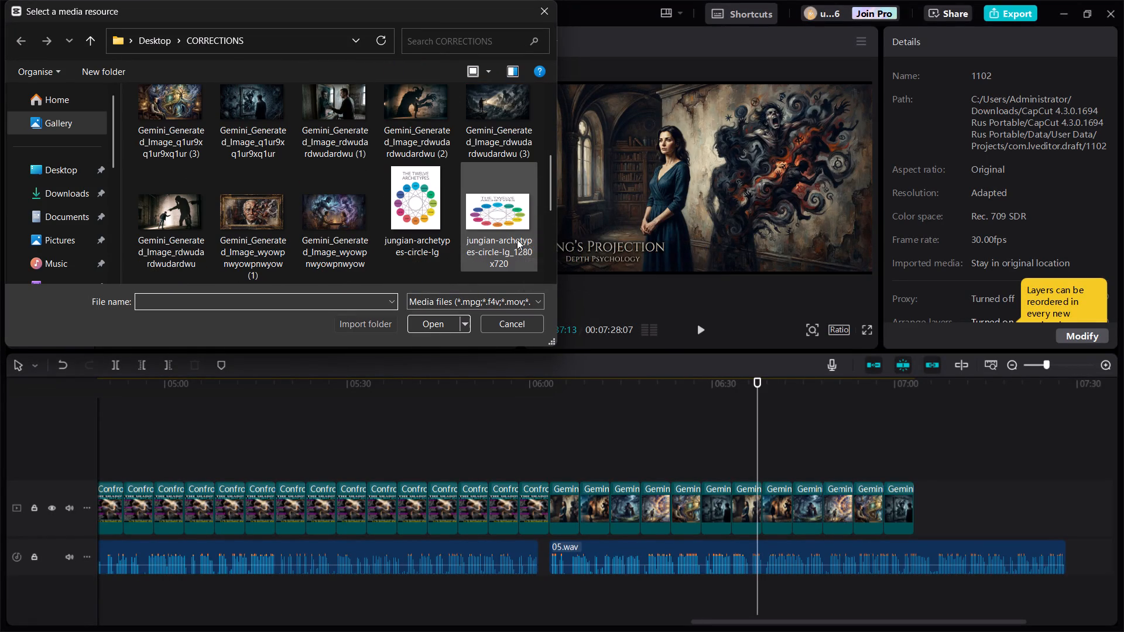
left_click(266, 225)
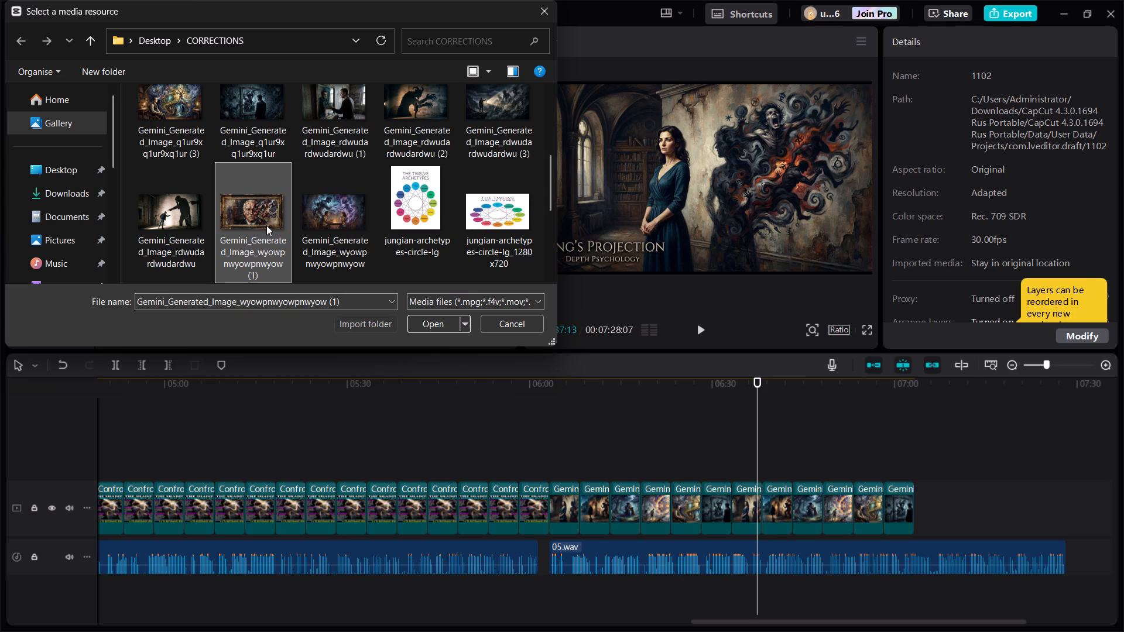
left_click(342, 222, "ctrl")
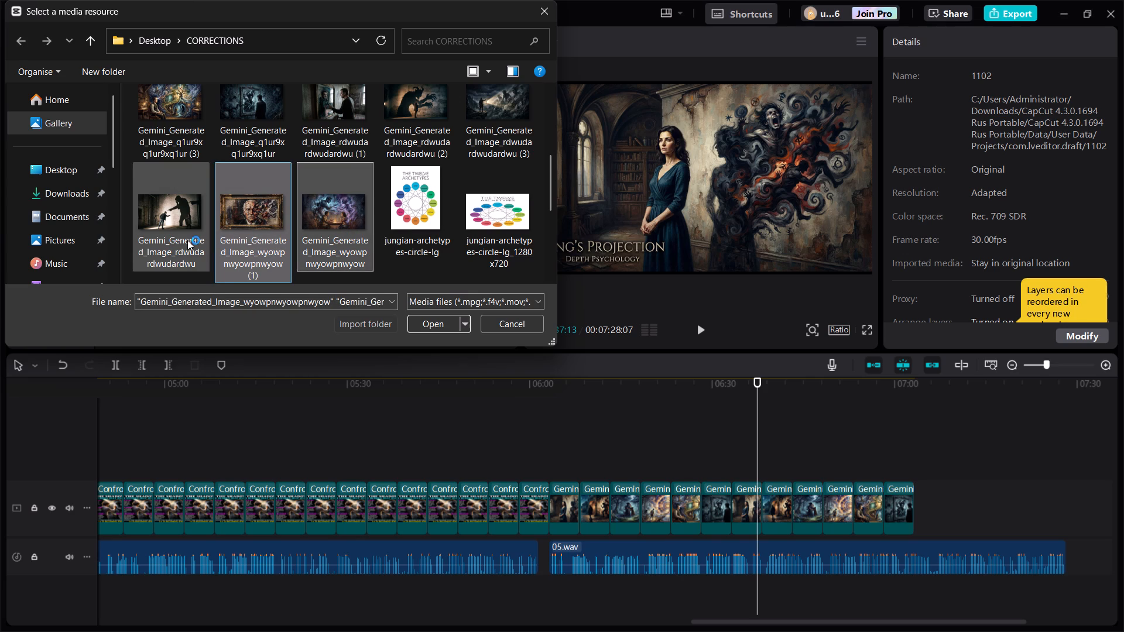
left_click(184, 231, "ctrl")
left_click(332, 123, "ctrl")
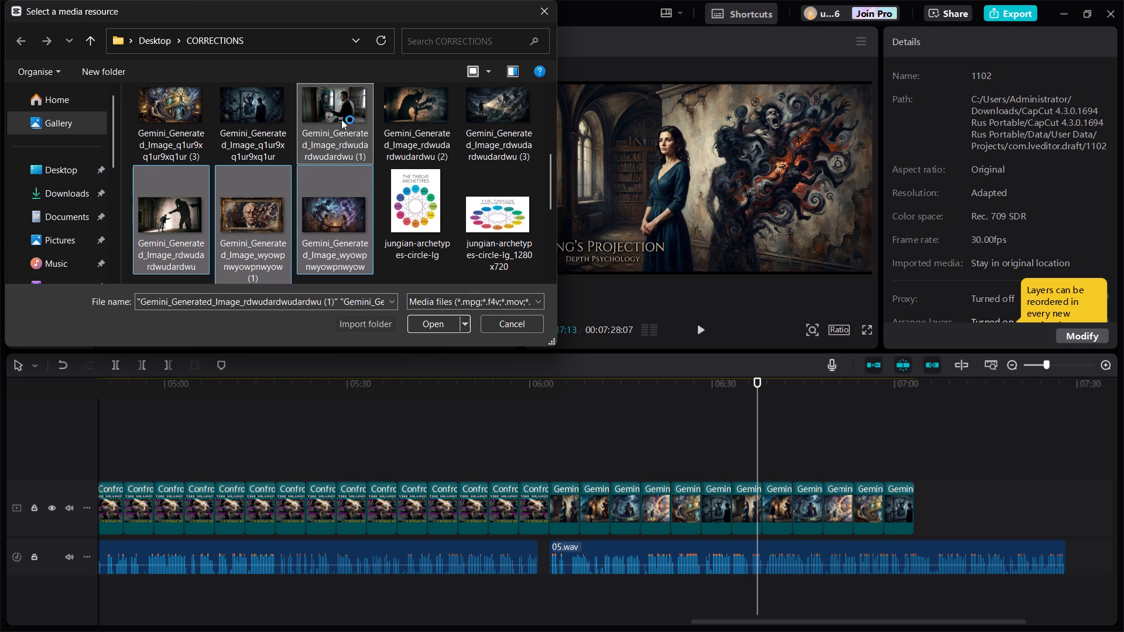
left_click(402, 114, "ctrl")
left_click(496, 114, "ctrl")
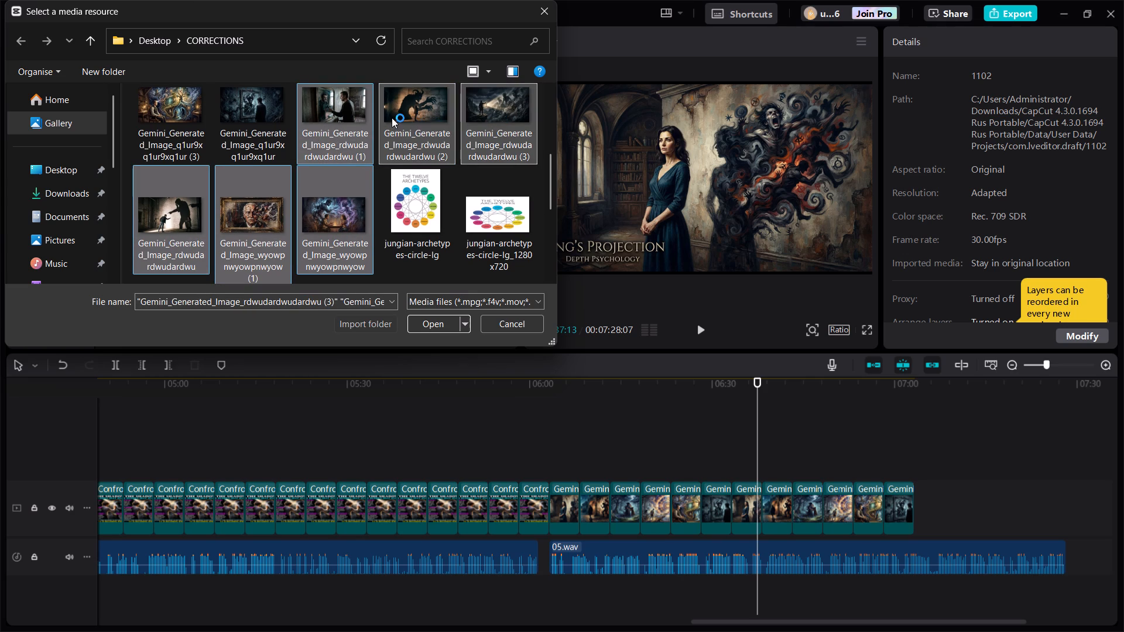
left_click(551, 273, "ctrl")
left_click(551, 273, "ctrl")
left_click(551, 273, "ctrl")
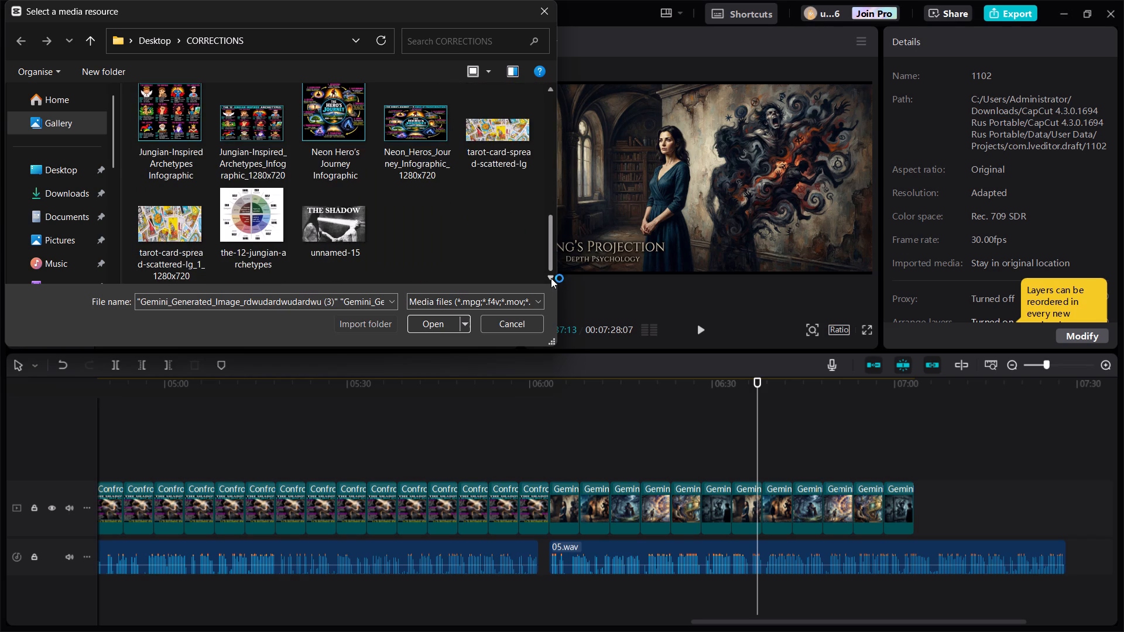
double_click(549, 88, "ctrl")
left_click(549, 88, "ctrl")
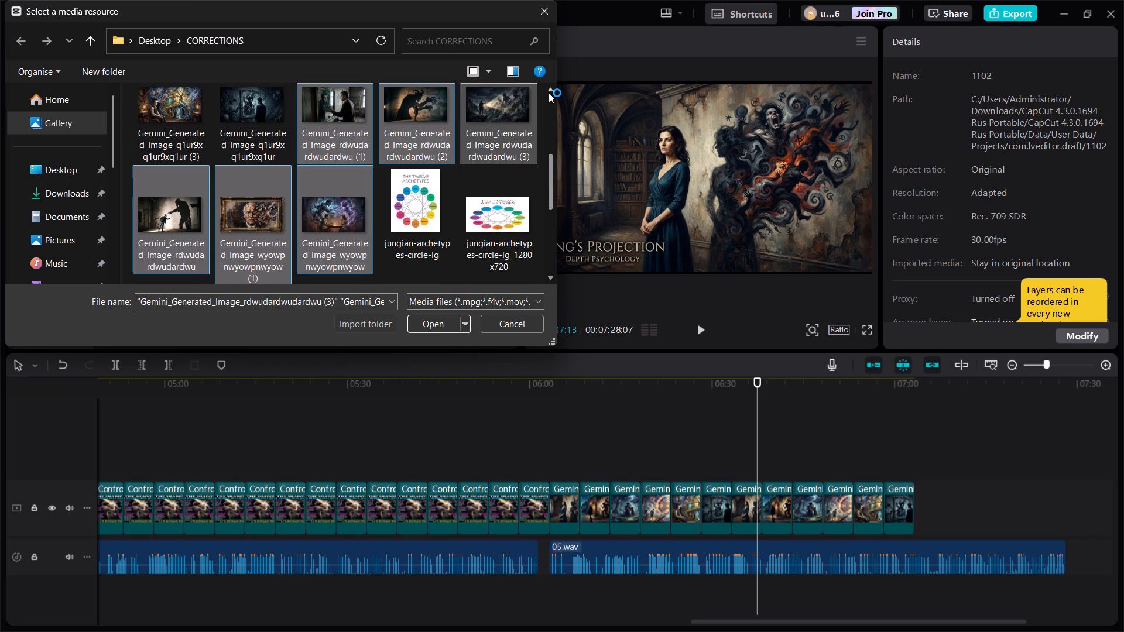
left_click(549, 88, "ctrl")
left_click(549, 88, "ctrl")
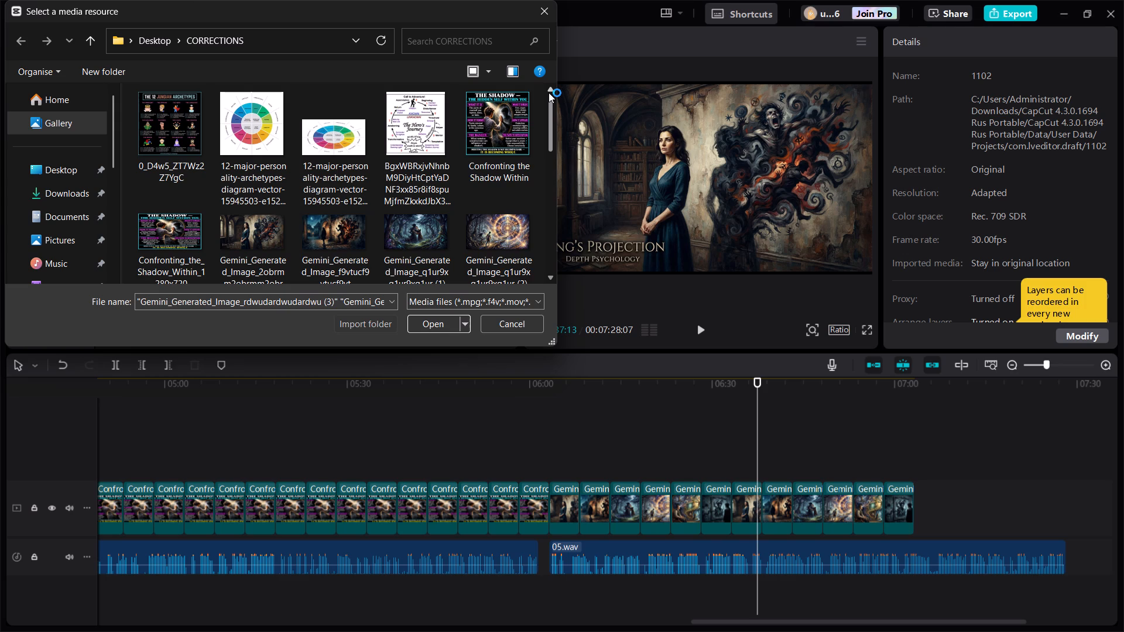
left_click(429, 322)
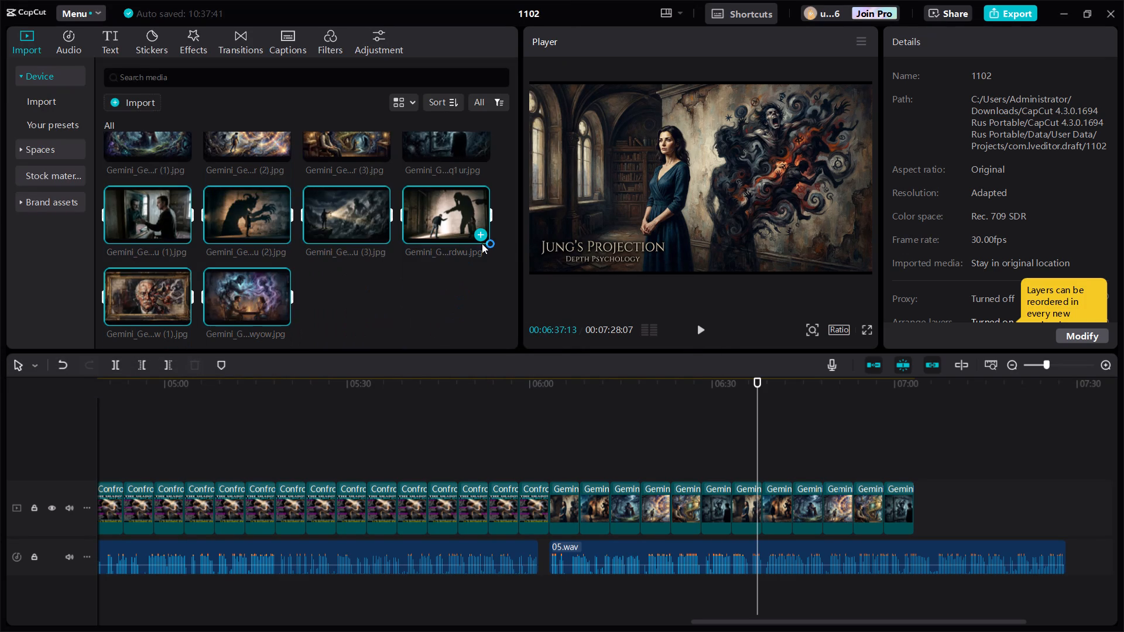
Insert the six imported images together into the video track at the playhead near 00:06:37.
left_click(480, 236)
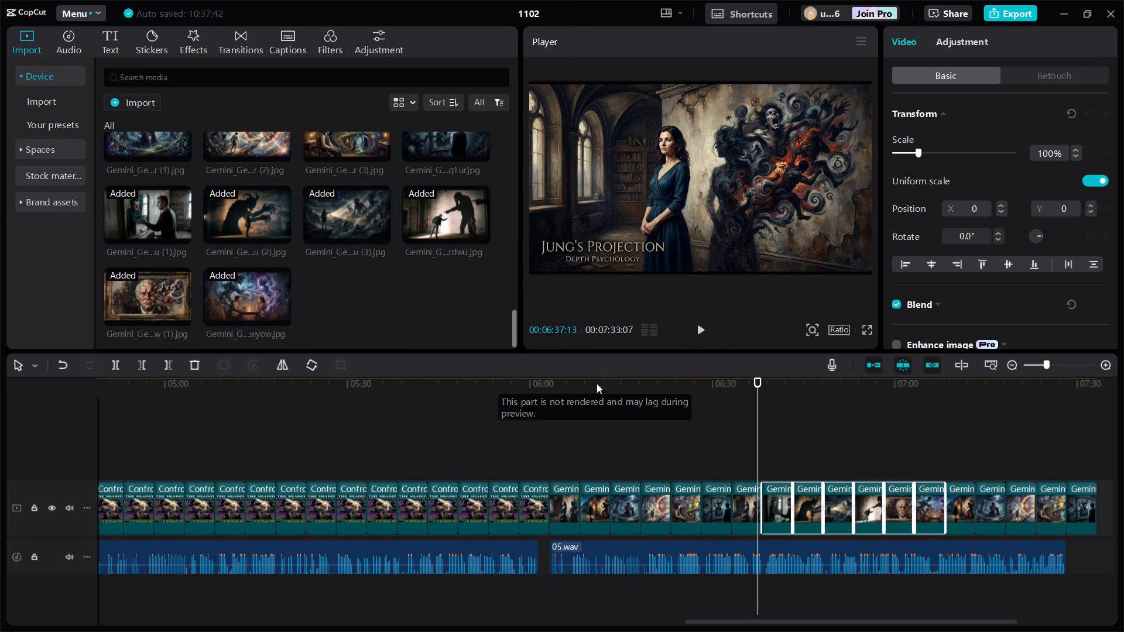
Move the cracked framed portrait clip to the start of the 05.wav section, at 00:06:03.
left_click(550, 445)
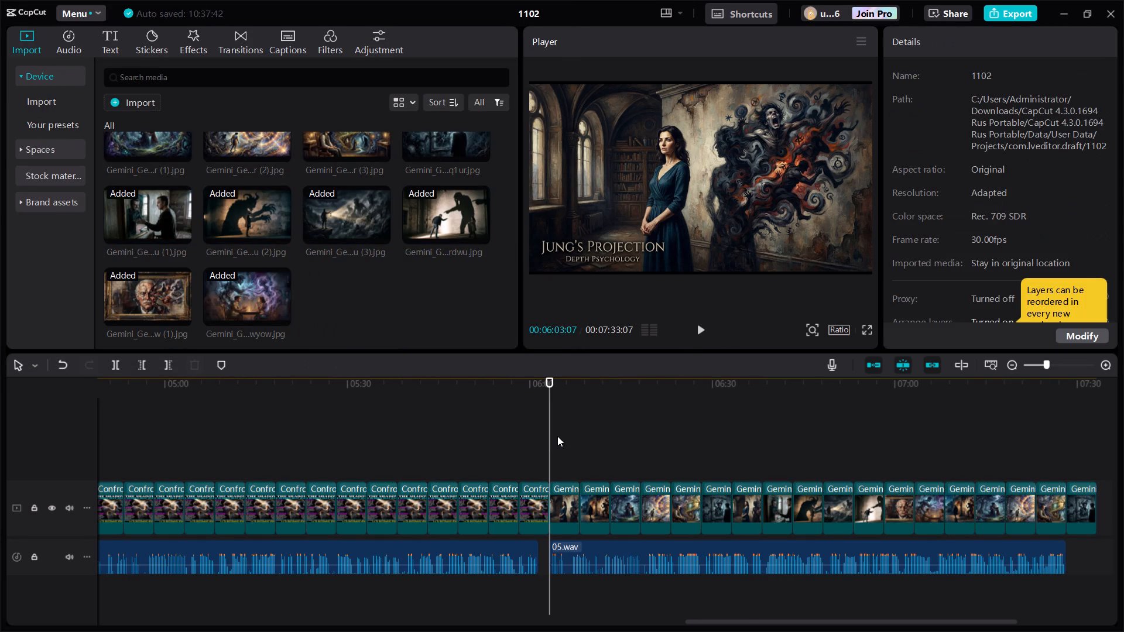
left_click(901, 509)
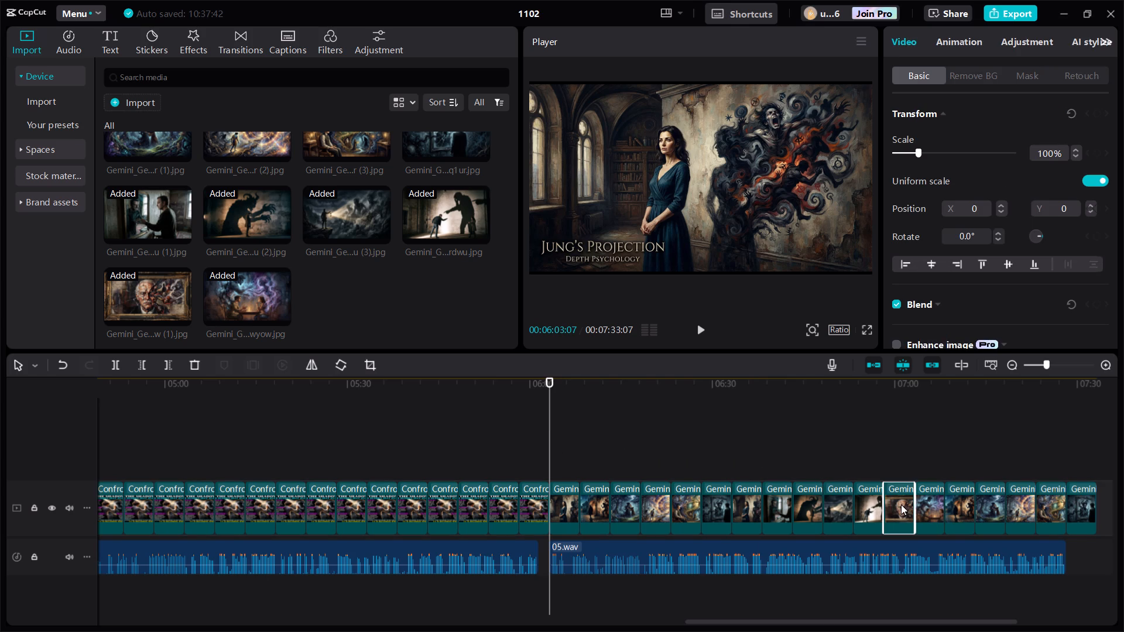
left_click_drag(901, 504, 550, 491)
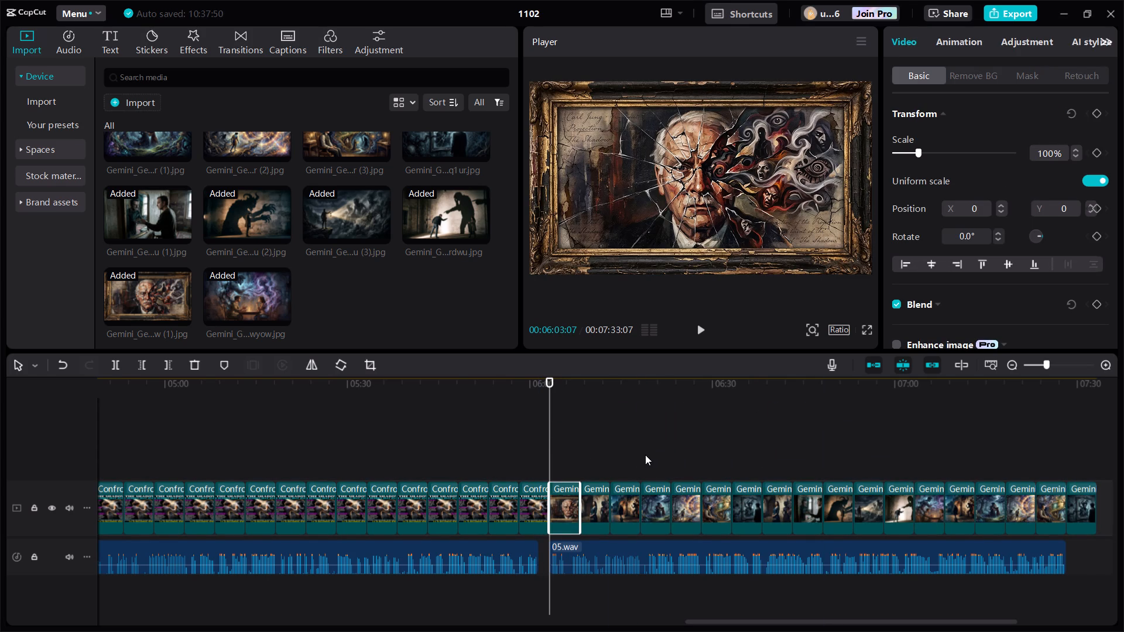
Play back the 05.wav section from its start to check the image order against the narration.
key("Left")
key("space")
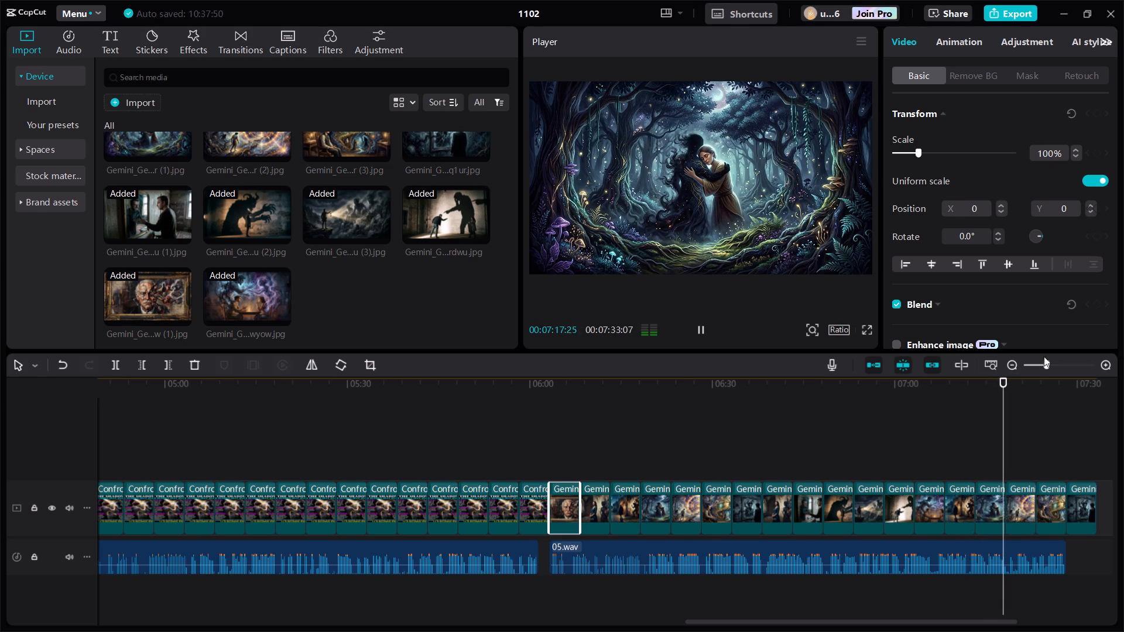
left_click(1013, 364)
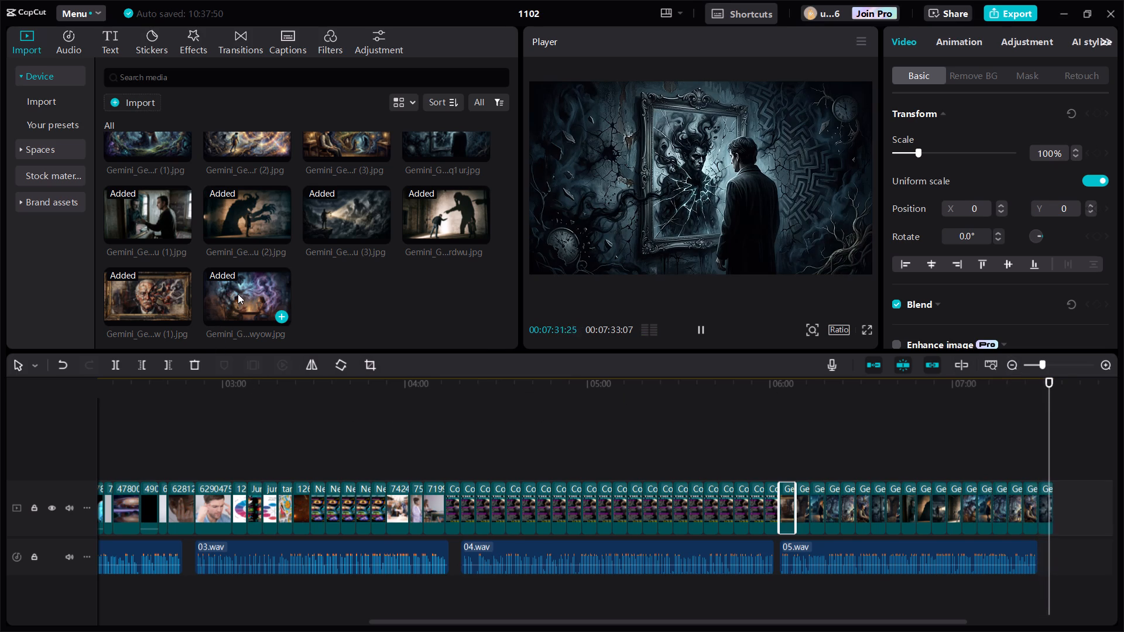
Import 06.wav from the CARL JUNG ON CONSCIOUSNESS folder and add it to the audio track where the last image ends.
scroll(238, 294, "up", 4)
scroll(205, 237, "up", 4)
scroll(174, 187, "down", 9)
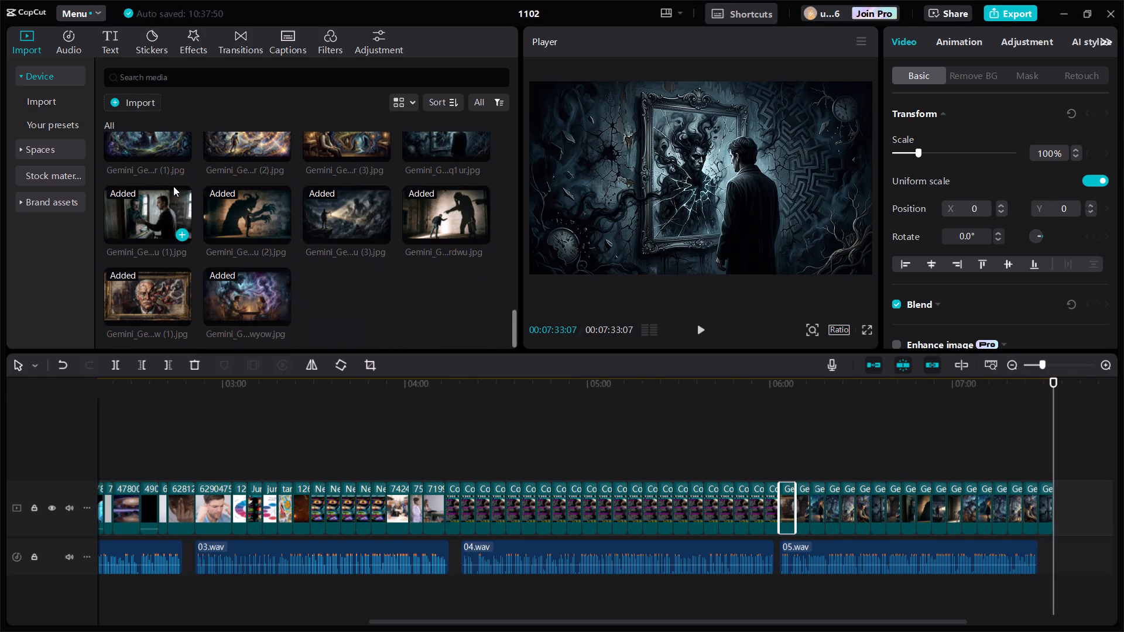
left_click(128, 100)
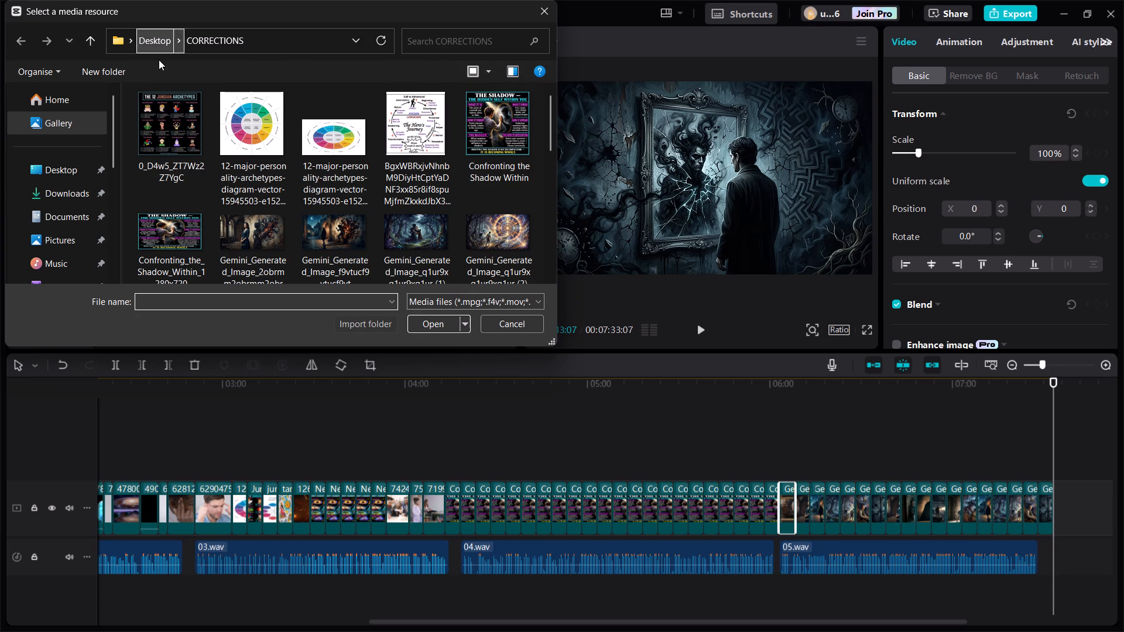
left_click(77, 165)
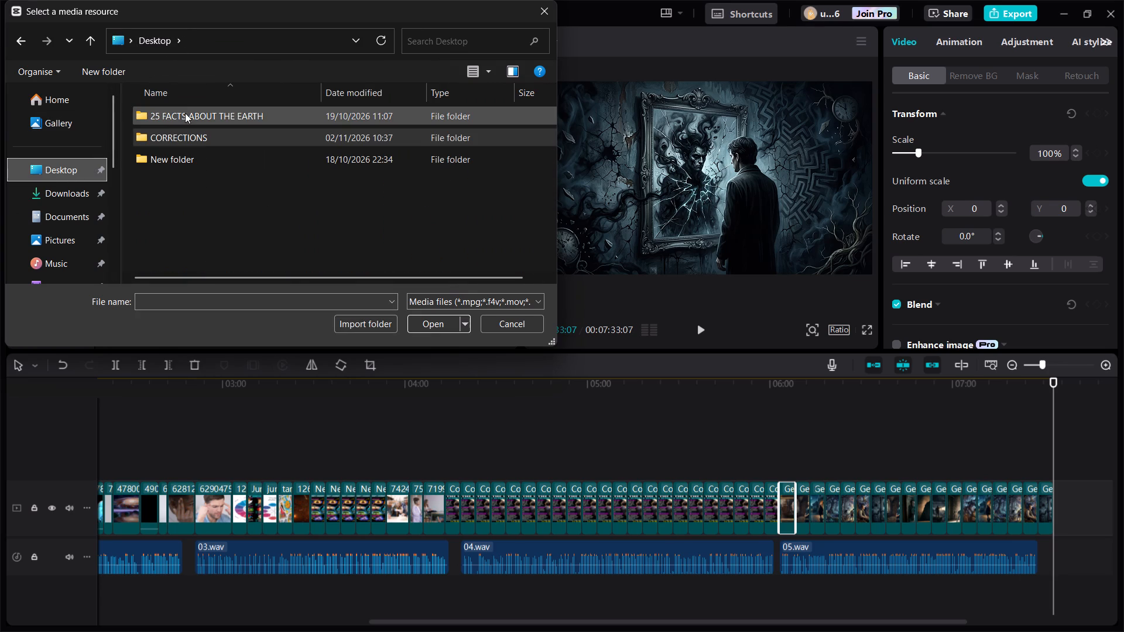
left_click(182, 137)
double_click(177, 155)
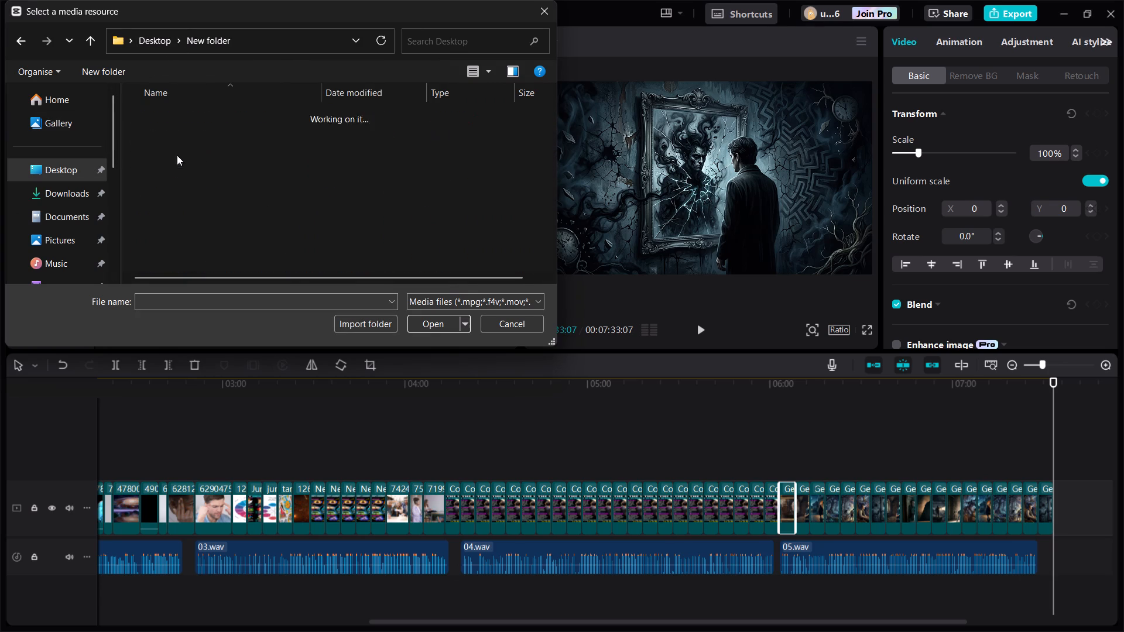
double_click(205, 157)
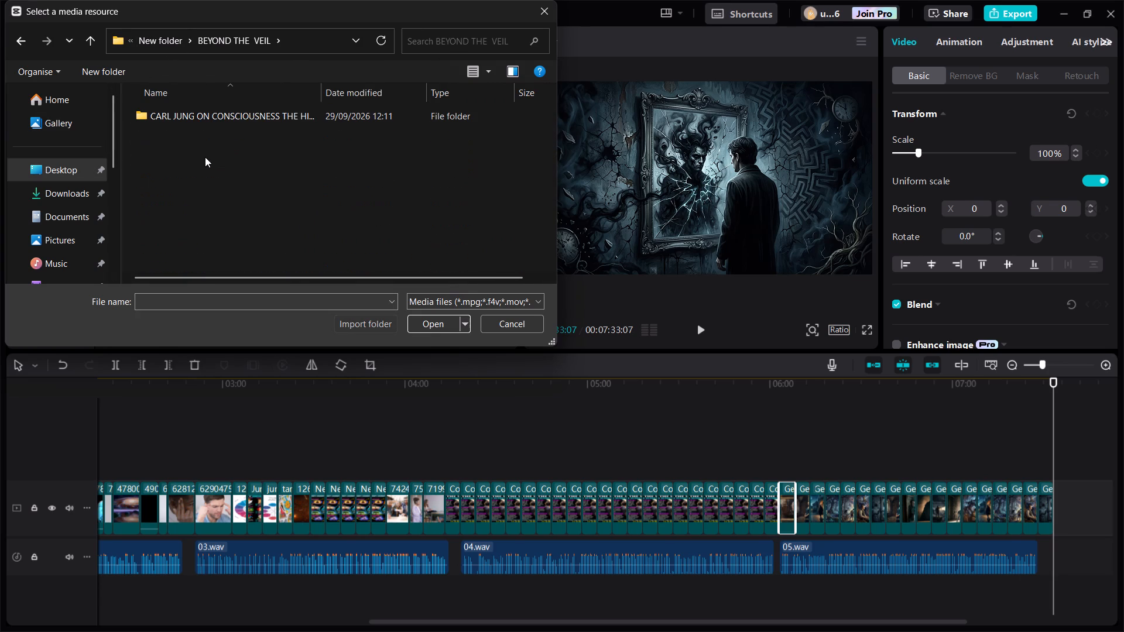
double_click(213, 115)
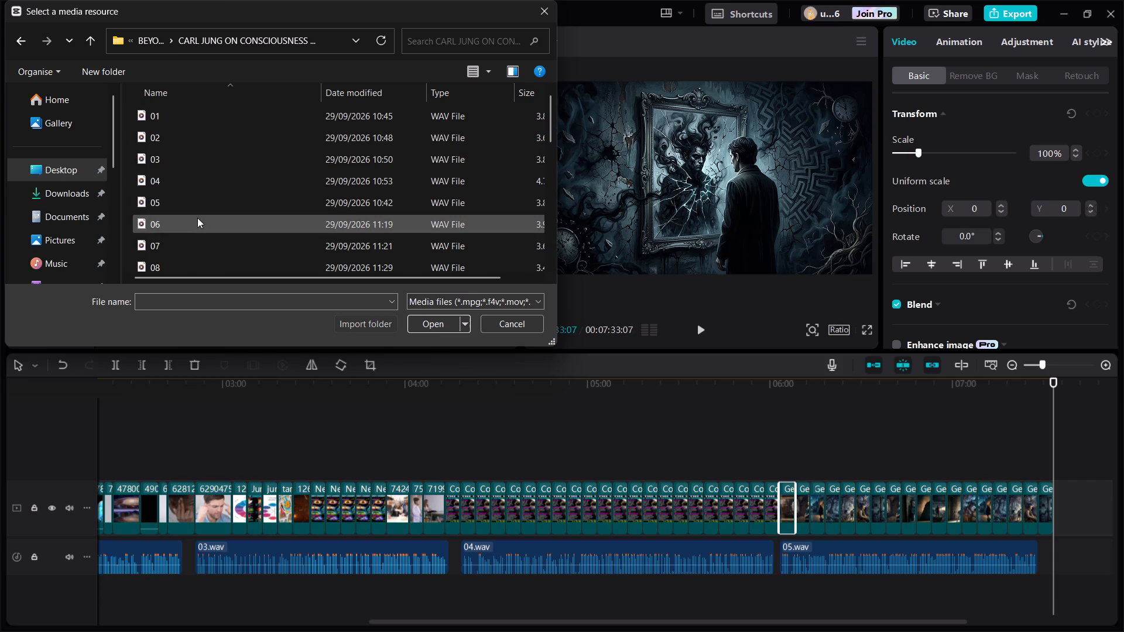
left_click(198, 218)
left_click(429, 327)
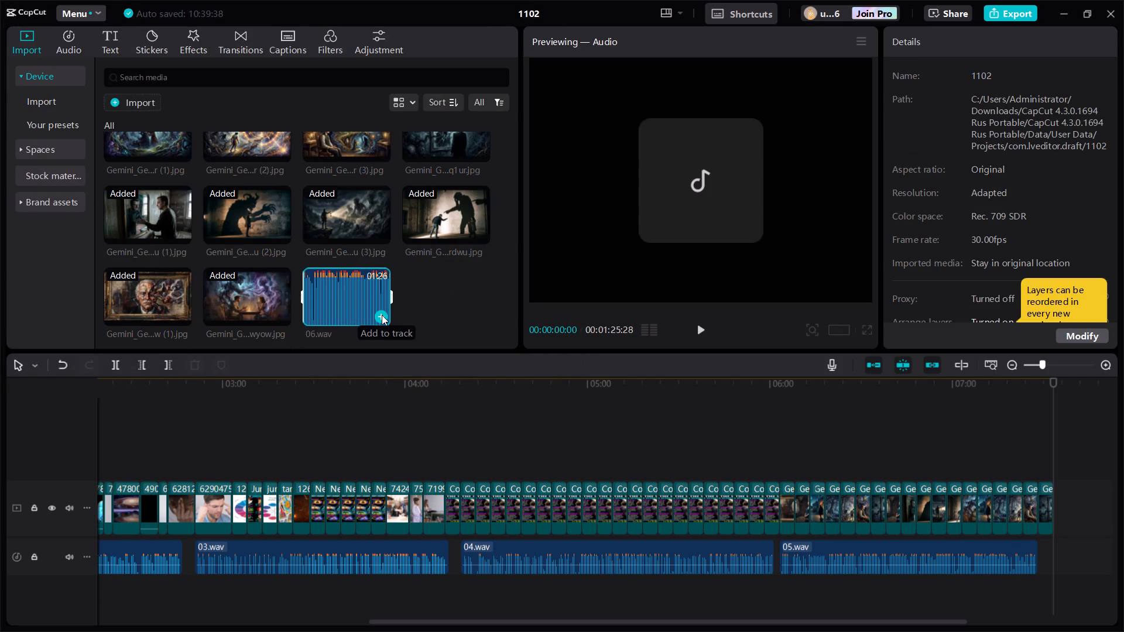
left_click(382, 315)
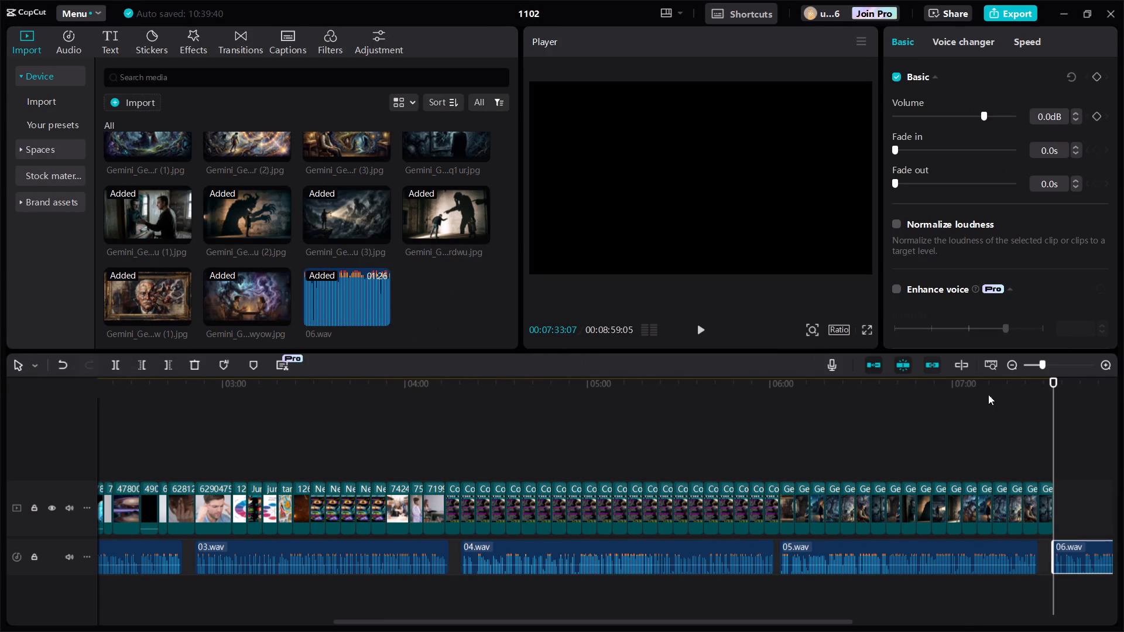
Listen to the opening seconds of the 06.wav narration, starting from 00:07:33.
left_click(697, 323)
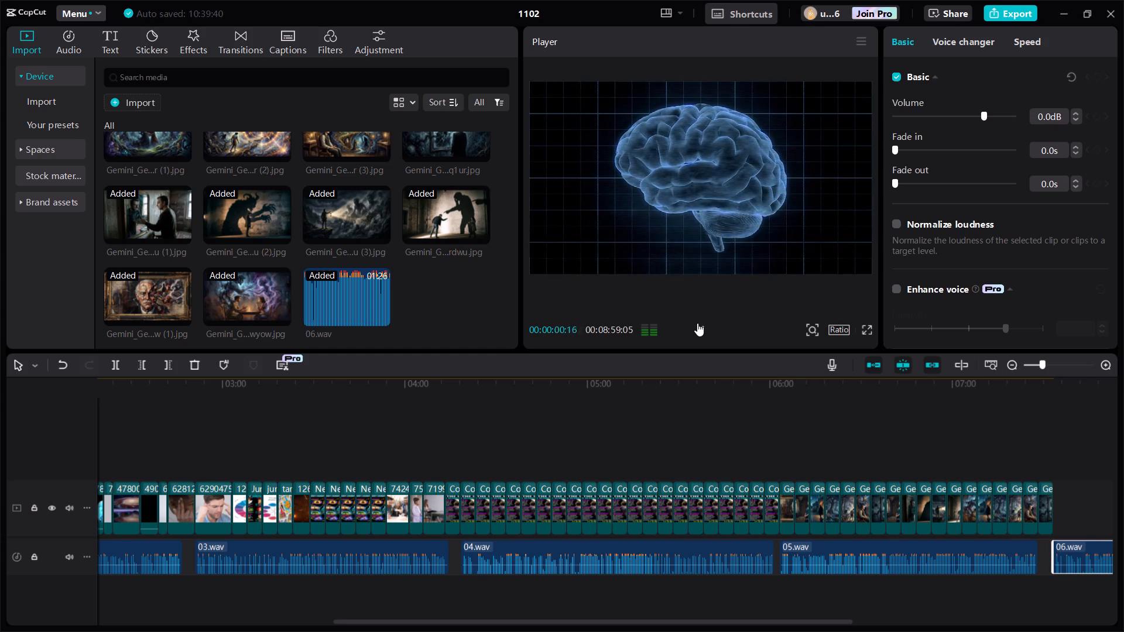
left_click(1052, 439)
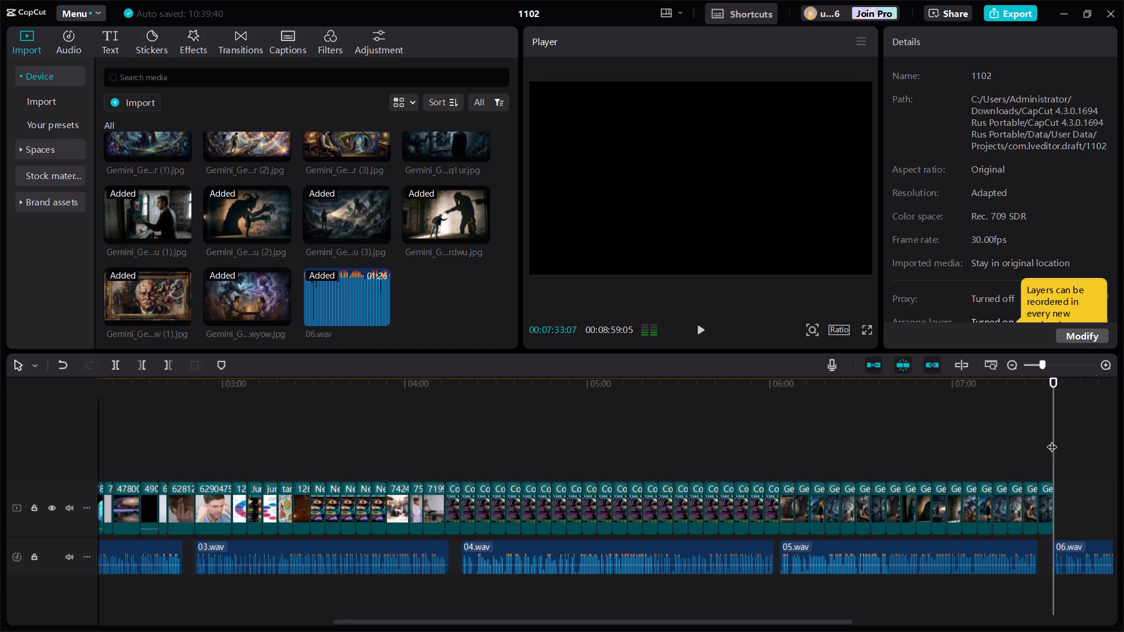
left_click(698, 326)
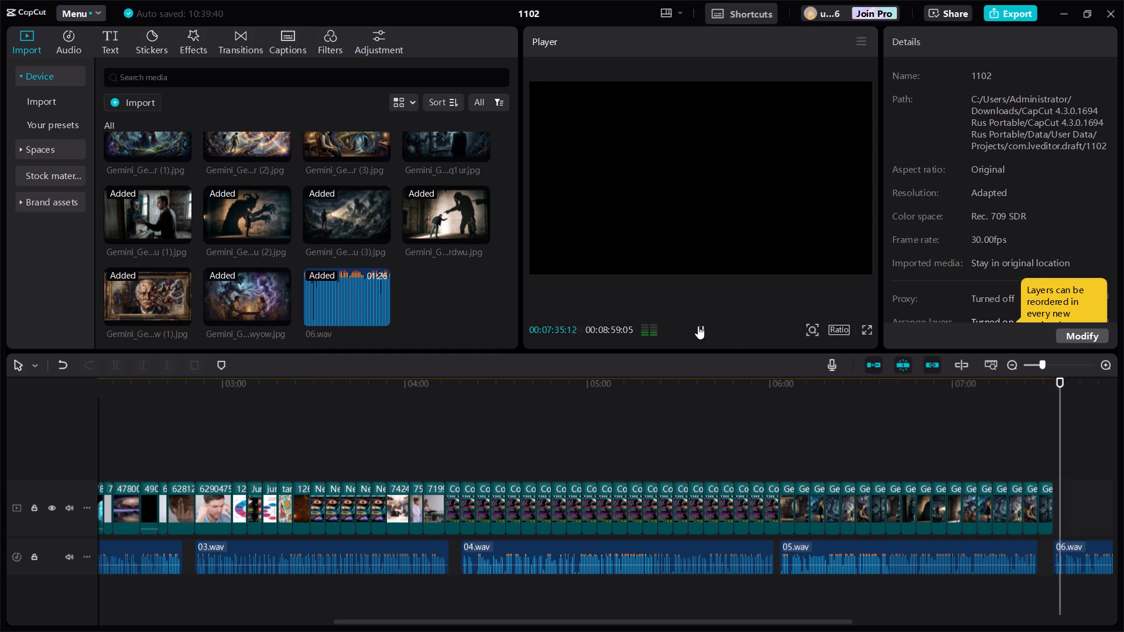
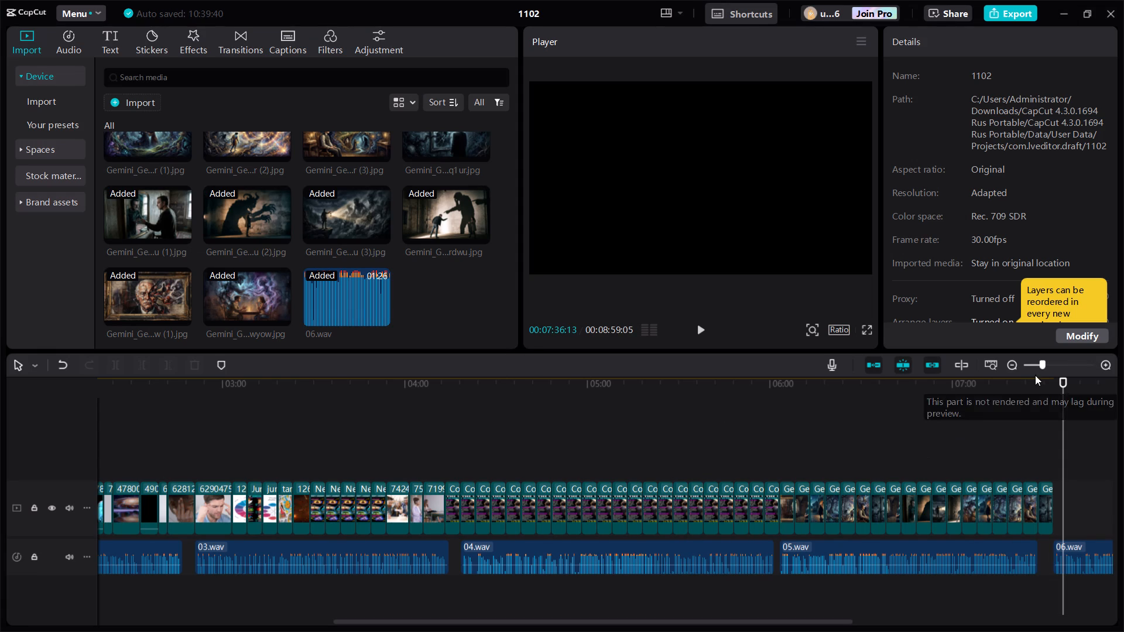
double_click(1016, 365)
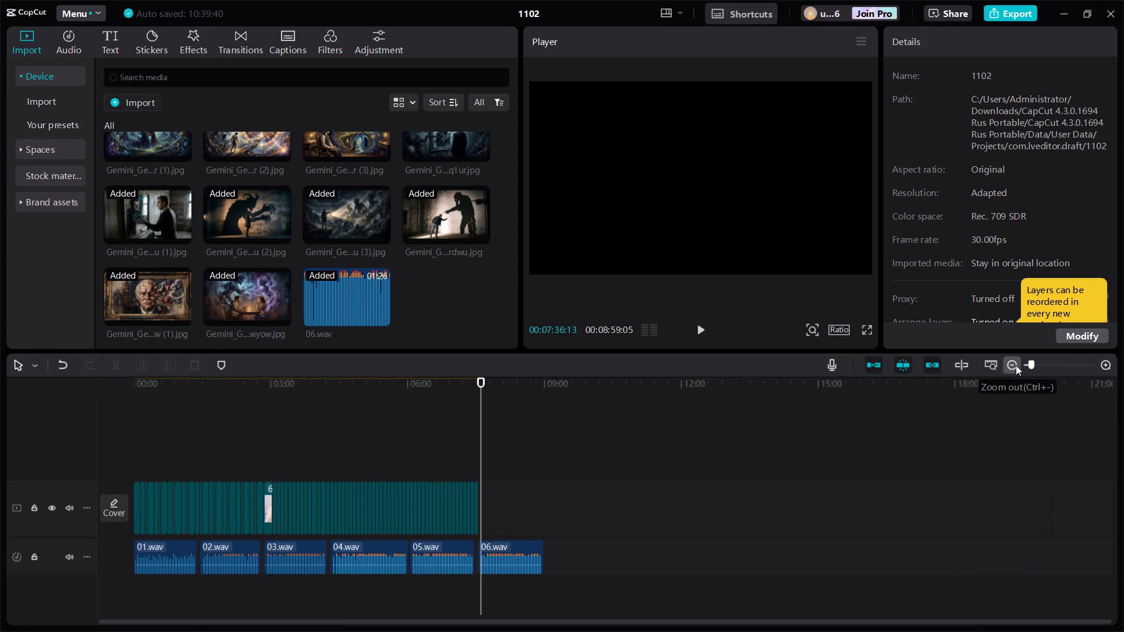
left_click(132, 442)
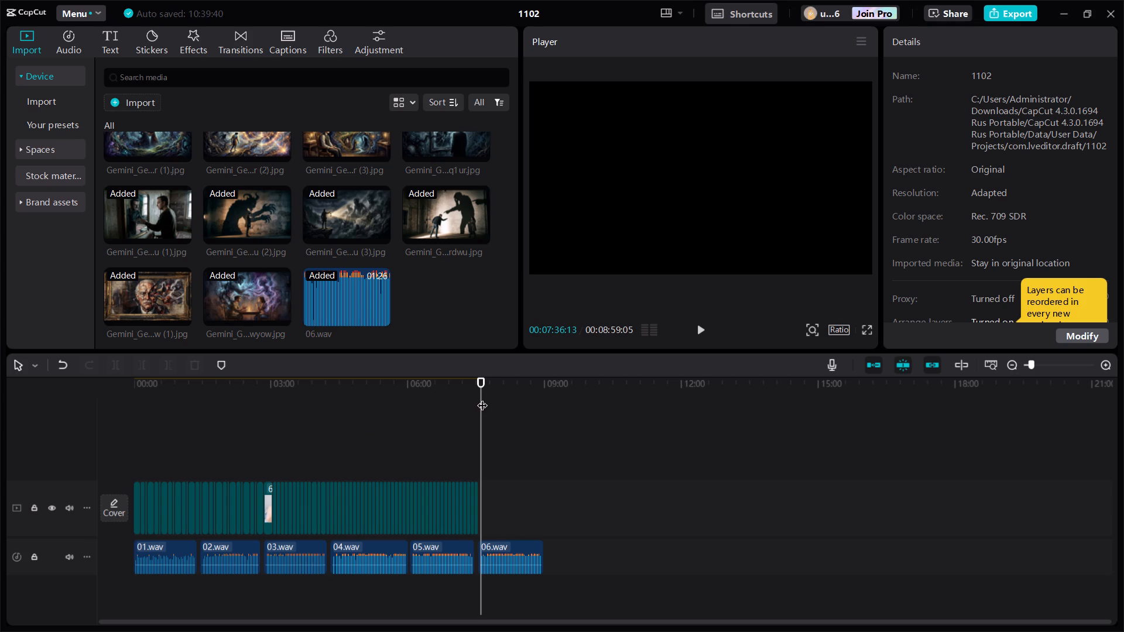
left_click_drag(482, 398, 0, 494)
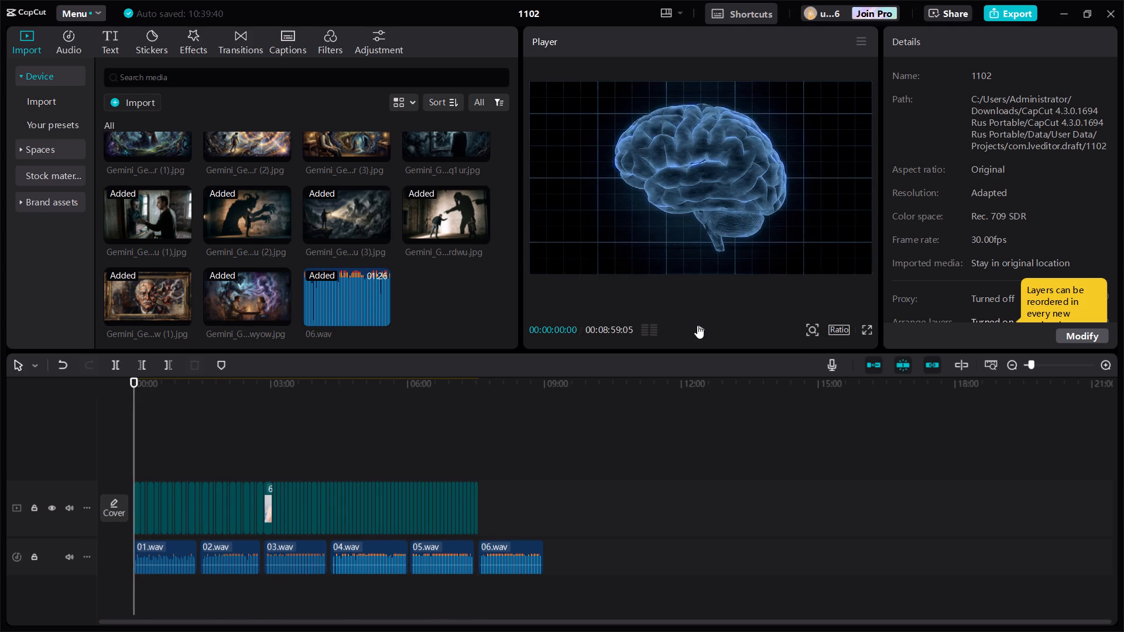
left_click(701, 329)
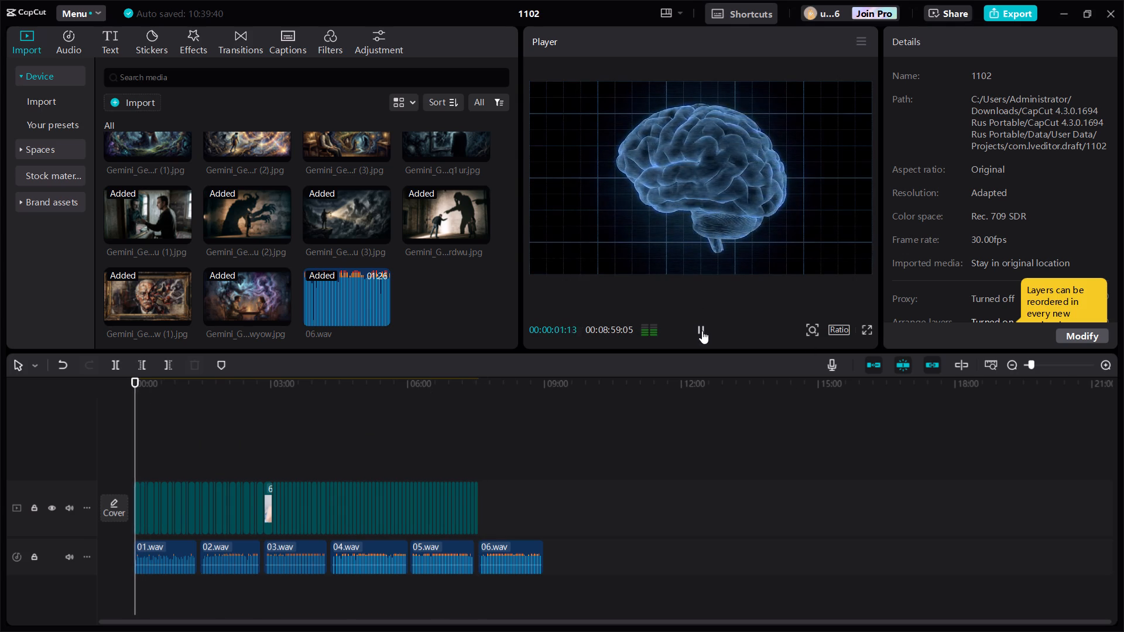